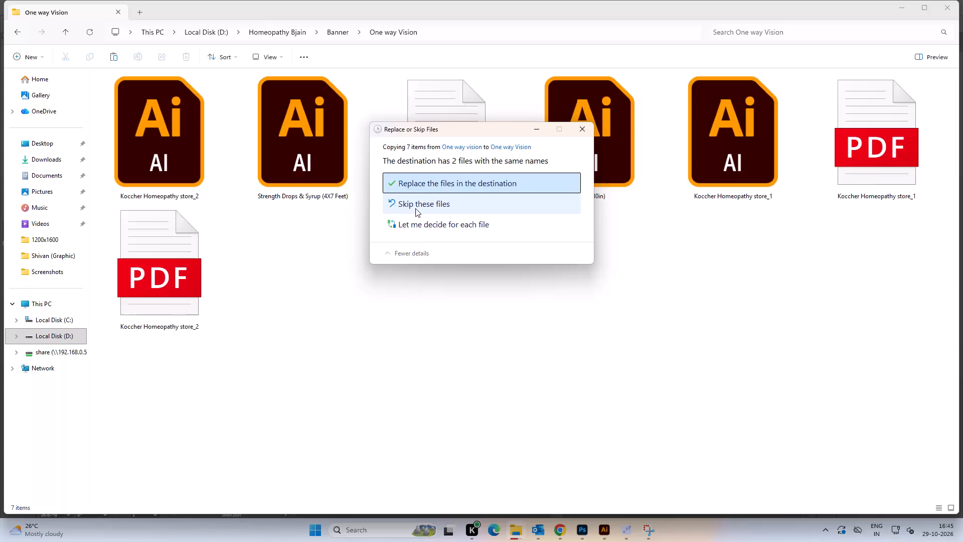
Replace the same-named files in the local One way Vision folder with the copied versions.
{"action": "left_click", "coordinate": [429, 180]}
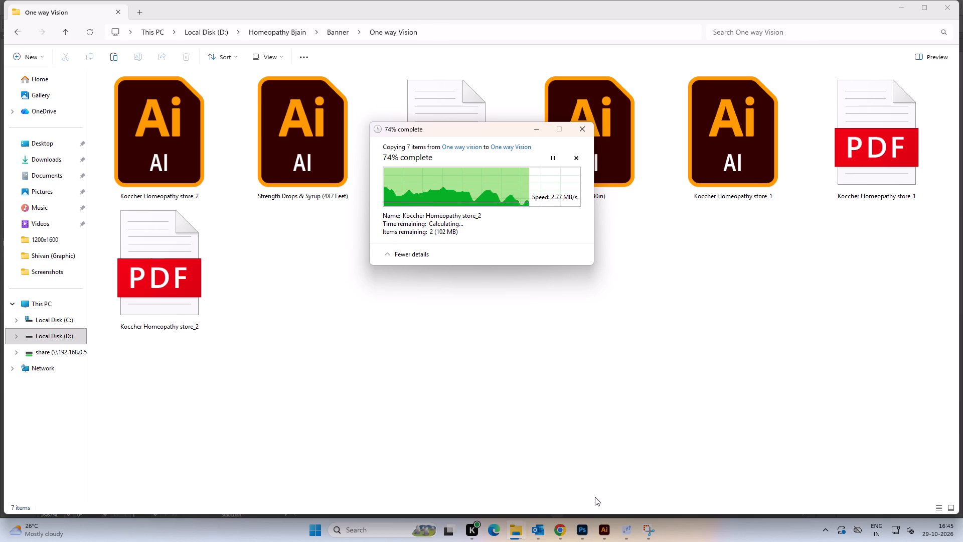
Switch to Illustrator and close the LKD.ai document.
{"action": "left_click", "coordinate": [604, 534]}
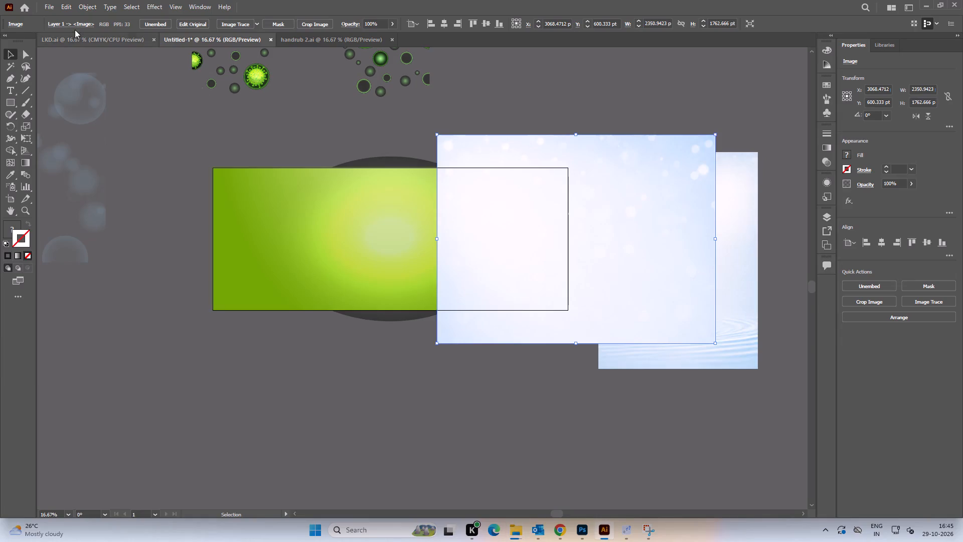
{"action": "left_click", "coordinate": [76, 37]}
{"action": "left_click", "coordinate": [151, 38]}
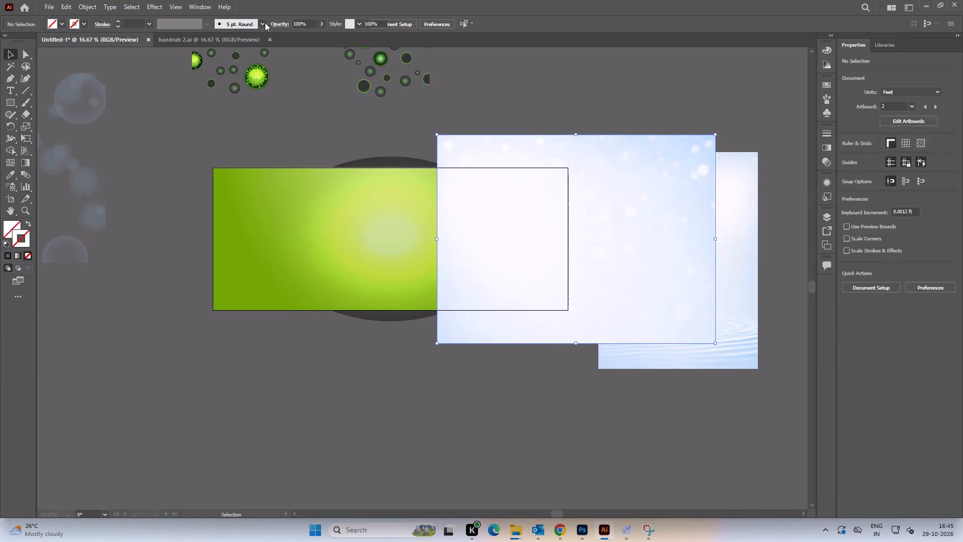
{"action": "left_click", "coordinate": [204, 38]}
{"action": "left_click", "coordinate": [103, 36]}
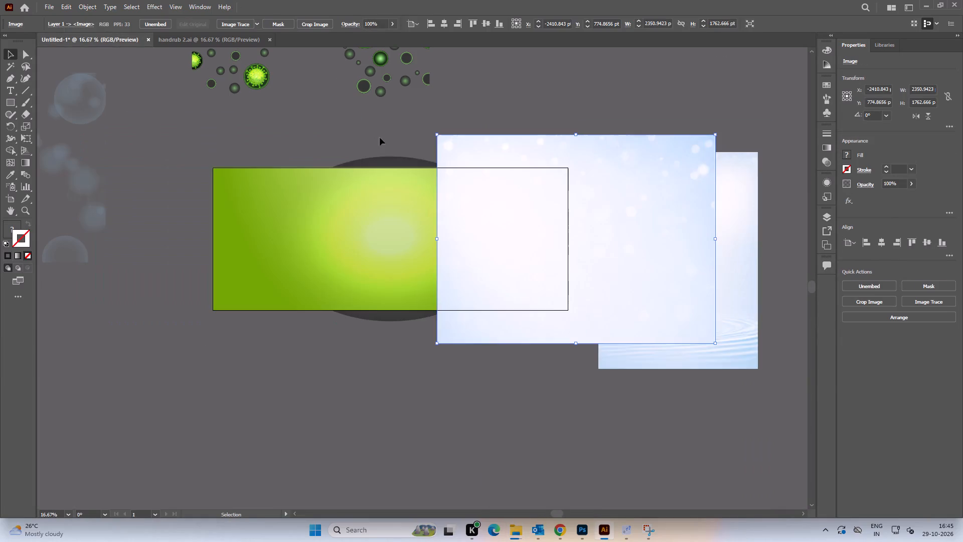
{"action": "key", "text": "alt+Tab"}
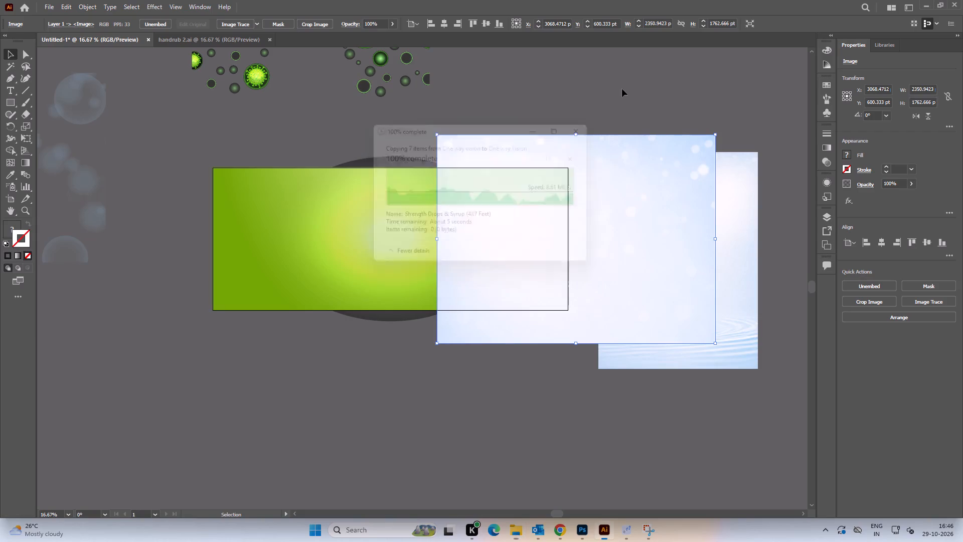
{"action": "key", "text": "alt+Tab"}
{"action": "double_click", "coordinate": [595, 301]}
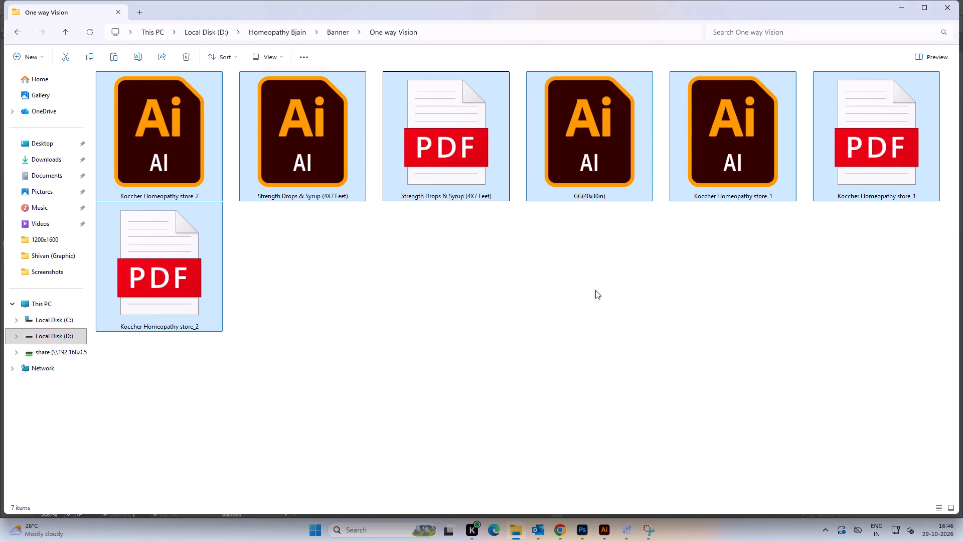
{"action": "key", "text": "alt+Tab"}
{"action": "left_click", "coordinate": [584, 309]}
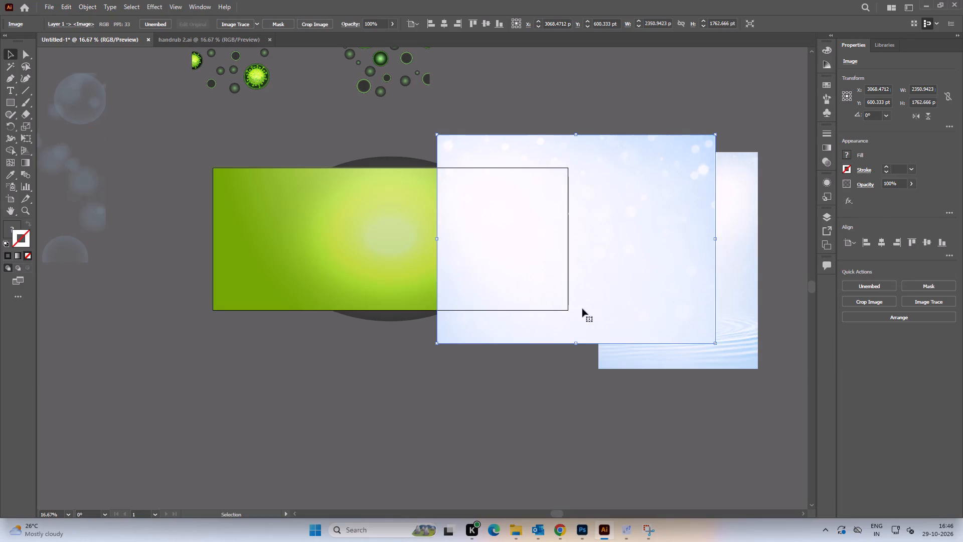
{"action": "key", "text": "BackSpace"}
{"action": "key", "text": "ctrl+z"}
Copy the LKD Illustrator file from the Shivan (Graphic) folder on the network share.
{"action": "key", "text": "alt+Tab"}
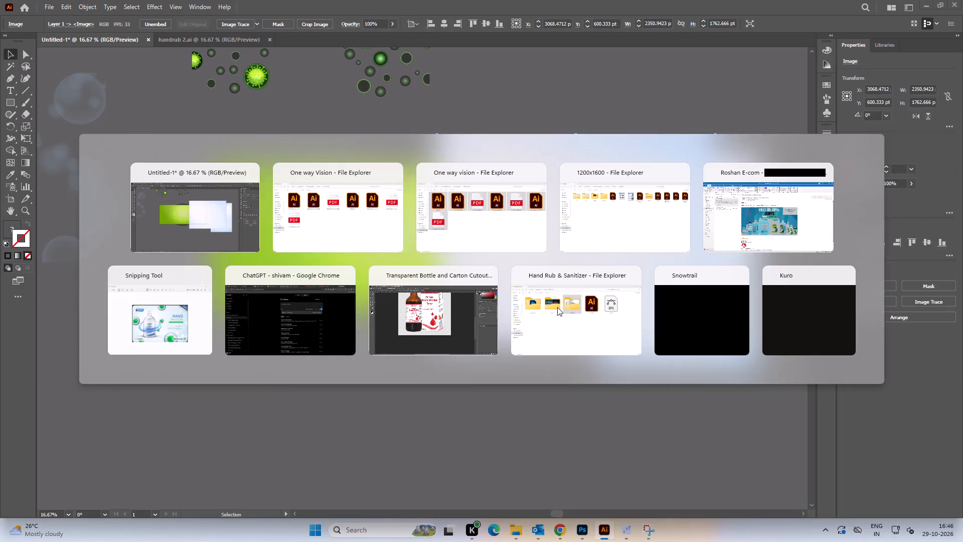
{"action": "left_click", "coordinate": [476, 235], "text": "alt"}
{"action": "left_click", "coordinate": [569, 296]}
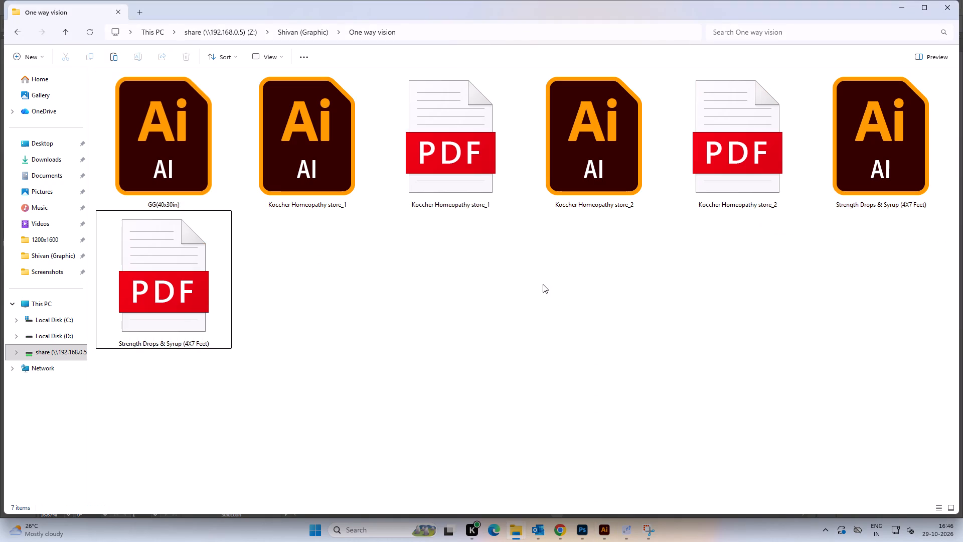
{"action": "key", "text": "BackSpace"}
{"action": "left_click", "coordinate": [538, 293]}
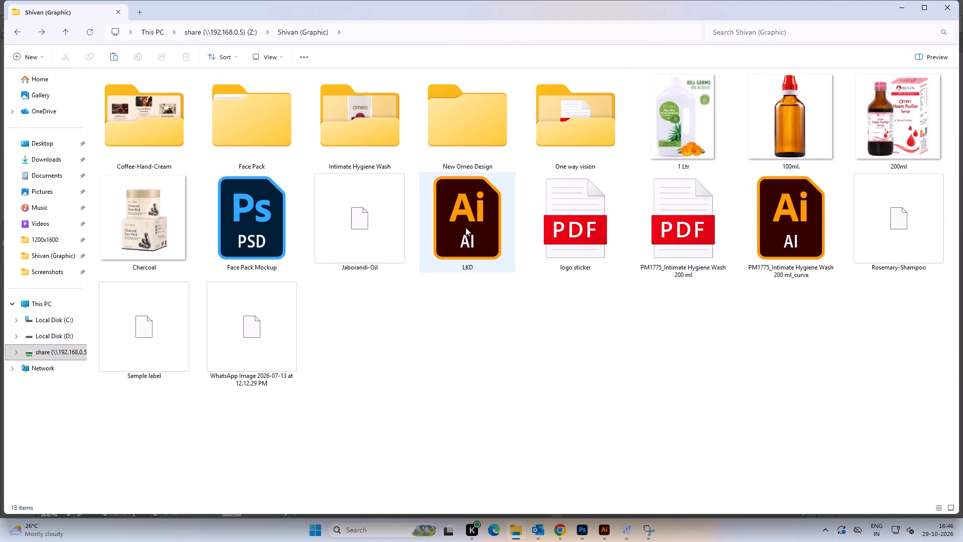
{"action": "left_click", "coordinate": [465, 227]}
{"action": "left_click", "coordinate": [519, 363]}
{"action": "left_click", "coordinate": [473, 250]}
{"action": "left_click", "coordinate": [512, 357]}
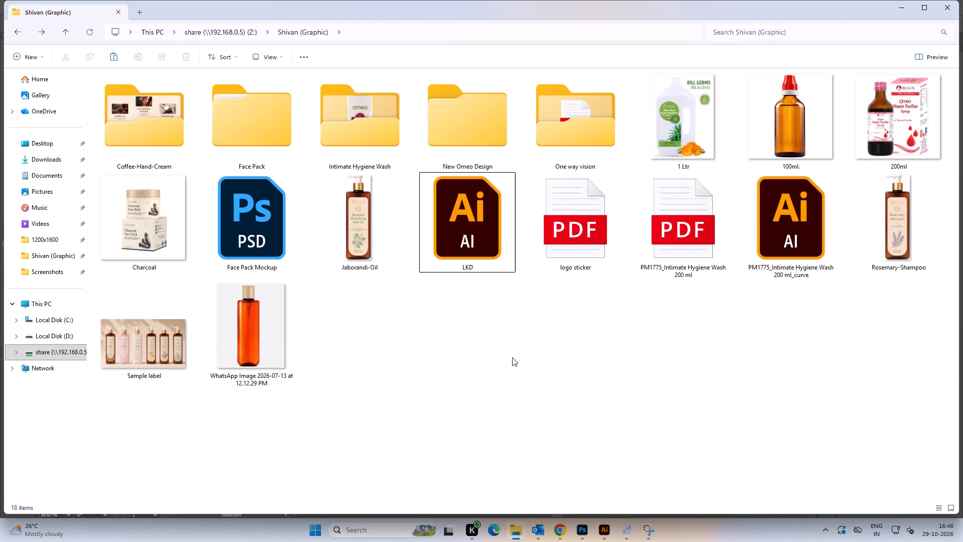
{"action": "left_click", "coordinate": [478, 258]}
{"action": "left_click", "coordinate": [490, 337]}
{"action": "left_click", "coordinate": [133, 207]}
{"action": "left_click", "coordinate": [439, 329]}
{"action": "left_click", "coordinate": [462, 229]}
{"action": "key", "text": "ctrl+c"}
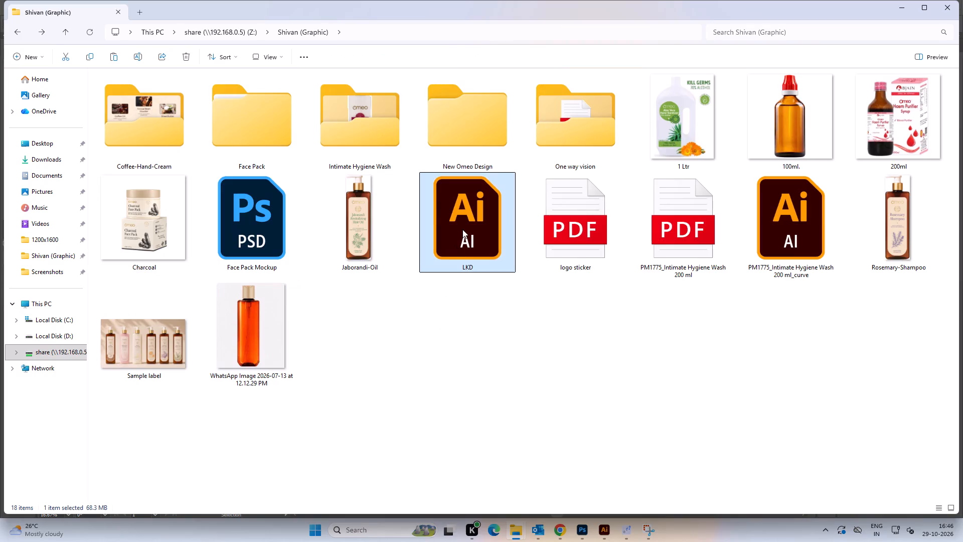
{"action": "key", "text": "ctrl+c"}
Paste the copied LKD file into the root of Local Disk (D:).
{"action": "key", "text": "alt+Tab"}
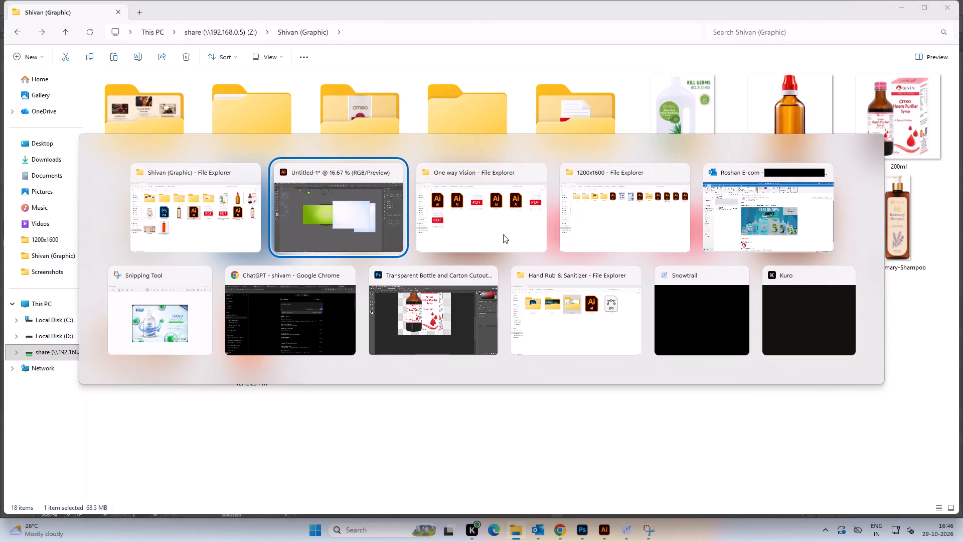
{"action": "left_click", "coordinate": [477, 233], "text": "alt"}
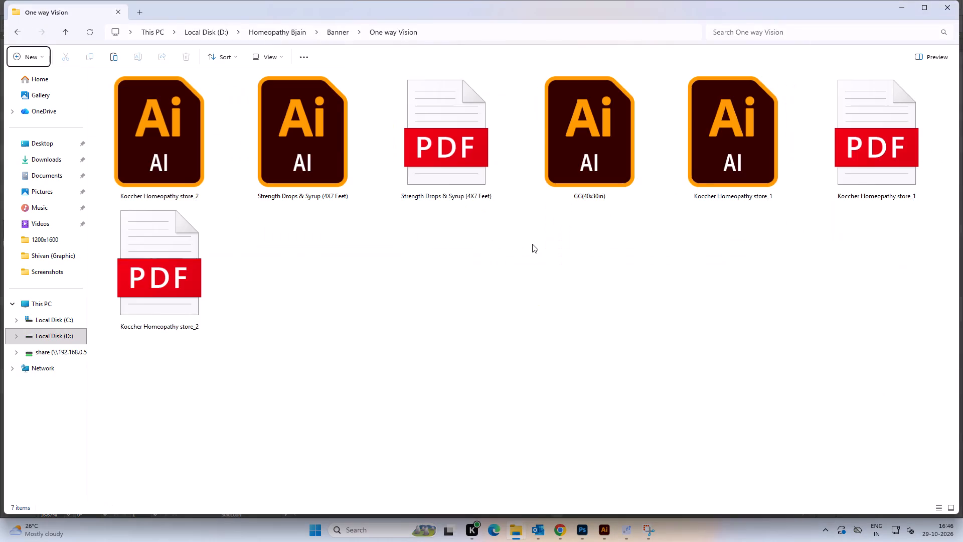
{"action": "key", "text": "BackSpace"}
{"action": "key", "text": "BackSpace"}
{"action": "key", "text": "BackSpace"}
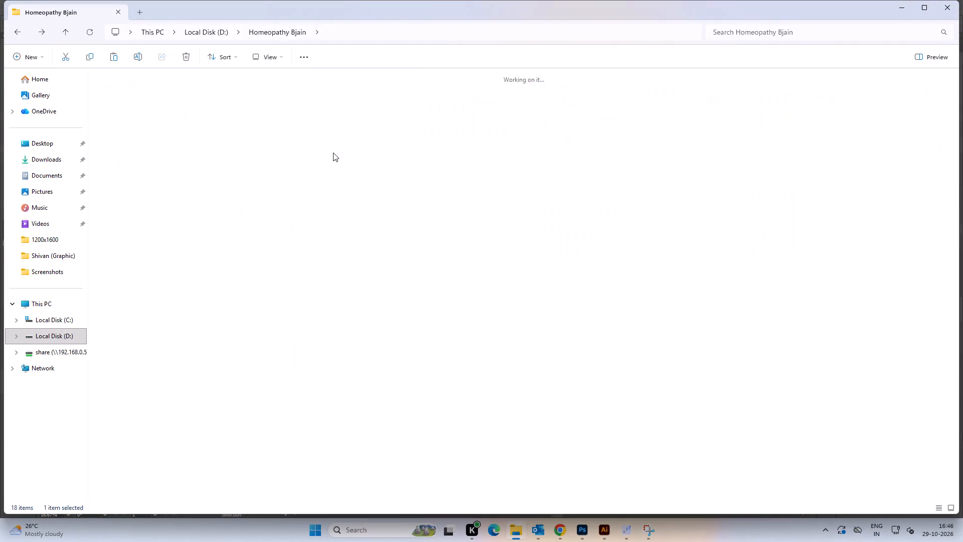
{"action": "left_click", "coordinate": [432, 276]}
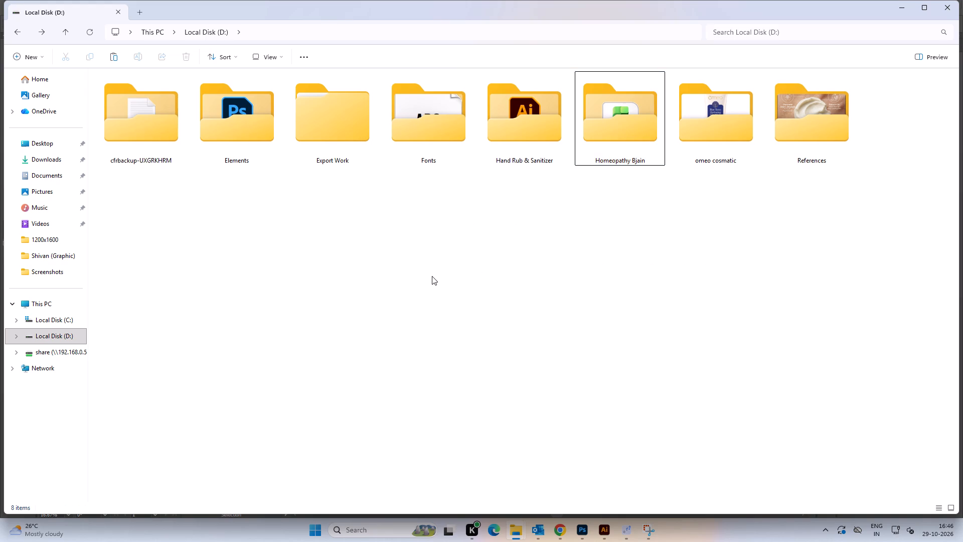
{"action": "key", "text": "ctrl+v"}
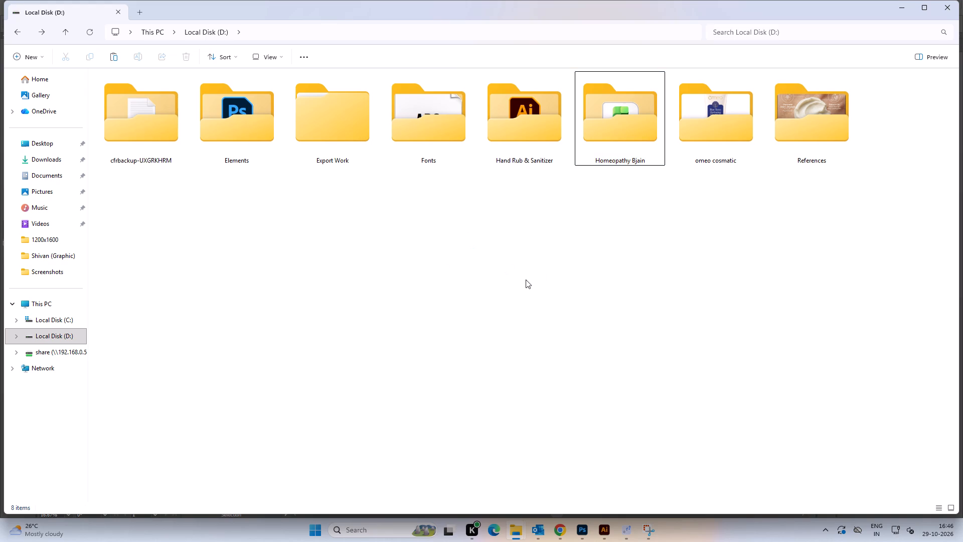
{"action": "left_click", "coordinate": [527, 278]}
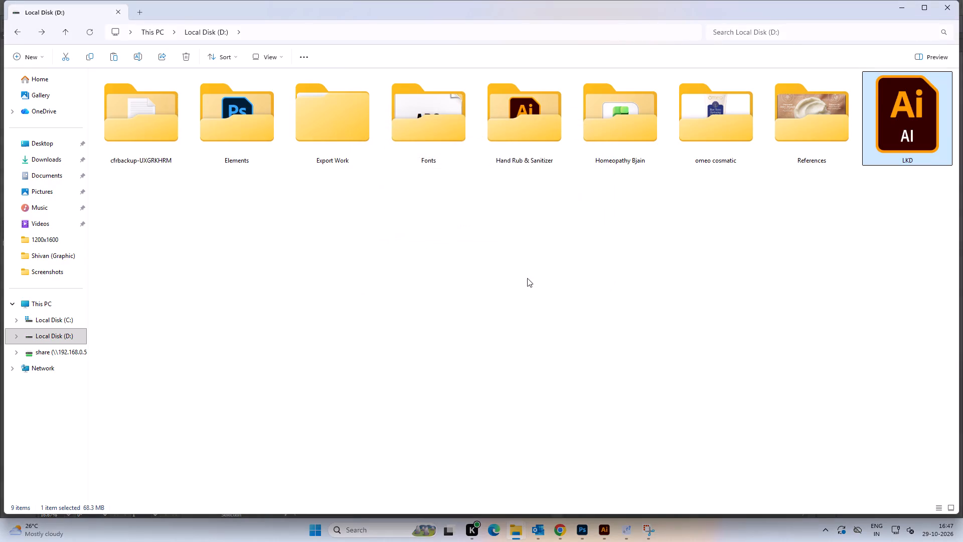
{"action": "left_click", "coordinate": [615, 276]}
Open the LKD Illustrator file from the shared Shivan (Graphic) folder.
{"action": "key", "text": "alt+Tab"}
{"action": "left_click", "coordinate": [547, 322]}
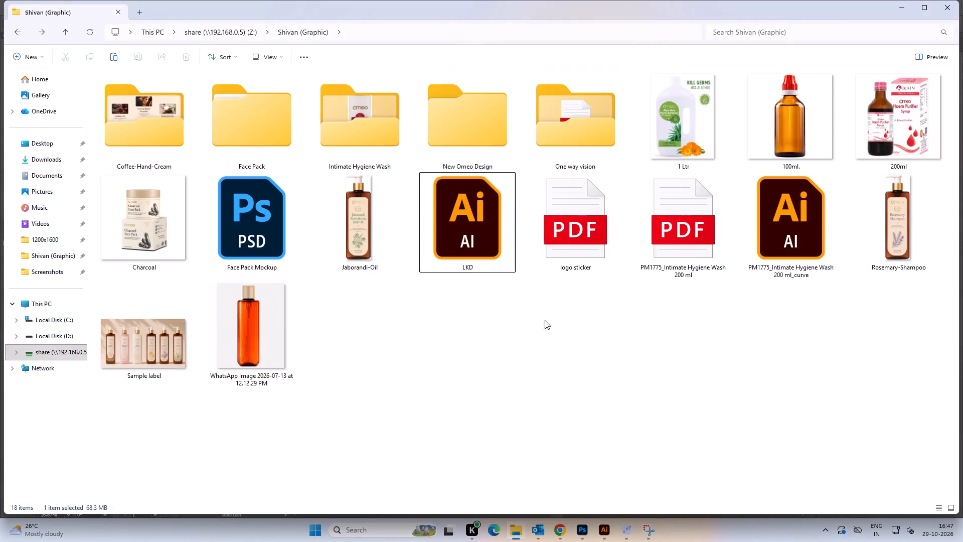
{"action": "double_click", "coordinate": [461, 215]}
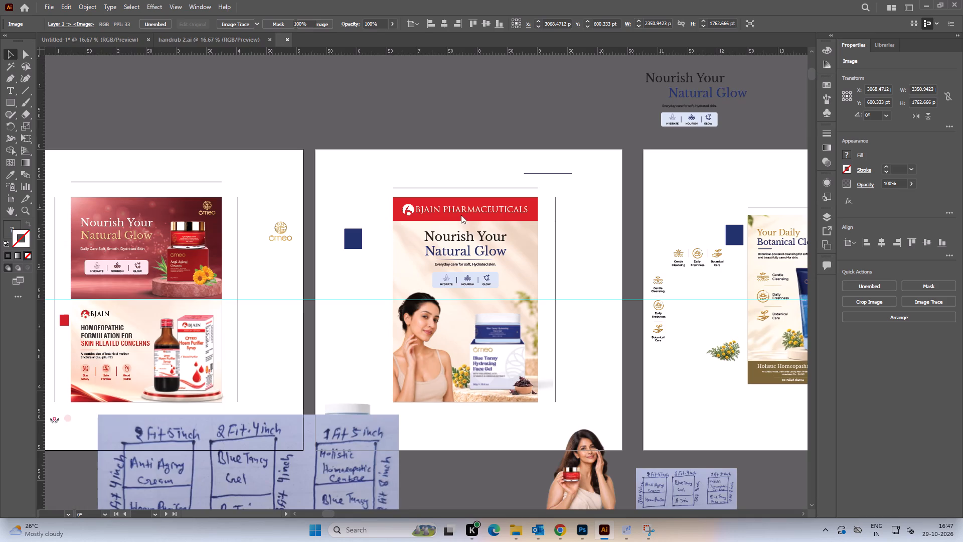
Flip the Anti Aging Cream banner's glowing light overlay horizontally and shift it about 0.05 ft left and 0.03 ft down.
{"action": "key", "text": "space"}
{"action": "key", "text": "space"}
{"action": "key", "text": "space"}
{"action": "key", "text": "space"}
{"action": "key", "text": "space"}
{"action": "key", "text": "space"}
{"action": "key", "text": "space"}
{"action": "key", "text": "space"}
{"action": "key", "text": "space"}
{"action": "key", "text": "space"}
{"action": "left_click_drag", "start_coordinate": [230, 268], "coordinate": [393, 180]}
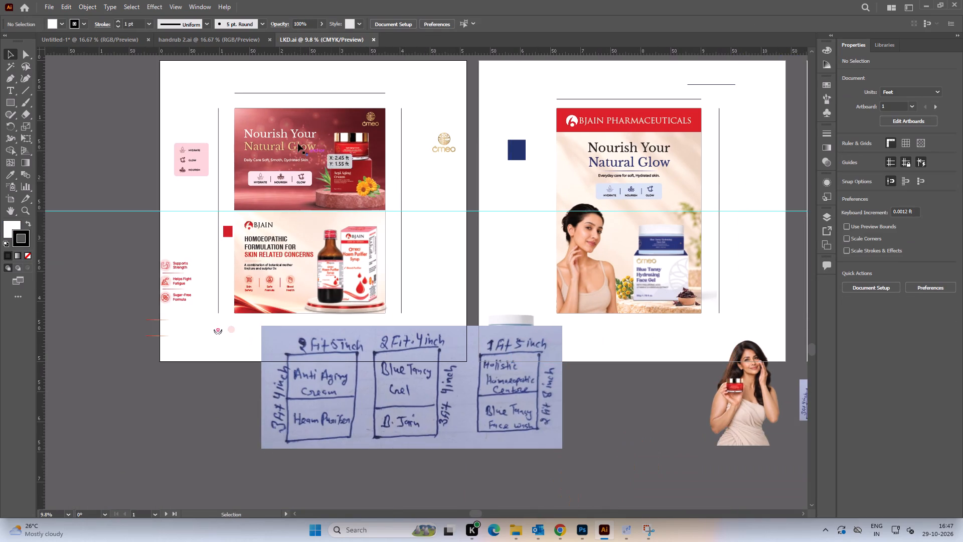
{"action": "scroll", "coordinate": [298, 144], "scroll_direction": "up", "scroll_amount": 4, "text": "alt"}
{"action": "key", "text": "space"}
{"action": "left_click_drag", "start_coordinate": [272, 125], "coordinate": [303, 124]}
{"action": "scroll", "coordinate": [320, 178], "scroll_direction": "down", "scroll_amount": 2, "text": "alt"}
{"action": "left_click", "coordinate": [556, 250]}
{"action": "key", "text": "space"}
{"action": "left_click_drag", "start_coordinate": [551, 326], "coordinate": [549, 322]}
{"action": "scroll", "coordinate": [340, 117], "scroll_direction": "up", "scroll_amount": 2, "text": "alt"}
{"action": "left_click", "coordinate": [254, 133]}
{"action": "key", "text": "space"}
{"action": "key", "text": "space"}
{"action": "key", "text": "space"}
{"action": "left_click_drag", "start_coordinate": [279, 139], "coordinate": [301, 132]}
{"action": "double_click", "coordinate": [287, 130]}
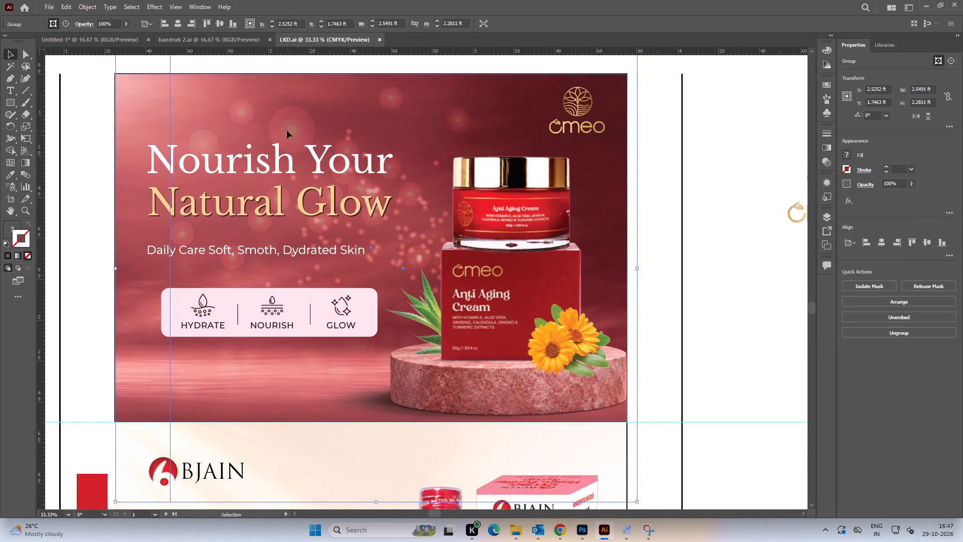
{"action": "left_click_drag", "start_coordinate": [287, 130], "coordinate": [296, 129]}
{"action": "key", "text": "ctrl+z"}
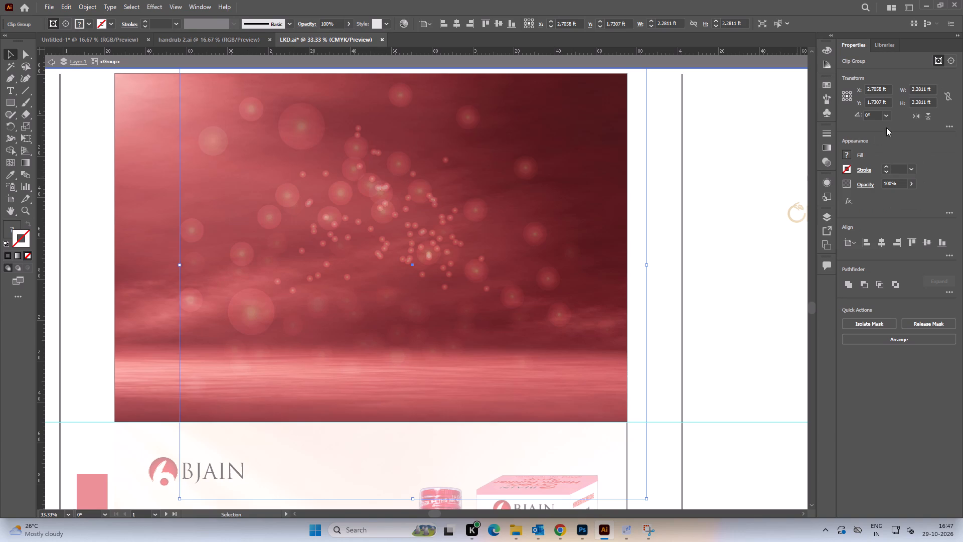
{"action": "left_click", "coordinate": [914, 116]}
{"action": "left_click_drag", "start_coordinate": [509, 206], "coordinate": [502, 209]}
{"action": "key", "text": "ctrl+z"}
{"action": "left_click", "coordinate": [723, 235]}
{"action": "left_click_drag", "start_coordinate": [637, 233], "coordinate": [637, 240]}
{"action": "left_click_drag", "start_coordinate": [637, 239], "coordinate": [624, 239]}
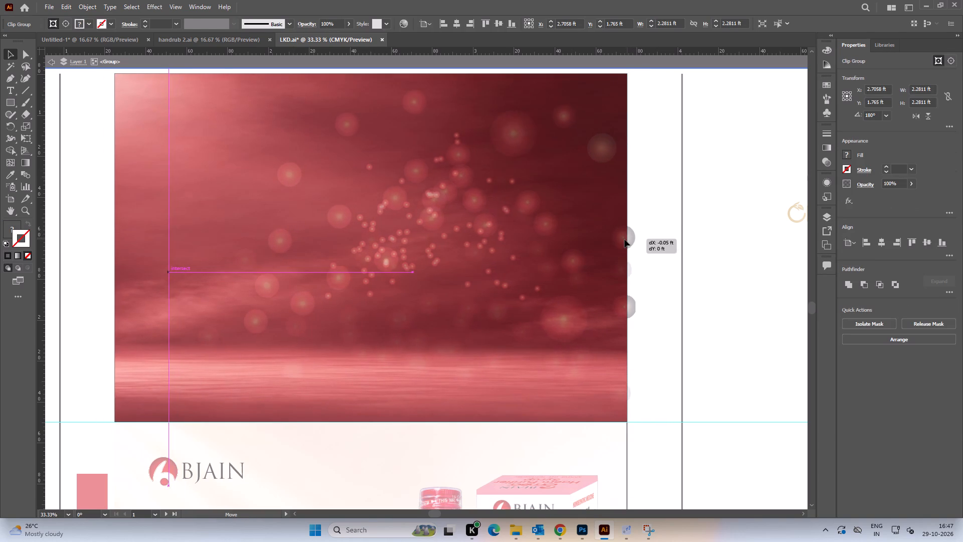
{"action": "left_click_drag", "start_coordinate": [624, 239], "coordinate": [624, 239]}
{"action": "triple_click", "coordinate": [721, 252]}
Fit the first artboard in view and save the LKD document.
{"action": "scroll", "coordinate": [719, 251], "scroll_direction": "down", "scroll_amount": 1, "text": "alt"}
{"action": "key", "text": "space"}
{"action": "left_click_drag", "start_coordinate": [724, 254], "coordinate": [672, 247]}
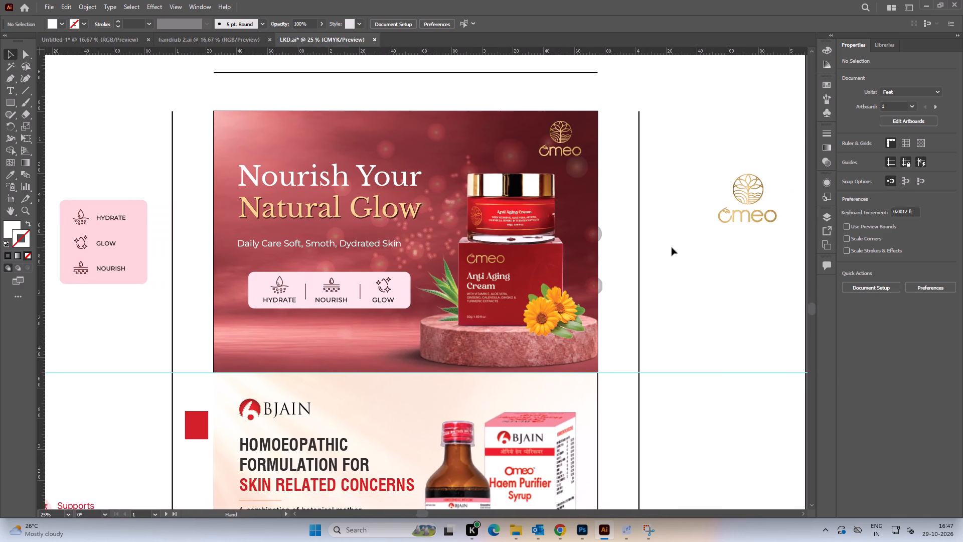
{"action": "key", "text": "space"}
{"action": "key", "text": "space"}
{"action": "key", "text": "space"}
{"action": "key", "text": "space"}
{"action": "key", "text": "space"}
{"action": "left_click_drag", "start_coordinate": [677, 284], "coordinate": [657, 257]}
{"action": "left_click", "coordinate": [658, 253]}
{"action": "left_click", "coordinate": [658, 253]}
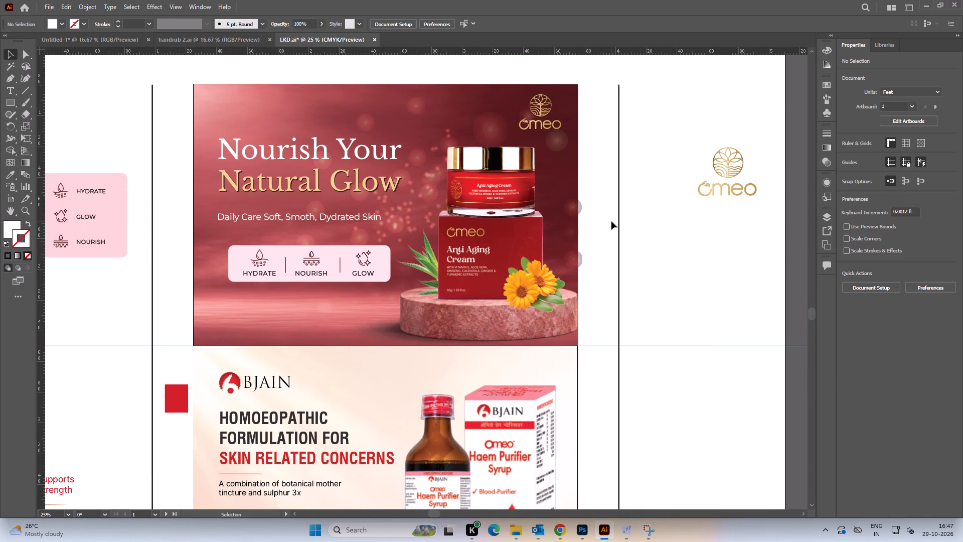
{"action": "key", "text": "space"}
{"action": "left_click_drag", "start_coordinate": [703, 282], "coordinate": [686, 284]}
{"action": "left_click", "coordinate": [686, 284]}
{"action": "key", "text": "ctrl+0"}
{"action": "key", "text": "ctrl+s"}
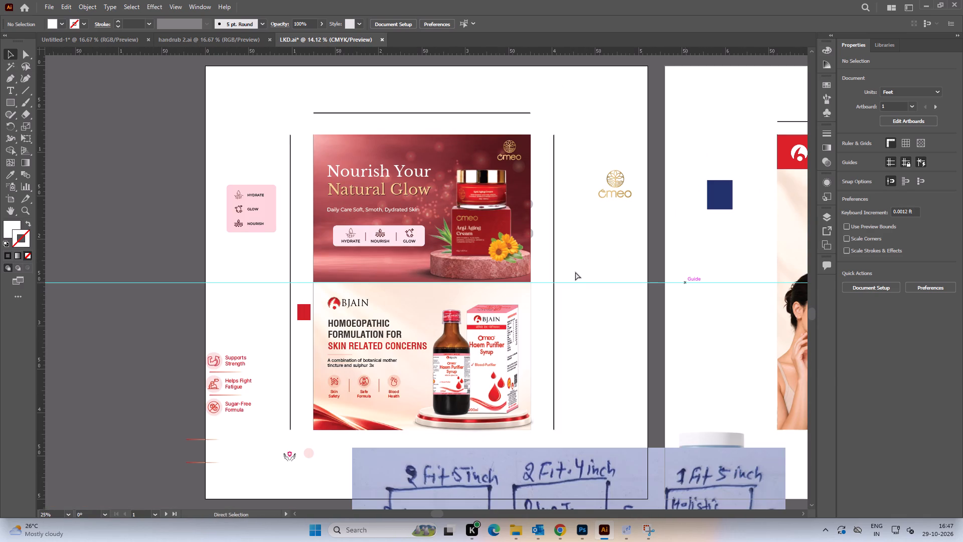
Scale down the gold Omeo logo slightly in the upper corner of the Anti Aging Cream banner.
{"action": "scroll", "coordinate": [507, 164], "scroll_direction": "up", "scroll_amount": 3, "text": "alt"}
{"action": "key", "text": "space"}
{"action": "left_click_drag", "start_coordinate": [531, 147], "coordinate": [486, 175]}
{"action": "left_click", "coordinate": [585, 117]}
{"action": "scroll", "coordinate": [499, 159], "scroll_direction": "up", "scroll_amount": 3, "text": "alt"}
{"action": "key", "text": "space"}
{"action": "left_click_drag", "start_coordinate": [557, 131], "coordinate": [511, 157]}
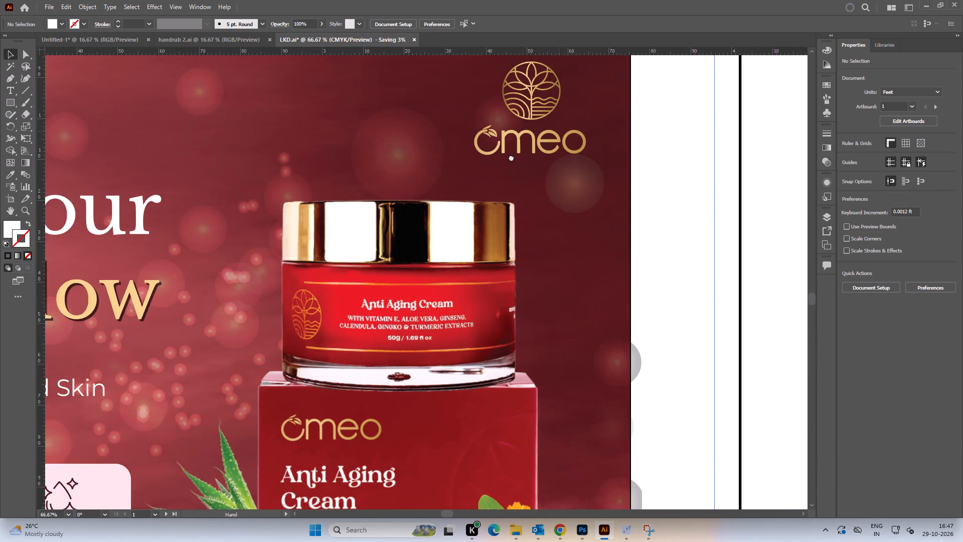
{"action": "left_click_drag", "start_coordinate": [511, 157], "coordinate": [472, 181]}
{"action": "left_click", "coordinate": [448, 190]}
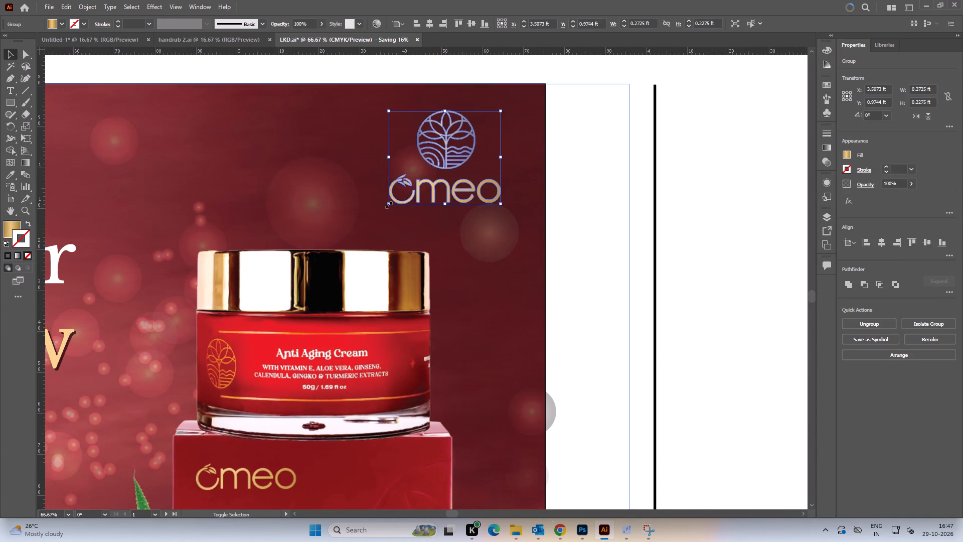
{"action": "left_click_drag", "start_coordinate": [388, 204], "coordinate": [392, 199], "text": "shift"}
{"action": "left_click", "coordinate": [582, 168]}
Review the product banners across all three artboards of the LKD document.
{"action": "scroll", "coordinate": [582, 168], "scroll_direction": "down", "scroll_amount": 3, "text": "alt"}
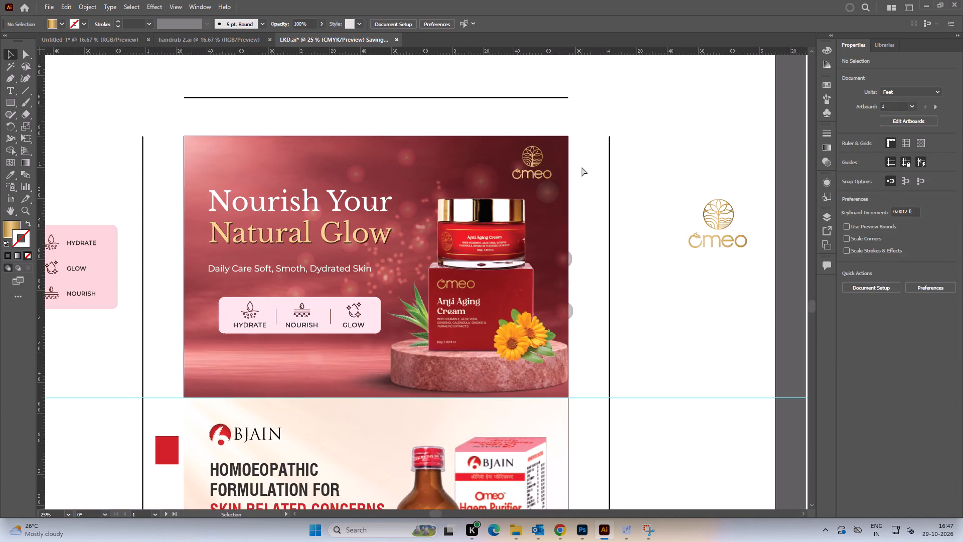
{"action": "key", "text": "ctrl+0"}
{"action": "key", "text": "space"}
{"action": "key", "text": "space"}
{"action": "key", "text": "space"}
{"action": "key", "text": "space"}
{"action": "key", "text": "space"}
{"action": "key", "text": "space"}
{"action": "key", "text": "space"}
{"action": "key", "text": "space"}
{"action": "key", "text": "space"}
{"action": "key", "text": "space"}
{"action": "key", "text": "space"}
{"action": "key", "text": "space"}
{"action": "key", "text": "space"}
{"action": "key", "text": "space"}
{"action": "key", "text": "space"}
{"action": "key", "text": "space"}
{"action": "key", "text": "space"}
{"action": "key", "text": "space"}
{"action": "left_click_drag", "start_coordinate": [641, 313], "coordinate": [528, 194]}
{"action": "left_click", "coordinate": [522, 208]}
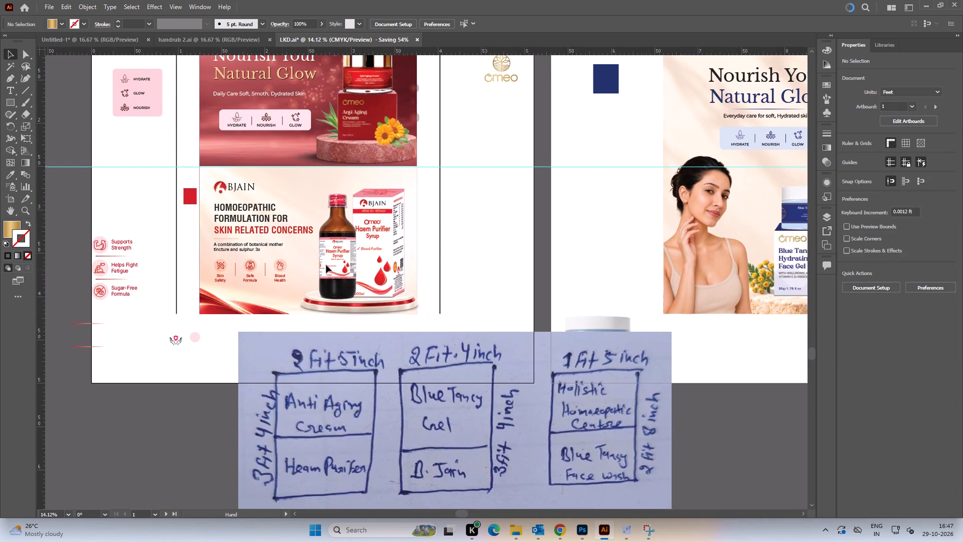
{"action": "scroll", "coordinate": [270, 269], "scroll_direction": "up", "scroll_amount": 2, "text": "alt"}
{"action": "key", "text": "space"}
{"action": "left_click_drag", "start_coordinate": [574, 236], "coordinate": [481, 261]}
{"action": "left_click", "coordinate": [608, 235]}
{"action": "scroll", "coordinate": [600, 224], "scroll_direction": "down", "scroll_amount": 1, "text": "alt"}
{"action": "scroll", "coordinate": [432, 309], "scroll_direction": "up", "scroll_amount": 3, "text": "alt"}
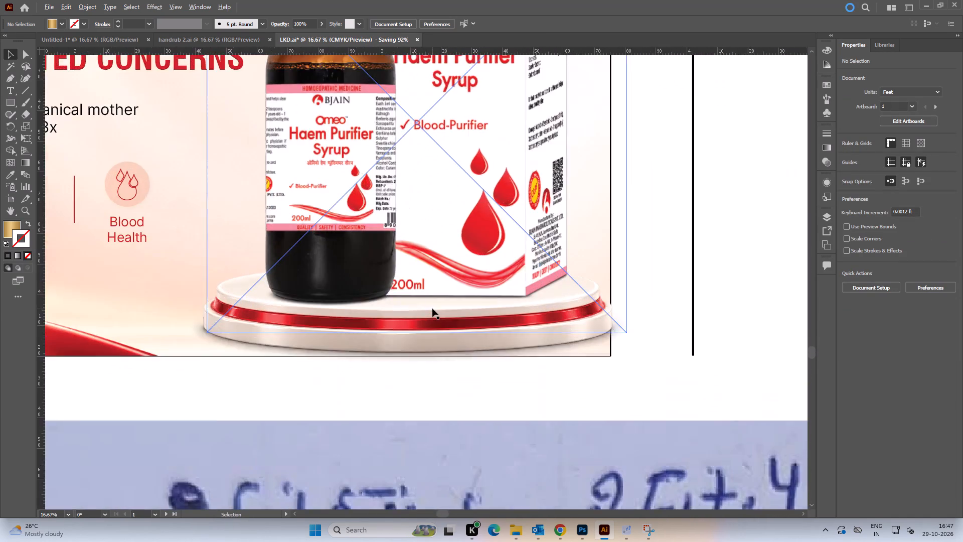
{"action": "scroll", "coordinate": [432, 309], "scroll_direction": "down", "scroll_amount": 3, "text": "alt"}
{"action": "key", "text": "space"}
{"action": "key", "text": "space"}
{"action": "key", "text": "space"}
{"action": "key", "text": "space"}
{"action": "key", "text": "space"}
{"action": "key", "text": "space"}
{"action": "key", "text": "space"}
{"action": "key", "text": "space"}
{"action": "key", "text": "space"}
{"action": "key", "text": "space"}
{"action": "key", "text": "space"}
{"action": "key", "text": "space"}
{"action": "key", "text": "space"}
{"action": "key", "text": "space"}
{"action": "key", "text": "space"}
{"action": "key", "text": "space"}
{"action": "key", "text": "space"}
{"action": "key", "text": "space"}
{"action": "key", "text": "space"}
{"action": "key", "text": "space"}
{"action": "left_click_drag", "start_coordinate": [588, 265], "coordinate": [525, 276]}
{"action": "left_click", "coordinate": [528, 269]}
{"action": "left_click_drag", "start_coordinate": [564, 241], "coordinate": [288, 261]}
{"action": "left_click_drag", "start_coordinate": [478, 221], "coordinate": [358, 306]}
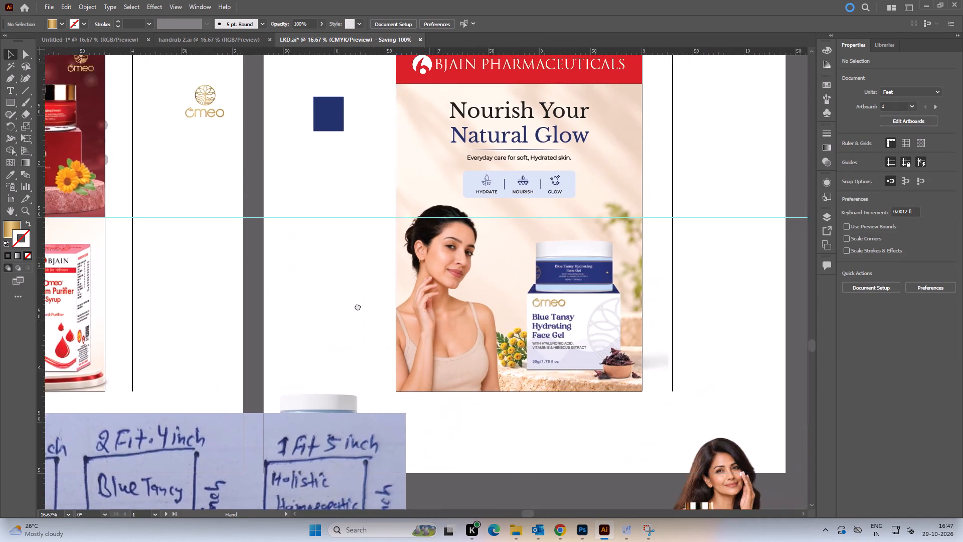
{"action": "left_click_drag", "start_coordinate": [358, 306], "coordinate": [352, 310]}
{"action": "key", "text": "space"}
{"action": "key", "text": "space"}
{"action": "key", "text": "space"}
{"action": "key", "text": "space"}
{"action": "key", "text": "space"}
{"action": "key", "text": "space"}
{"action": "key", "text": "space"}
{"action": "key", "text": "space"}
{"action": "key", "text": "space"}
{"action": "key", "text": "space"}
{"action": "key", "text": "space"}
{"action": "key", "text": "space"}
{"action": "key", "text": "space"}
{"action": "key", "text": "space"}
{"action": "key", "text": "space"}
{"action": "key", "text": "space"}
{"action": "key", "text": "space"}
{"action": "key", "text": "space"}
{"action": "key", "text": "space"}
{"action": "key", "text": "space"}
{"action": "left_click_drag", "start_coordinate": [703, 195], "coordinate": [592, 183]}
{"action": "left_click_drag", "start_coordinate": [532, 251], "coordinate": [649, 187]}
{"action": "left_click_drag", "start_coordinate": [658, 189], "coordinate": [380, 248]}
{"action": "left_click_drag", "start_coordinate": [502, 215], "coordinate": [357, 270]}
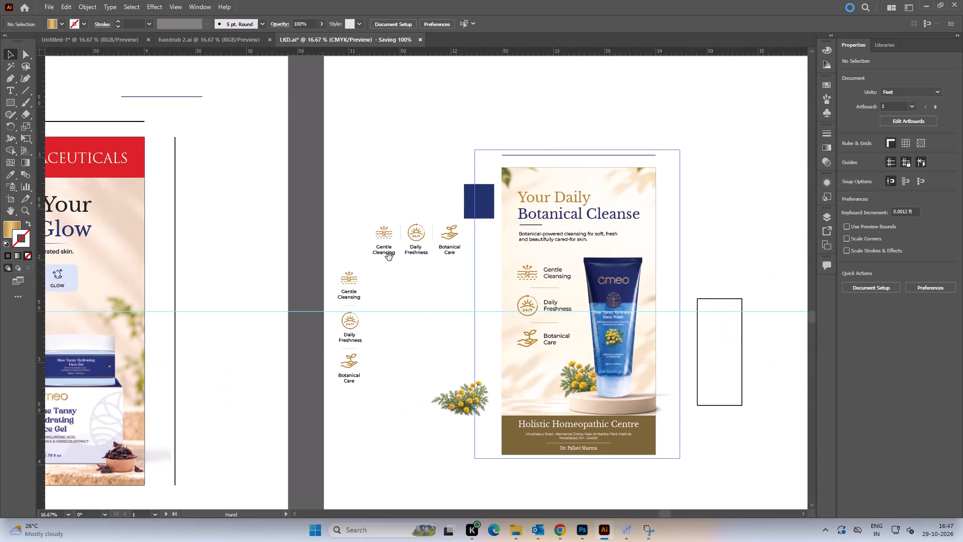
{"action": "left_click_drag", "start_coordinate": [591, 300], "coordinate": [459, 206]}
{"action": "left_click", "coordinate": [634, 188]}
{"action": "scroll", "coordinate": [614, 214], "scroll_direction": "down", "scroll_amount": 2, "text": "alt"}
{"action": "key", "text": "space"}
{"action": "key", "text": "space"}
{"action": "key", "text": "space"}
{"action": "key", "text": "space"}
{"action": "key", "text": "space"}
{"action": "key", "text": "space"}
{"action": "key", "text": "space"}
{"action": "key", "text": "space"}
{"action": "key", "text": "space"}
{"action": "key", "text": "space"}
{"action": "key", "text": "space"}
{"action": "key", "text": "space"}
{"action": "key", "text": "space"}
{"action": "key", "text": "space"}
{"action": "key", "text": "space"}
{"action": "key", "text": "space"}
{"action": "key", "text": "space"}
{"action": "key", "text": "space"}
{"action": "key", "text": "space"}
{"action": "key", "text": "space"}
{"action": "left_click_drag", "start_coordinate": [668, 229], "coordinate": [503, 260]}
{"action": "left_click_drag", "start_coordinate": [595, 252], "coordinate": [595, 245]}
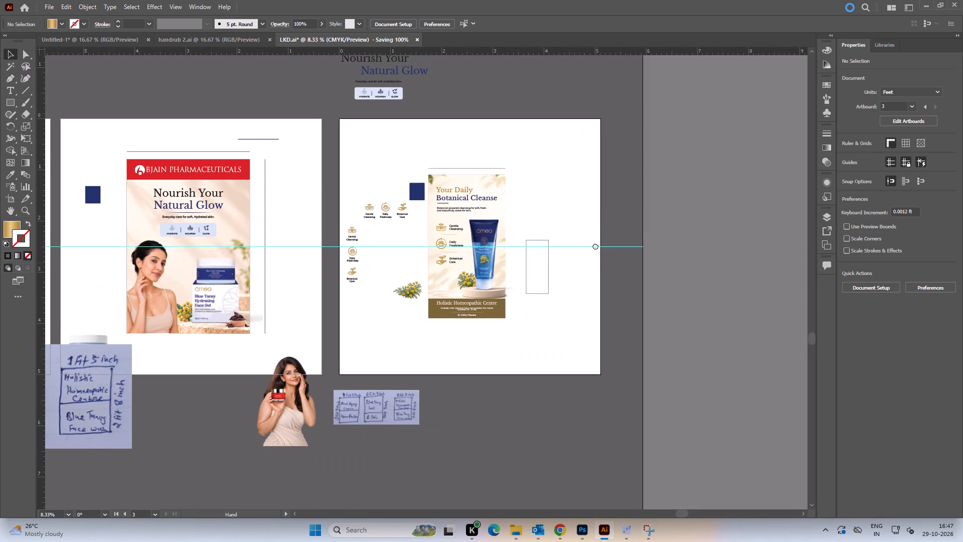
{"action": "left_click_drag", "start_coordinate": [595, 245], "coordinate": [597, 221]}
{"action": "left_click_drag", "start_coordinate": [585, 188], "coordinate": [602, 211]}
{"action": "scroll", "coordinate": [498, 183], "scroll_direction": "up", "scroll_amount": 1, "text": "alt"}
{"action": "key", "text": "space"}
{"action": "left_click_drag", "start_coordinate": [690, 183], "coordinate": [622, 181]}
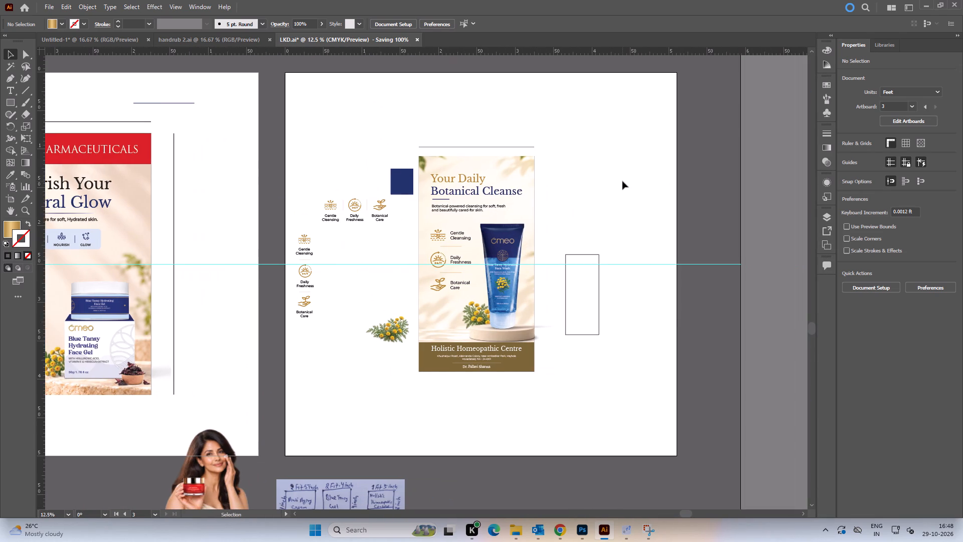
Close the handrub 2.ai document.
{"action": "left_click", "coordinate": [211, 36]}
{"action": "left_click", "coordinate": [268, 39]}
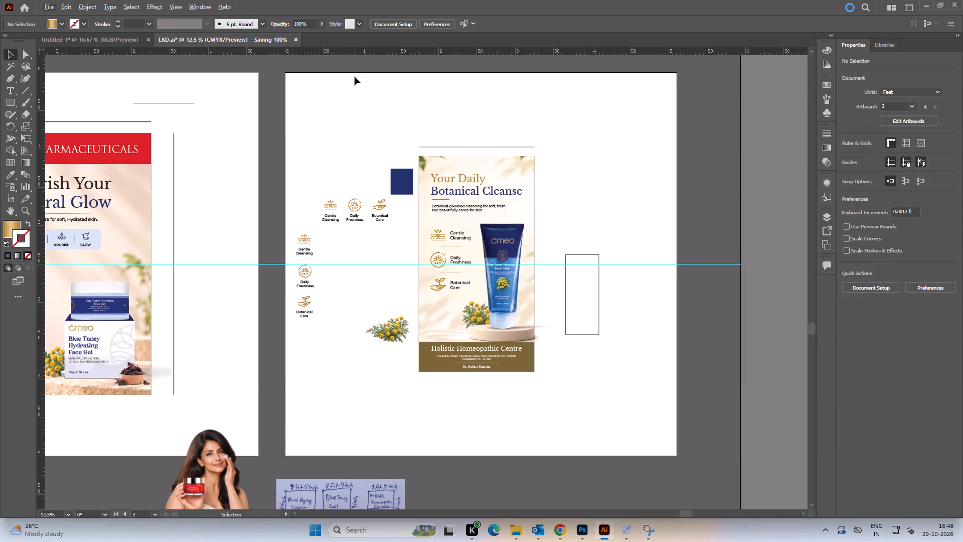
Open the Koccher Homeopathy store_2 Illustrator file from the One way vision folder in Shivan (Graphic), ignoring all missing linked files.
{"action": "key", "text": "alt+Tab"}
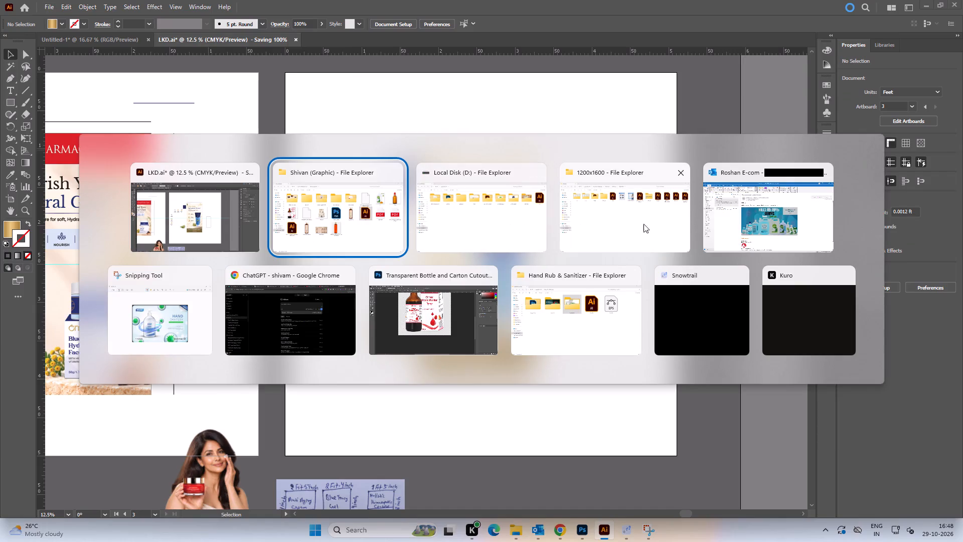
{"action": "left_click", "coordinate": [615, 331], "text": "alt"}
{"action": "key", "text": "alt+Tab"}
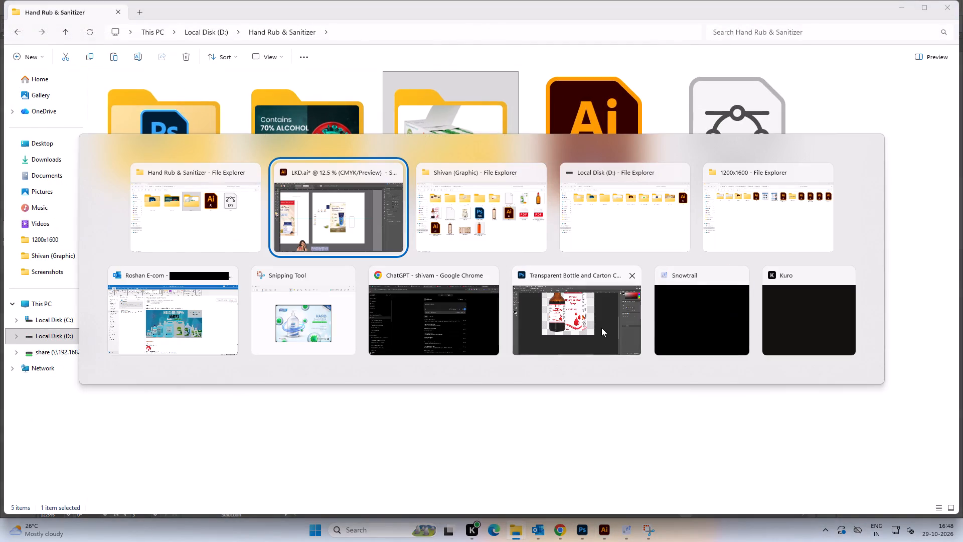
{"action": "left_click", "coordinate": [513, 239], "text": "alt"}
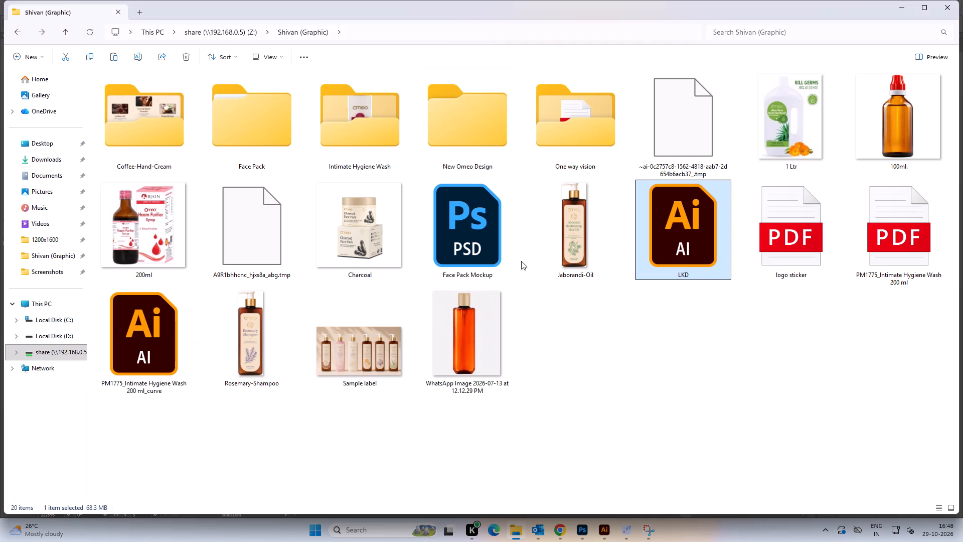
{"action": "left_click", "coordinate": [559, 110]}
{"action": "left_click", "coordinate": [542, 121]}
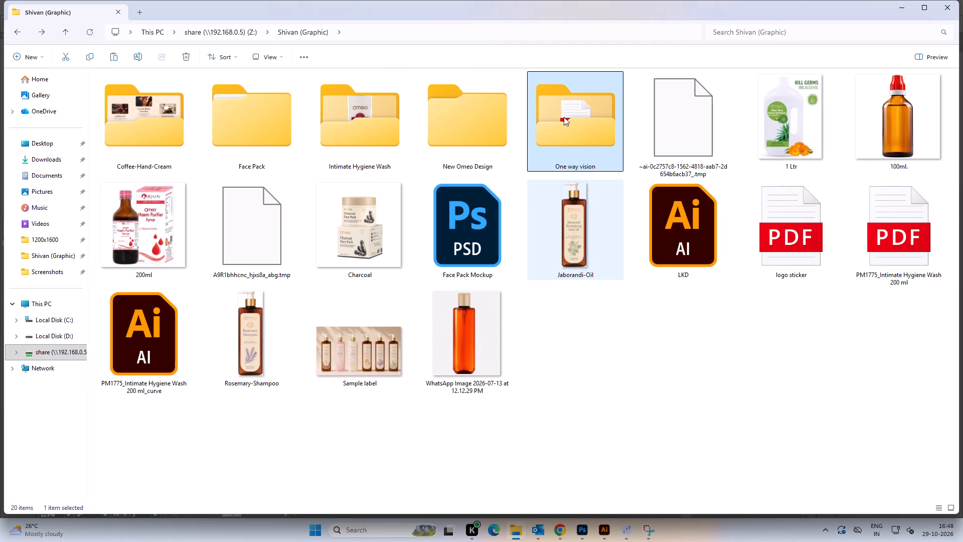
{"action": "double_click", "coordinate": [564, 117]}
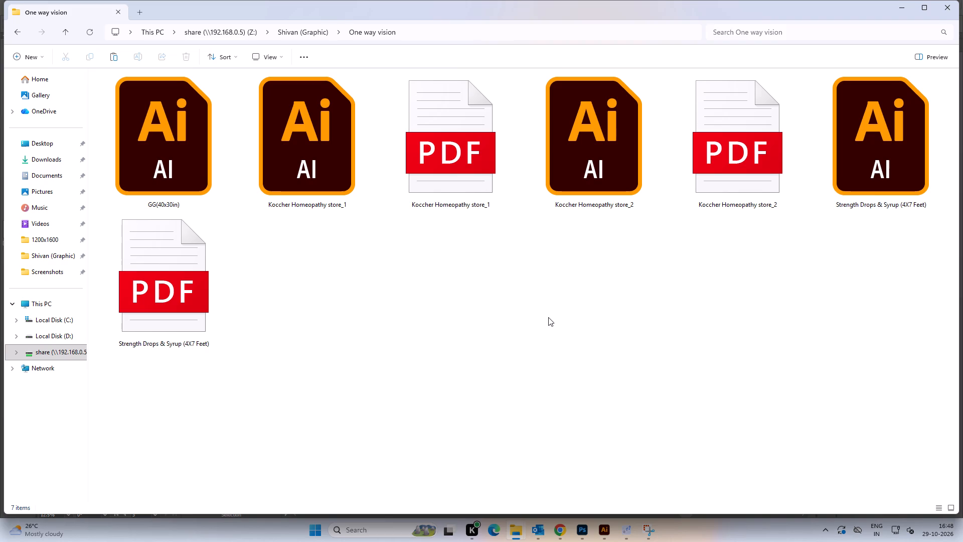
{"action": "double_click", "coordinate": [595, 194]}
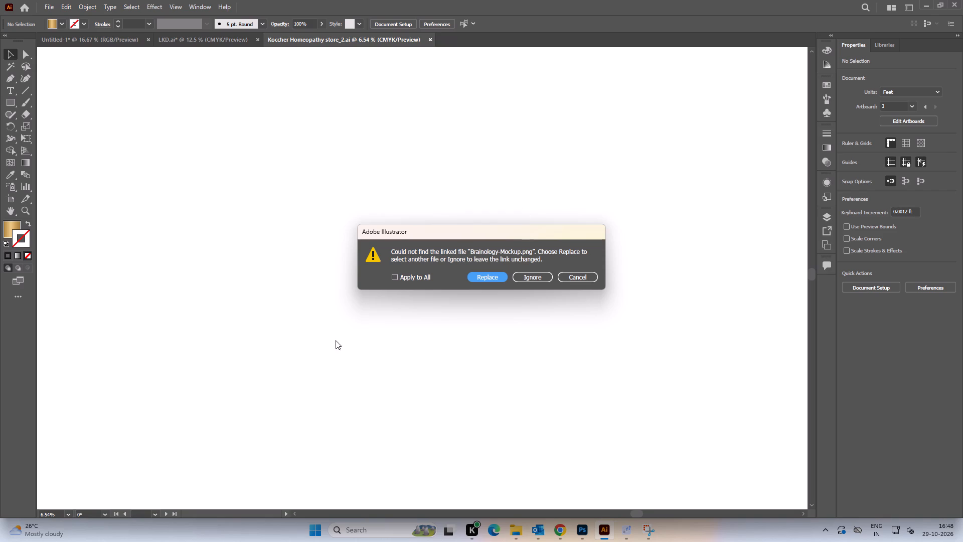
{"action": "left_click", "coordinate": [402, 277]}
{"action": "left_click", "coordinate": [531, 278]}
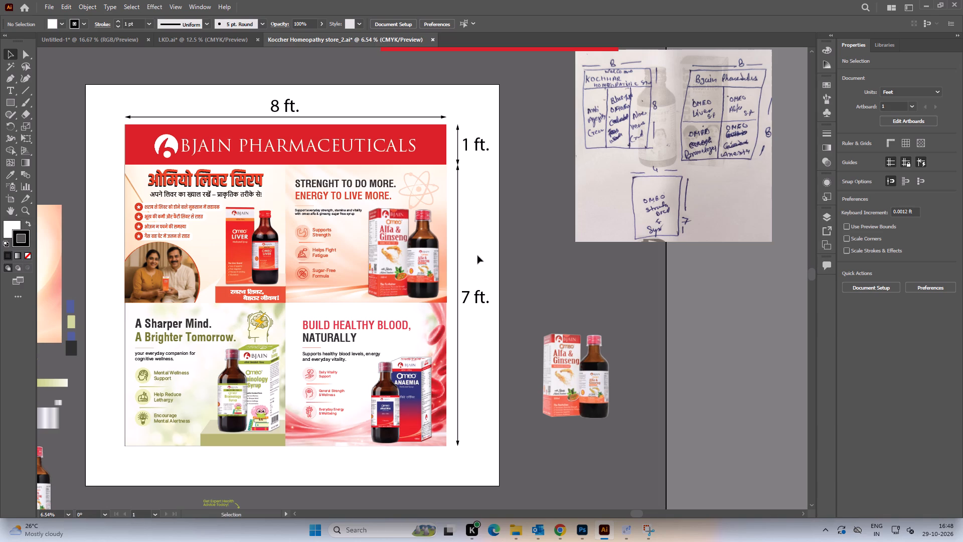
Examine the dimension arrows and size labels around the BJAIN Pharmaceuticals banner.
{"action": "key", "text": "space"}
{"action": "key", "text": "space"}
{"action": "key", "text": "space"}
{"action": "key", "text": "space"}
{"action": "left_click_drag", "start_coordinate": [306, 225], "coordinate": [342, 229]}
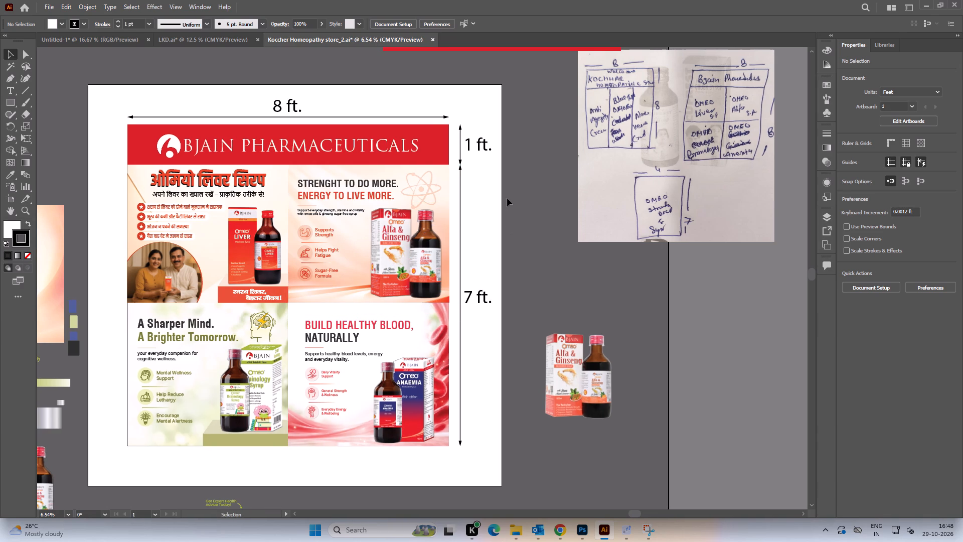
{"action": "left_click", "coordinate": [507, 198]}
{"action": "scroll", "coordinate": [452, 152], "scroll_direction": "up", "scroll_amount": 3, "text": "alt"}
{"action": "left_click", "coordinate": [663, 203]}
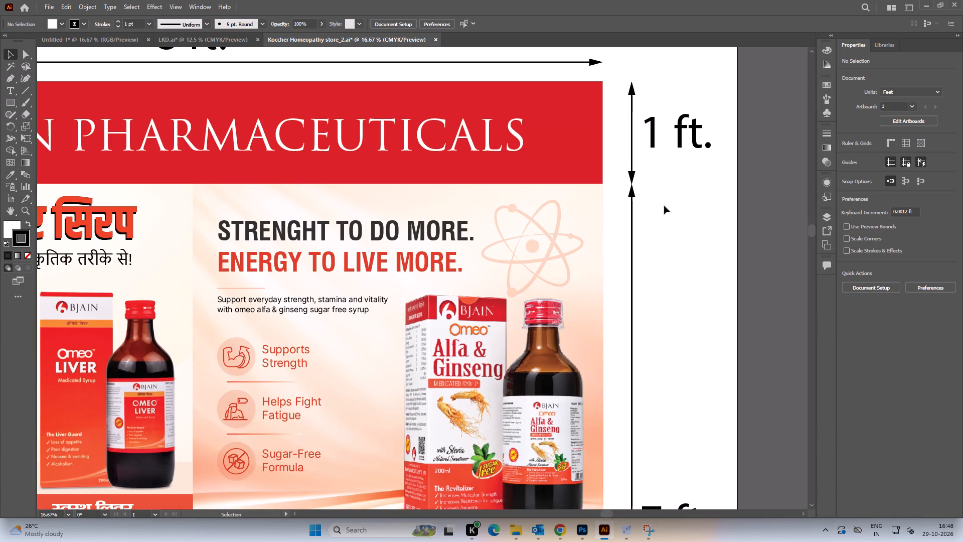
{"action": "left_click_drag", "start_coordinate": [665, 205], "coordinate": [627, 152]}
{"action": "scroll", "coordinate": [676, 219], "scroll_direction": "down", "scroll_amount": 1, "text": "alt"}
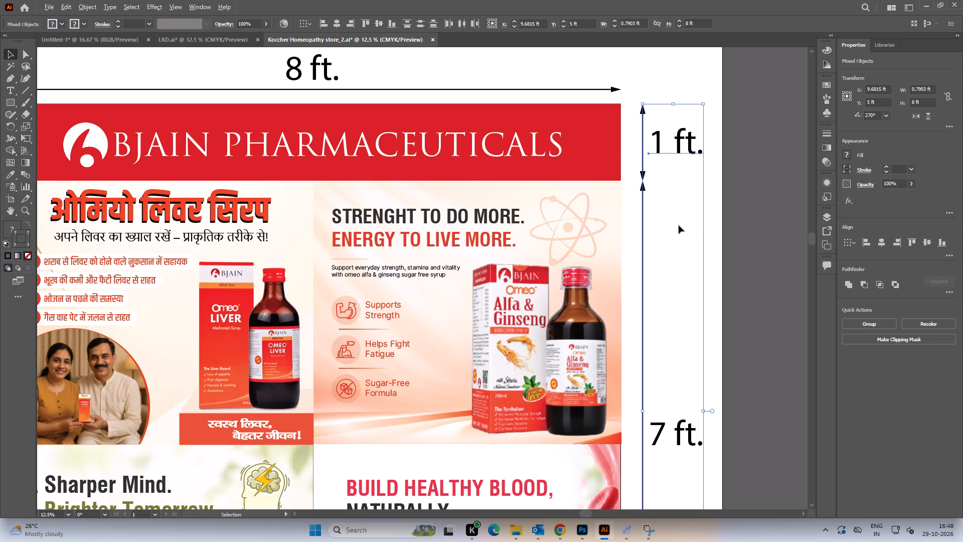
{"action": "scroll", "coordinate": [679, 225], "scroll_direction": "down", "scroll_amount": 1, "text": "alt"}
{"action": "key", "text": "space"}
{"action": "key", "text": "space"}
{"action": "key", "text": "space"}
{"action": "left_click_drag", "start_coordinate": [686, 272], "coordinate": [519, 238]}
{"action": "left_click", "coordinate": [581, 190]}
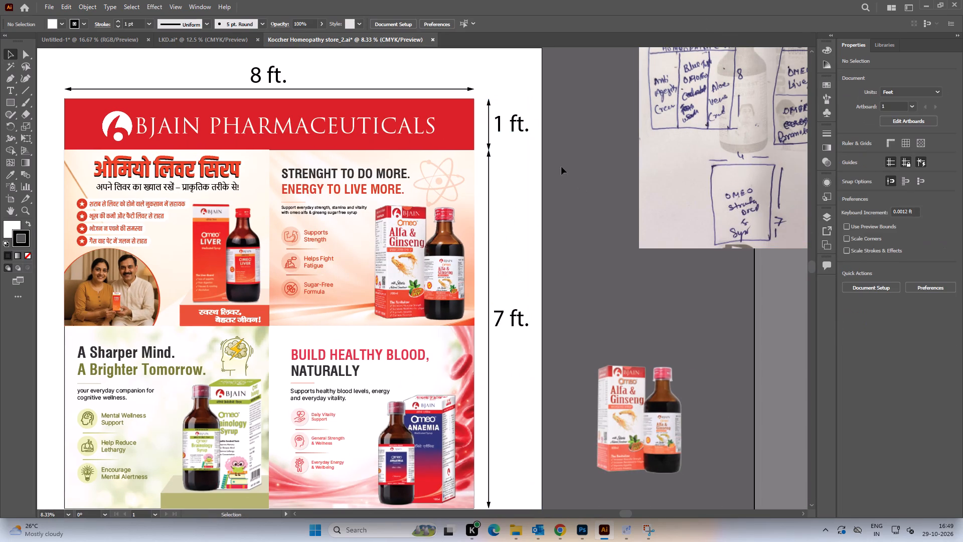
{"action": "left_click", "coordinate": [491, 113]}
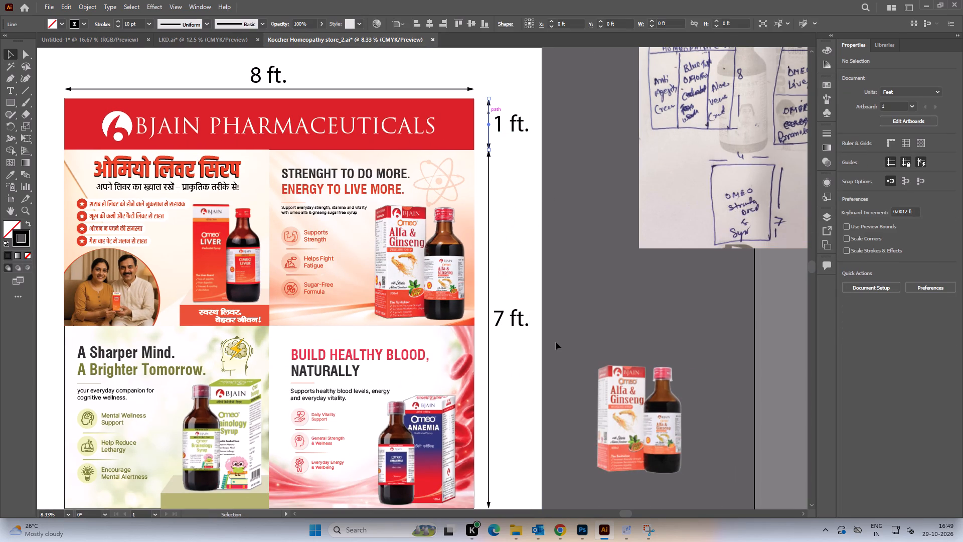
{"action": "left_click", "coordinate": [556, 347]}
Copy the 8 ft, 1 ft and 7 ft dimension arrows and labels from the BJAIN Pharmaceuticals banner into the LKD document.
{"action": "left_click_drag", "start_coordinate": [555, 347], "coordinate": [486, 100]}
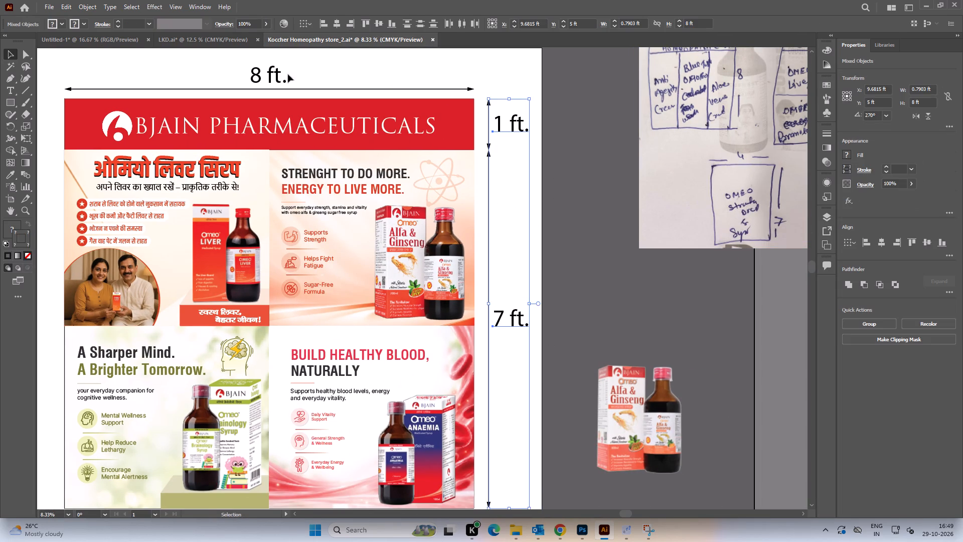
{"action": "left_click_drag", "start_coordinate": [222, 62], "coordinate": [302, 90], "text": "shift"}
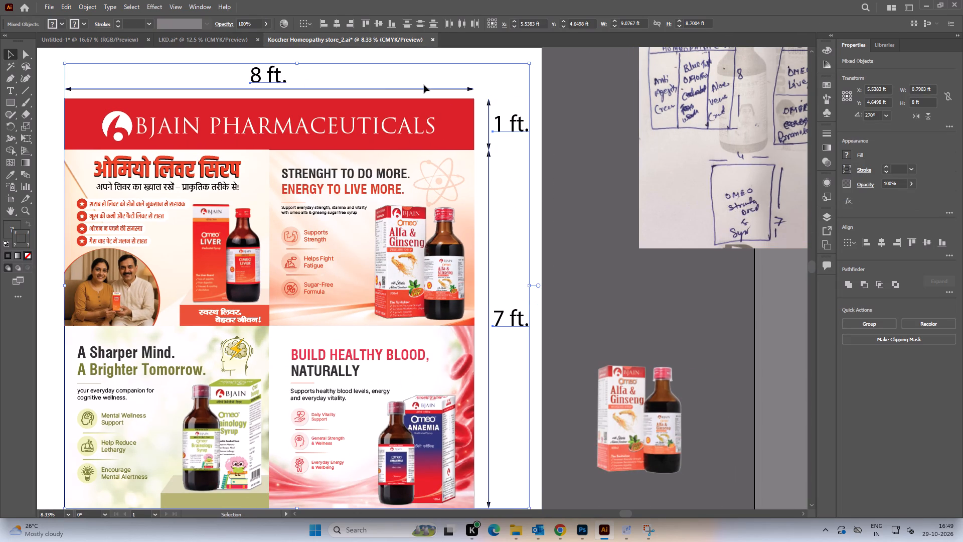
{"action": "left_click_drag", "start_coordinate": [429, 89], "coordinate": [454, 86]}
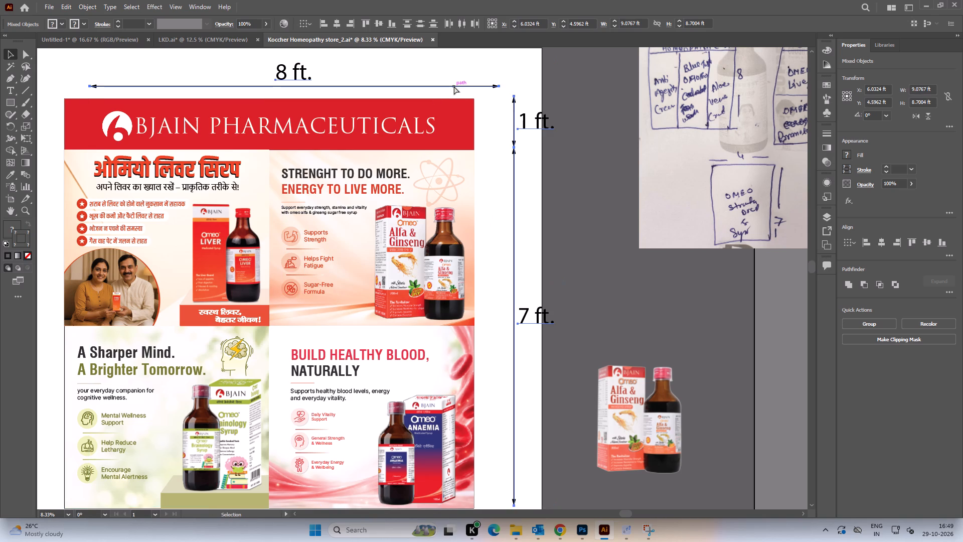
{"action": "left_click_drag", "start_coordinate": [442, 87], "coordinate": [243, 40]}
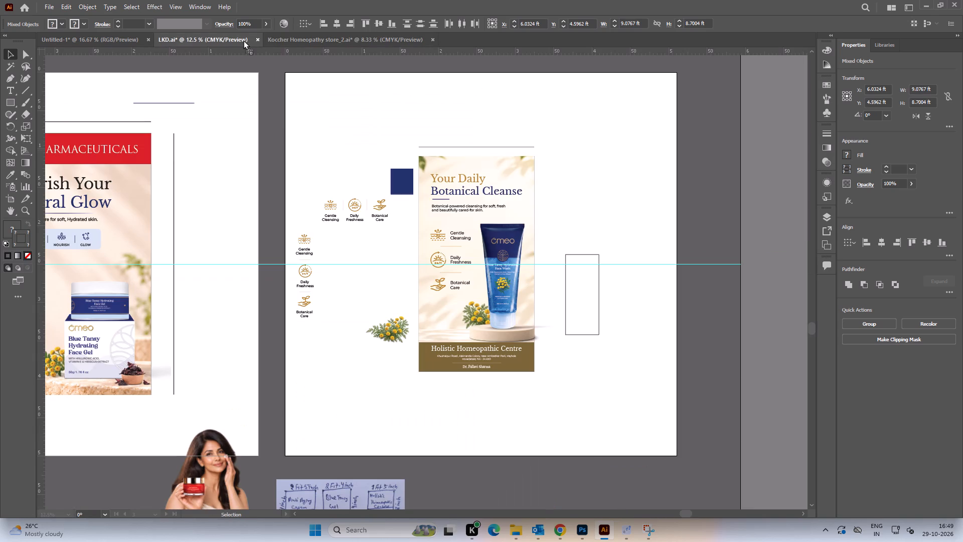
{"action": "left_click_drag", "start_coordinate": [243, 40], "coordinate": [326, 180]}
Move the copied dimension markings above the first artboard and scale them down to roughly the artboard's width.
{"action": "scroll", "coordinate": [343, 184], "scroll_direction": "down", "scroll_amount": 3, "text": "alt"}
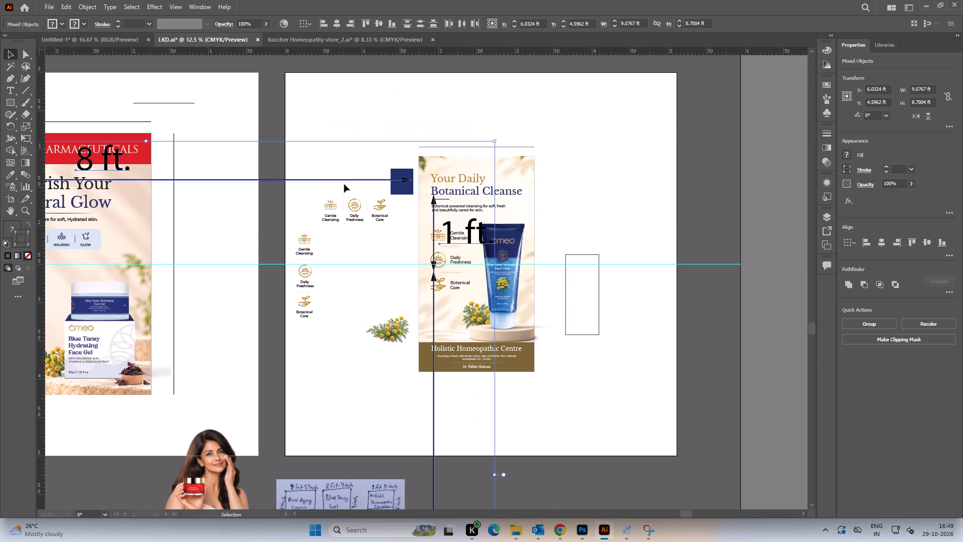
{"action": "key", "text": "space"}
{"action": "key", "text": "space"}
{"action": "left_click_drag", "start_coordinate": [352, 161], "coordinate": [271, 187]}
{"action": "left_click_drag", "start_coordinate": [339, 208], "coordinate": [273, 119]}
{"action": "scroll", "coordinate": [409, 189], "scroll_direction": "down", "scroll_amount": 2, "text": "alt"}
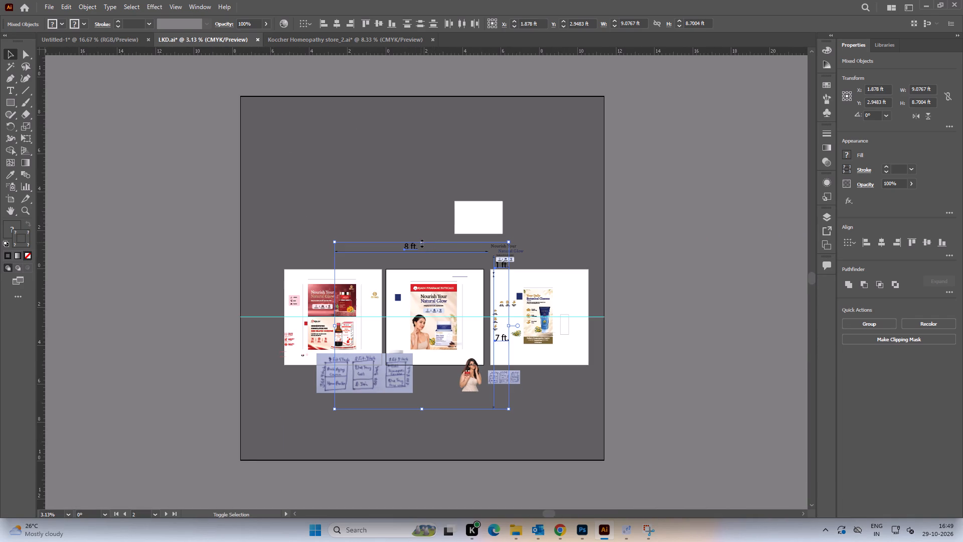
{"action": "left_click_drag", "start_coordinate": [421, 241], "coordinate": [424, 253], "text": "shift"}
{"action": "left_click_drag", "start_coordinate": [439, 262], "coordinate": [370, 143]}
{"action": "left_click_drag", "start_coordinate": [352, 132], "coordinate": [354, 166], "text": "shift"}
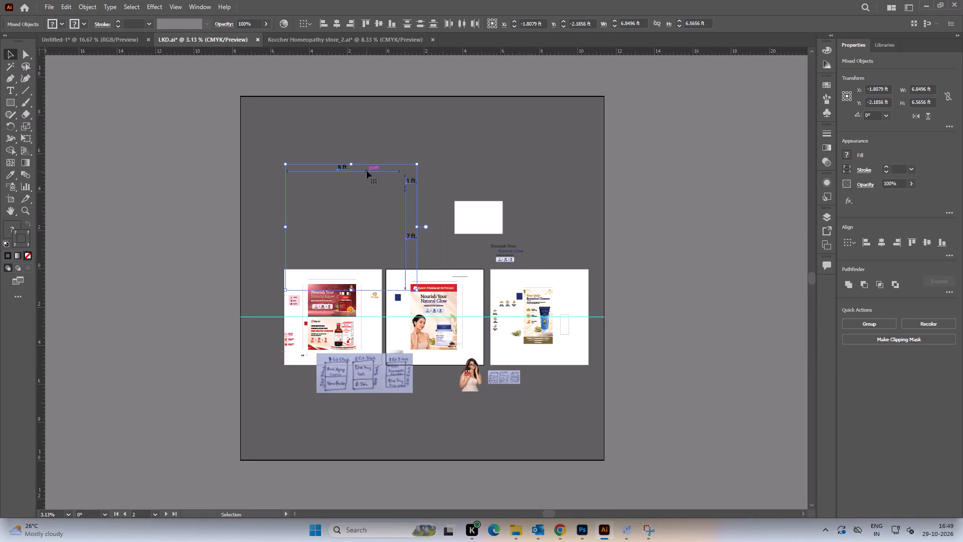
{"action": "left_click_drag", "start_coordinate": [367, 171], "coordinate": [364, 135]}
{"action": "left_click_drag", "start_coordinate": [350, 128], "coordinate": [352, 160], "text": "shift"}
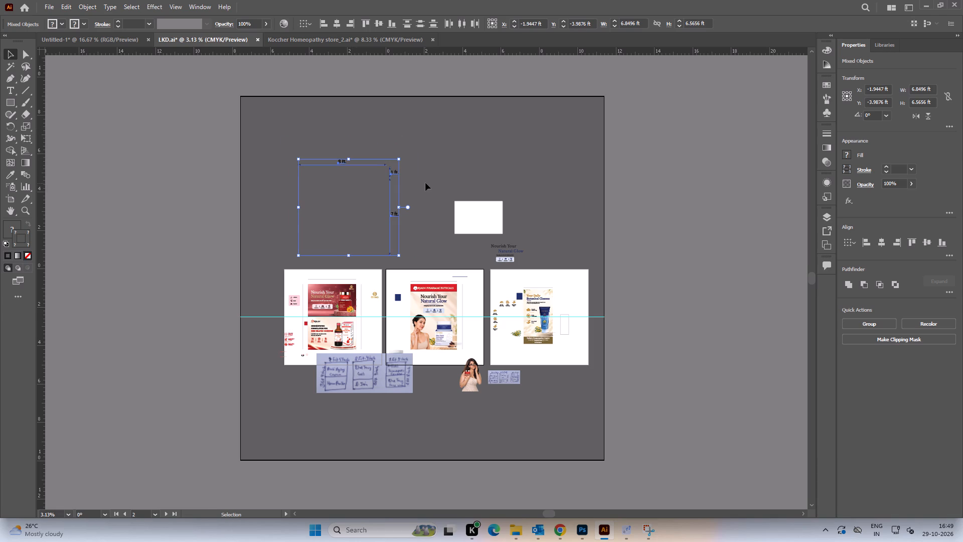
Delete the pink icon strip, the red Supports Strength icon list and the stray red lines beside the first artboard's banner.
{"action": "left_click", "coordinate": [423, 201]}
{"action": "key", "text": "space"}
{"action": "key", "text": "space"}
{"action": "key", "text": "space"}
{"action": "key", "text": "space"}
{"action": "key", "text": "space"}
{"action": "key", "text": "space"}
{"action": "key", "text": "space"}
{"action": "key", "text": "space"}
{"action": "key", "text": "space"}
{"action": "key", "text": "space"}
{"action": "key", "text": "space"}
{"action": "key", "text": "space"}
{"action": "key", "text": "space"}
{"action": "key", "text": "space"}
{"action": "left_click_drag", "start_coordinate": [419, 250], "coordinate": [396, 217]}
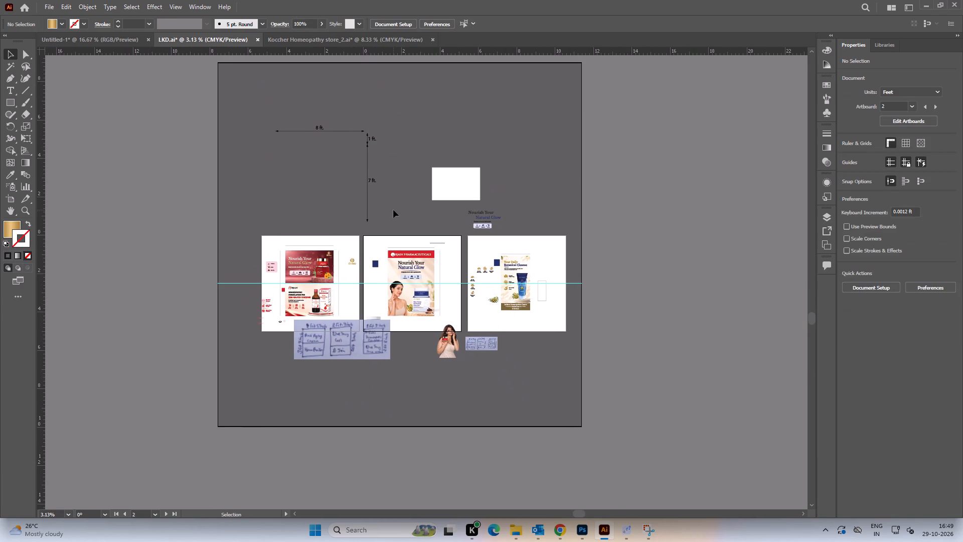
{"action": "scroll", "coordinate": [308, 295], "scroll_direction": "up", "scroll_amount": 4, "text": "alt"}
{"action": "key", "text": "space"}
{"action": "key", "text": "space"}
{"action": "key", "text": "space"}
{"action": "key", "text": "space"}
{"action": "key", "text": "space"}
{"action": "left_click_drag", "start_coordinate": [266, 339], "coordinate": [485, 211]}
{"action": "scroll", "coordinate": [472, 231], "scroll_direction": "down", "scroll_amount": 1, "text": "alt"}
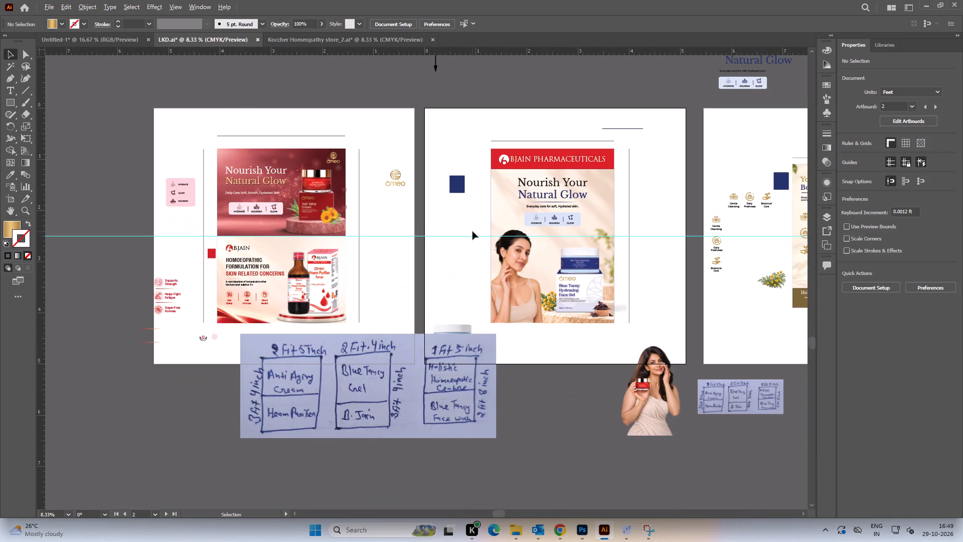
{"action": "key", "text": "space"}
{"action": "key", "text": "space"}
{"action": "key", "text": "space"}
{"action": "key", "text": "space"}
{"action": "key", "text": "space"}
{"action": "key", "text": "space"}
{"action": "key", "text": "space"}
{"action": "key", "text": "space"}
{"action": "key", "text": "space"}
{"action": "key", "text": "space"}
{"action": "key", "text": "space"}
{"action": "key", "text": "space"}
{"action": "left_click_drag", "start_coordinate": [489, 277], "coordinate": [503, 221]}
{"action": "left_click_drag", "start_coordinate": [345, 213], "coordinate": [417, 216]}
{"action": "left_click", "coordinate": [210, 178]}
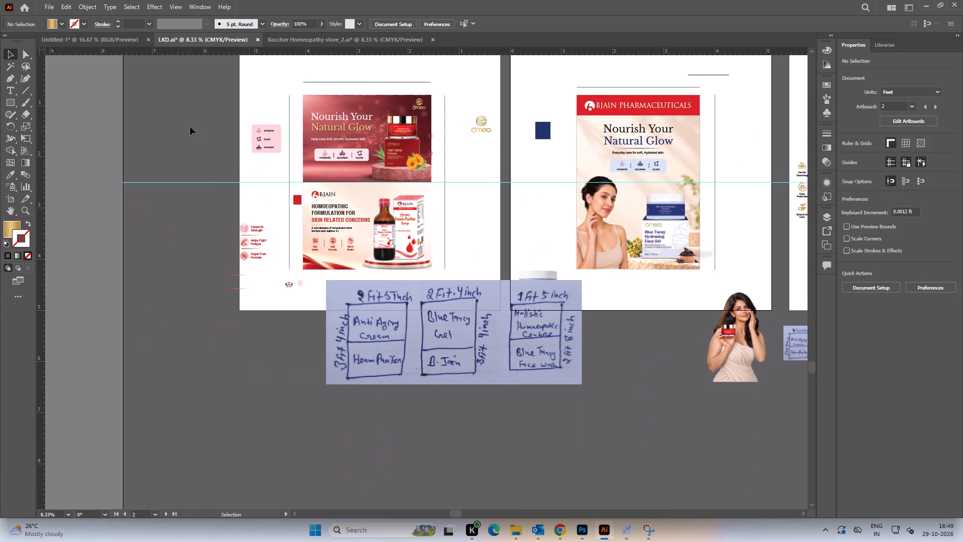
{"action": "left_click", "coordinate": [190, 127]}
{"action": "left_click_drag", "start_coordinate": [204, 103], "coordinate": [277, 304]}
{"action": "left_click_drag", "start_coordinate": [277, 304], "coordinate": [278, 304]}
{"action": "key", "text": "Delete"}
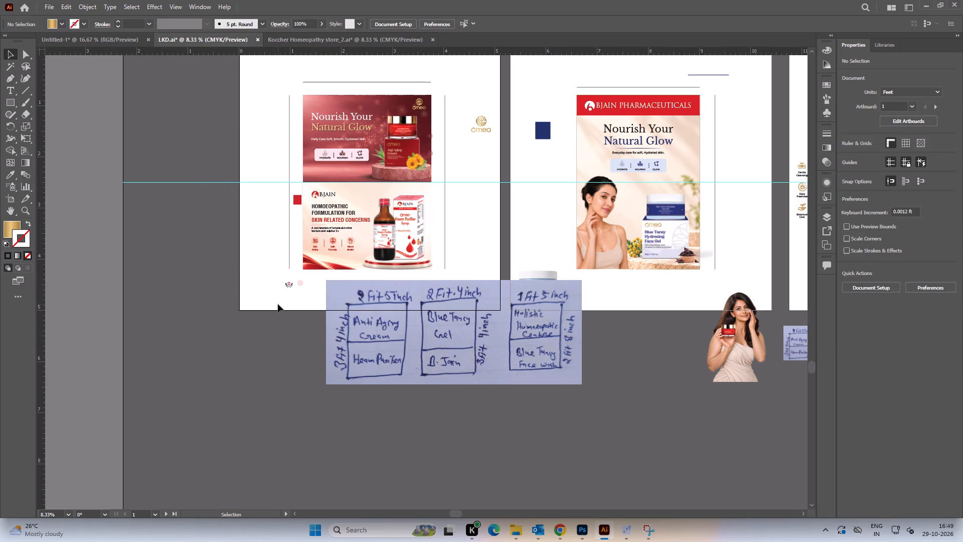
Move the large handwritten size sketch down into the empty canvas below the artboards.
{"action": "key", "text": "space"}
{"action": "left_click_drag", "start_coordinate": [523, 334], "coordinate": [419, 367]}
{"action": "left_click_drag", "start_coordinate": [383, 358], "coordinate": [384, 379]}
{"action": "scroll", "coordinate": [377, 363], "scroll_direction": "down", "scroll_amount": 2}
{"action": "key", "text": "space"}
{"action": "left_click_drag", "start_coordinate": [361, 384], "coordinate": [384, 302]}
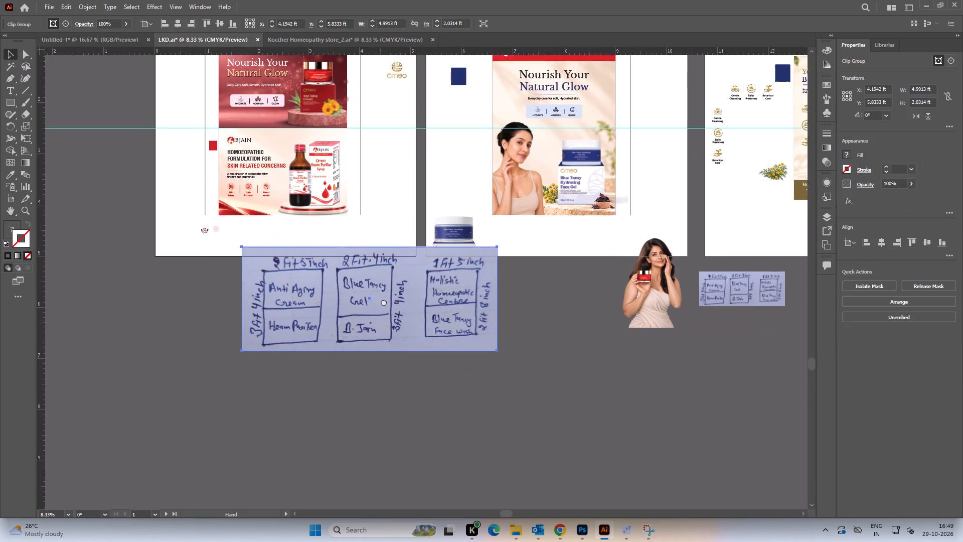
{"action": "left_click_drag", "start_coordinate": [384, 302], "coordinate": [384, 301]}
{"action": "left_click", "coordinate": [446, 397]}
{"action": "left_click_drag", "start_coordinate": [363, 284], "coordinate": [384, 370]}
Delete the spare face gel cutout, the photo of the woman and the small duplicate size sketch below the artboards.
{"action": "key", "text": "space"}
{"action": "left_click_drag", "start_coordinate": [604, 345], "coordinate": [440, 370]}
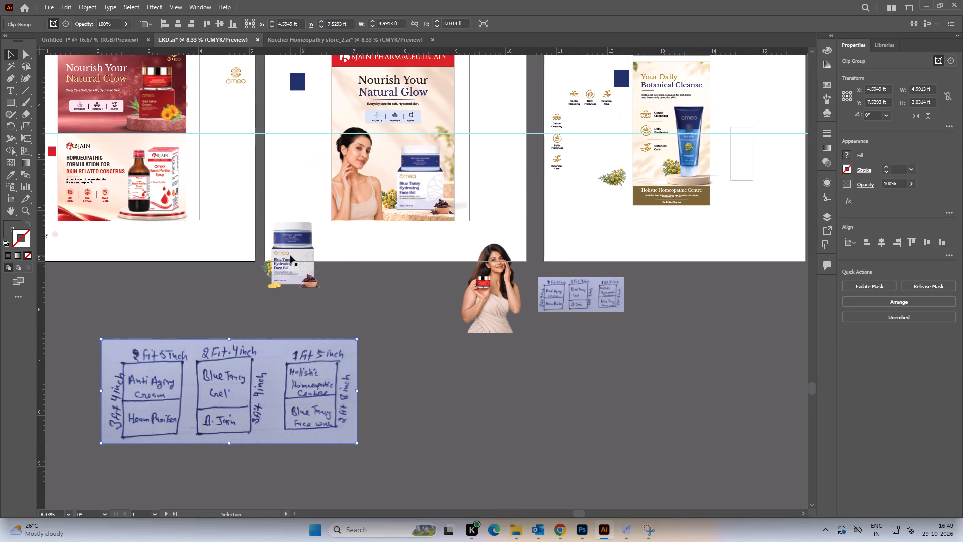
{"action": "left_click", "coordinate": [290, 255]}
{"action": "key", "text": "Delete"}
{"action": "left_click", "coordinate": [498, 296]}
{"action": "key", "text": "Delete"}
{"action": "left_click", "coordinate": [586, 294]}
{"action": "key", "text": "Delete"}
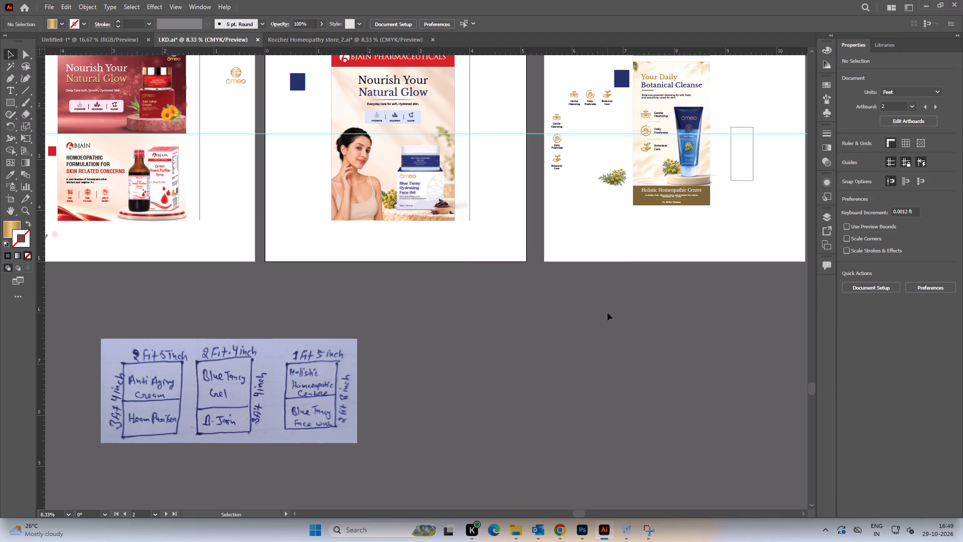
{"action": "left_click", "coordinate": [601, 313]}
Move the remaining handwritten size sketch closer beneath the second artboard and scale it down to about 70%.
{"action": "left_click_drag", "start_coordinate": [249, 370], "coordinate": [351, 311]}
{"action": "left_click_drag", "start_coordinate": [331, 279], "coordinate": [330, 309], "text": "shift"}
{"action": "key", "text": "space"}
{"action": "left_click_drag", "start_coordinate": [341, 317], "coordinate": [273, 384]}
{"action": "left_click", "coordinate": [443, 393]}
Move the navy square off the second artboard onto the canvas above it.
{"action": "scroll", "coordinate": [183, 133], "scroll_direction": "up", "scroll_amount": 1, "text": "alt"}
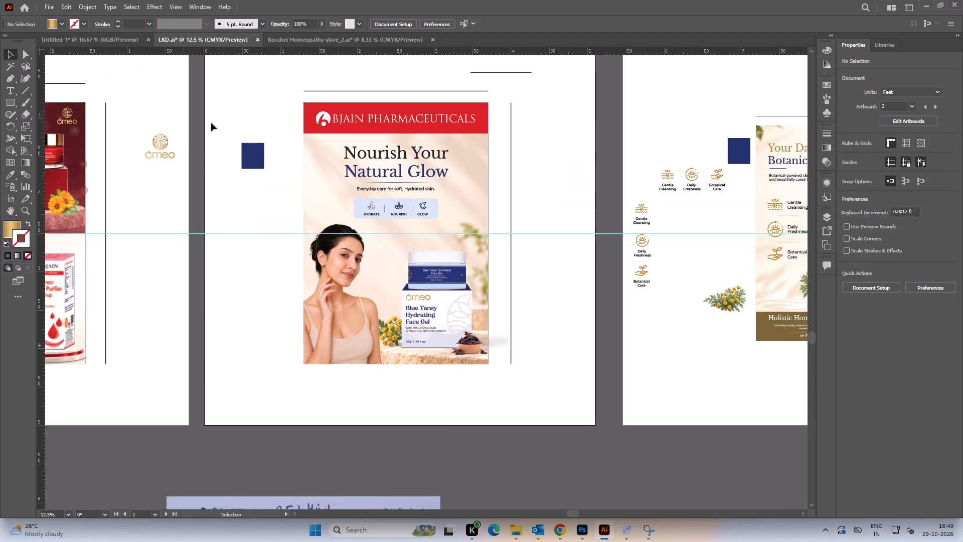
{"action": "key", "text": "space"}
{"action": "left_click_drag", "start_coordinate": [228, 139], "coordinate": [261, 228]}
{"action": "left_click_drag", "start_coordinate": [288, 249], "coordinate": [275, 80]}
Group the parts of the loose gold Omeo logo on the first artboard and move it above the artboard.
{"action": "left_click_drag", "start_coordinate": [203, 232], "coordinate": [195, 83]}
{"action": "left_click", "coordinate": [155, 191]}
{"action": "left_click_drag", "start_coordinate": [181, 206], "coordinate": [217, 265]}
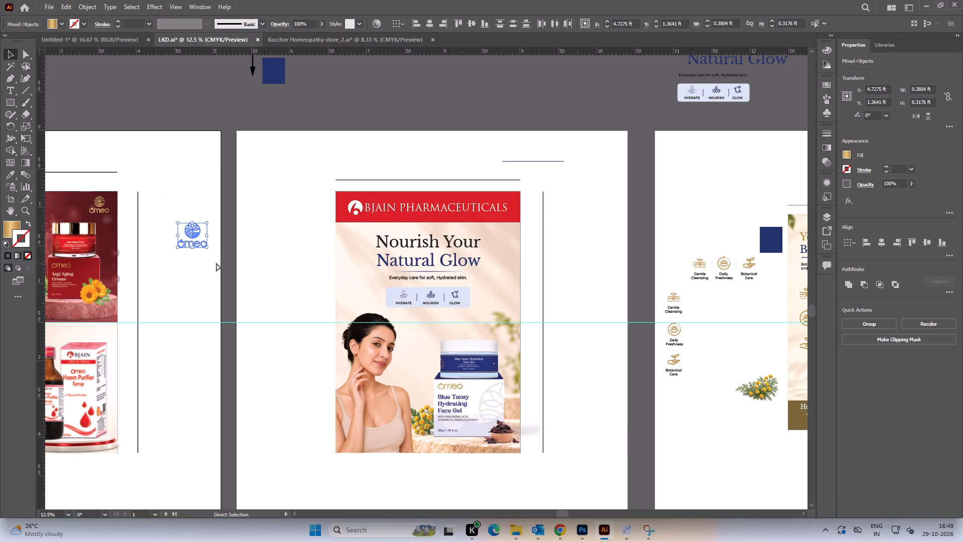
{"action": "key", "text": "ctrl+g"}
{"action": "left_click_drag", "start_coordinate": [202, 246], "coordinate": [195, 100]}
{"action": "left_click", "coordinate": [328, 131]}
Delete the blank white rectangle on the canvas above the artboards.
{"action": "key", "text": "space"}
{"action": "left_click_drag", "start_coordinate": [438, 103], "coordinate": [421, 177]}
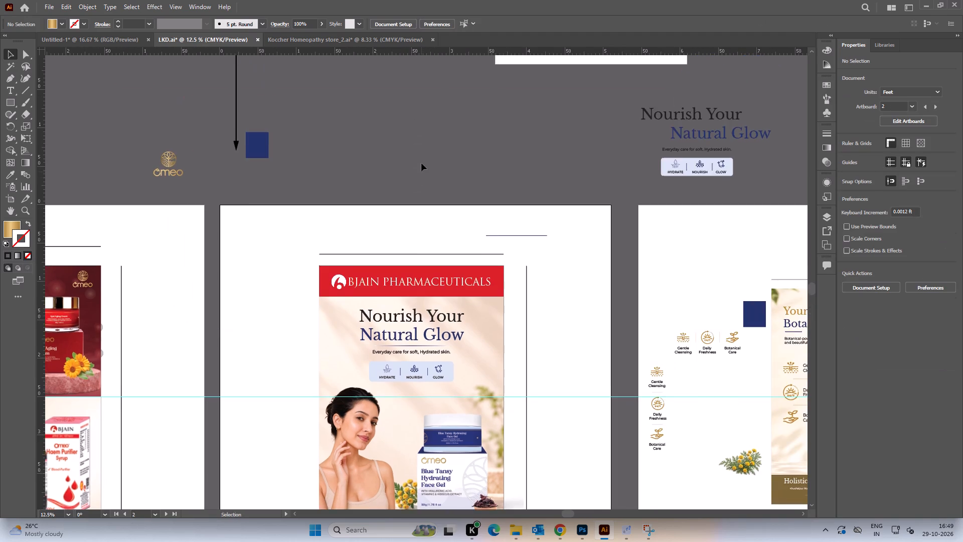
{"action": "scroll", "coordinate": [421, 163], "scroll_direction": "down", "scroll_amount": 2, "text": "alt"}
{"action": "key", "text": "space"}
{"action": "left_click_drag", "start_coordinate": [465, 159], "coordinate": [311, 181]}
{"action": "key", "text": "space"}
{"action": "key", "text": "space"}
{"action": "key", "text": "space"}
{"action": "key", "text": "space"}
{"action": "left_click_drag", "start_coordinate": [394, 117], "coordinate": [345, 151]}
{"action": "left_click", "coordinate": [343, 144]}
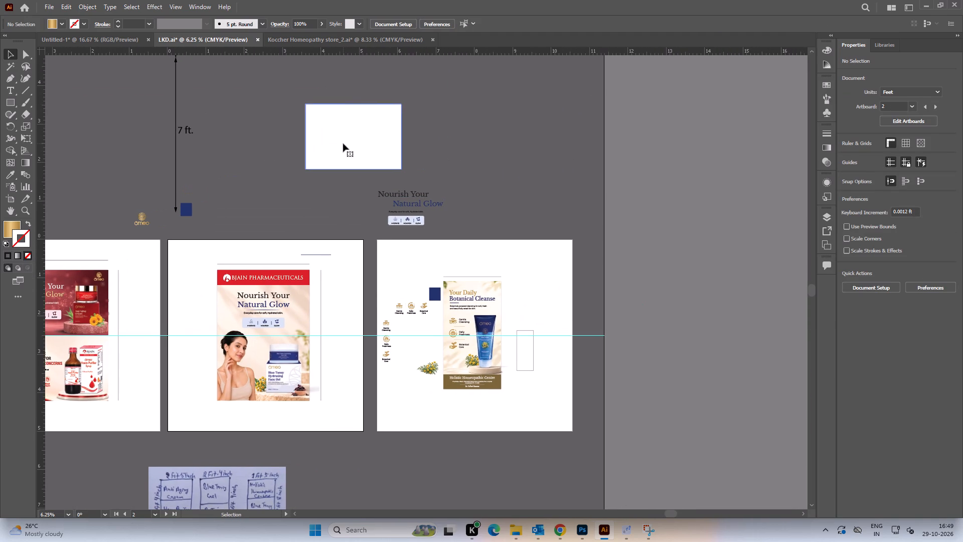
{"action": "key", "text": "Delete"}
Move the spare Nourish Your Natural Glow text and its icon strip to the canvas above the second artboard.
{"action": "left_click_drag", "start_coordinate": [357, 156], "coordinate": [461, 243]}
{"action": "left_click", "coordinate": [510, 214]}
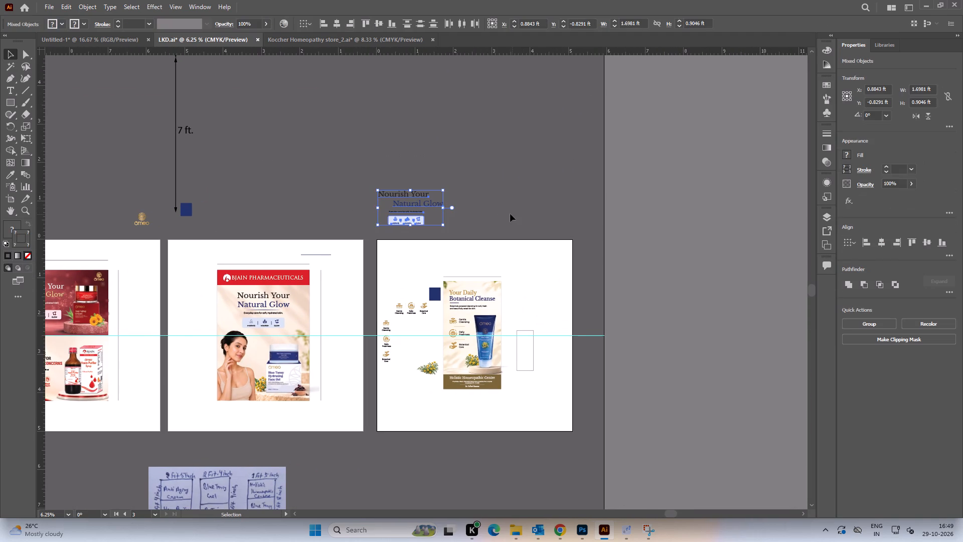
{"action": "left_click_drag", "start_coordinate": [346, 172], "coordinate": [444, 233]}
{"action": "left_click_drag", "start_coordinate": [415, 222], "coordinate": [280, 221]}
{"action": "left_click", "coordinate": [397, 219]}
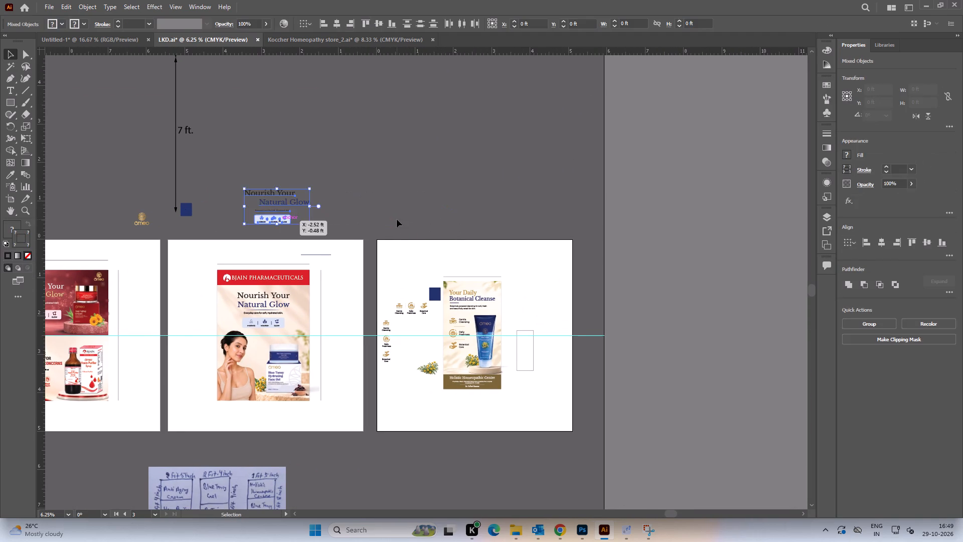
Delete the empty outlined rectangle beside the Your Daily Botanical Cleanse banner on the third artboard.
{"action": "key", "text": "space"}
{"action": "left_click_drag", "start_coordinate": [398, 228], "coordinate": [387, 148]}
{"action": "scroll", "coordinate": [451, 261], "scroll_direction": "up", "scroll_amount": 1, "text": "alt"}
{"action": "key", "text": "space"}
{"action": "key", "text": "space"}
{"action": "key", "text": "space"}
{"action": "key", "text": "space"}
{"action": "key", "text": "space"}
{"action": "key", "text": "space"}
{"action": "key", "text": "space"}
{"action": "key", "text": "space"}
{"action": "key", "text": "space"}
{"action": "key", "text": "space"}
{"action": "left_click_drag", "start_coordinate": [314, 245], "coordinate": [377, 231]}
{"action": "left_click_drag", "start_coordinate": [694, 235], "coordinate": [418, 221]}
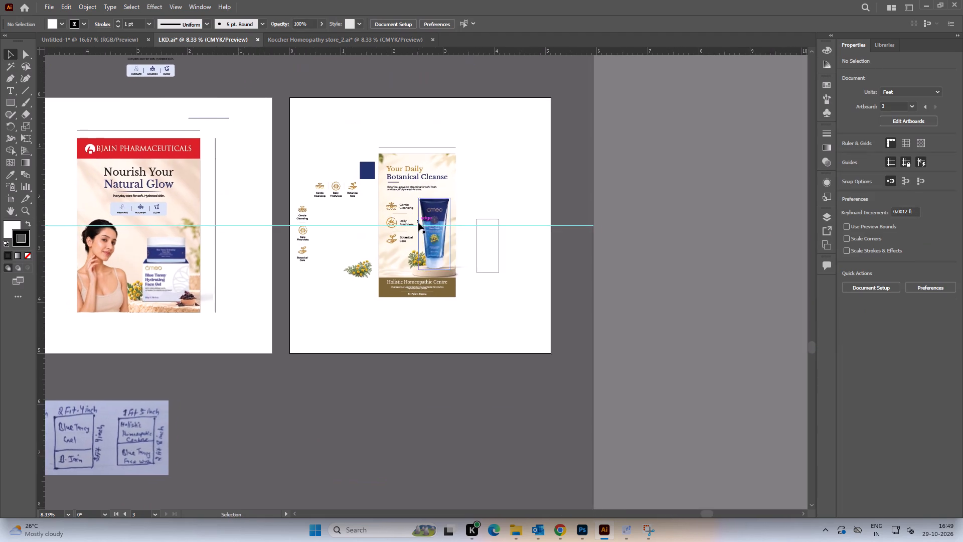
{"action": "scroll", "coordinate": [396, 269], "scroll_direction": "up", "scroll_amount": 3, "text": "alt"}
{"action": "key", "text": "space"}
{"action": "key", "text": "space"}
{"action": "key", "text": "space"}
{"action": "key", "text": "space"}
{"action": "key", "text": "space"}
{"action": "key", "text": "space"}
{"action": "key", "text": "space"}
{"action": "key", "text": "space"}
{"action": "key", "text": "space"}
{"action": "key", "text": "space"}
{"action": "key", "text": "space"}
{"action": "key", "text": "space"}
{"action": "key", "text": "space"}
{"action": "key", "text": "space"}
{"action": "key", "text": "space"}
{"action": "key", "text": "space"}
{"action": "key", "text": "space"}
{"action": "key", "text": "space"}
{"action": "left_click_drag", "start_coordinate": [535, 240], "coordinate": [102, 365]}
{"action": "left_click_drag", "start_coordinate": [521, 235], "coordinate": [476, 289]}
{"action": "key", "text": "Delete"}
Group the vertical column of Gentle Cleansing, Daily Freshness and Botanical Care icons on the third artboard.
{"action": "scroll", "coordinate": [466, 261], "scroll_direction": "down", "scroll_amount": 1, "text": "alt"}
{"action": "key", "text": "space"}
{"action": "left_click_drag", "start_coordinate": [468, 260], "coordinate": [521, 289]}
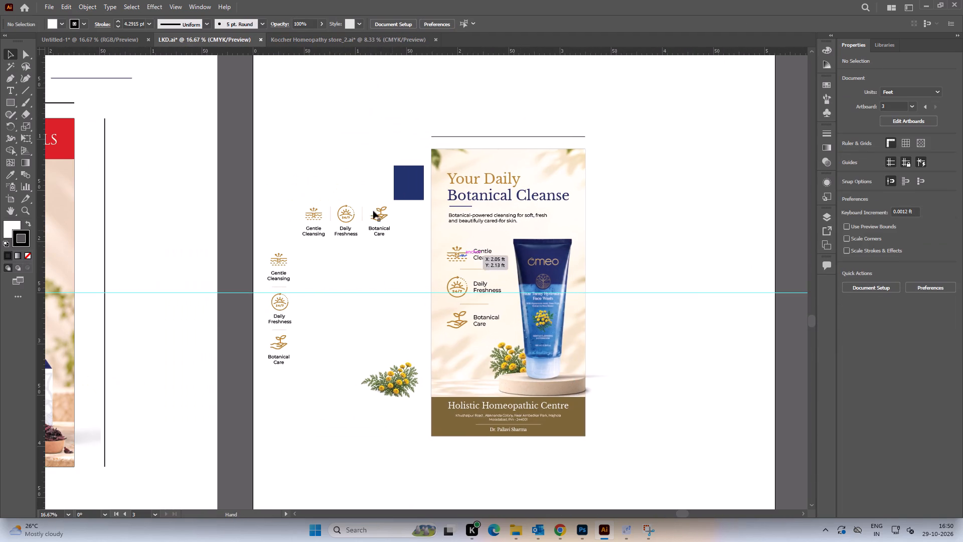
{"action": "left_click_drag", "start_coordinate": [223, 202], "coordinate": [335, 349]}
{"action": "left_click", "coordinate": [310, 384]}
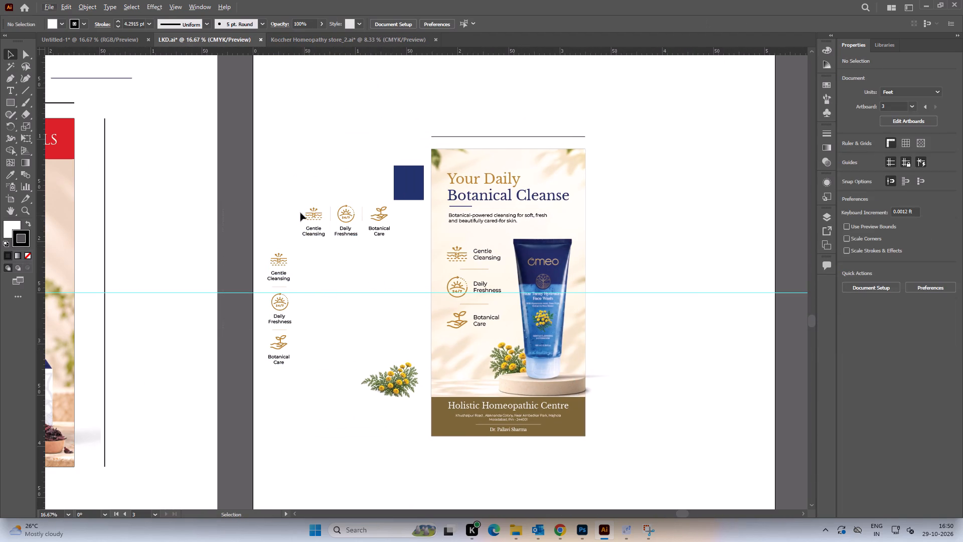
{"action": "left_click_drag", "start_coordinate": [295, 204], "coordinate": [319, 224]}
{"action": "left_click", "coordinate": [352, 268]}
{"action": "left_click", "coordinate": [282, 282]}
{"action": "left_click", "coordinate": [257, 255]}
{"action": "left_click_drag", "start_coordinate": [257, 238], "coordinate": [296, 379]}
{"action": "key", "text": "ctrl+g"}
Move the grouped vertical icon column off the third artboard onto the canvas above its upper-left corner.
{"action": "key", "text": "space"}
{"action": "left_click_drag", "start_coordinate": [327, 299], "coordinate": [338, 406]}
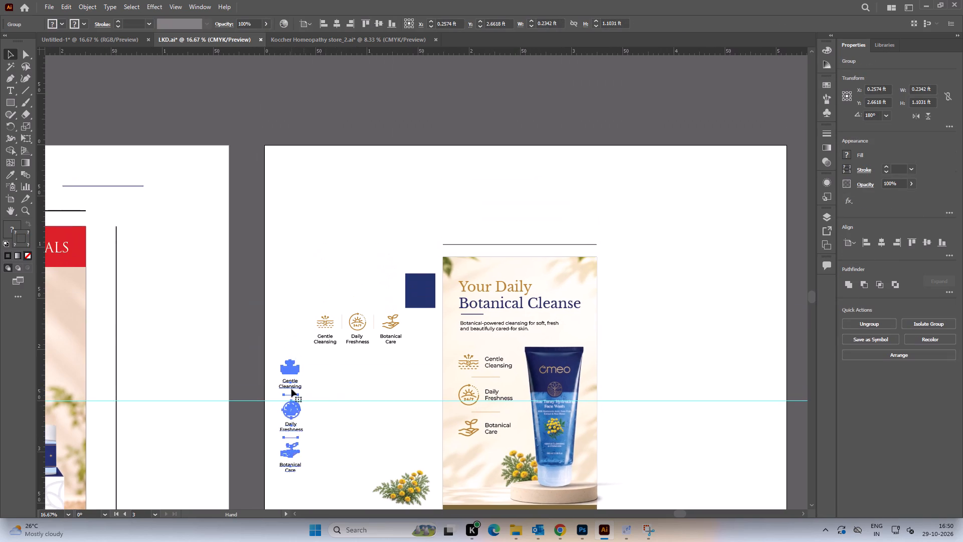
{"action": "left_click_drag", "start_coordinate": [289, 388], "coordinate": [252, 104]}
{"action": "key", "text": "space"}
{"action": "key", "text": "space"}
{"action": "key", "text": "space"}
{"action": "key", "text": "space"}
{"action": "key", "text": "space"}
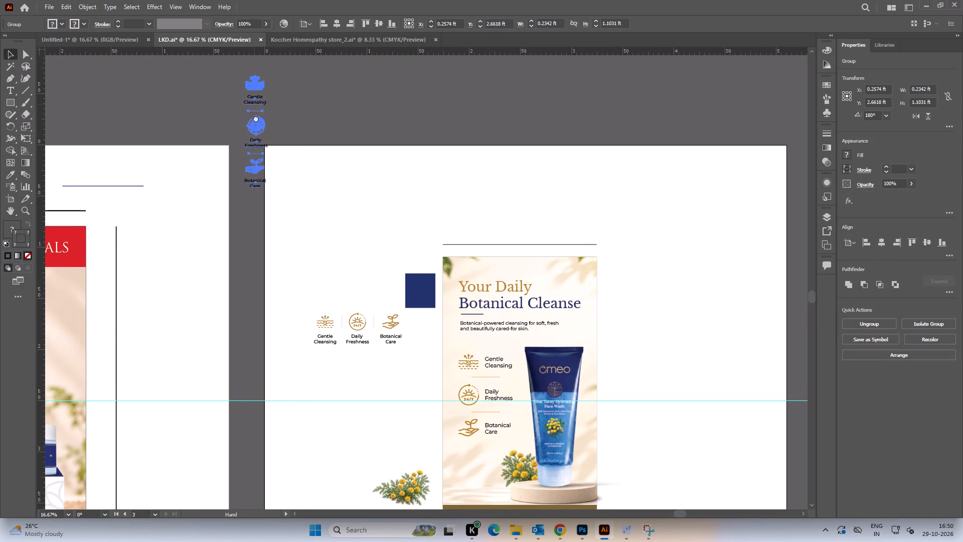
{"action": "left_click_drag", "start_coordinate": [255, 113], "coordinate": [260, 224]}
{"action": "left_click_drag", "start_coordinate": [259, 212], "coordinate": [272, 153]}
{"action": "left_click", "coordinate": [376, 186]}
Switch to the Koccher Homeopathy store_2 document and examine how the dimension arrows and labels sit around the BJAIN Pharmaceuticals banner.
{"action": "key", "text": "space"}
{"action": "left_click_drag", "start_coordinate": [375, 266], "coordinate": [361, 159]}
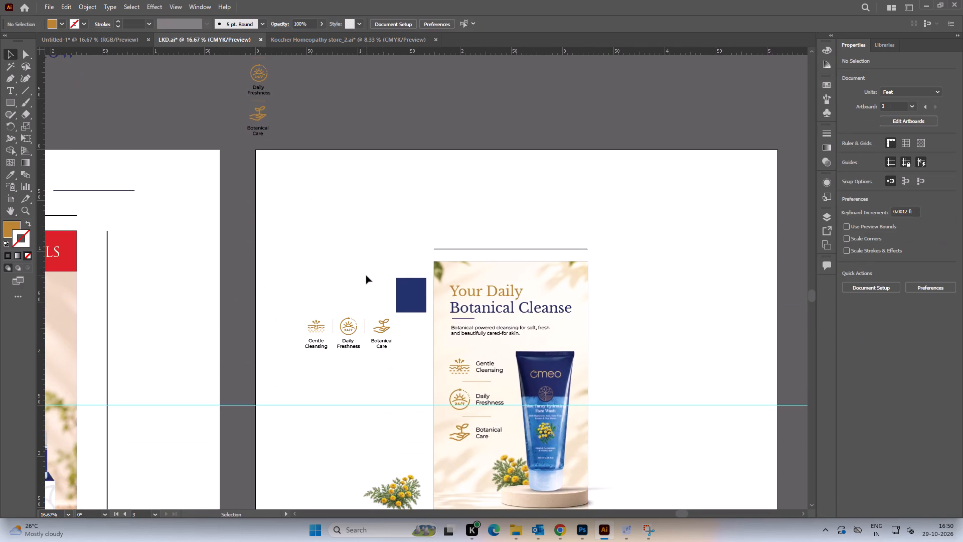
{"action": "scroll", "coordinate": [367, 276], "scroll_direction": "down", "scroll_amount": 1, "text": "alt"}
{"action": "left_click", "coordinate": [301, 39]}
{"action": "scroll", "coordinate": [403, 193], "scroll_direction": "down", "scroll_amount": 3, "text": "alt"}
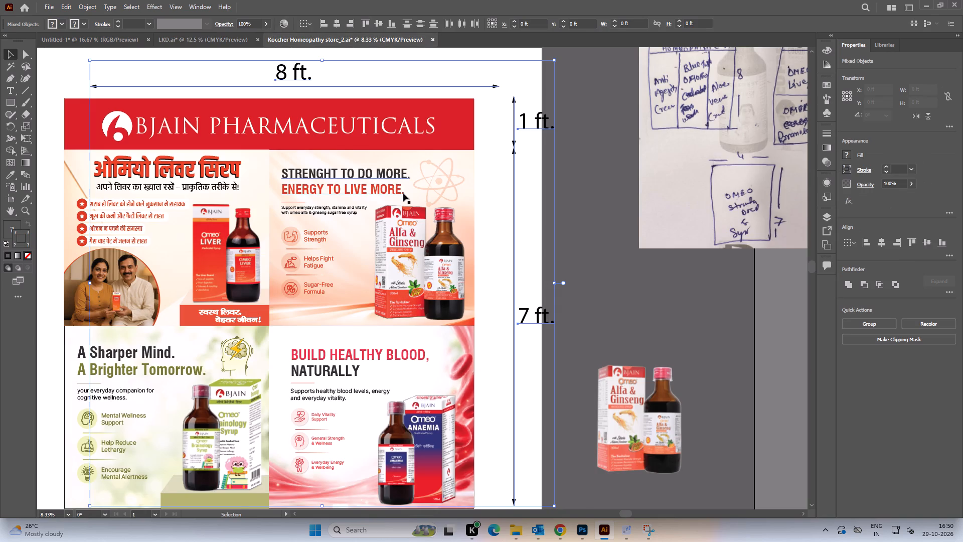
{"action": "key", "text": "space"}
{"action": "left_click_drag", "start_coordinate": [586, 280], "coordinate": [521, 278]}
{"action": "left_click", "coordinate": [508, 174]}
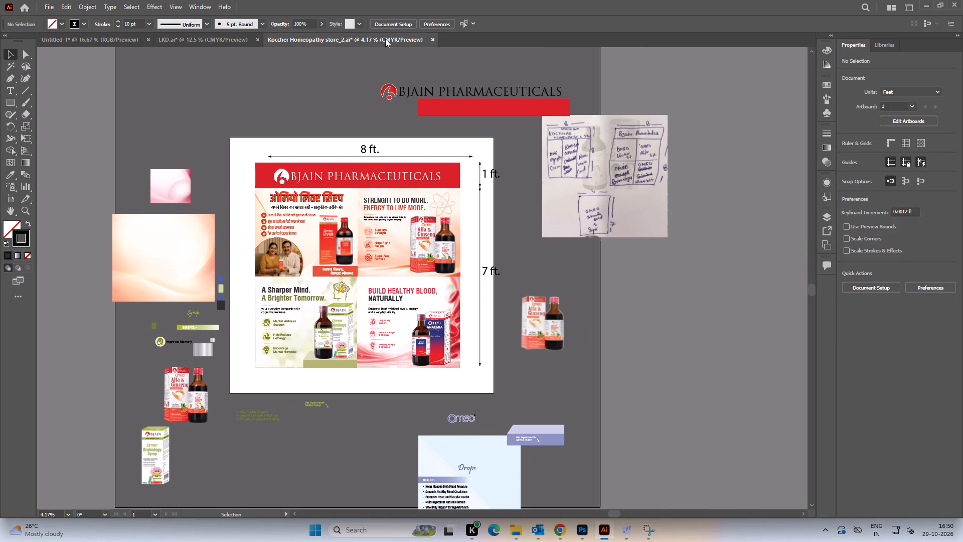
Close the Koccher Homeopathy store_2 document without saving its changes.
{"action": "left_click", "coordinate": [434, 39]}
{"action": "left_click", "coordinate": [535, 279]}
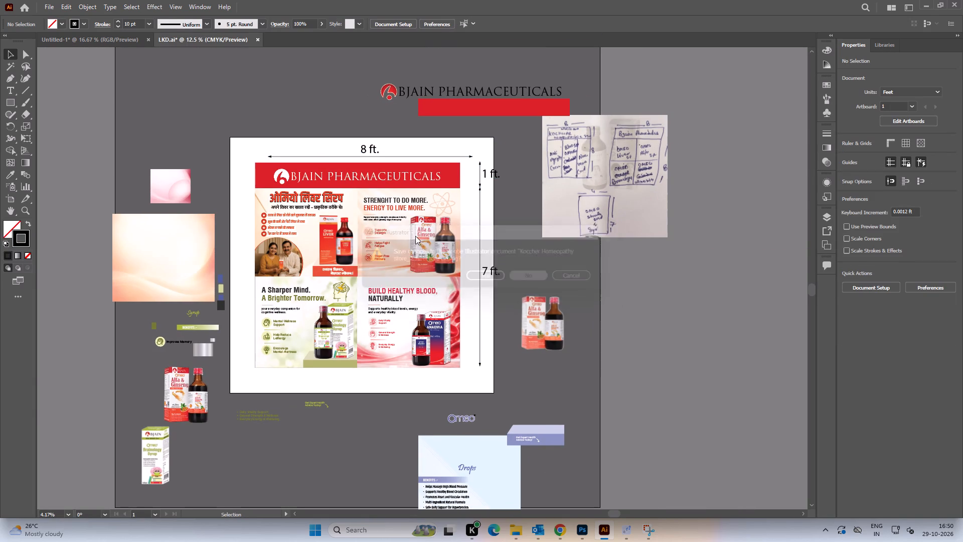
Move the horizontal Gentle Cleansing, Daily Freshness and Botanical Care icon row off the third artboard onto the canvas above it.
{"action": "key", "text": "space"}
{"action": "left_click_drag", "start_coordinate": [378, 332], "coordinate": [413, 196]}
{"action": "key", "text": "space"}
{"action": "left_click_drag", "start_coordinate": [401, 174], "coordinate": [425, 234]}
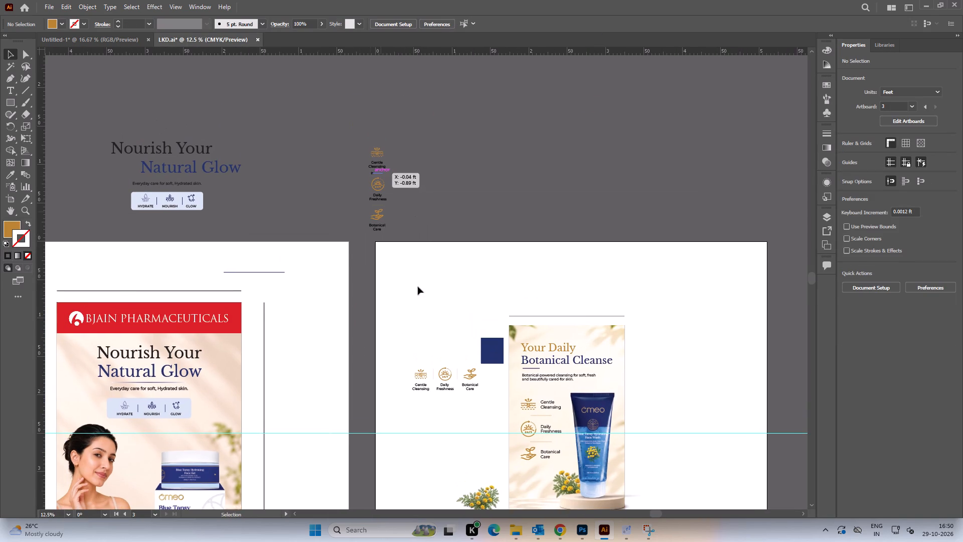
{"action": "key", "text": "space"}
{"action": "left_click_drag", "start_coordinate": [427, 336], "coordinate": [392, 180]}
{"action": "scroll", "coordinate": [417, 261], "scroll_direction": "up", "scroll_amount": 2, "text": "alt"}
{"action": "left_click", "coordinate": [478, 237]}
{"action": "left_click_drag", "start_coordinate": [485, 221], "coordinate": [303, 167]}
{"action": "key", "text": "space"}
{"action": "key", "text": "space"}
{"action": "key", "text": "space"}
{"action": "left_click_drag", "start_coordinate": [423, 178], "coordinate": [308, 334]}
{"action": "scroll", "coordinate": [296, 269], "scroll_direction": "down", "scroll_amount": 2, "text": "alt"}
{"action": "key", "text": "space"}
{"action": "left_click_drag", "start_coordinate": [302, 278], "coordinate": [310, 308]}
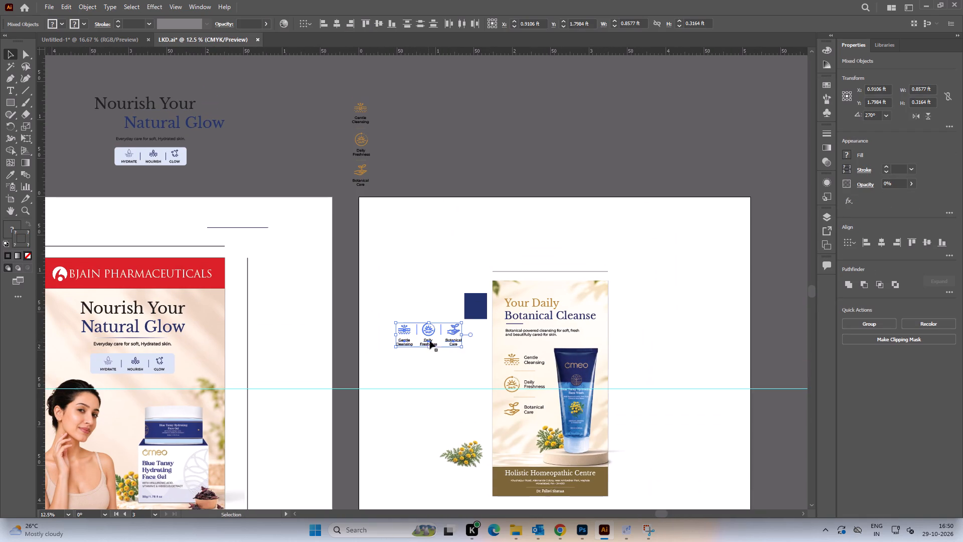
{"action": "left_click_drag", "start_coordinate": [429, 335], "coordinate": [481, 105]}
{"action": "left_click", "coordinate": [526, 146]}
Delete the loose yellow flower image beside the Your Daily Botanical Cleanse banner on the third artboard.
{"action": "key", "text": "space"}
{"action": "left_click_drag", "start_coordinate": [547, 161], "coordinate": [464, 133]}
{"action": "scroll", "coordinate": [460, 138], "scroll_direction": "down", "scroll_amount": 2, "text": "alt"}
{"action": "key", "text": "space"}
{"action": "key", "text": "space"}
{"action": "key", "text": "space"}
{"action": "key", "text": "space"}
{"action": "key", "text": "space"}
{"action": "left_click_drag", "start_coordinate": [528, 198], "coordinate": [335, 157]}
{"action": "scroll", "coordinate": [528, 227], "scroll_direction": "up", "scroll_amount": 2, "text": "alt"}
{"action": "key", "text": "space"}
{"action": "left_click_drag", "start_coordinate": [599, 237], "coordinate": [410, 288]}
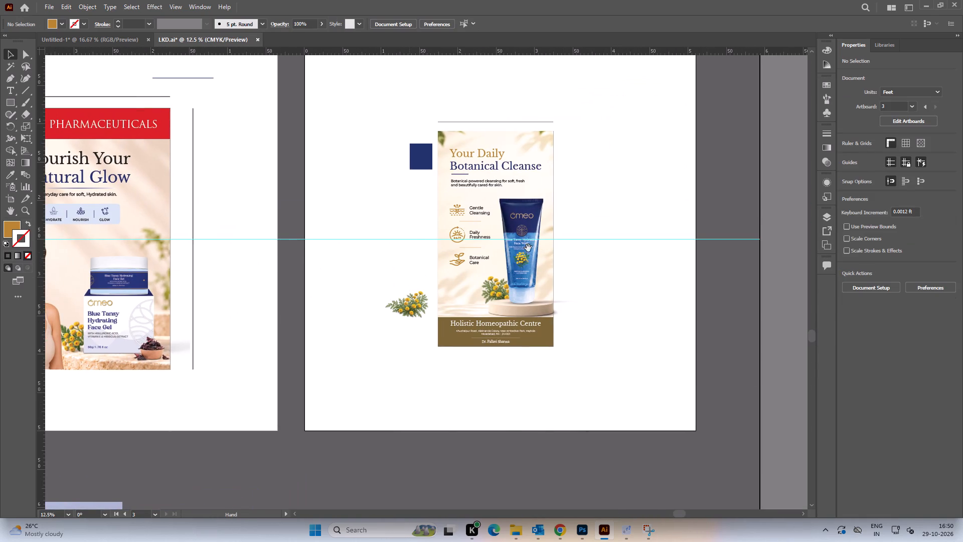
{"action": "left_click", "coordinate": [571, 221]}
{"action": "scroll", "coordinate": [542, 242], "scroll_direction": "up", "scroll_amount": 1, "text": "alt"}
{"action": "key", "text": "space"}
{"action": "left_click_drag", "start_coordinate": [619, 200], "coordinate": [569, 239]}
{"action": "left_click_drag", "start_coordinate": [635, 215], "coordinate": [630, 218]}
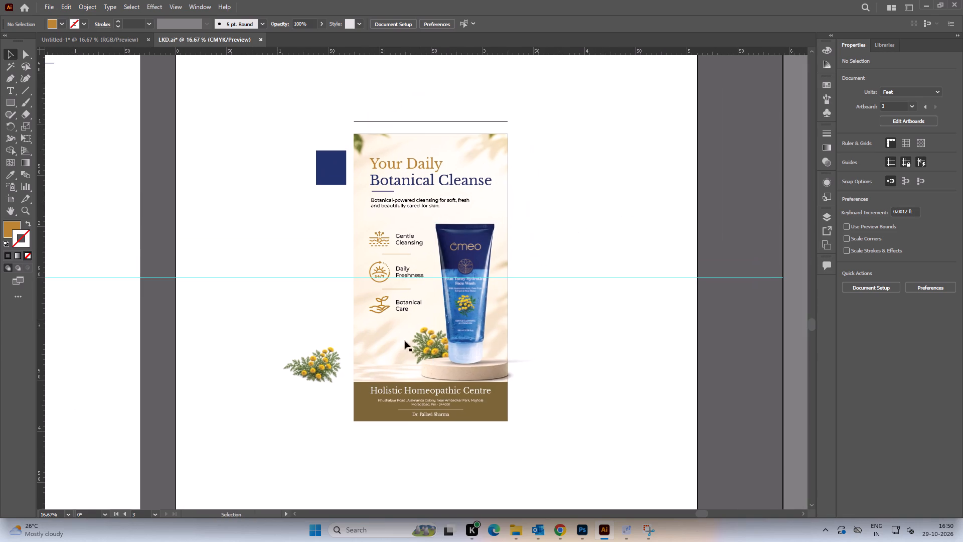
{"action": "left_click", "coordinate": [306, 373]}
{"action": "key", "text": "Delete"}
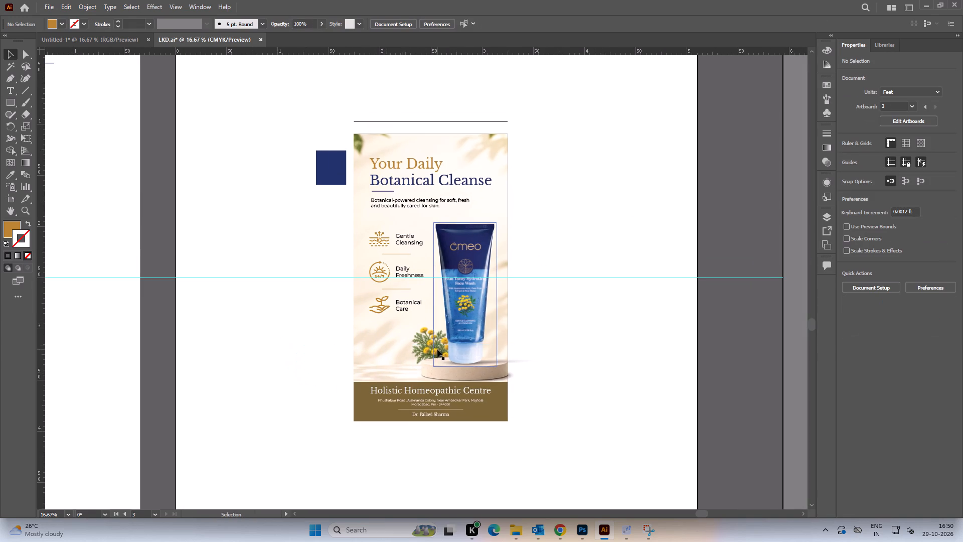
Embed the linked yellow flower image at the base of the face wash tube in the Botanical Cleanse banner.
{"action": "left_click", "coordinate": [426, 338]}
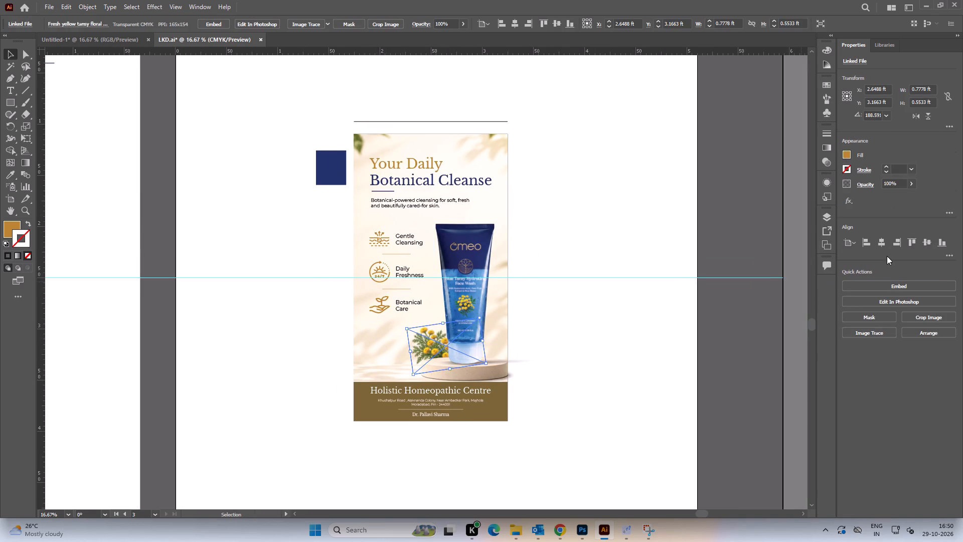
{"action": "left_click", "coordinate": [887, 285]}
{"action": "left_click", "coordinate": [675, 318]}
Review the banners, dimension lines and leftover objects across all three artboards and the handwritten size sketch.
{"action": "scroll", "coordinate": [588, 336], "scroll_direction": "down", "scroll_amount": 1, "text": "alt"}
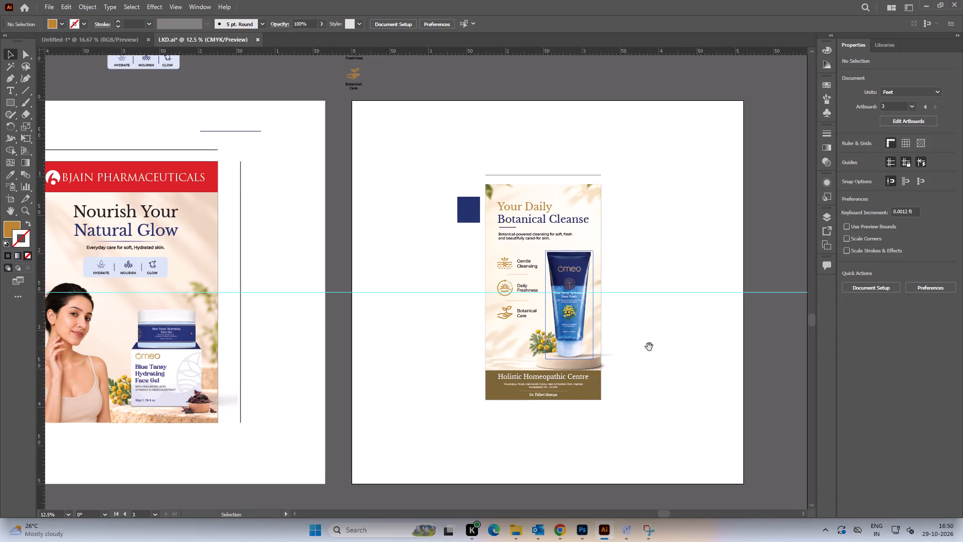
{"action": "key", "text": "space"}
{"action": "key", "text": "space"}
{"action": "key", "text": "space"}
{"action": "key", "text": "space"}
{"action": "key", "text": "space"}
{"action": "key", "text": "space"}
{"action": "key", "text": "space"}
{"action": "key", "text": "space"}
{"action": "key", "text": "space"}
{"action": "key", "text": "space"}
{"action": "left_click_drag", "start_coordinate": [649, 347], "coordinate": [608, 357]}
{"action": "left_click_drag", "start_coordinate": [284, 303], "coordinate": [565, 282]}
{"action": "key", "text": "space"}
{"action": "key", "text": "space"}
{"action": "key", "text": "space"}
{"action": "key", "text": "space"}
{"action": "key", "text": "space"}
{"action": "left_click_drag", "start_coordinate": [212, 255], "coordinate": [607, 247]}
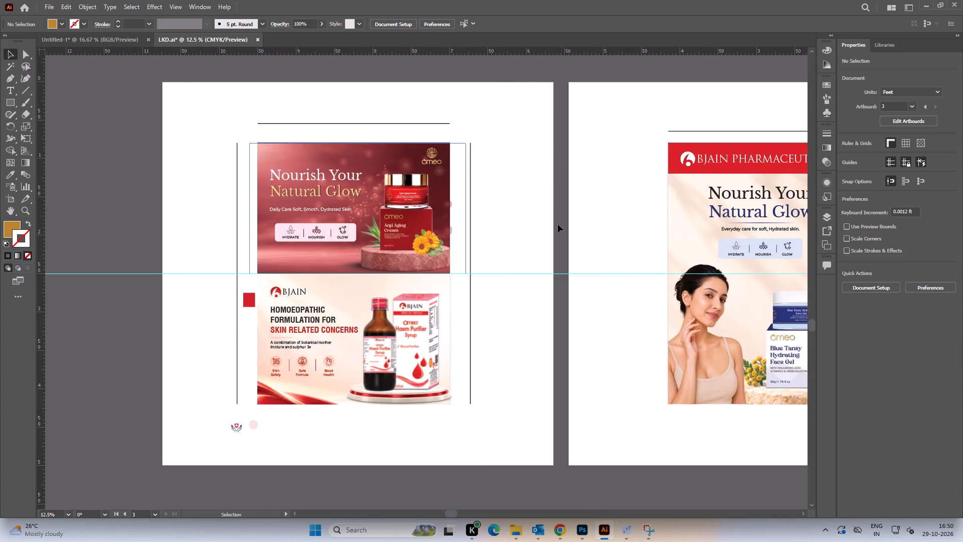
{"action": "scroll", "coordinate": [557, 223], "scroll_direction": "down", "scroll_amount": 1, "text": "alt"}
{"action": "key", "text": "space"}
{"action": "key", "text": "space"}
{"action": "key", "text": "space"}
{"action": "key", "text": "space"}
{"action": "key", "text": "space"}
{"action": "key", "text": "space"}
{"action": "key", "text": "space"}
{"action": "key", "text": "space"}
{"action": "key", "text": "space"}
{"action": "key", "text": "space"}
{"action": "key", "text": "space"}
{"action": "key", "text": "space"}
{"action": "key", "text": "space"}
{"action": "key", "text": "space"}
{"action": "key", "text": "space"}
{"action": "key", "text": "space"}
{"action": "key", "text": "space"}
{"action": "key", "text": "space"}
{"action": "key", "text": "space"}
{"action": "key", "text": "space"}
{"action": "left_click_drag", "start_coordinate": [559, 260], "coordinate": [567, 250]}
{"action": "left_click_drag", "start_coordinate": [387, 241], "coordinate": [474, 241]}
{"action": "left_click_drag", "start_coordinate": [502, 222], "coordinate": [469, 226]}
{"action": "left_click", "coordinate": [476, 214]}
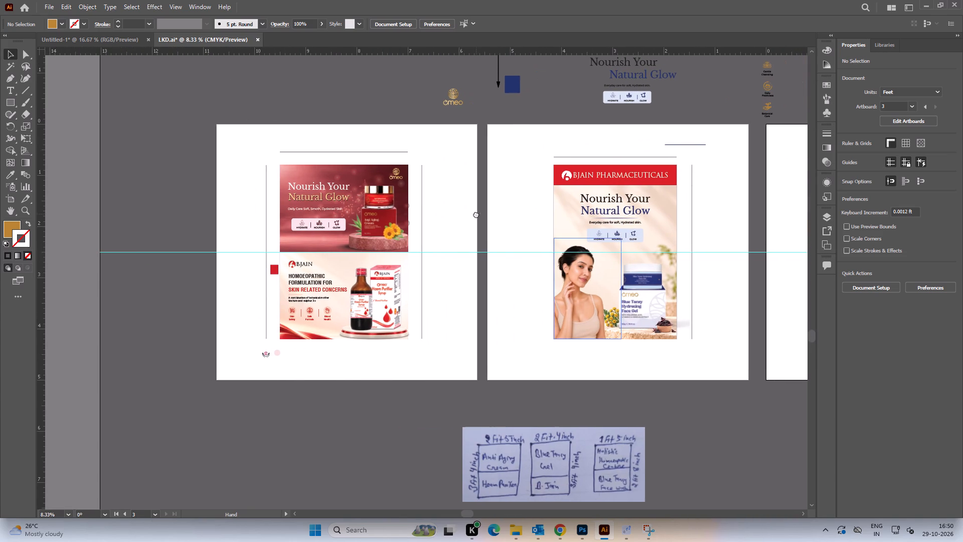
{"action": "left_click_drag", "start_coordinate": [500, 231], "coordinate": [506, 246]}
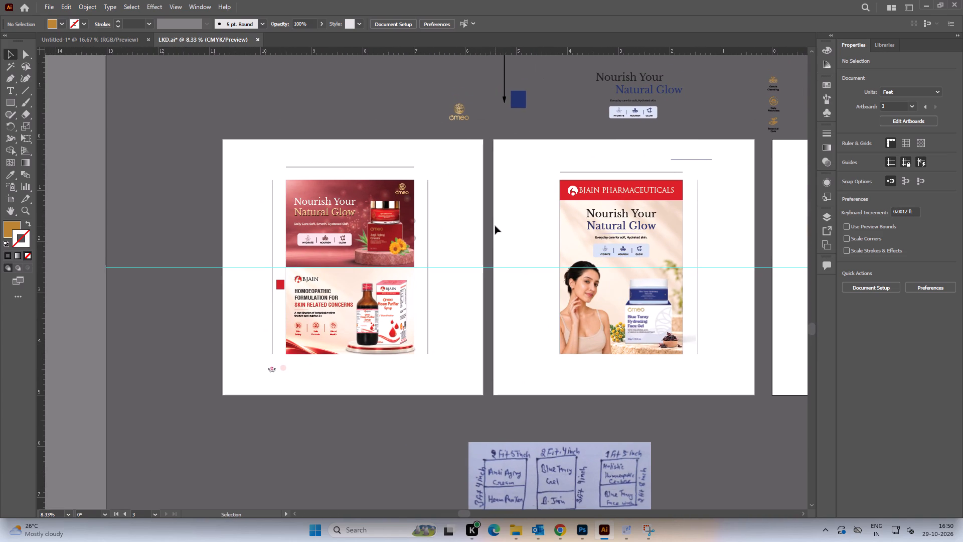
{"action": "key", "text": "space"}
{"action": "key", "text": "space"}
{"action": "key", "text": "space"}
{"action": "key", "text": "space"}
{"action": "key", "text": "space"}
{"action": "key", "text": "space"}
{"action": "key", "text": "space"}
{"action": "key", "text": "space"}
{"action": "left_click_drag", "start_coordinate": [533, 227], "coordinate": [518, 241]}
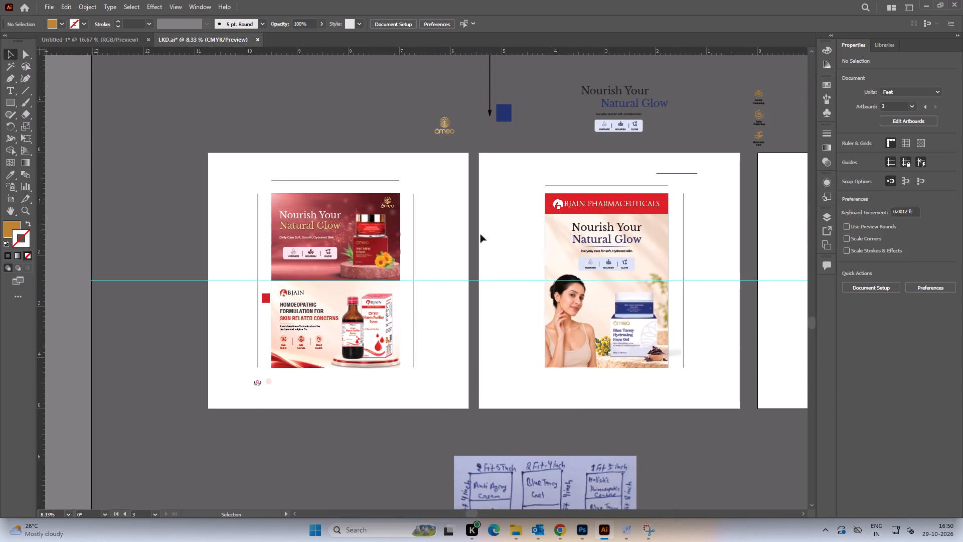
{"action": "key", "text": "space"}
{"action": "left_click_drag", "start_coordinate": [475, 236], "coordinate": [484, 236]}
{"action": "scroll", "coordinate": [480, 227], "scroll_direction": "down", "scroll_amount": 2}
{"action": "key", "text": "space"}
{"action": "left_click_drag", "start_coordinate": [496, 241], "coordinate": [409, 242]}
{"action": "key", "text": "space"}
{"action": "key", "text": "space"}
{"action": "key", "text": "space"}
{"action": "key", "text": "space"}
{"action": "left_click_drag", "start_coordinate": [518, 167], "coordinate": [626, 173]}
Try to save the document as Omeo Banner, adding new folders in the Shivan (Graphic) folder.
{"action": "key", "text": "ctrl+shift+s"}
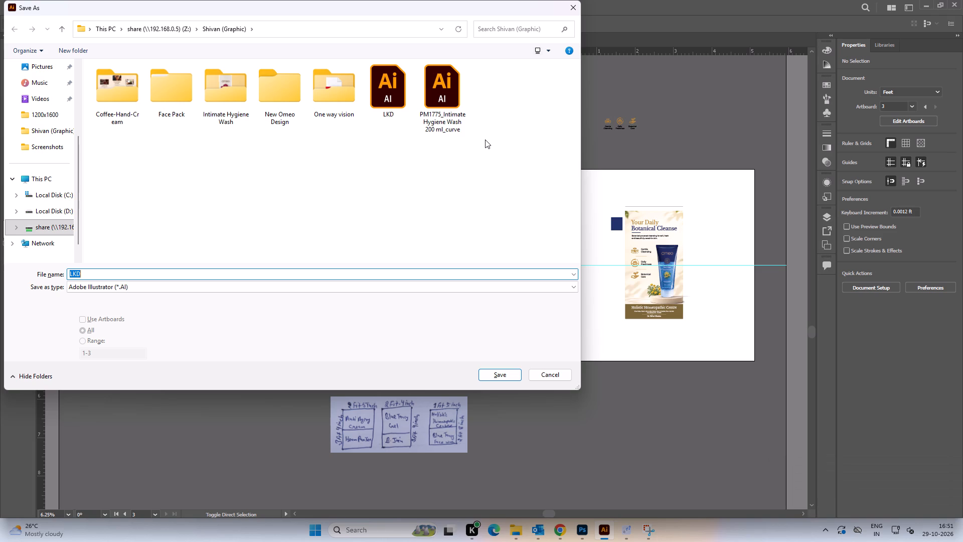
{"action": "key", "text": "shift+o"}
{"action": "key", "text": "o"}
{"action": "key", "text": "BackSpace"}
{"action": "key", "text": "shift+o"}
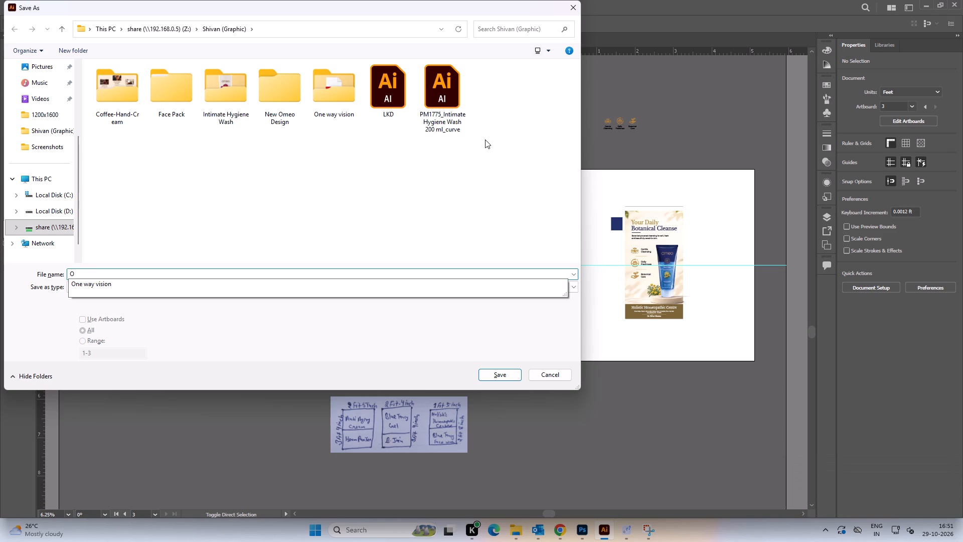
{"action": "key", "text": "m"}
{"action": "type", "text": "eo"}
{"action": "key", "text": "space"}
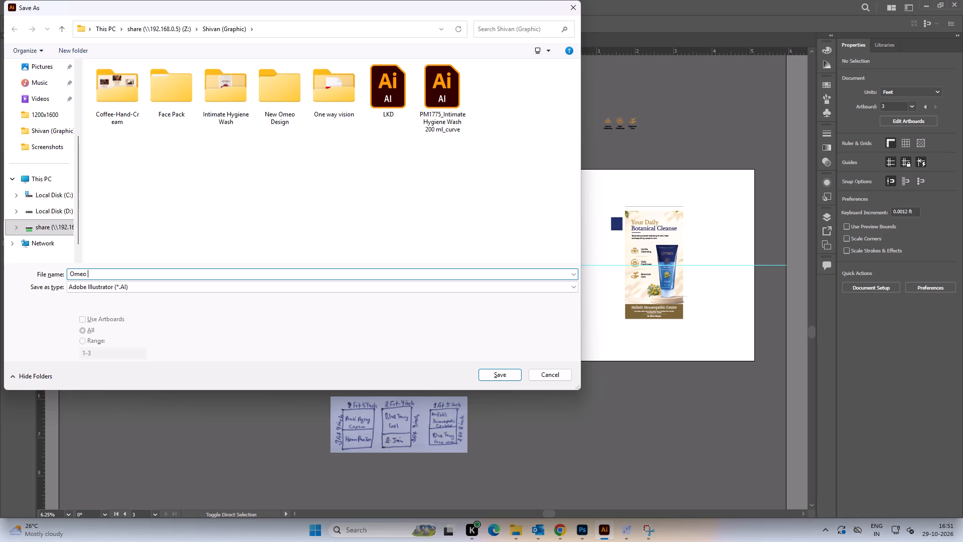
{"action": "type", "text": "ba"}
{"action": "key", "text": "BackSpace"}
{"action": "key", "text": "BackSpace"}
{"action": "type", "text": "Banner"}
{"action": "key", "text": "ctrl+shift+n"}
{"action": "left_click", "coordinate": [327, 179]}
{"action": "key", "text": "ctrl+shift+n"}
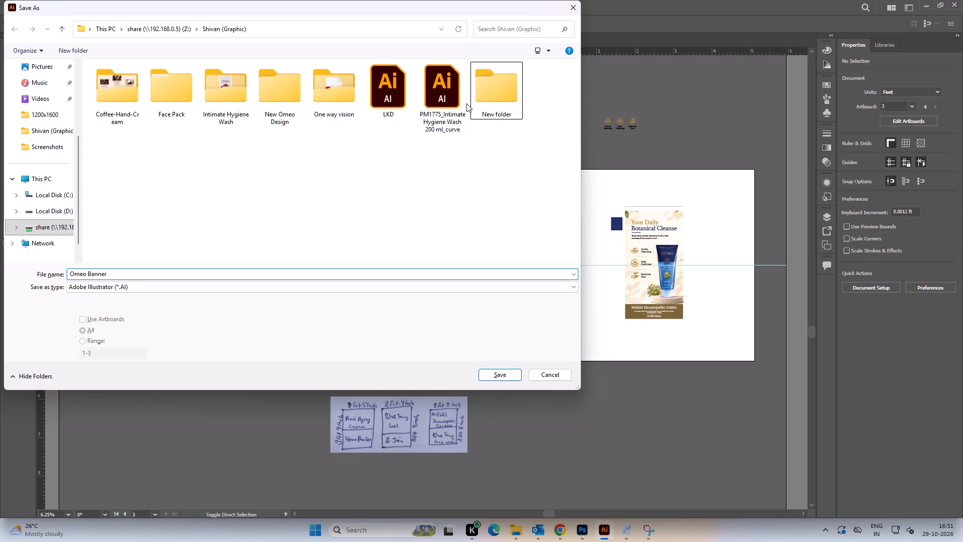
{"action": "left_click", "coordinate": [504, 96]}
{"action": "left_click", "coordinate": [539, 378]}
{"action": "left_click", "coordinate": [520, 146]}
Switch to the One way vision window in File Explorer and go up to the Shivan (Graphic) folder.
{"action": "key", "text": "alt+Tab"}
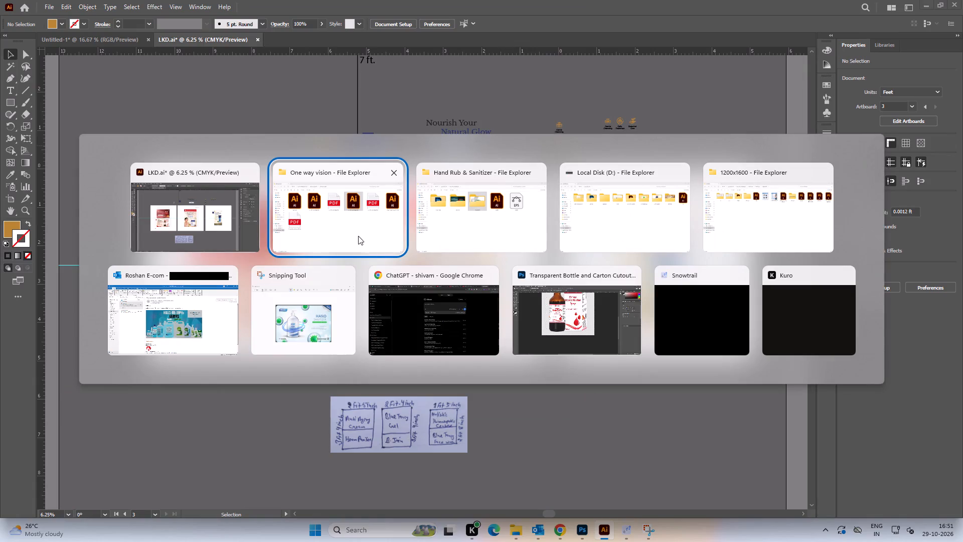
{"action": "left_click", "coordinate": [334, 228], "text": "alt"}
{"action": "left_click", "coordinate": [538, 264]}
{"action": "key", "text": "BackSpace"}
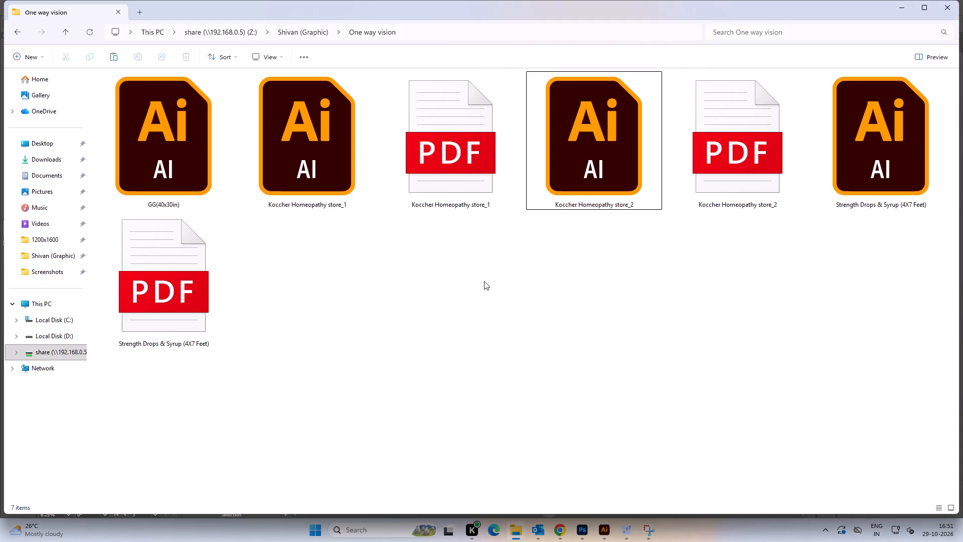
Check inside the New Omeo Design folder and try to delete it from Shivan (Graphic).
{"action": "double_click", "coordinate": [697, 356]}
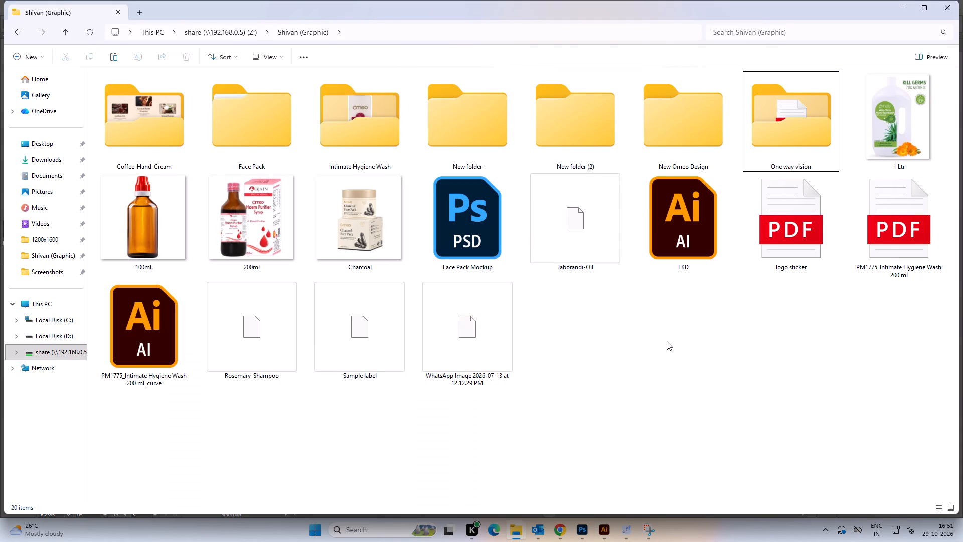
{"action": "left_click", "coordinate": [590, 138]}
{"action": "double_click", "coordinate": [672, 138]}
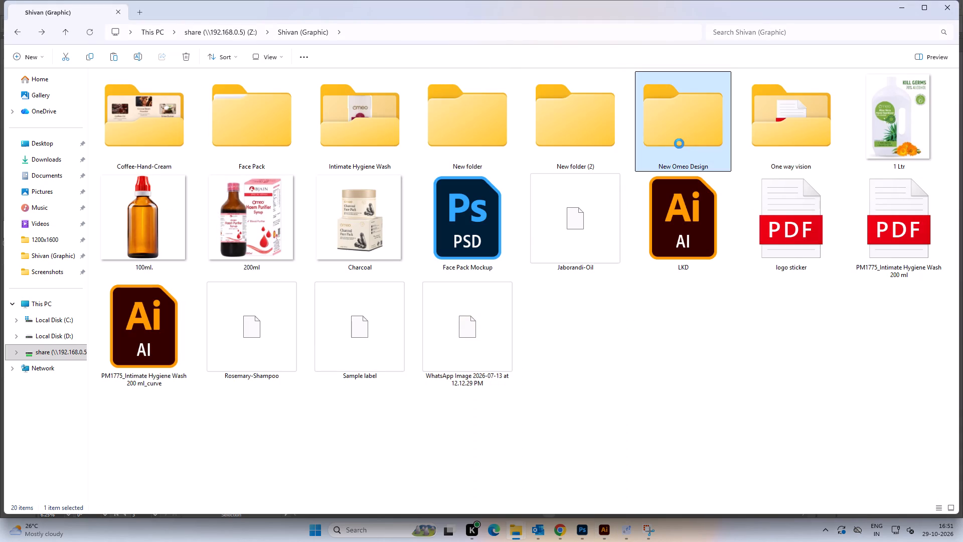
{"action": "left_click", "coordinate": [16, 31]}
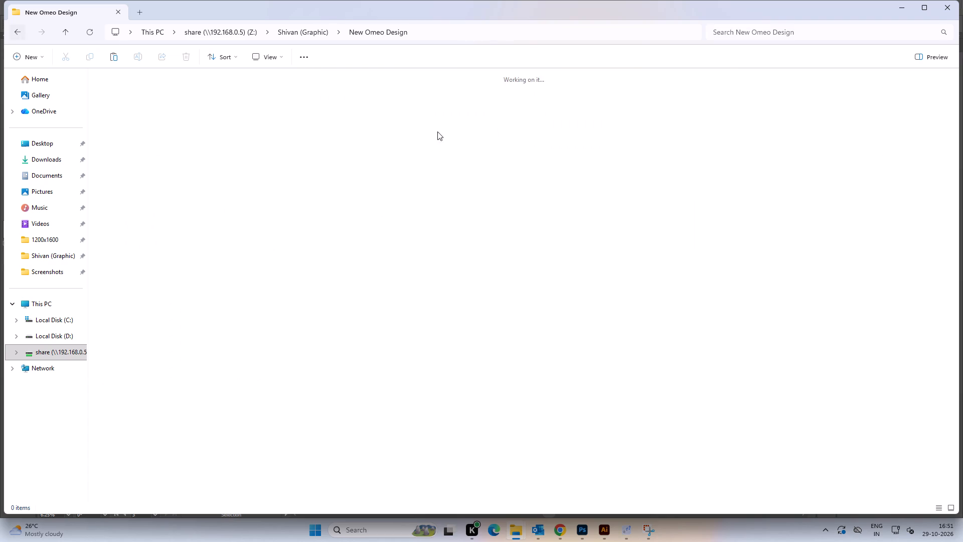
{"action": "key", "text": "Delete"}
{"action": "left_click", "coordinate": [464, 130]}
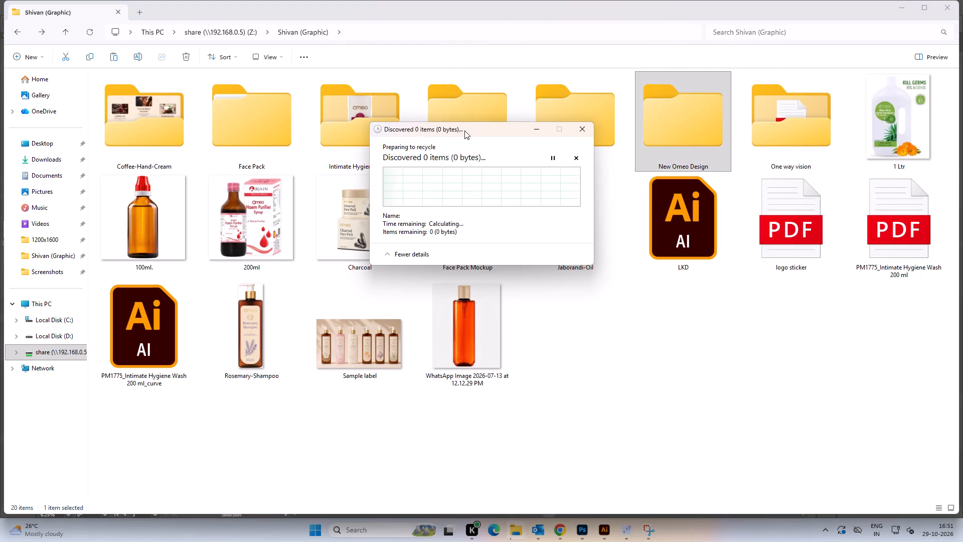
Check inside the folder named New folder and delete it permanently from Shivan (Graphic).
{"action": "double_click", "coordinate": [467, 111]}
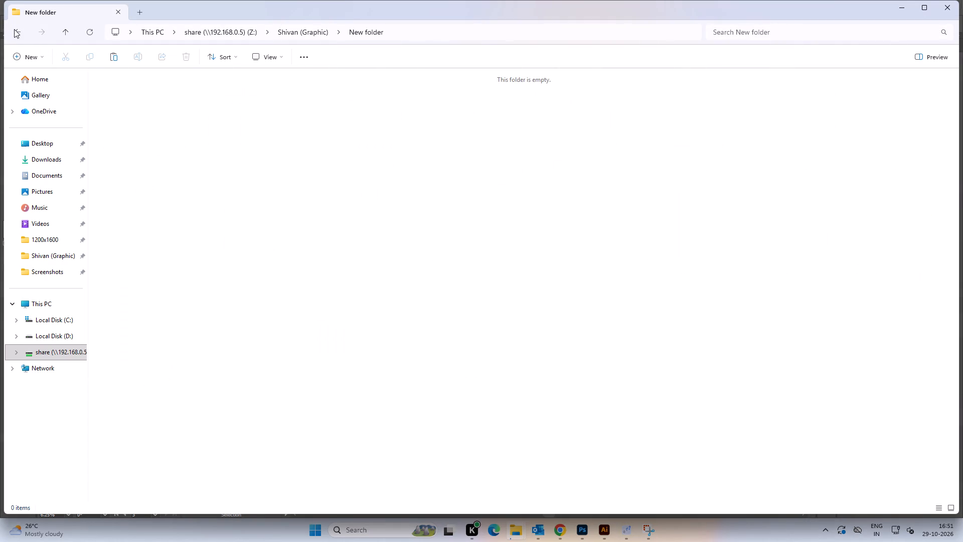
{"action": "left_click", "coordinate": [14, 29]}
{"action": "left_click", "coordinate": [463, 130]}
{"action": "key", "text": "Delete"}
{"action": "left_click", "coordinate": [528, 287]}
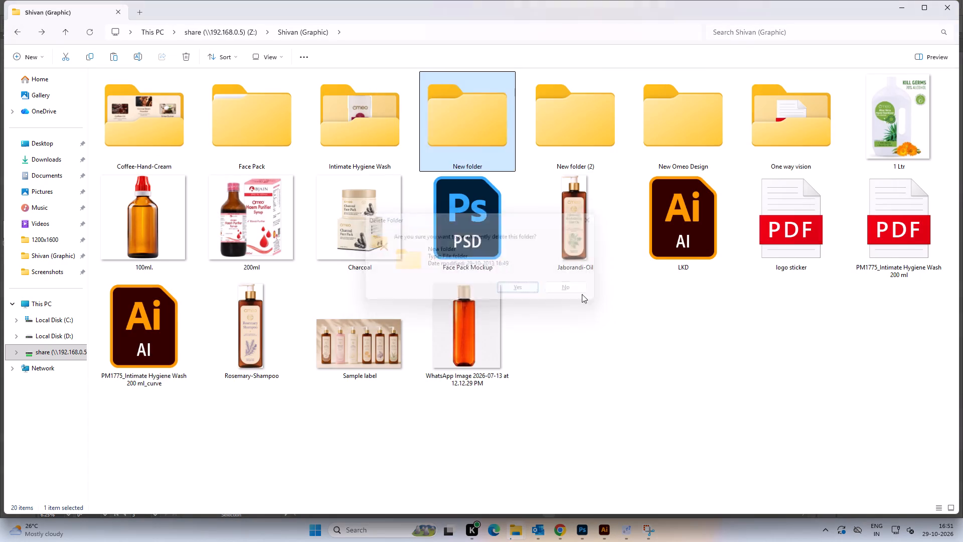
Delete the New Omeo Design folder permanently from Shivan (Graphic).
{"action": "left_click", "coordinate": [569, 130]}
{"action": "key", "text": "Delete"}
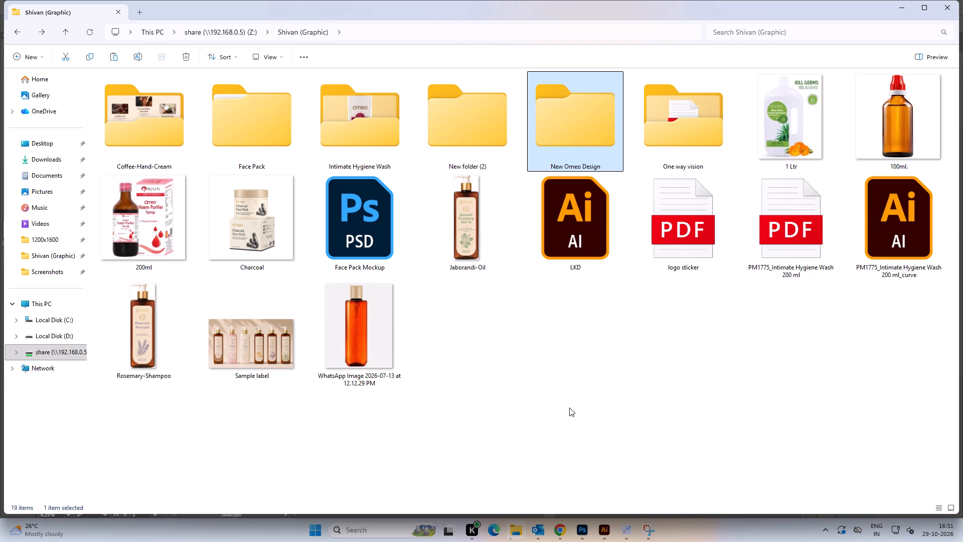
{"action": "left_click", "coordinate": [510, 292]}
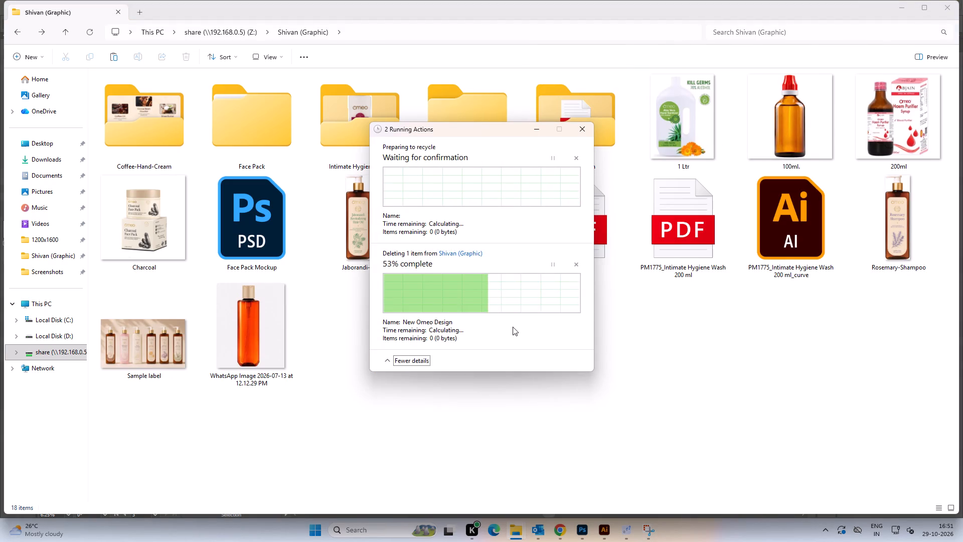
{"action": "left_click", "coordinate": [676, 360]}
Delete the folder named New folder (2) permanently from Shivan (Graphic).
{"action": "left_click", "coordinate": [555, 119]}
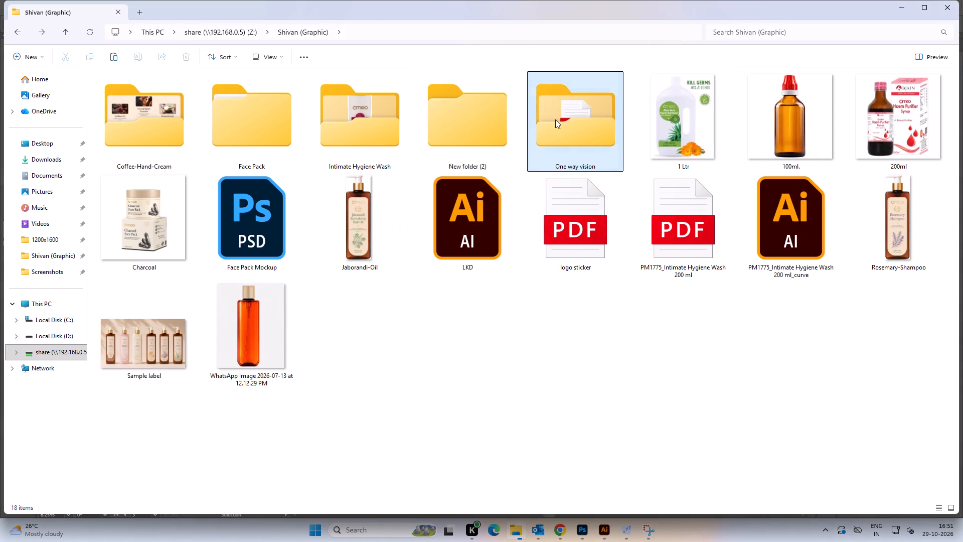
{"action": "left_click", "coordinate": [484, 124]}
{"action": "key", "text": "Delete"}
{"action": "left_click", "coordinate": [525, 294]}
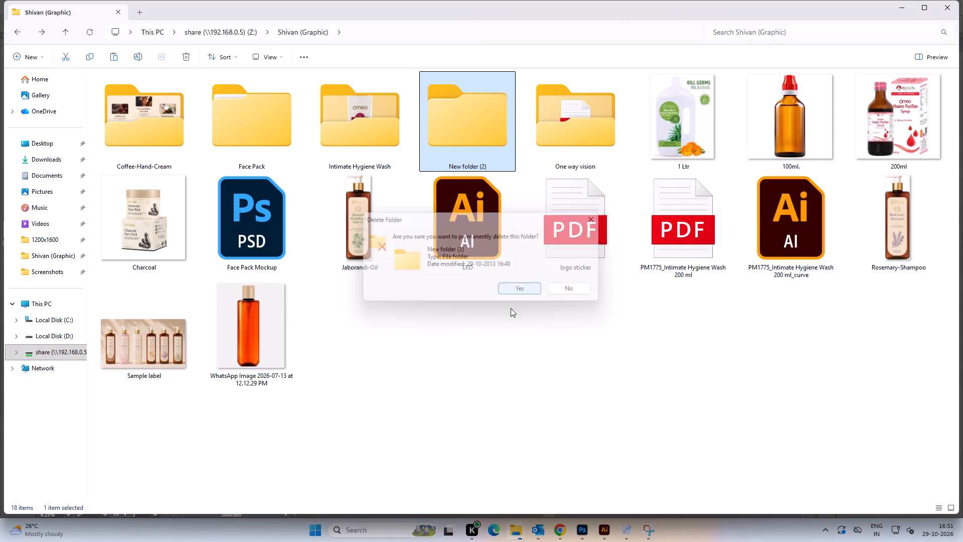
{"action": "left_click", "coordinate": [488, 352]}
Open the Face Pack folder in Shivan (Graphic) to look at its contents.
{"action": "left_click", "coordinate": [166, 111]}
{"action": "left_click", "coordinate": [127, 121]}
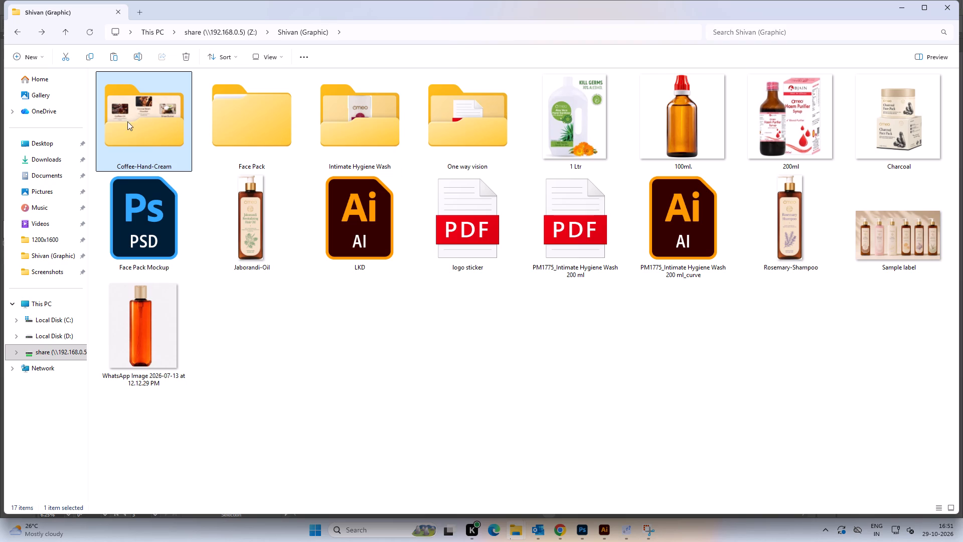
{"action": "double_click", "coordinate": [252, 129]}
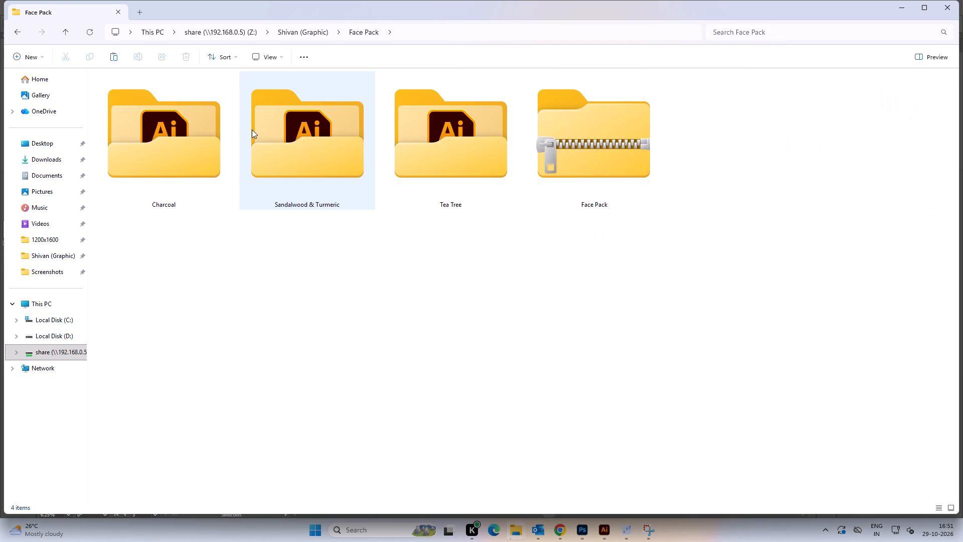
Return to Shivan (Graphic) and permanently delete the Coffee-Hand-Cream and Face Pack folders together.
{"action": "key", "text": "BackSpace"}
{"action": "left_click", "coordinate": [256, 137]}
{"action": "left_click", "coordinate": [153, 133], "text": "shift"}
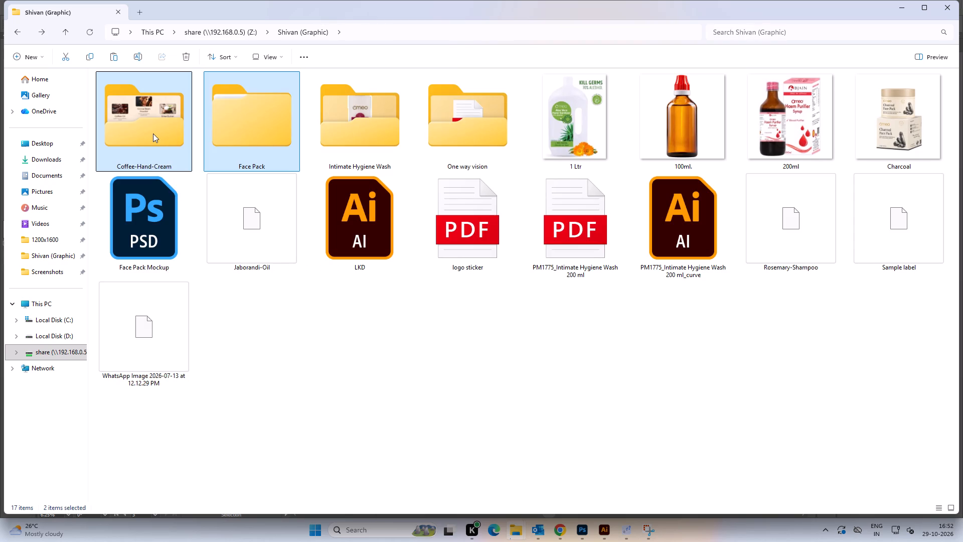
{"action": "key", "text": "Delete"}
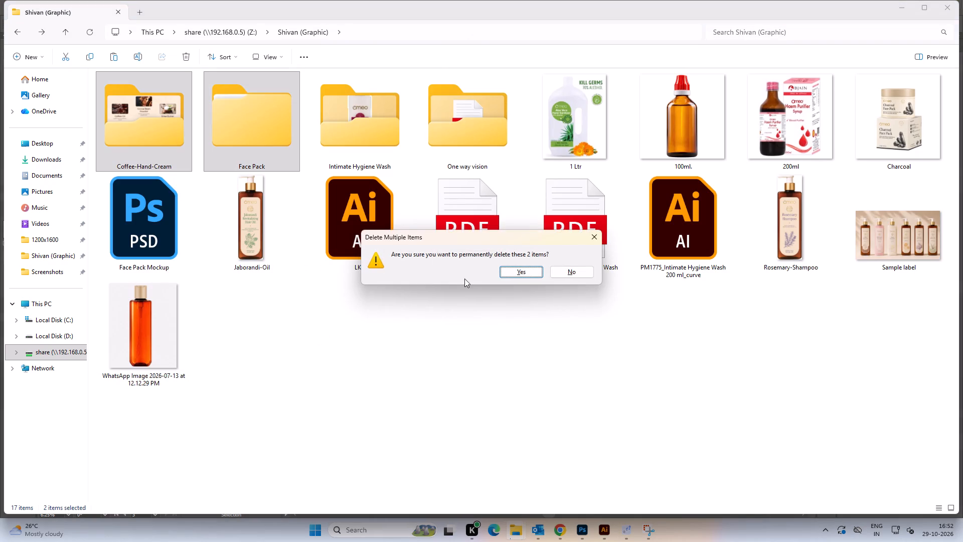
{"action": "left_click", "coordinate": [499, 275]}
{"action": "left_click", "coordinate": [512, 272]}
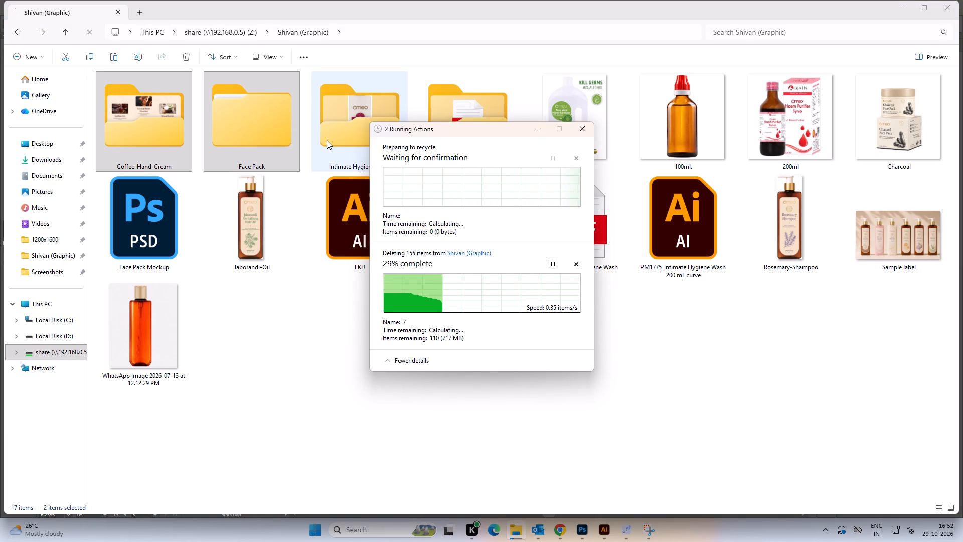
Create a new folder in Shivan (Graphic).
{"action": "left_click", "coordinate": [450, 108]}
{"action": "left_click", "coordinate": [535, 366]}
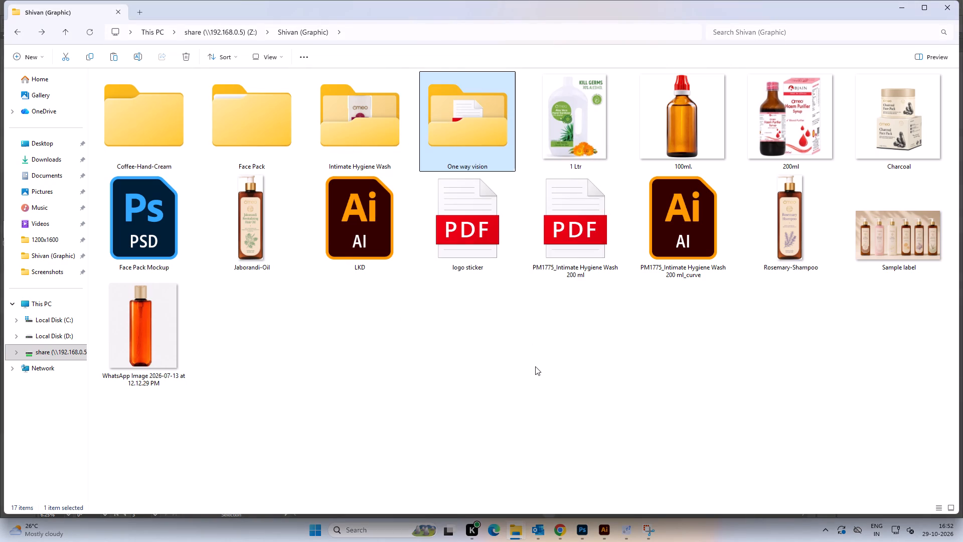
{"action": "key", "text": "ctrl+shift+n"}
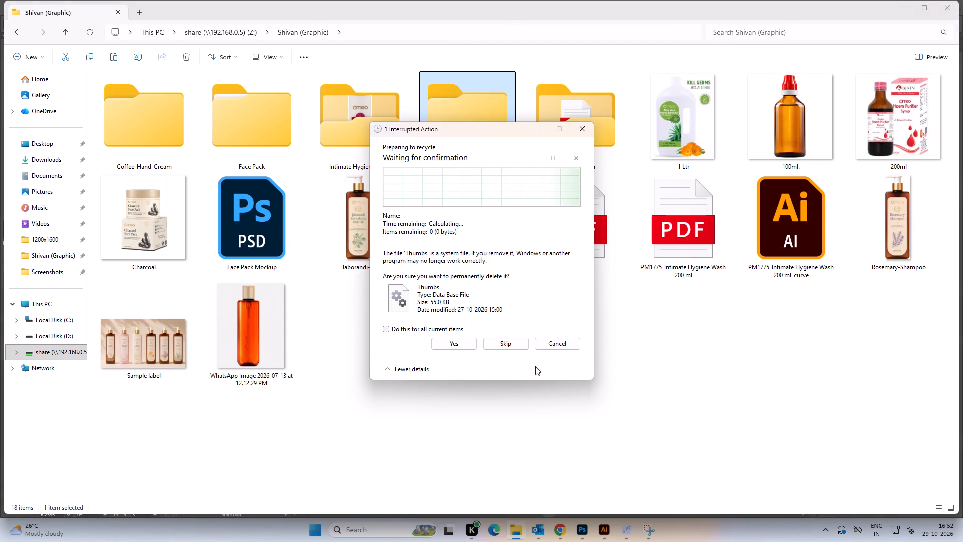
Approve permanently deleting the Thumbs system files in the pending folder deletion, retry the file in use, and cancel the rest of the deletion.
{"action": "left_click", "coordinate": [461, 347]}
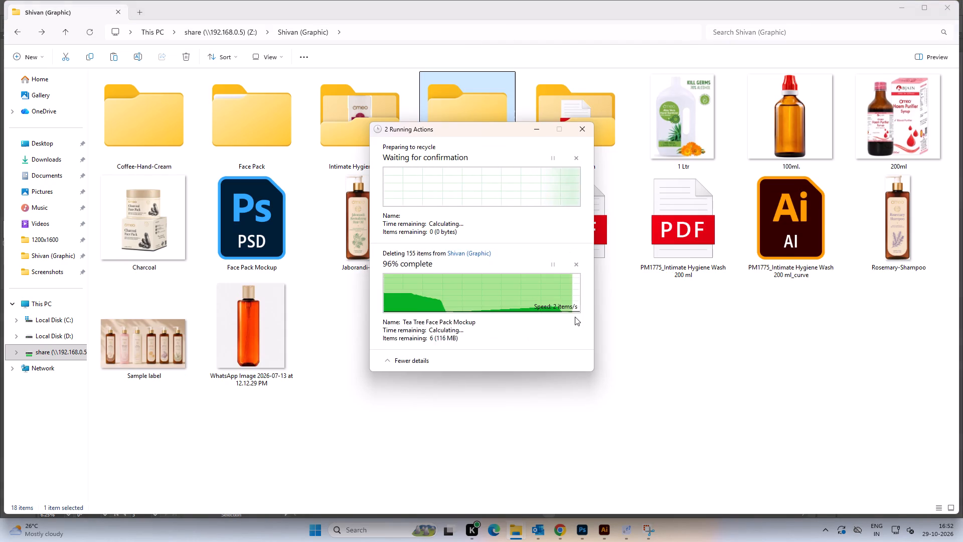
{"action": "left_click", "coordinate": [389, 327]}
{"action": "left_click", "coordinate": [461, 336]}
{"action": "left_click", "coordinate": [443, 353]}
{"action": "left_click", "coordinate": [439, 347]}
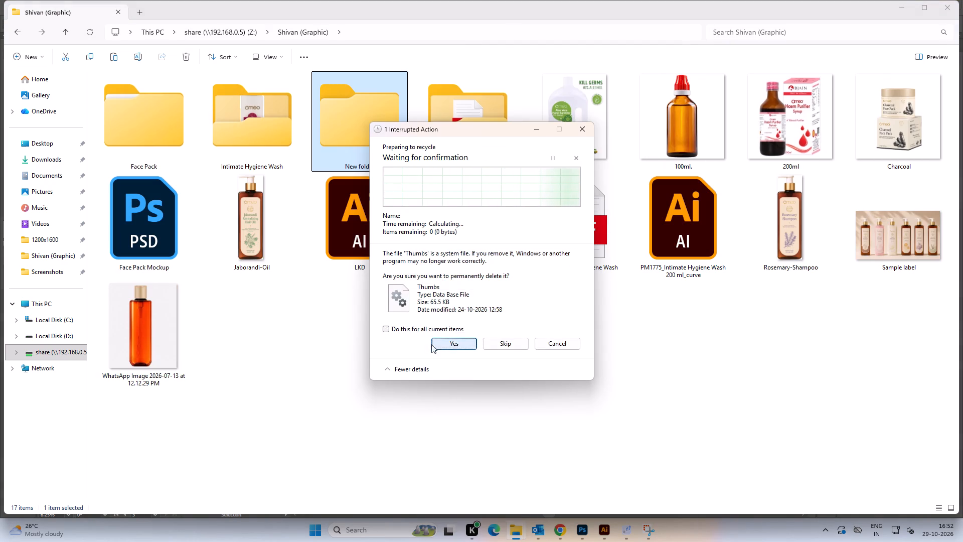
{"action": "left_click", "coordinate": [398, 333]}
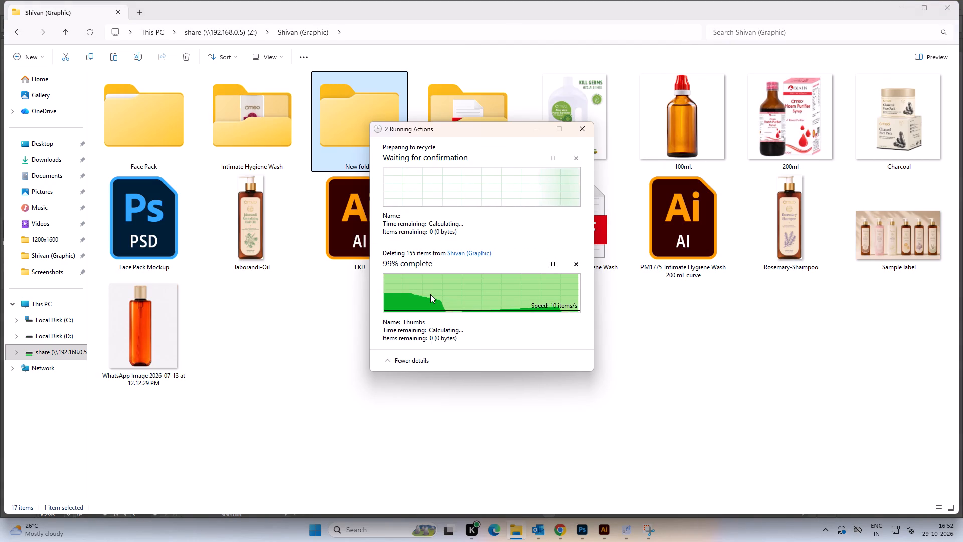
{"action": "left_click", "coordinate": [390, 332]}
{"action": "left_click", "coordinate": [439, 344]}
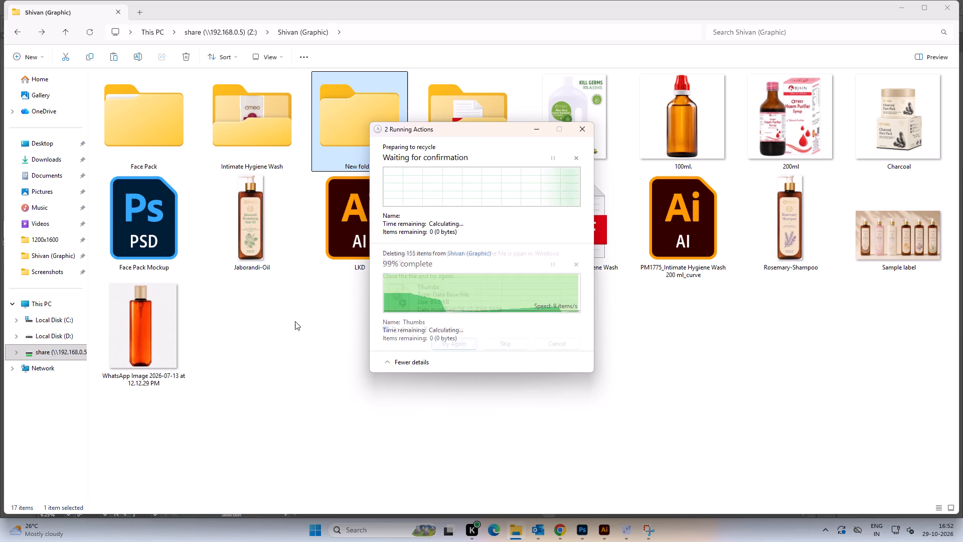
{"action": "left_click", "coordinate": [408, 334]}
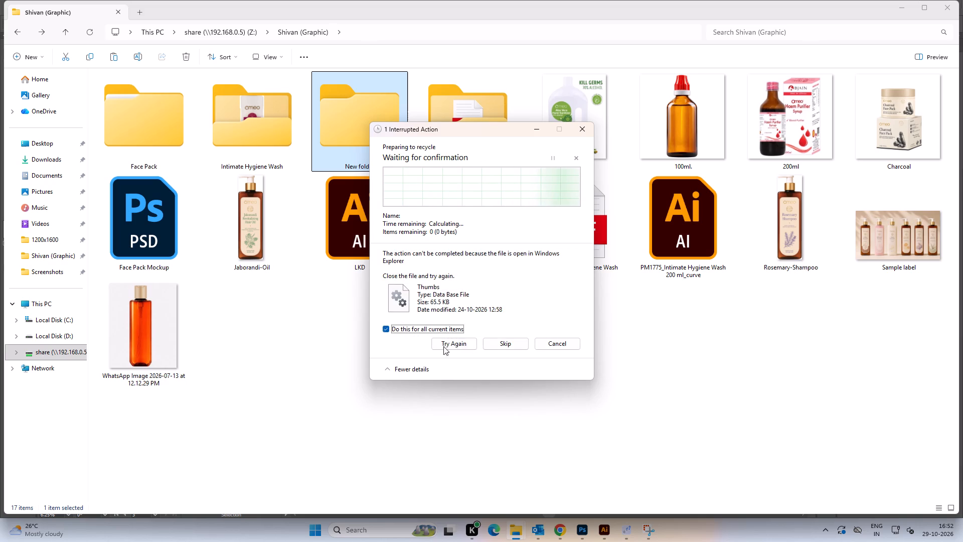
{"action": "left_click", "coordinate": [447, 347]}
{"action": "left_click", "coordinate": [552, 347]}
{"action": "left_click", "coordinate": [570, 390]}
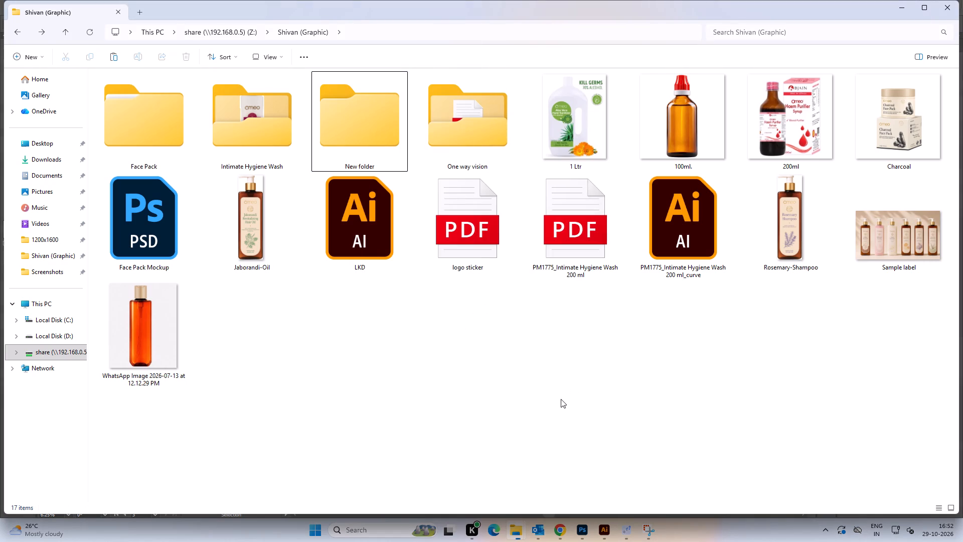
Rename the folder named New folder in Shivan (Graphic) as Banners.
{"action": "left_click", "coordinate": [452, 125]}
{"action": "left_click", "coordinate": [368, 128]}
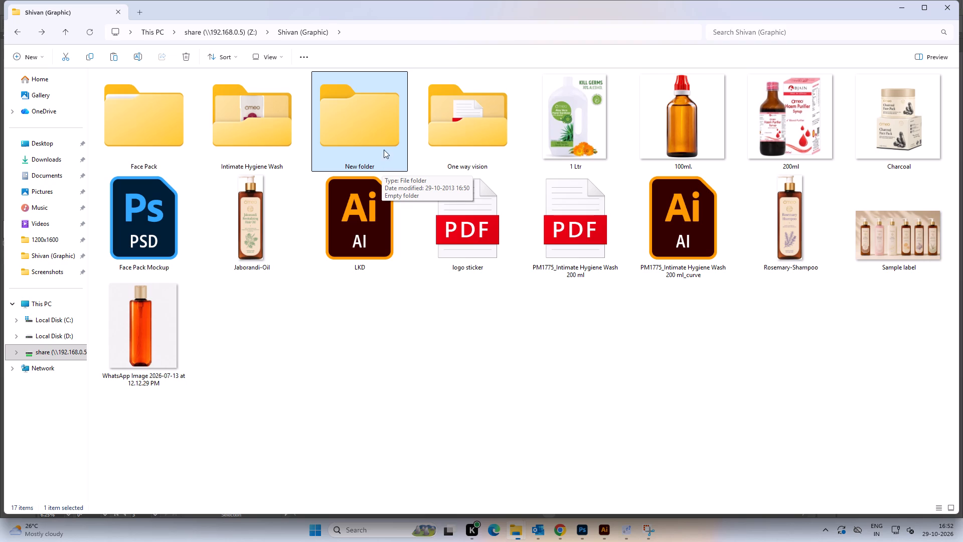
{"action": "left_click", "coordinate": [139, 55]}
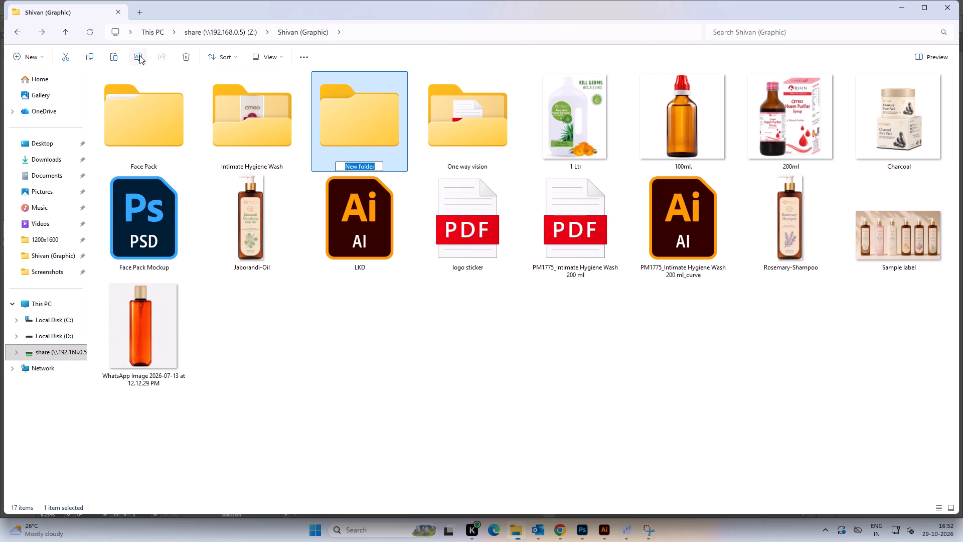
{"action": "type", "text": "Omeo"}
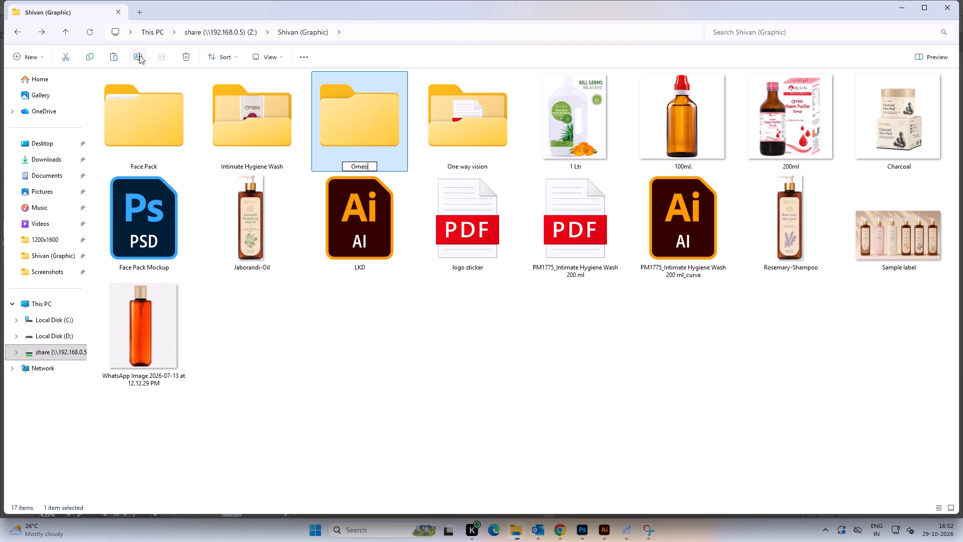
{"action": "key", "text": "space"}
{"action": "key", "text": "BackSpace"}
{"action": "key", "text": "BackSpace"}
{"action": "key", "text": "BackSpace"}
{"action": "key", "text": "BackSpace"}
{"action": "key", "text": "BackSpace"}
{"action": "type", "text": "Banners"}
{"action": "key", "text": "Return"}
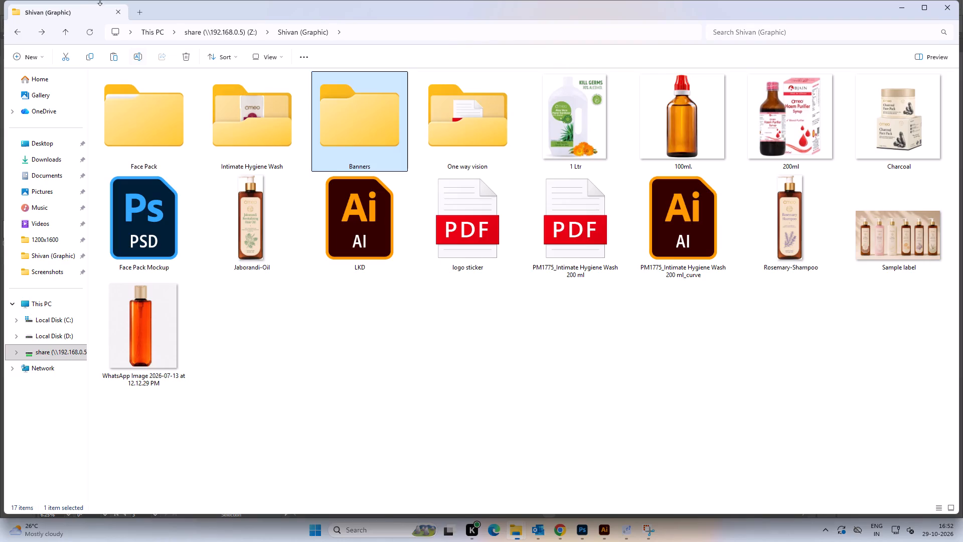
Check the Banners folder, switch to Illustrator, and start saving the LKD document under a new name in Banners.
{"action": "double_click", "coordinate": [352, 130]}
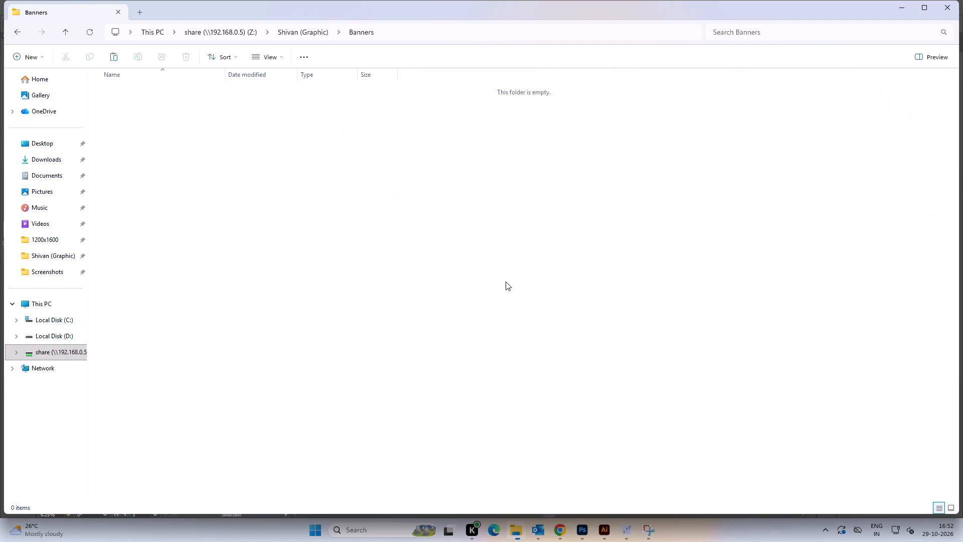
{"action": "key", "text": "alt+Tab"}
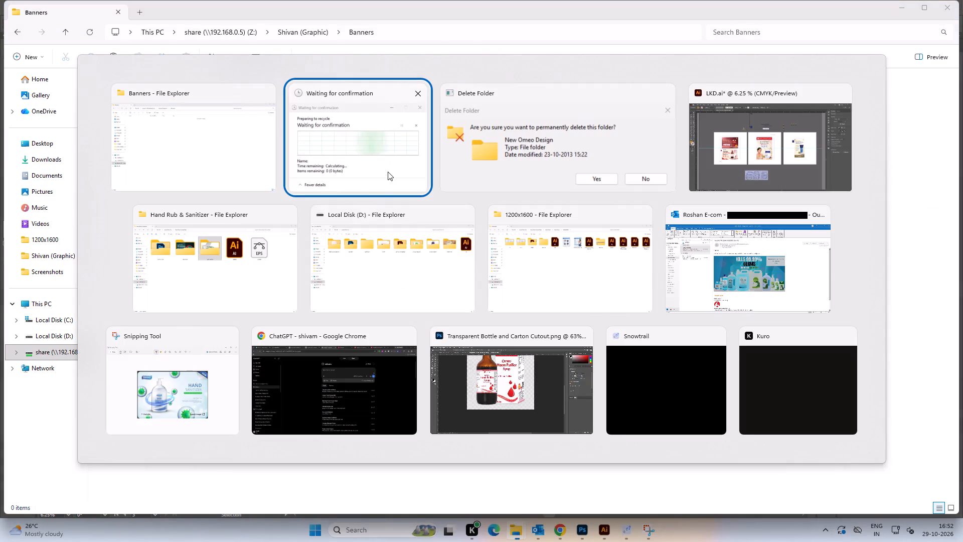
{"action": "left_click", "coordinate": [234, 281], "text": "alt"}
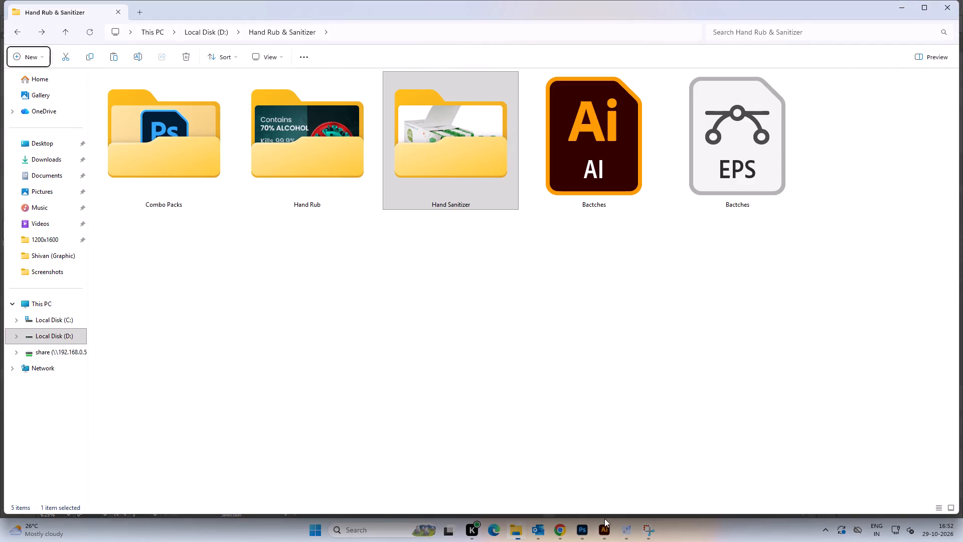
{"action": "left_click", "coordinate": [609, 535]}
{"action": "key", "text": "ctrl+shift+s"}
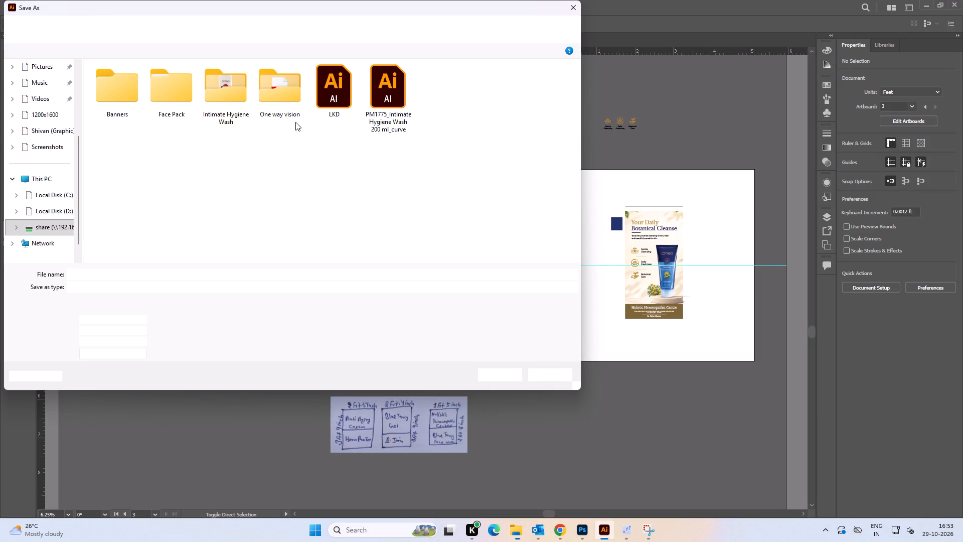
{"action": "double_click", "coordinate": [118, 90]}
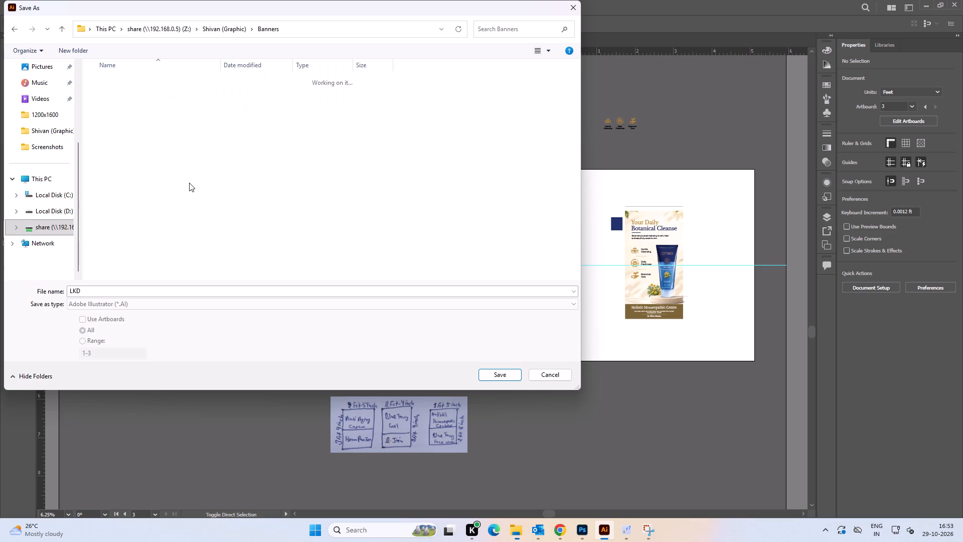
Replace the suggested file name with Anti Aging Cream, capitalising each word.
{"action": "left_click", "coordinate": [208, 289]}
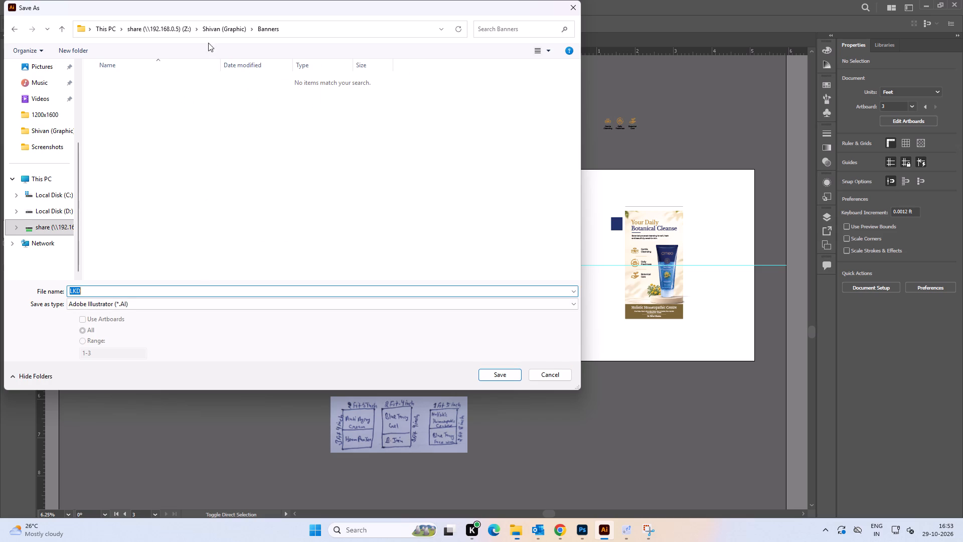
{"action": "type", "text": "Anti"}
{"action": "key", "text": "space"}
{"action": "type", "text": "aging"}
{"action": "key", "text": "space"}
{"action": "key", "text": "BackSpace"}
{"action": "key", "text": "Left"}
{"action": "key", "text": "Left"}
{"action": "key", "text": "Left"}
{"action": "key", "text": "Left"}
{"action": "key", "text": "shift+Left"}
{"action": "key", "text": "shift+a"}
{"action": "key", "text": "Right"}
{"action": "key", "text": "Right"}
{"action": "key", "text": "Right"}
{"action": "key", "text": "Right"}
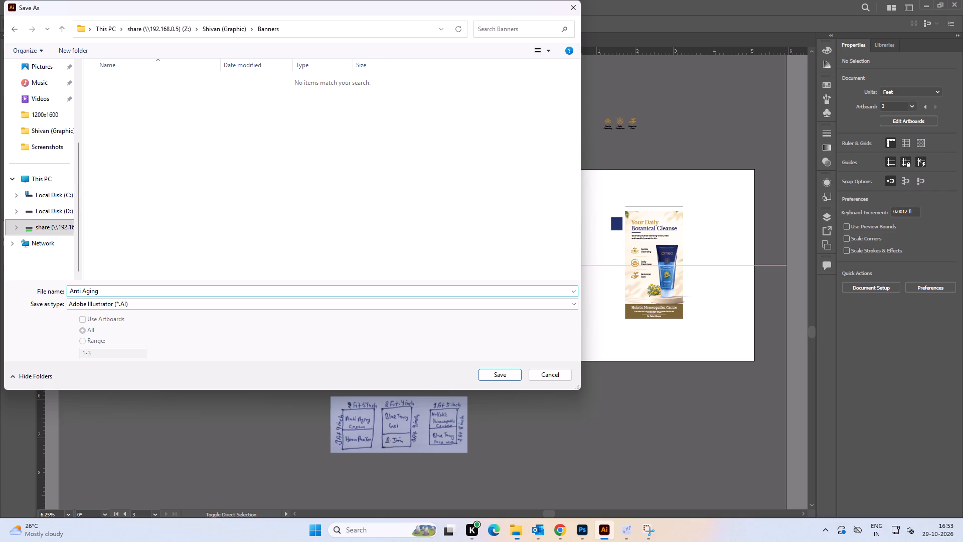
{"action": "key", "text": "space"}
{"action": "type", "text": "cream"}
{"action": "key", "text": "space"}
{"action": "key", "text": "Left"}
{"action": "key", "text": "Left"}
{"action": "key", "text": "Left"}
{"action": "key", "text": "Left"}
{"action": "key", "text": "Left"}
{"action": "key", "text": "Left"}
{"action": "key", "text": "Right"}
{"action": "key", "text": "shift+Left"}
{"action": "key", "text": "shift+c"}
{"action": "key", "text": "Right"}
{"action": "key", "text": "Right"}
{"action": "key", "text": "Right"}
{"action": "key", "text": "Right"}
{"action": "key", "text": "Right"}
Extend the file name with & Heam Putifring after Anti Aging Cream.
{"action": "key", "text": "space"}
{"action": "type", "text": "&"}
{"action": "key", "text": "space"}
{"action": "type", "text": "Heam"}
{"action": "key", "text": "space"}
{"action": "type", "text": "Pui"}
{"action": "key", "text": "BackSpace"}
{"action": "type", "text": "ti"}
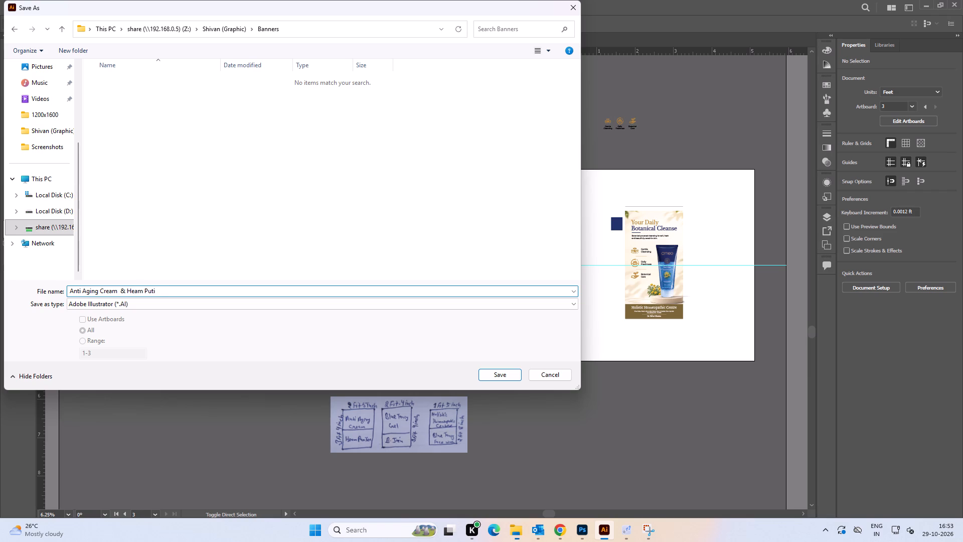
{"action": "key", "text": "f"}
{"action": "type", "text": "ring"}
Switch to Chrome, search Google for heam purifier in a new tab, and copy the word purifier from the query.
{"action": "left_click", "coordinate": [566, 532]}
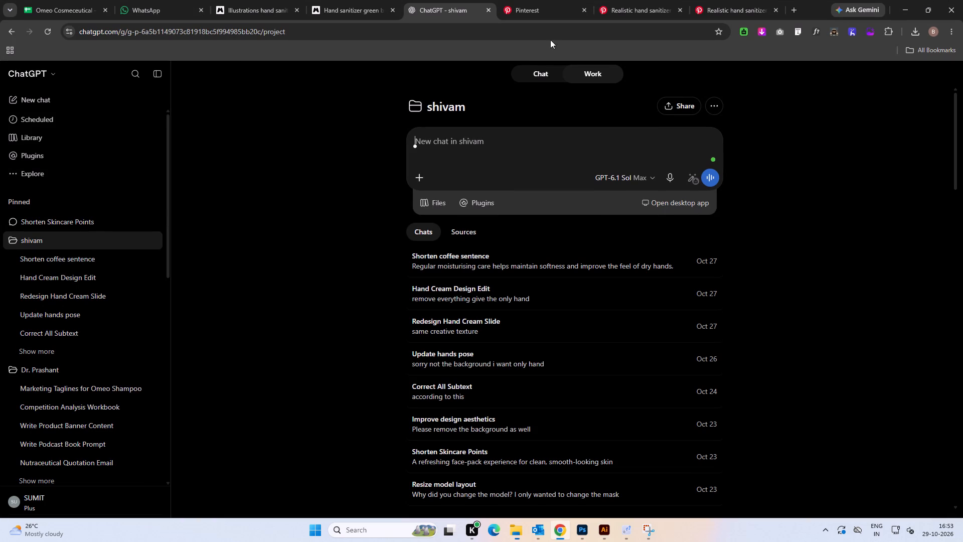
{"action": "left_click", "coordinate": [368, 0]}
{"action": "left_click", "coordinate": [257, 0]}
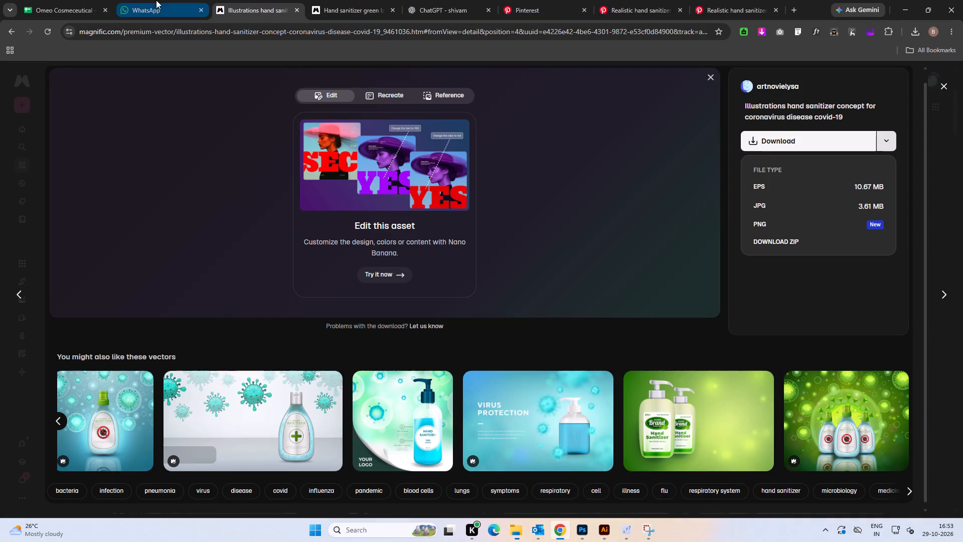
{"action": "left_click", "coordinate": [745, 3]}
{"action": "left_click", "coordinate": [615, 28]}
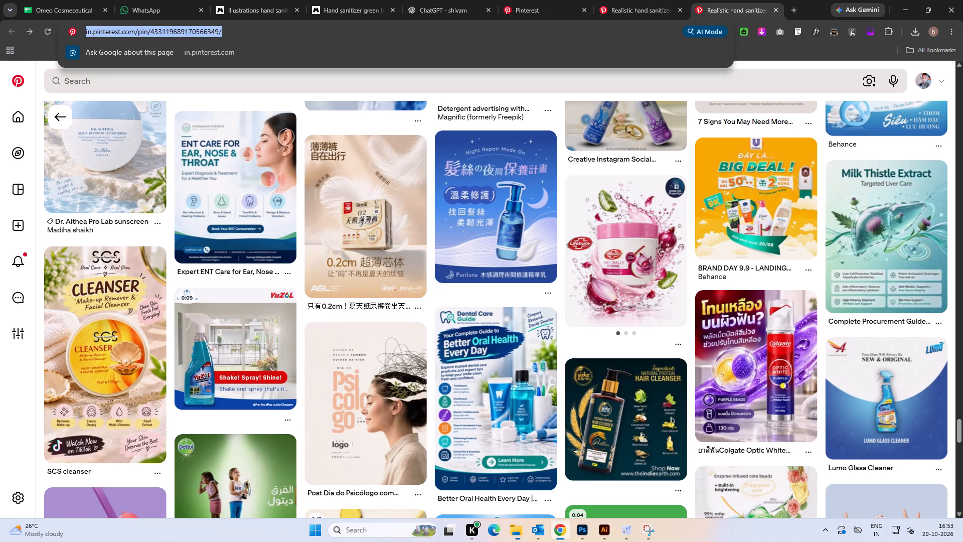
{"action": "left_click", "coordinate": [793, 10]}
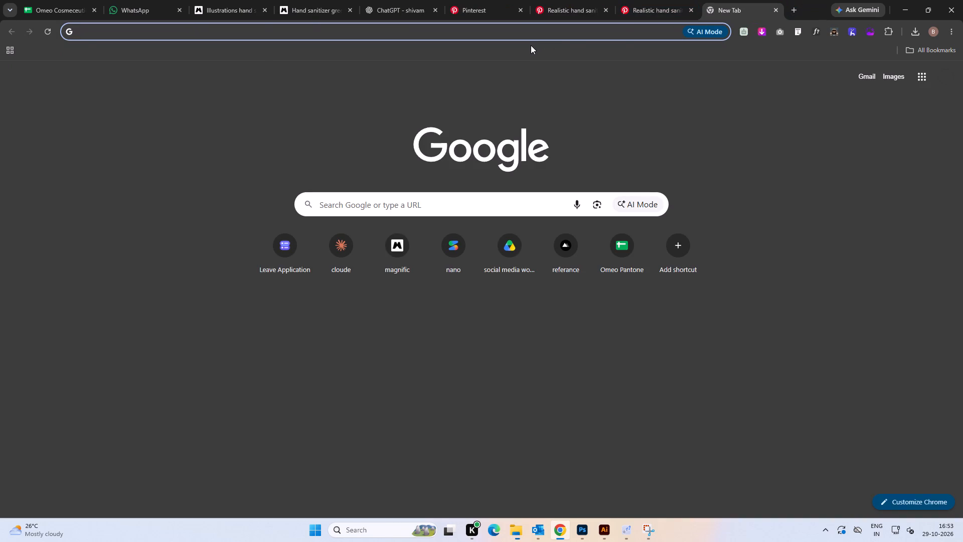
{"action": "type", "text": "he"}
{"action": "key", "text": "Return"}
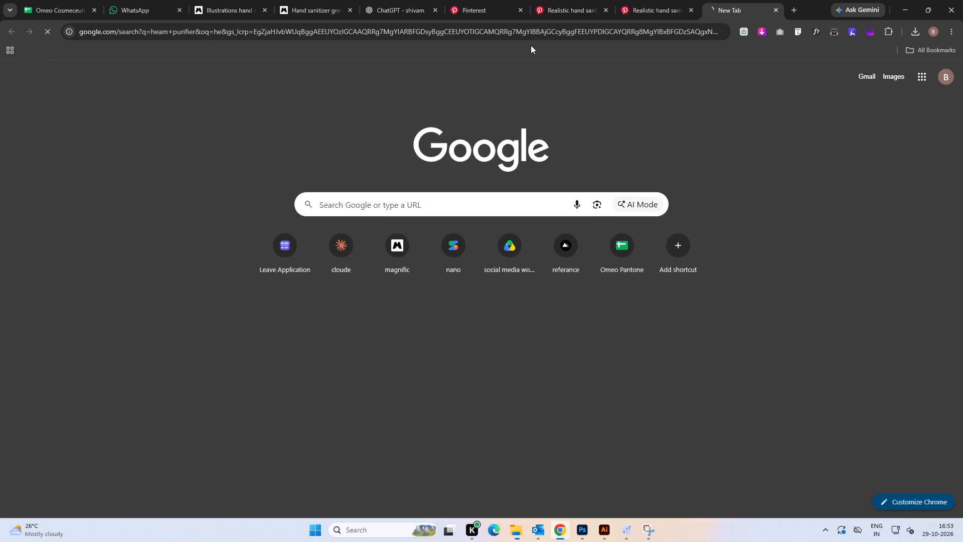
{"action": "left_click_drag", "start_coordinate": [238, 91], "coordinate": [164, 85]}
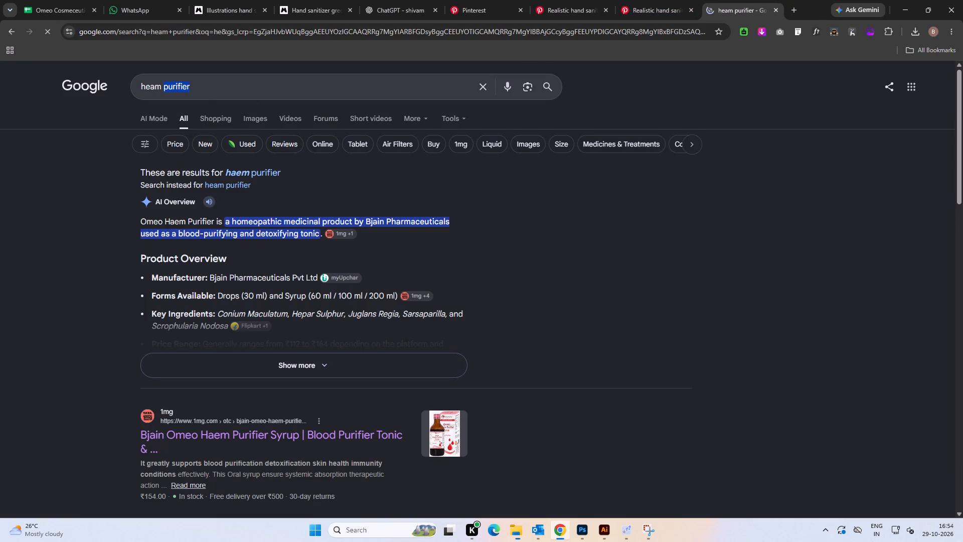
{"action": "left_click_drag", "start_coordinate": [164, 85], "coordinate": [163, 85]}
{"action": "key", "text": "ctrl+c"}
{"action": "key", "text": "ctrl+c"}
Return to Illustrator, replace the file name's last word with the copied purifier, and save with the offered Illustrator options.
{"action": "key", "text": "alt+Tab"}
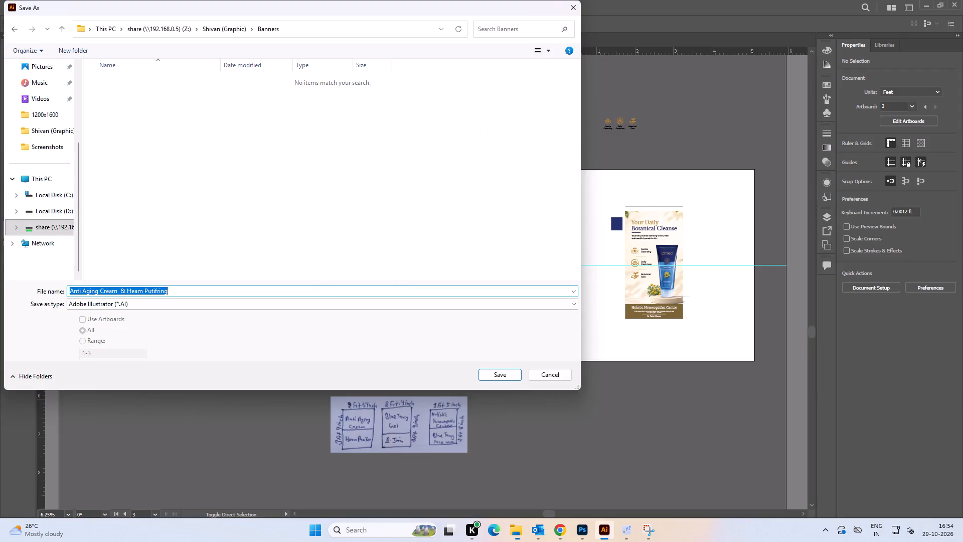
{"action": "key", "text": "Right"}
{"action": "key", "text": "ctrl+shift+Left"}
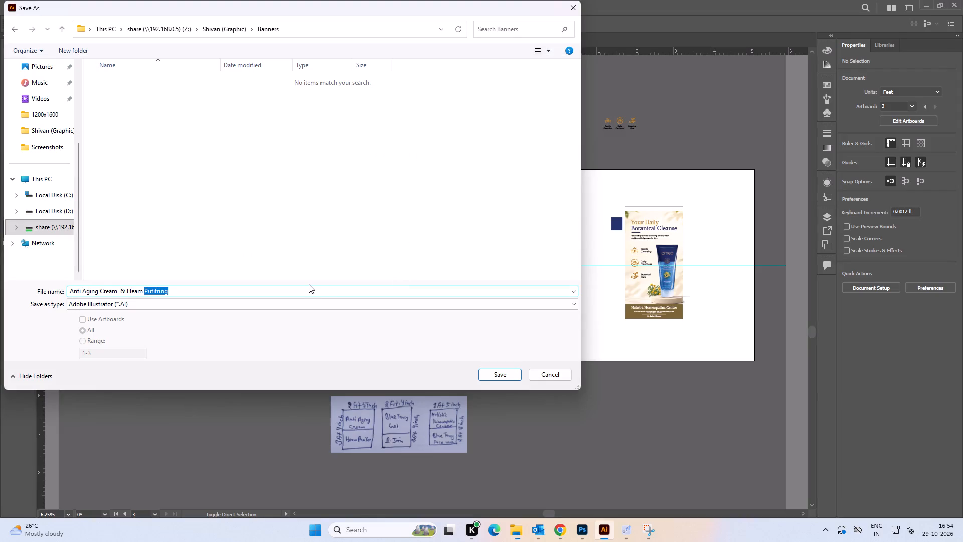
{"action": "key", "text": "ctrl+v"}
{"action": "key", "text": "space"}
{"action": "key", "text": "shift+parenleft"}
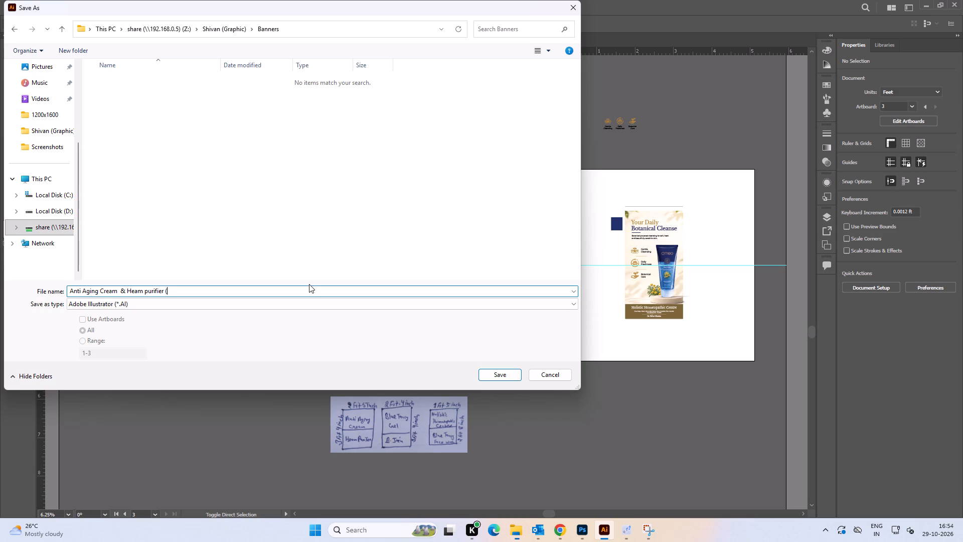
{"action": "key", "text": "BackSpace"}
{"action": "key", "text": "BackSpace"}
{"action": "key", "text": "Return"}
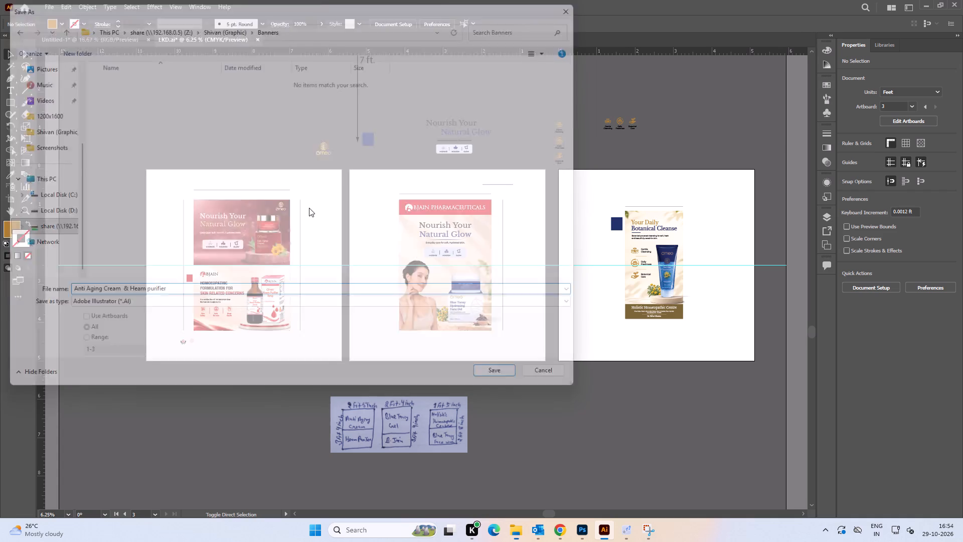
{"action": "left_click", "coordinate": [535, 405]}
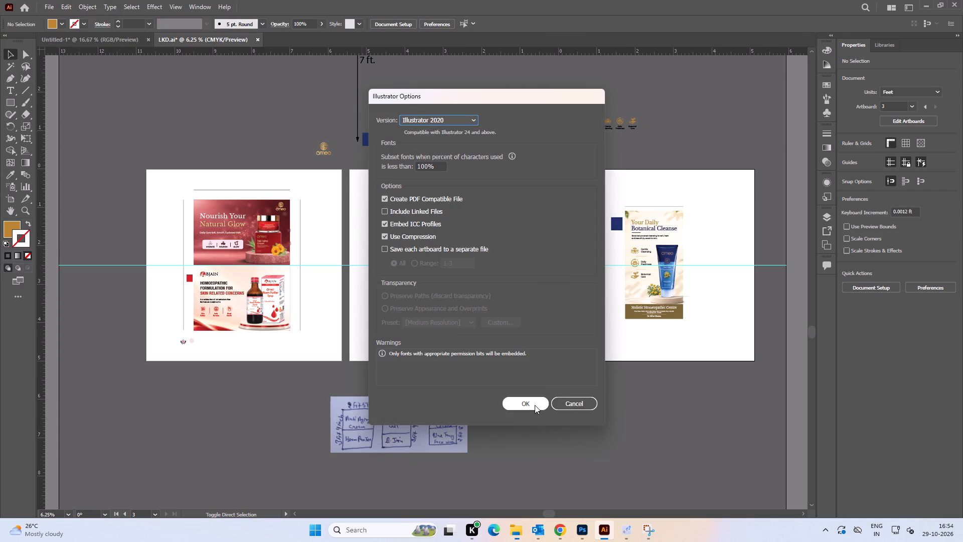
Delete the Your Daily Botanical Cleanse banner from the third artboard, along with the loose icons above it.
{"action": "key", "text": "space"}
{"action": "key", "text": "space"}
{"action": "left_click_drag", "start_coordinate": [681, 343], "coordinate": [622, 345]}
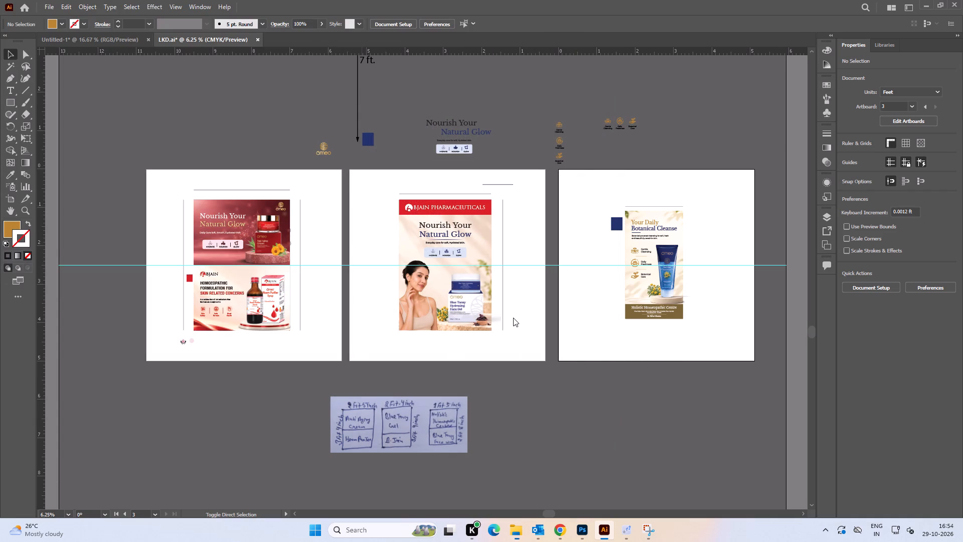
{"action": "scroll", "coordinate": [441, 273], "scroll_direction": "down", "scroll_amount": 1, "text": "alt"}
{"action": "scroll", "coordinate": [484, 251], "scroll_direction": "down", "scroll_amount": 2, "text": "alt"}
{"action": "left_click", "coordinate": [680, 112]}
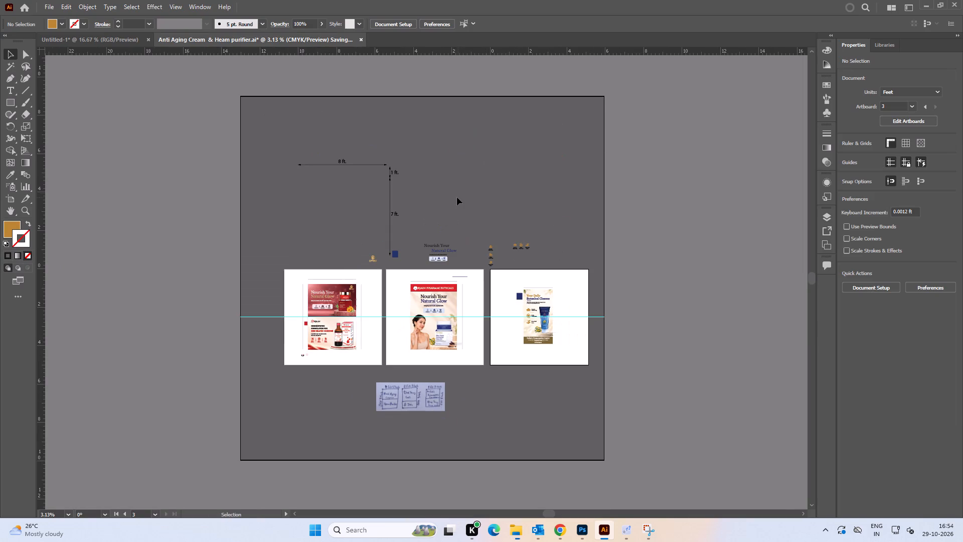
{"action": "key", "text": "space"}
{"action": "left_click_drag", "start_coordinate": [519, 219], "coordinate": [434, 159]}
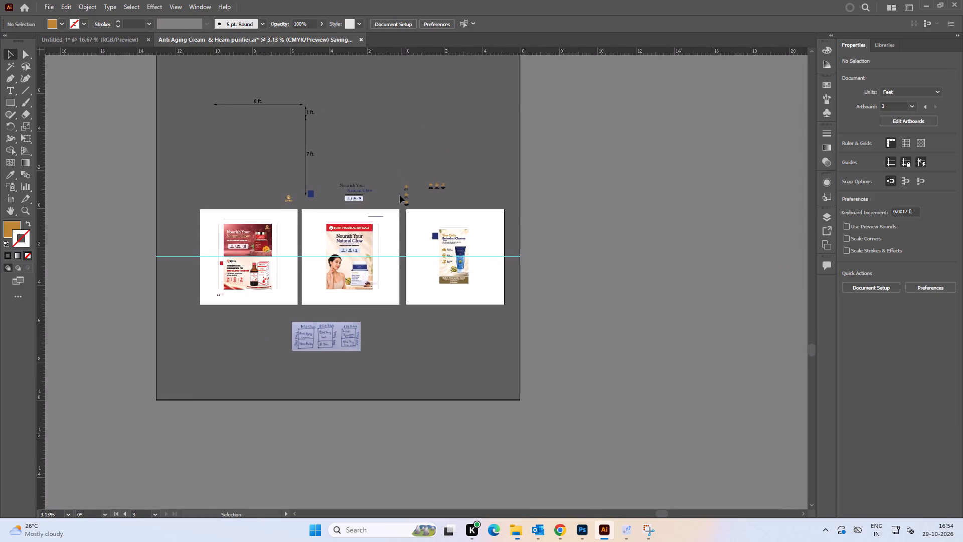
{"action": "scroll", "coordinate": [376, 284], "scroll_direction": "up", "scroll_amount": 1, "text": "alt"}
{"action": "key", "text": "space"}
{"action": "left_click_drag", "start_coordinate": [451, 321], "coordinate": [297, 268]}
{"action": "left_click", "coordinate": [385, 373]}
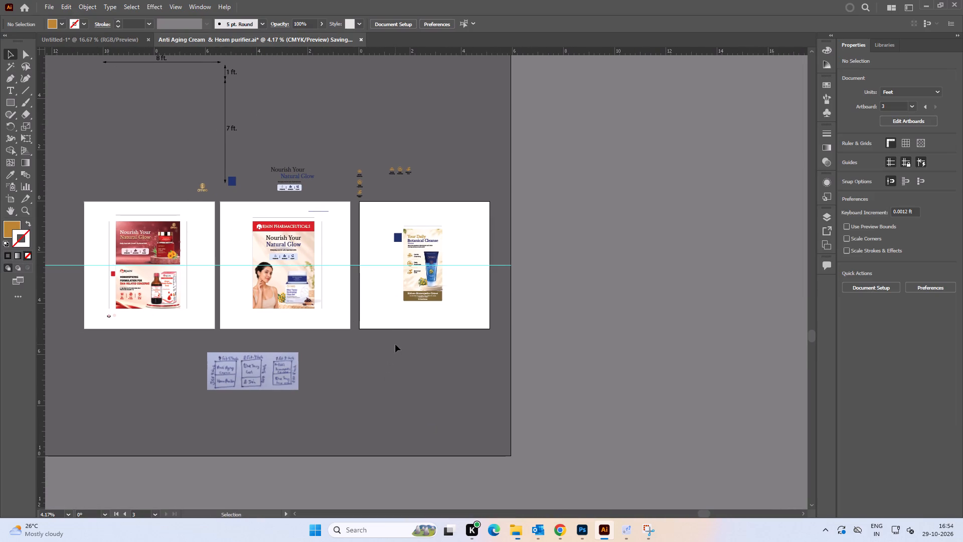
{"action": "left_click_drag", "start_coordinate": [467, 338], "coordinate": [354, 132]}
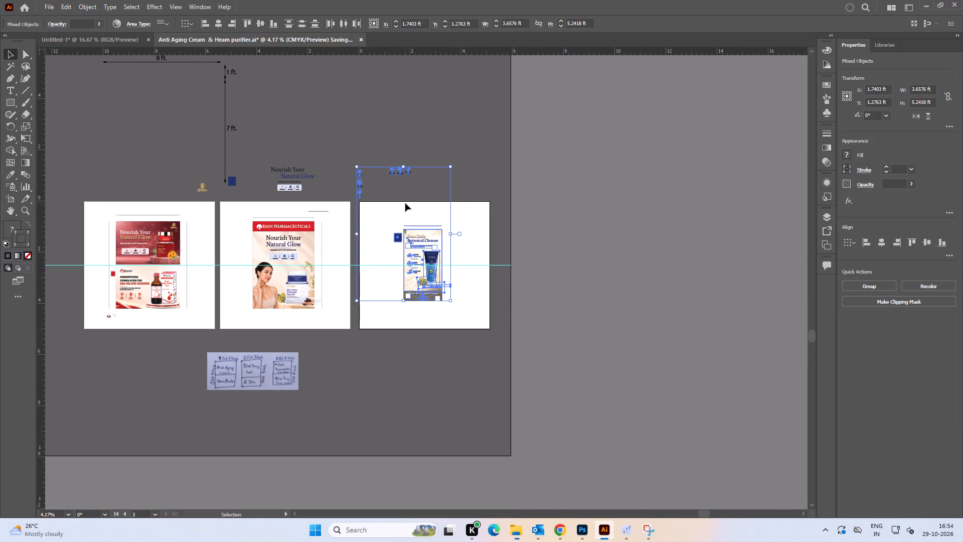
{"action": "key", "text": "Delete"}
Delete the second artboard's B.Jain banner, the loose headline and icons above it, and its remaining edge lines.
{"action": "left_click_drag", "start_coordinate": [261, 146], "coordinate": [313, 271]}
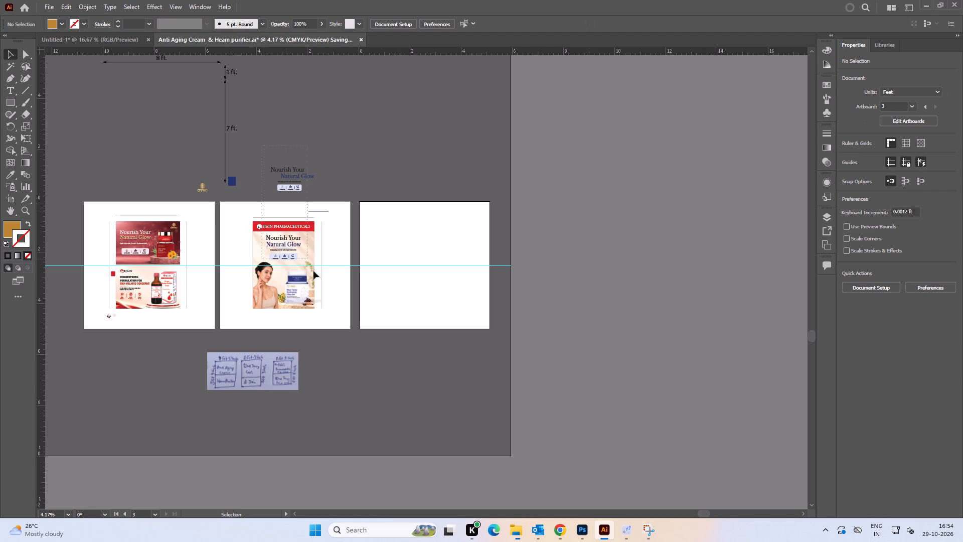
{"action": "left_click_drag", "start_coordinate": [313, 271], "coordinate": [317, 276]}
{"action": "key", "text": "Delete"}
{"action": "left_click_drag", "start_coordinate": [314, 180], "coordinate": [352, 303]}
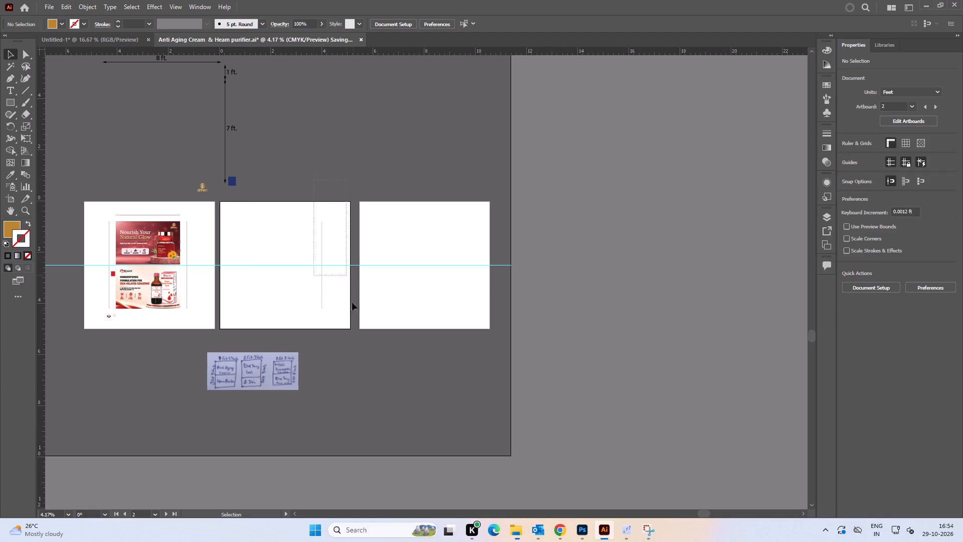
{"action": "left_click_drag", "start_coordinate": [352, 303], "coordinate": [354, 319]}
{"action": "key", "text": "Delete"}
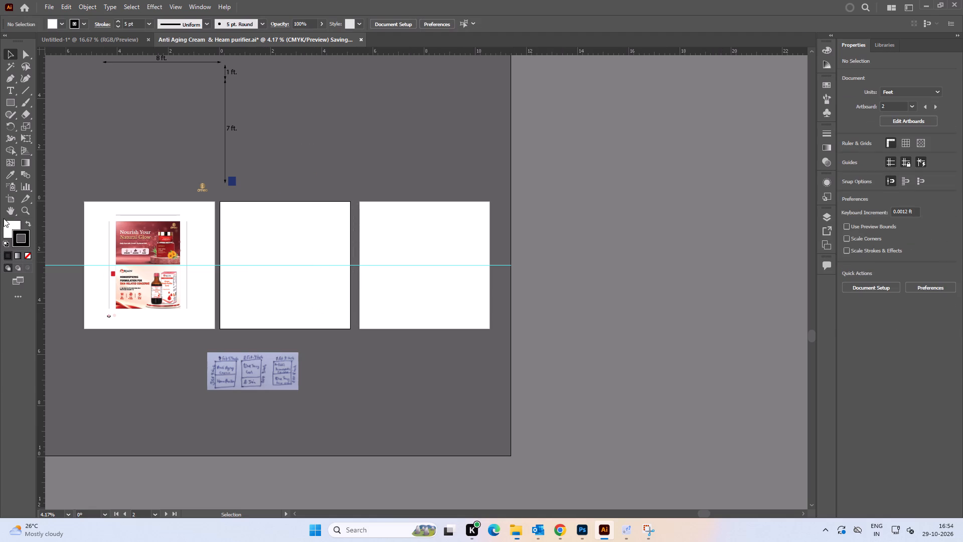
Delete the two emptied artboards, Artboard 1 copy and Artboard 1 copy 2, keeping only Artboard 1.
{"action": "left_click", "coordinate": [6, 198]}
{"action": "left_click", "coordinate": [300, 237]}
{"action": "left_click", "coordinate": [418, 250], "text": "shift"}
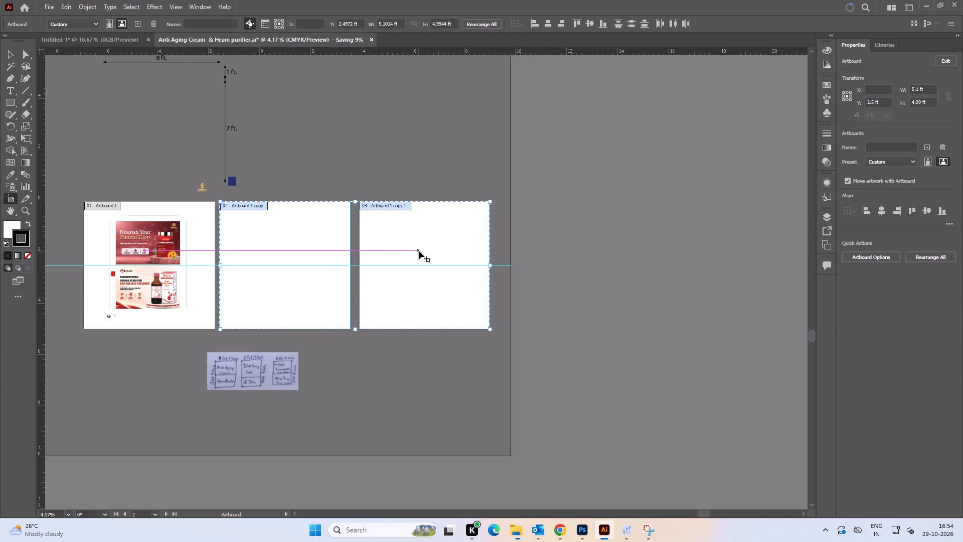
{"action": "key", "text": "Delete"}
{"action": "left_click", "coordinate": [9, 55]}
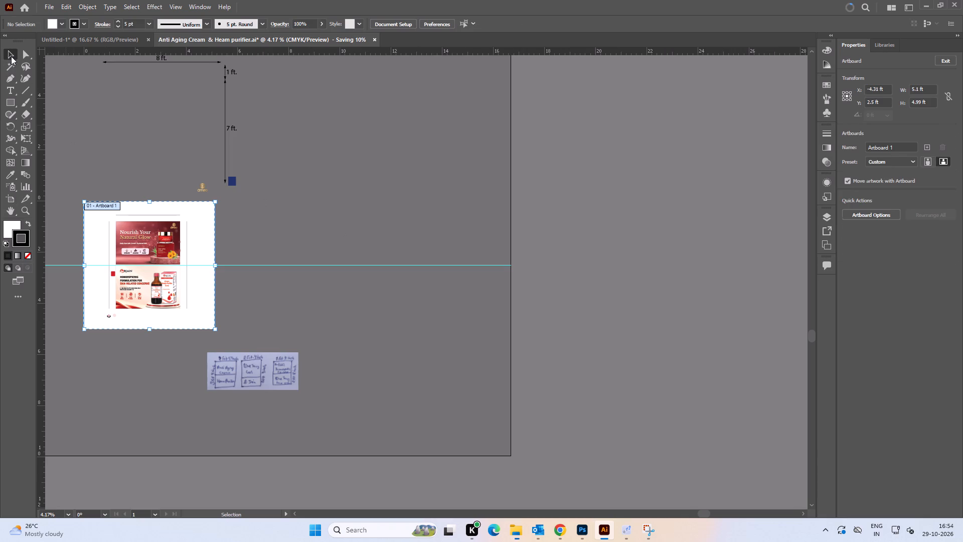
Delete the loose dark blue square beside the 7 ft. dimension line.
{"action": "scroll", "coordinate": [245, 182], "scroll_direction": "up", "scroll_amount": 3, "text": "alt"}
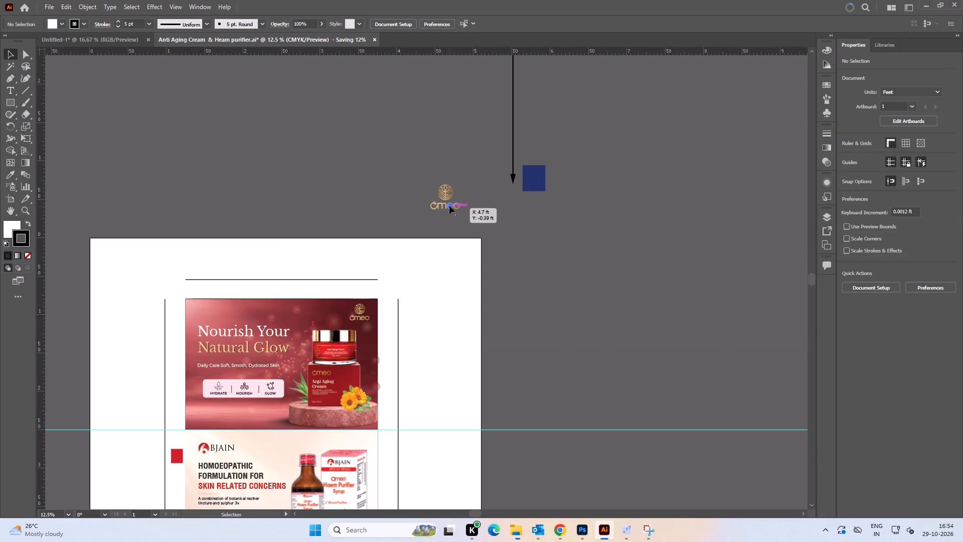
{"action": "left_click", "coordinate": [540, 179]}
{"action": "key", "text": "Delete"}
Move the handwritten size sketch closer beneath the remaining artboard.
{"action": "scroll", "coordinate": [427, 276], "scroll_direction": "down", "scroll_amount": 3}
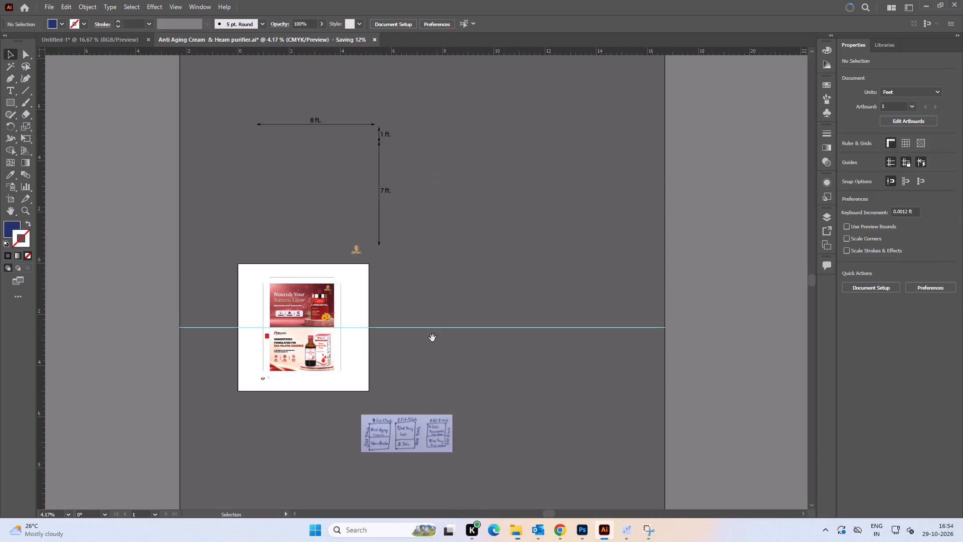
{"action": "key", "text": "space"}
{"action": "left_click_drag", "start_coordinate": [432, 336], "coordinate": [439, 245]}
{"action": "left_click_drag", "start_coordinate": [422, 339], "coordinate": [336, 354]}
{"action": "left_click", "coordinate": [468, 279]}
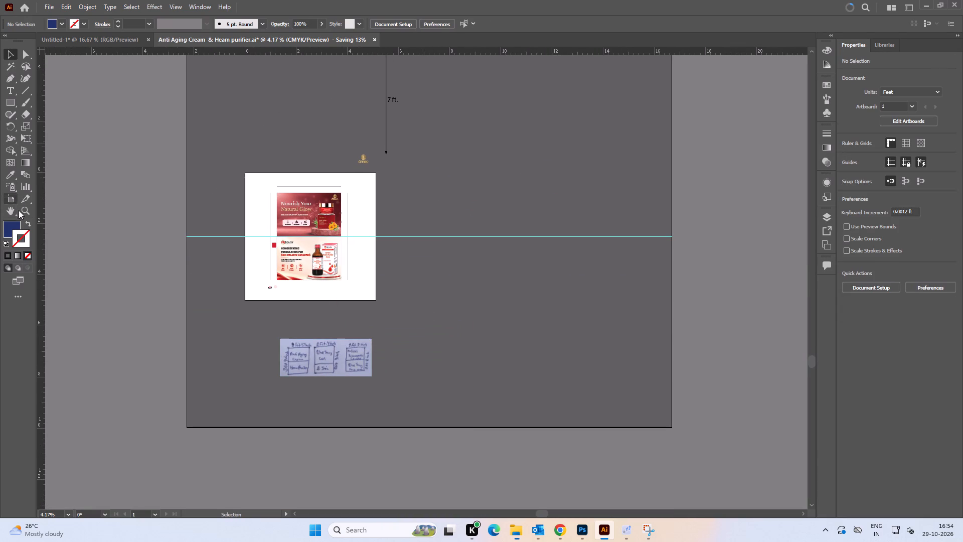
Move Artboard 1 with its artwork horizontally along the canvas to about X 1.16 ft.
{"action": "left_click", "coordinate": [8, 198]}
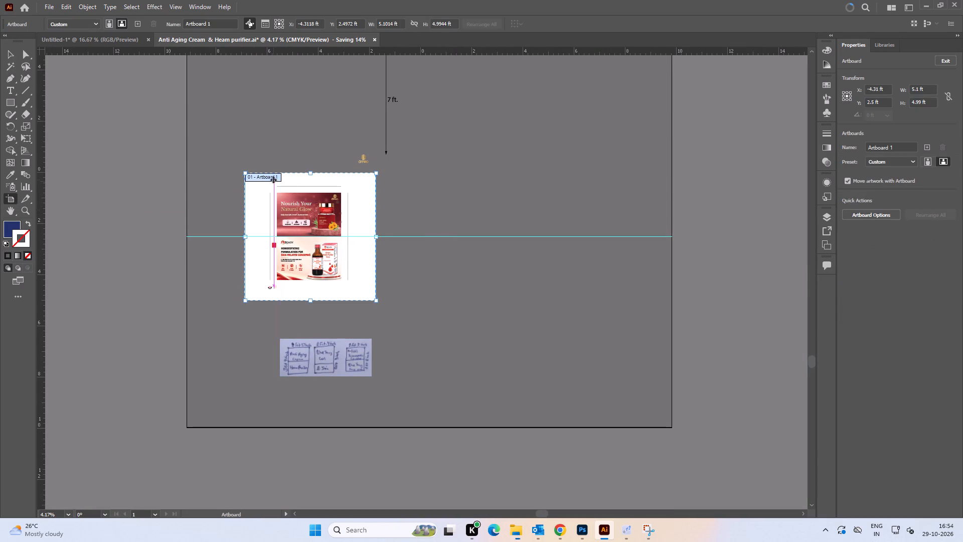
{"action": "left_click_drag", "start_coordinate": [273, 180], "coordinate": [413, 140]}
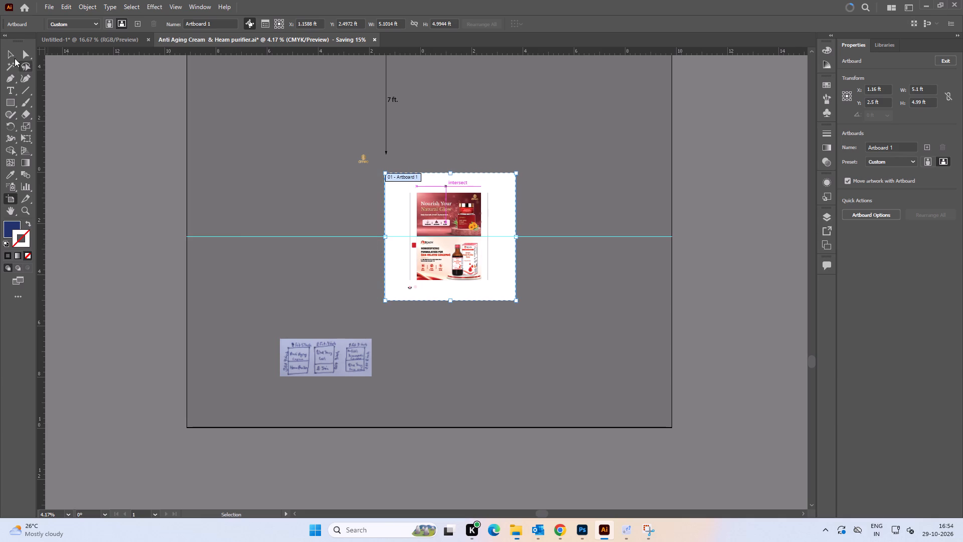
{"action": "left_click", "coordinate": [9, 54]}
{"action": "left_click_drag", "start_coordinate": [141, 141], "coordinate": [149, 146]}
Scale the 8 ft., 1 ft. and 7 ft. dimension marks down together to about 2.83 by 2.71 ft.
{"action": "scroll", "coordinate": [279, 197], "scroll_direction": "down", "scroll_amount": 3, "text": "alt"}
{"action": "key", "text": "space"}
{"action": "left_click_drag", "start_coordinate": [283, 195], "coordinate": [291, 224]}
{"action": "left_click_drag", "start_coordinate": [333, 220], "coordinate": [427, 293]}
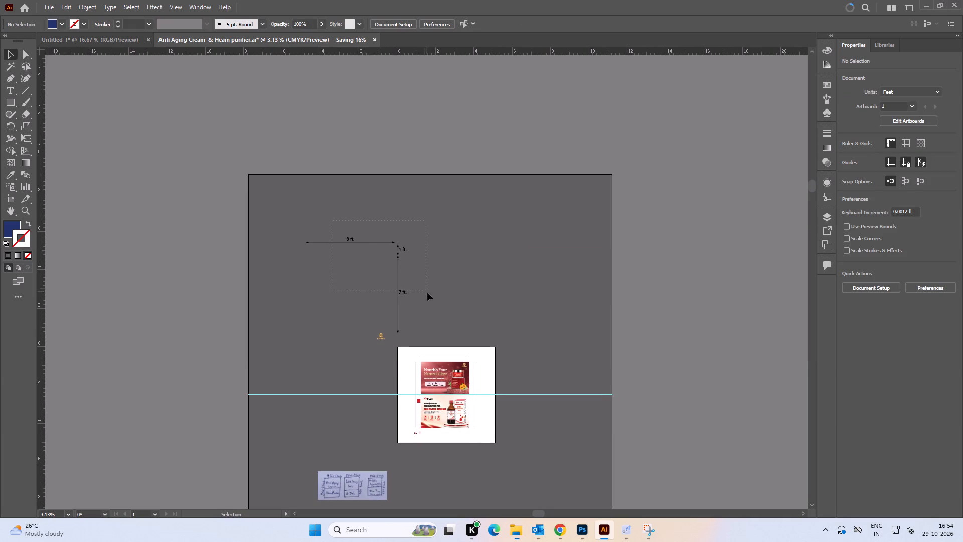
{"action": "left_click_drag", "start_coordinate": [427, 293], "coordinate": [436, 309]}
{"action": "left_click_drag", "start_coordinate": [357, 236], "coordinate": [363, 281], "text": "shift"}
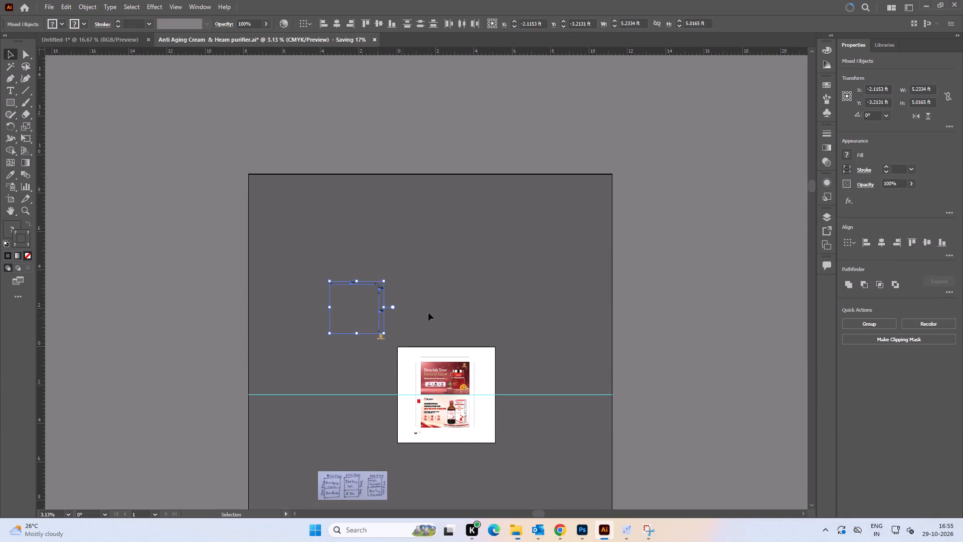
Move the loose gold omeo logo to above the middle of the artboard.
{"action": "key", "text": "space"}
{"action": "left_click_drag", "start_coordinate": [440, 313], "coordinate": [438, 252]}
{"action": "left_click", "coordinate": [438, 252]}
{"action": "scroll", "coordinate": [391, 288], "scroll_direction": "up", "scroll_amount": 2, "text": "alt"}
{"action": "left_click_drag", "start_coordinate": [308, 269], "coordinate": [411, 264]}
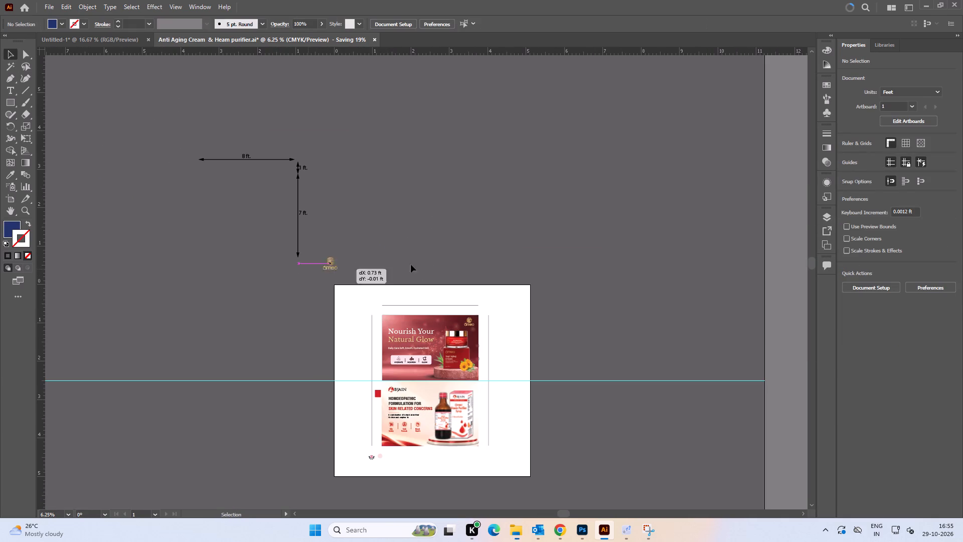
{"action": "left_click_drag", "start_coordinate": [411, 264], "coordinate": [440, 260]}
{"action": "left_click", "coordinate": [446, 258]}
Move the 8 ft., 1 ft. and 7 ft. dimension marks together to just beyond the artboard's right edge.
{"action": "left_click_drag", "start_coordinate": [246, 139], "coordinate": [318, 217]}
{"action": "key", "text": "space"}
{"action": "left_click_drag", "start_coordinate": [345, 247], "coordinate": [251, 177]}
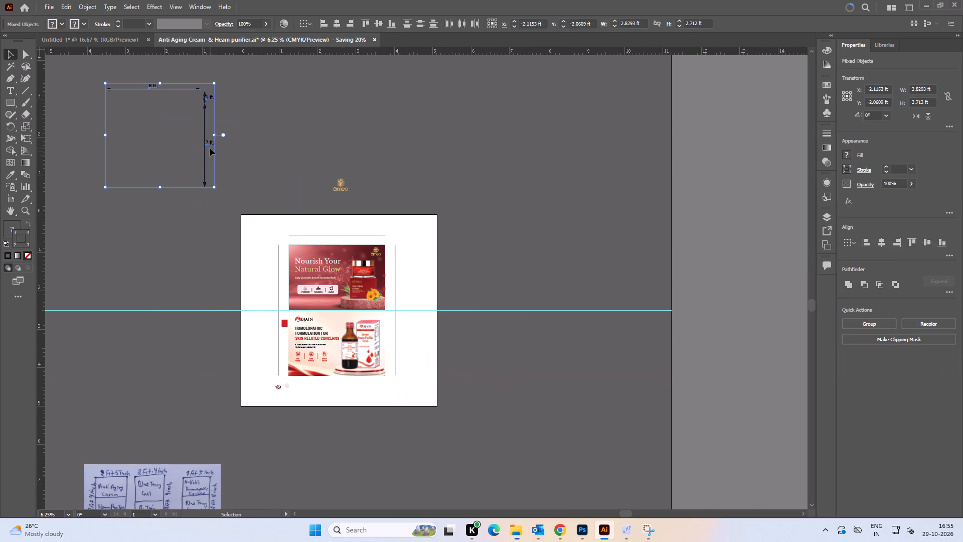
{"action": "left_click_drag", "start_coordinate": [207, 144], "coordinate": [535, 319]}
{"action": "left_click", "coordinate": [438, 362]}
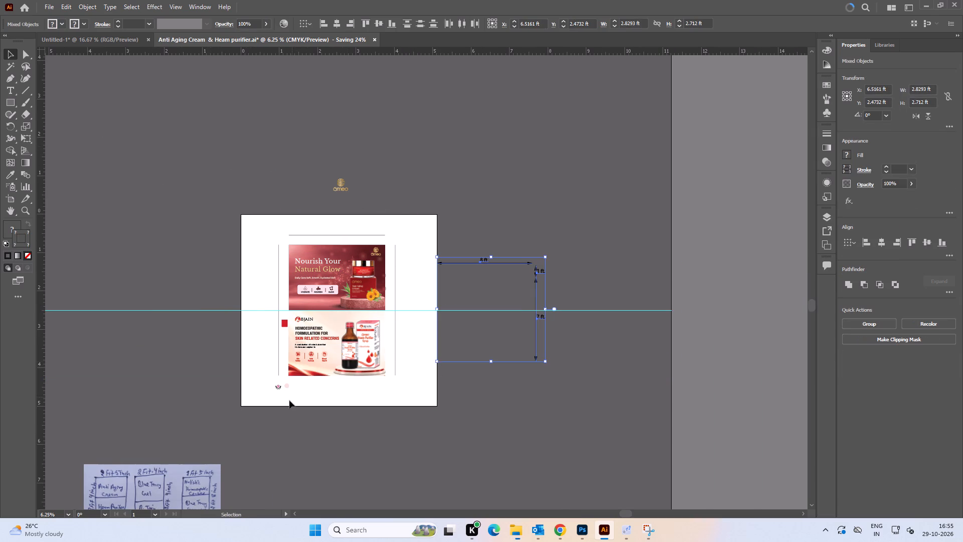
Delete the loose hands-and-shield icon and pale pink circle below the Haem Purifier banner.
{"action": "scroll", "coordinate": [289, 401], "scroll_direction": "up", "scroll_amount": 4, "text": "alt"}
{"action": "left_click_drag", "start_coordinate": [298, 381], "coordinate": [186, 318]}
{"action": "left_click", "coordinate": [358, 362]}
{"action": "left_click_drag", "start_coordinate": [374, 368], "coordinate": [230, 328]}
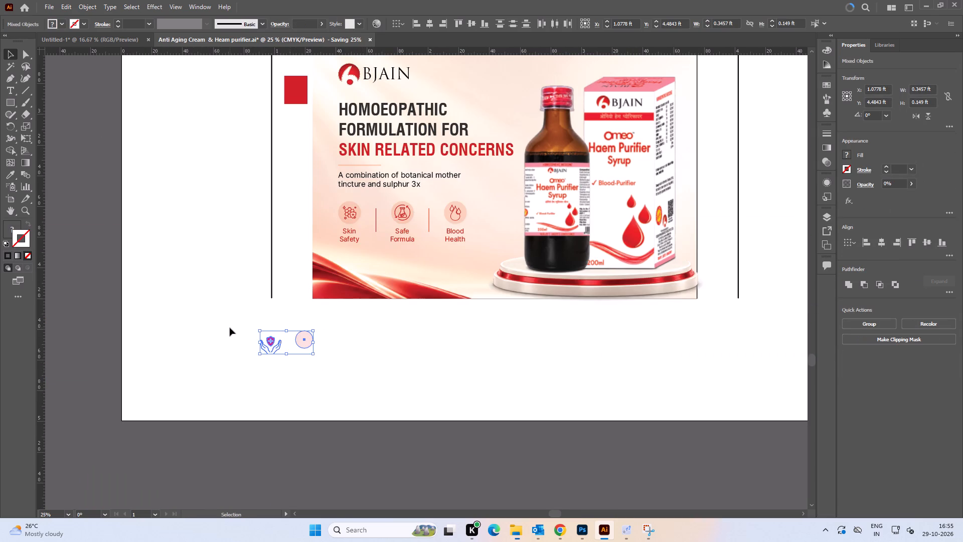
{"action": "key", "text": "Delete"}
Move the handwritten size sketch up into the empty canvas beyond the artboard's left edge.
{"action": "scroll", "coordinate": [369, 305], "scroll_direction": "down", "scroll_amount": 3, "text": "alt"}
{"action": "key", "text": "space"}
{"action": "left_click_drag", "start_coordinate": [420, 307], "coordinate": [353, 367]}
{"action": "key", "text": "ctrl+a"}
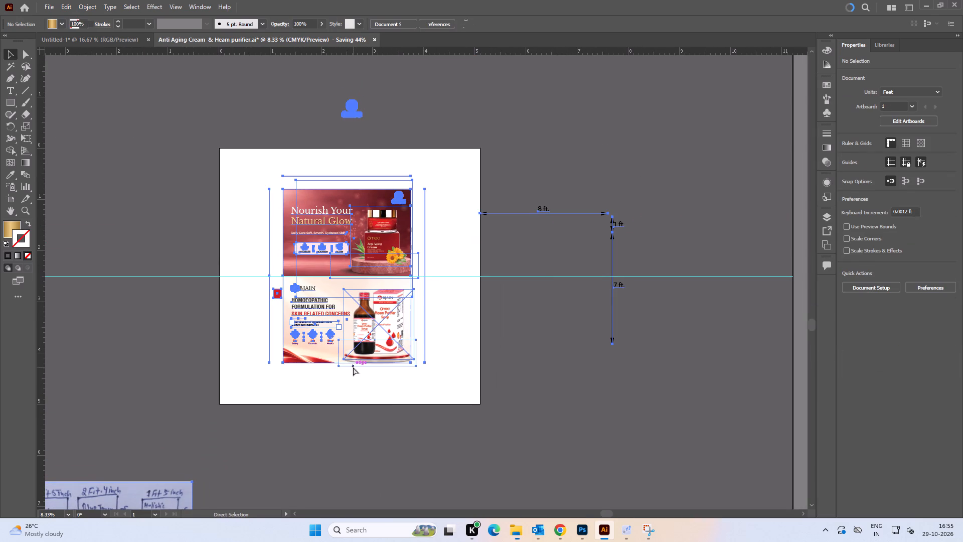
{"action": "scroll", "coordinate": [382, 350], "scroll_direction": "down", "scroll_amount": 2, "text": "alt"}
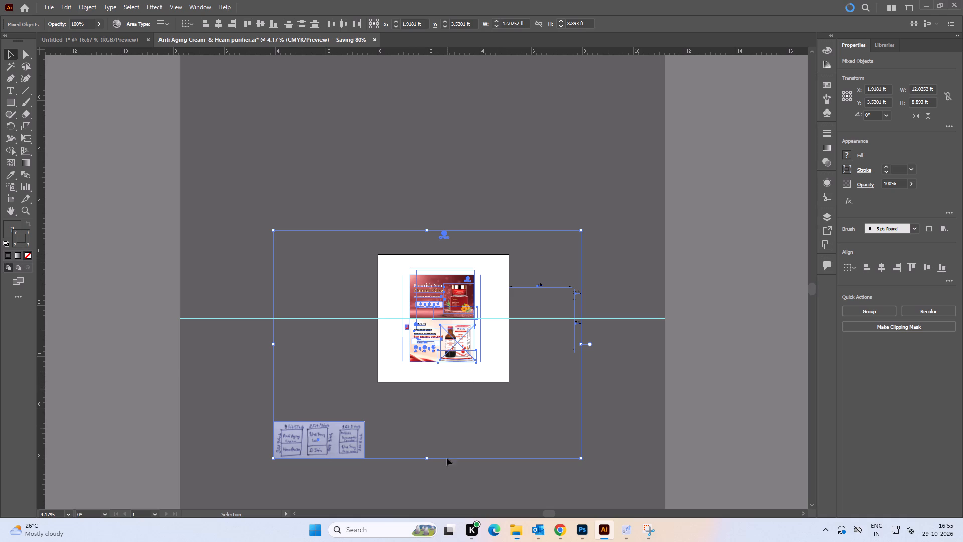
{"action": "left_click", "coordinate": [234, 349]}
{"action": "left_click_drag", "start_coordinate": [348, 444], "coordinate": [377, 394]}
{"action": "scroll", "coordinate": [405, 386], "scroll_direction": "up", "scroll_amount": 1, "text": "alt"}
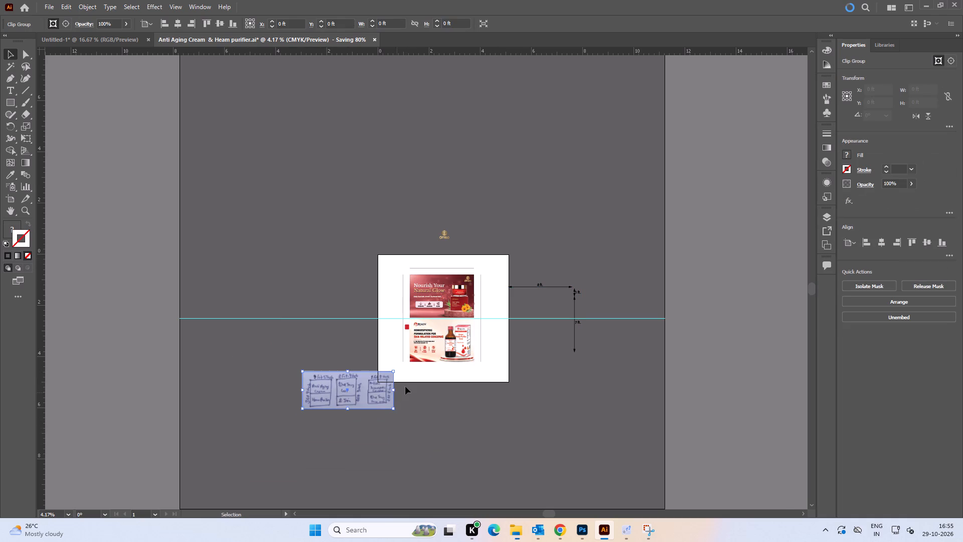
{"action": "key", "text": "space"}
{"action": "left_click_drag", "start_coordinate": [500, 395], "coordinate": [448, 394]}
{"action": "left_click_drag", "start_coordinate": [281, 394], "coordinate": [163, 351]}
{"action": "left_click", "coordinate": [390, 397]}
Shrink Artboard 1 evenly around the two banners to about 4.18 by 4.09 ft.
{"action": "scroll", "coordinate": [474, 373], "scroll_direction": "up", "scroll_amount": 2, "text": "alt"}
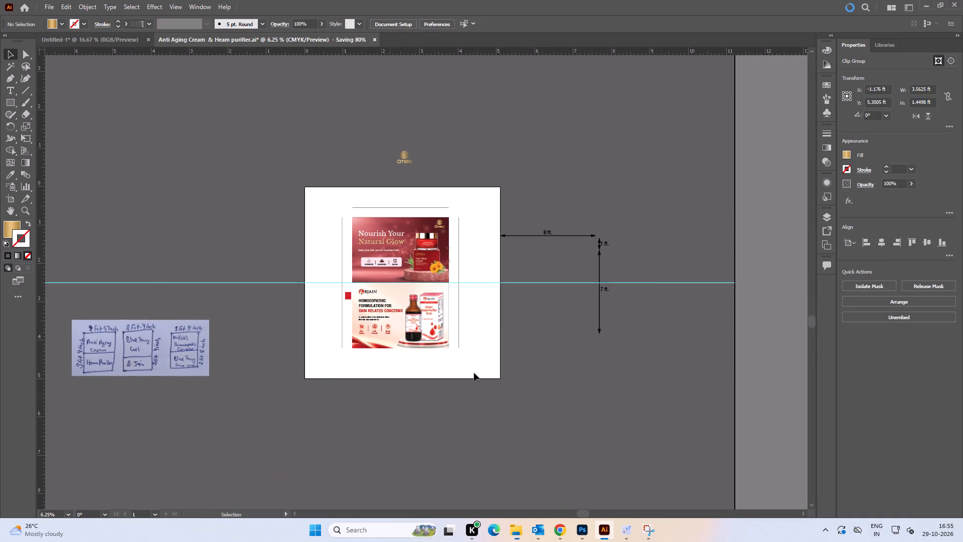
{"action": "key", "text": "space"}
{"action": "key", "text": "space"}
{"action": "key", "text": "space"}
{"action": "key", "text": "space"}
{"action": "key", "text": "space"}
{"action": "key", "text": "space"}
{"action": "key", "text": "space"}
{"action": "key", "text": "space"}
{"action": "left_click_drag", "start_coordinate": [496, 363], "coordinate": [482, 393]}
{"action": "left_click_drag", "start_coordinate": [486, 340], "coordinate": [510, 375]}
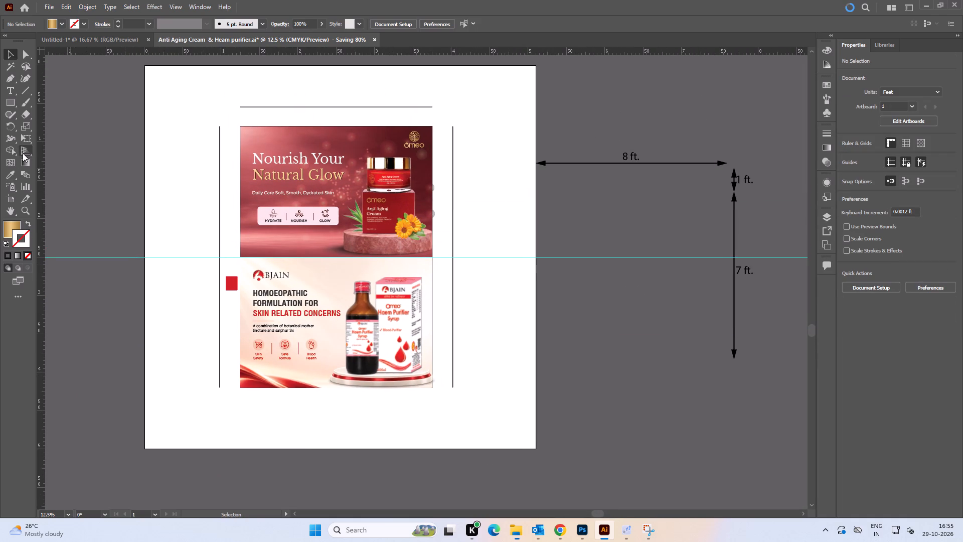
{"action": "left_click", "coordinate": [8, 195]}
{"action": "key", "text": "space"}
{"action": "left_click_drag", "start_coordinate": [495, 147], "coordinate": [509, 175]}
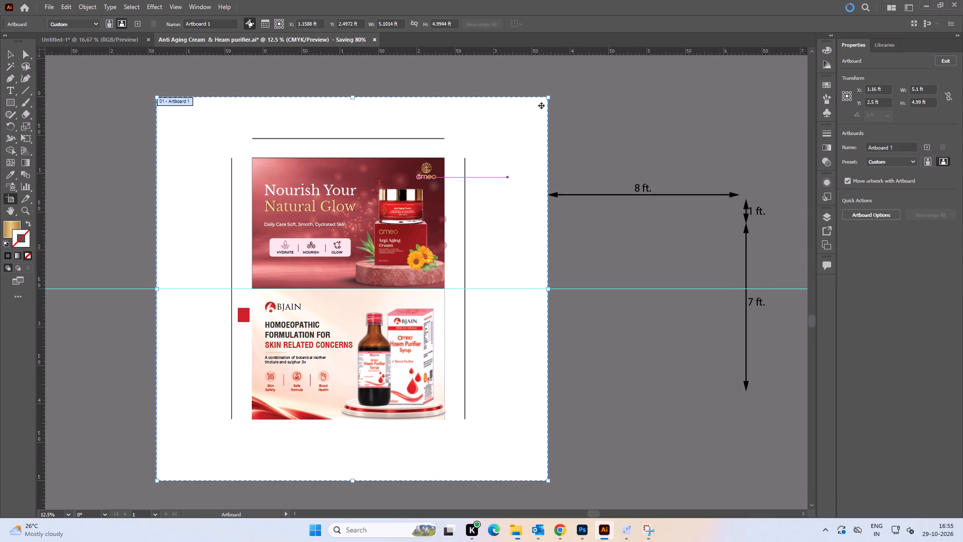
{"action": "left_click_drag", "start_coordinate": [548, 97], "coordinate": [511, 122], "text": "alt+shift"}
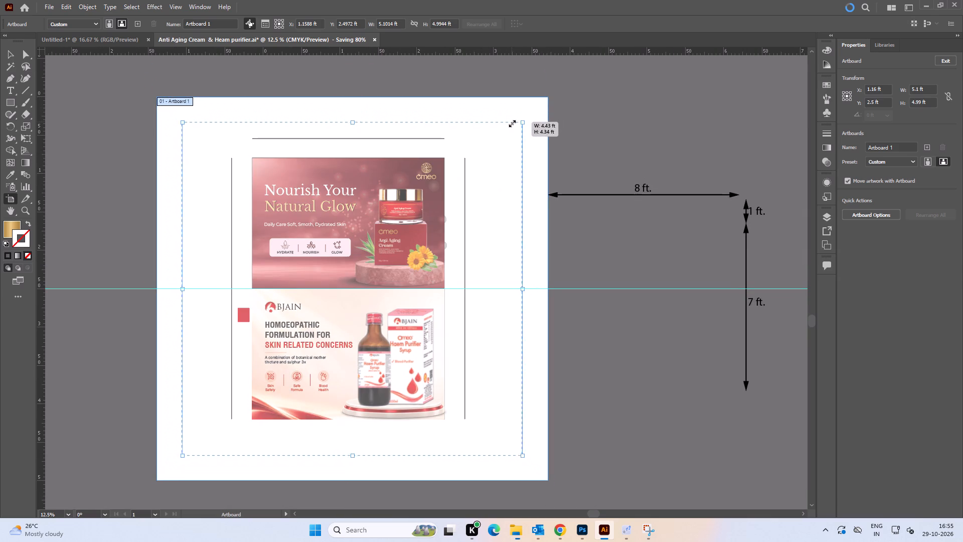
{"action": "left_click_drag", "start_coordinate": [511, 122], "coordinate": [498, 131], "text": "alt+shift"}
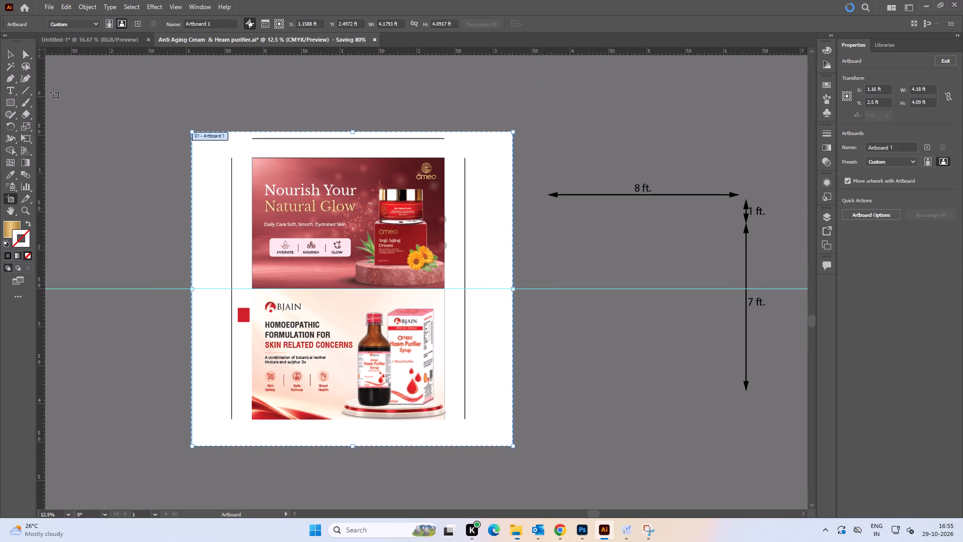
{"action": "left_click", "coordinate": [10, 59]}
Delete the black measuring lines above and along both sides of the two banners.
{"action": "key", "text": "space"}
{"action": "left_click_drag", "start_coordinate": [113, 267], "coordinate": [111, 220]}
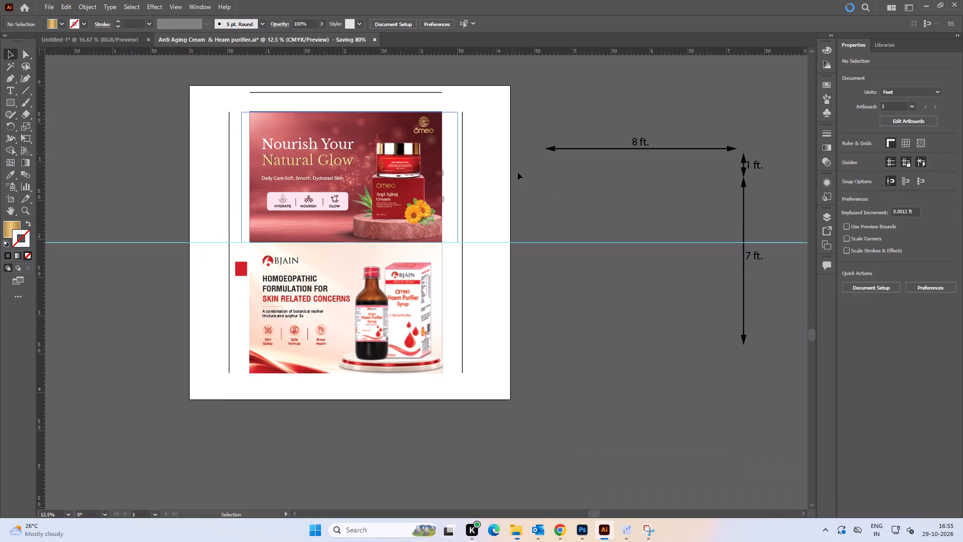
{"action": "key", "text": "space"}
{"action": "left_click_drag", "start_coordinate": [519, 173], "coordinate": [534, 199]}
{"action": "left_click", "coordinate": [424, 120]}
{"action": "left_click", "coordinate": [478, 174], "text": "shift"}
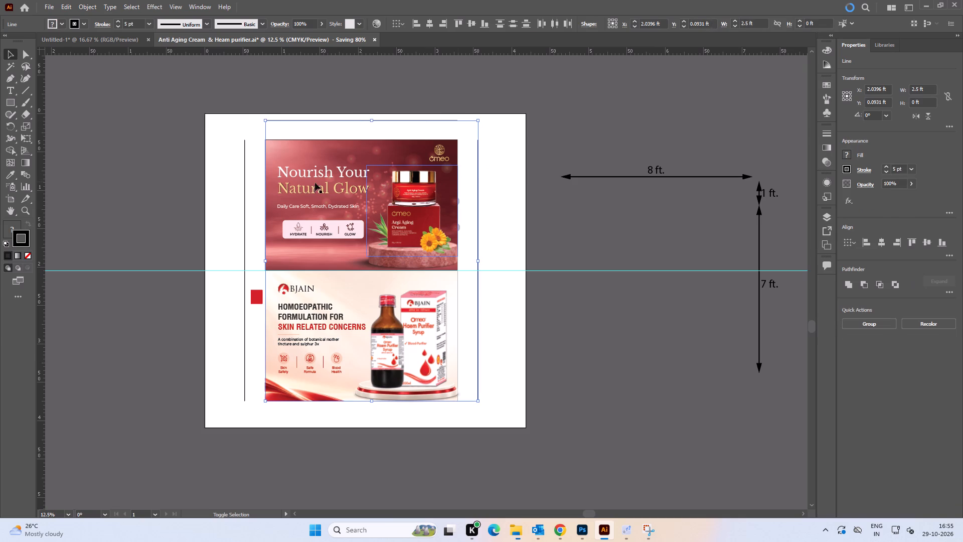
{"action": "left_click", "coordinate": [245, 179], "text": "shift"}
{"action": "key", "text": "Delete"}
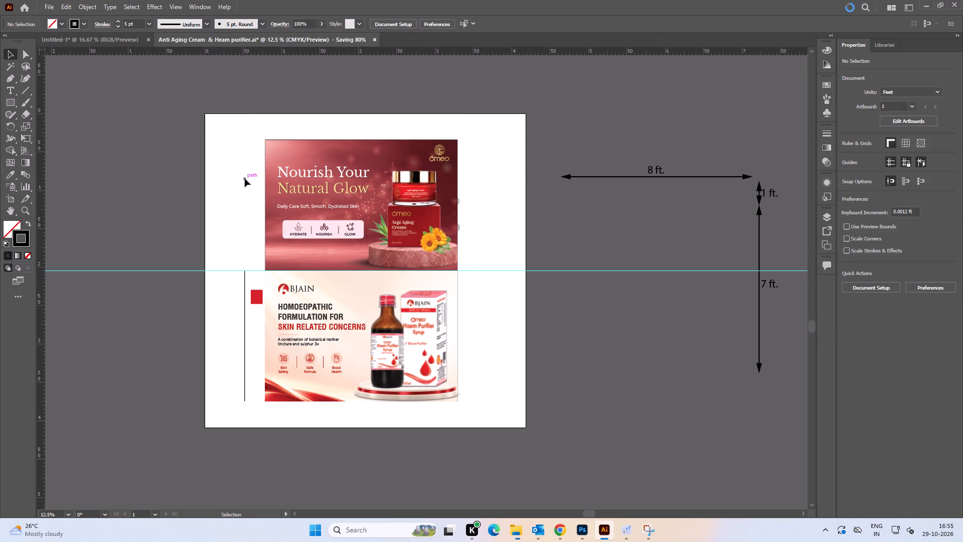
{"action": "left_click", "coordinate": [244, 339]}
{"action": "key", "text": "Delete"}
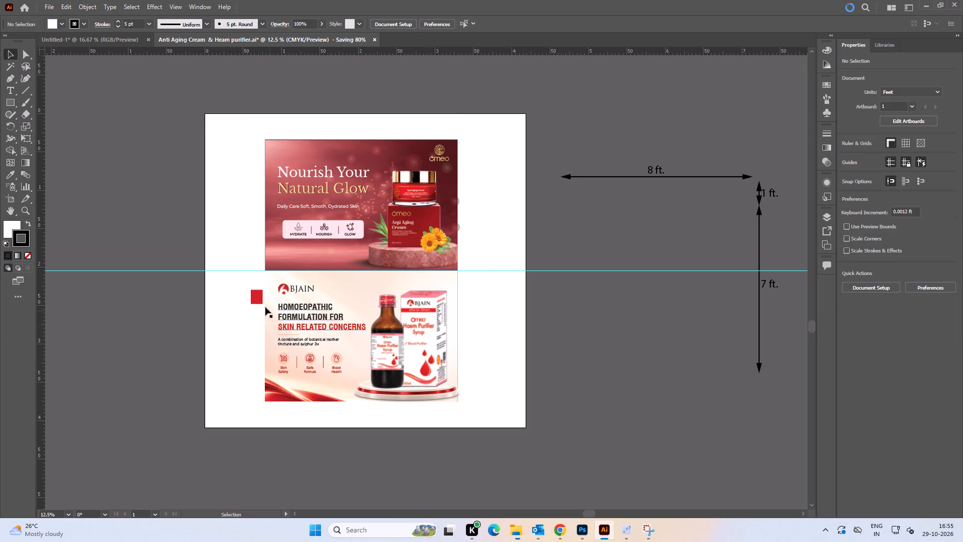
Move the small red square from beside the Haem Purifier banner off the artboard's left side.
{"action": "left_click_drag", "start_coordinate": [258, 301], "coordinate": [140, 304]}
{"action": "left_click", "coordinate": [171, 349]}
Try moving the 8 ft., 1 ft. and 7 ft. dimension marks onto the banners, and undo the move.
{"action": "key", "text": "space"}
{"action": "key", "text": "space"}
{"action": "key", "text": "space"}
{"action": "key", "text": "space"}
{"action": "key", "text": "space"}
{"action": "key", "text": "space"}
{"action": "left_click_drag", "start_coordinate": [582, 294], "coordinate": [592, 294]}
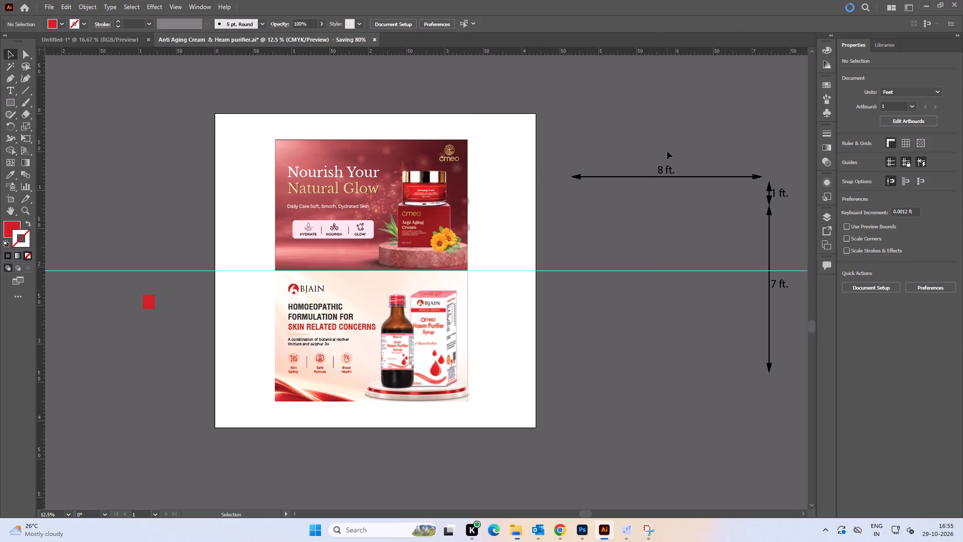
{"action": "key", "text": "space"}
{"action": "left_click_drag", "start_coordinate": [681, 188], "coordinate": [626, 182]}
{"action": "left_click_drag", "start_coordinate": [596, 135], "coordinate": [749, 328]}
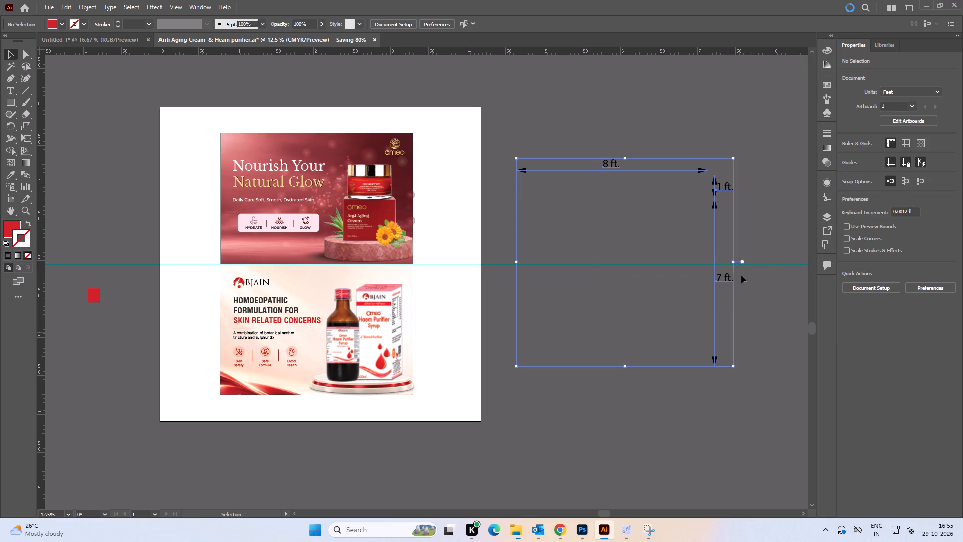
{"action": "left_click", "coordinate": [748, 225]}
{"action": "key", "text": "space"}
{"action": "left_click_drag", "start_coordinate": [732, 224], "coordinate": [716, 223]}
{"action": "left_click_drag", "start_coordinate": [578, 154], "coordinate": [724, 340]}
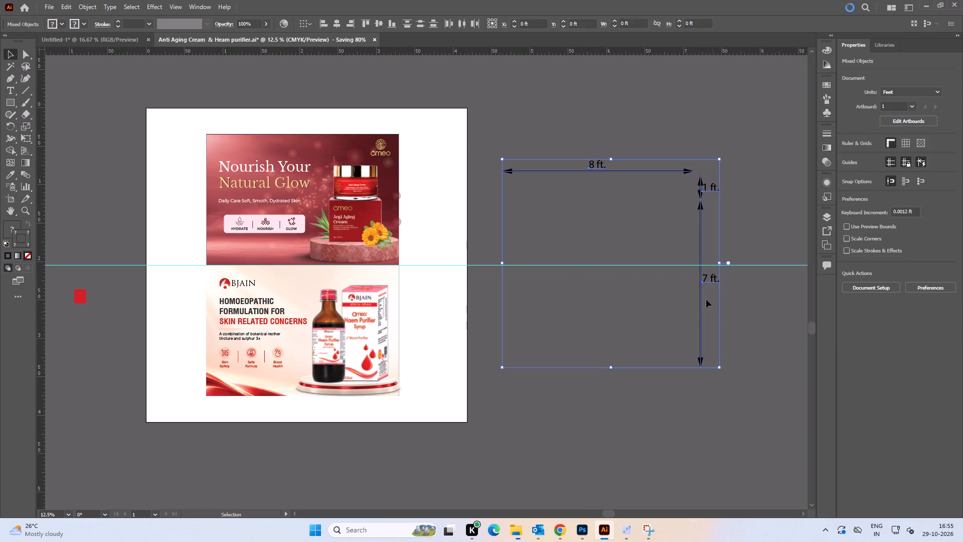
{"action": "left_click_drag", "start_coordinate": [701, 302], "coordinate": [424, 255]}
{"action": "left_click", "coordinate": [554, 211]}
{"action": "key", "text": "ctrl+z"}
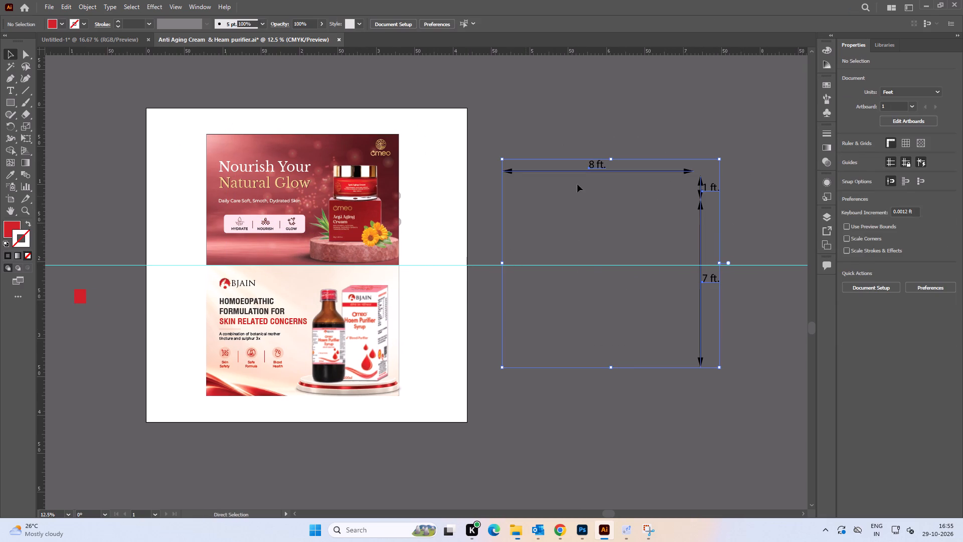
Draw a horizontal line about 2.5 ft wide just above the Anti Aging Cream banner, spanning its full width.
{"action": "key", "text": "space"}
{"action": "key", "text": "space"}
{"action": "left_click", "coordinate": [485, 159]}
{"action": "left_click", "coordinate": [513, 174]}
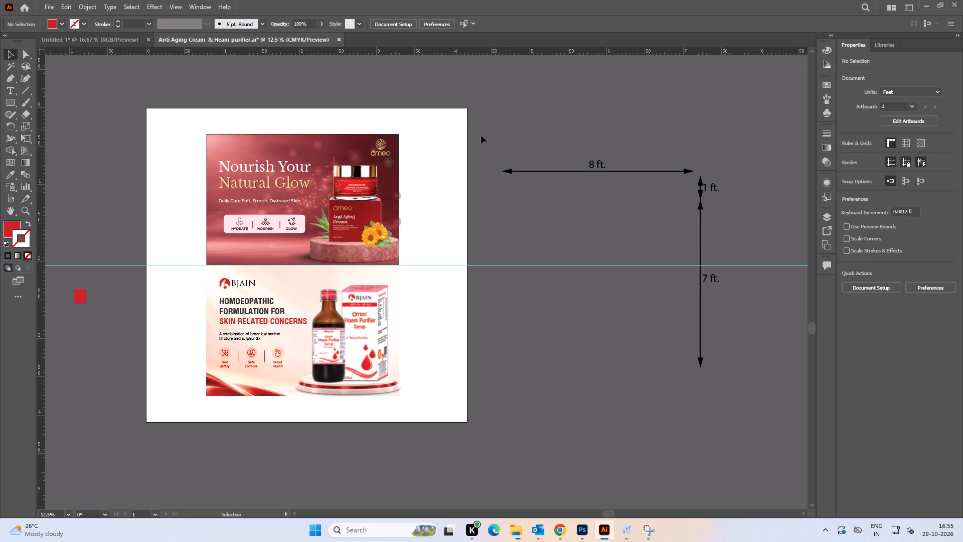
{"action": "scroll", "coordinate": [308, 134], "scroll_direction": "up", "scroll_amount": 3, "text": "alt"}
{"action": "key", "text": "space"}
{"action": "key", "text": "space"}
{"action": "key", "text": "space"}
{"action": "key", "text": "space"}
{"action": "key", "text": "space"}
{"action": "key", "text": "space"}
{"action": "key", "text": "space"}
{"action": "key", "text": "space"}
{"action": "key", "text": "space"}
{"action": "key", "text": "space"}
{"action": "key", "text": "space"}
{"action": "left_click_drag", "start_coordinate": [283, 119], "coordinate": [335, 138]}
{"action": "left_click_drag", "start_coordinate": [303, 116], "coordinate": [310, 116]}
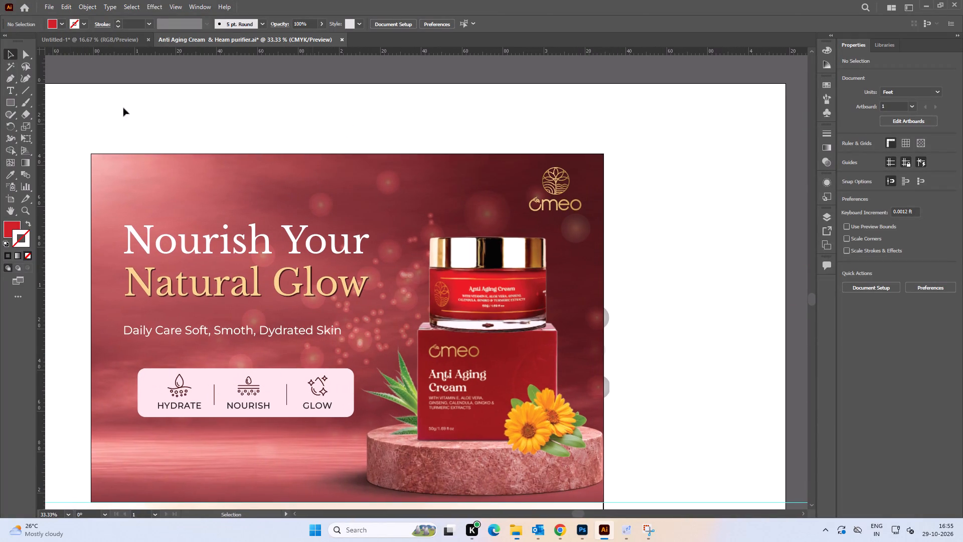
{"action": "left_click", "coordinate": [22, 92]}
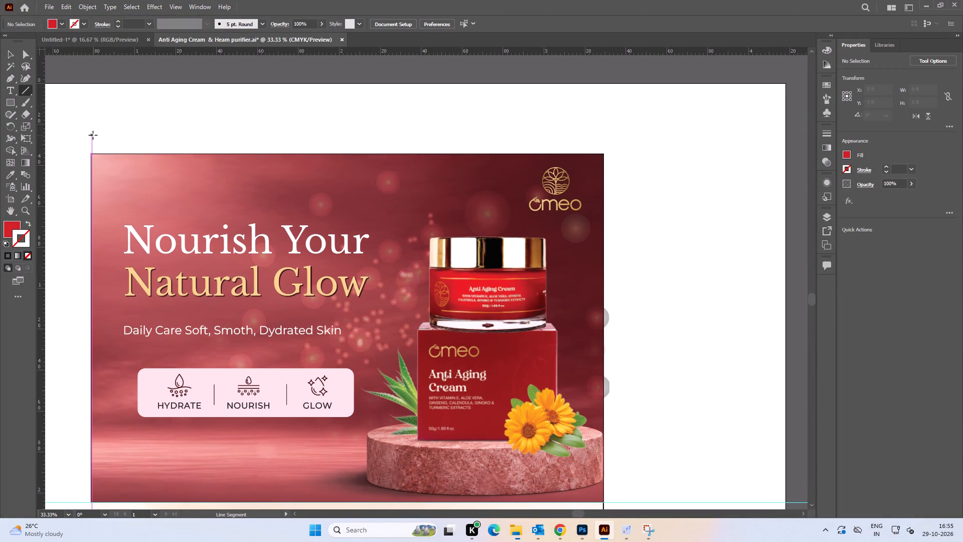
{"action": "left_click_drag", "start_coordinate": [91, 134], "coordinate": [561, 147]}
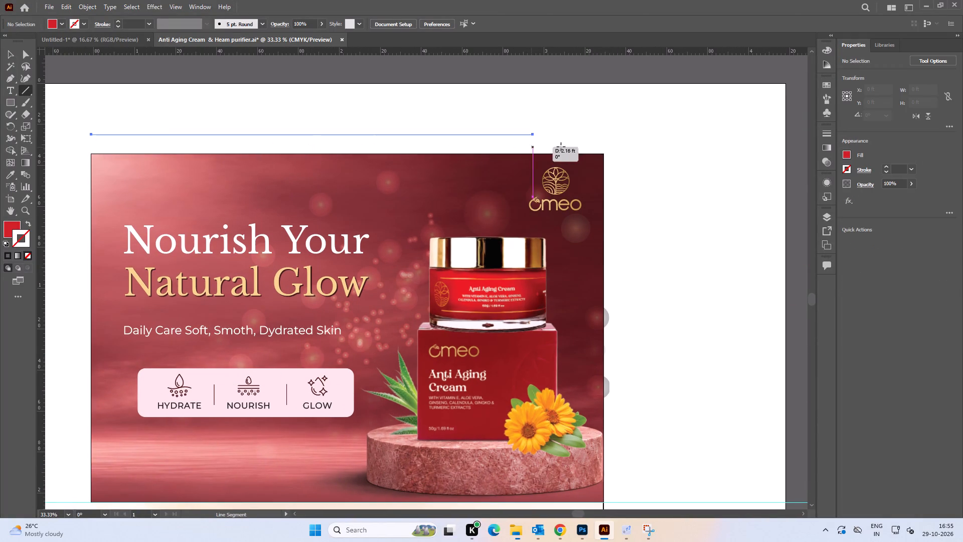
{"action": "left_click_drag", "start_coordinate": [561, 147], "coordinate": [603, 147]}
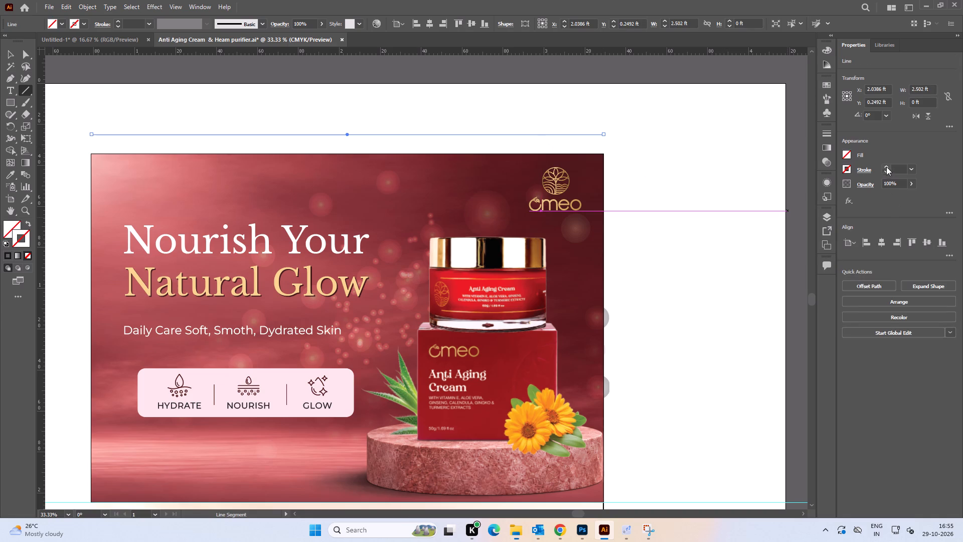
Give the new line the same black 10 pt stroke as the 8 ft. dimension line.
{"action": "left_click", "coordinate": [886, 166]}
{"action": "scroll", "coordinate": [656, 173], "scroll_direction": "down", "scroll_amount": 2, "text": "alt"}
{"action": "key", "text": "space"}
{"action": "left_click_drag", "start_coordinate": [657, 175], "coordinate": [481, 175]}
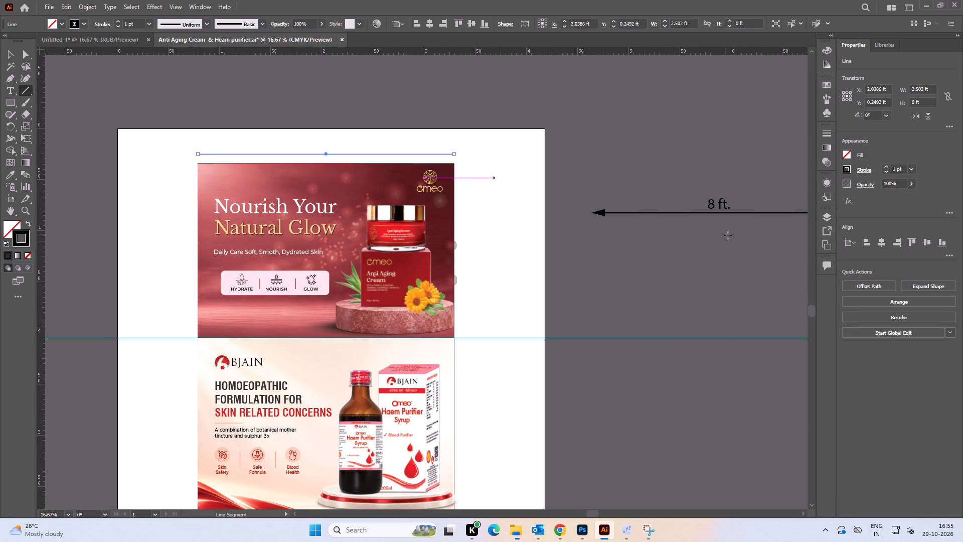
{"action": "key", "text": "i"}
{"action": "left_click", "coordinate": [653, 213]}
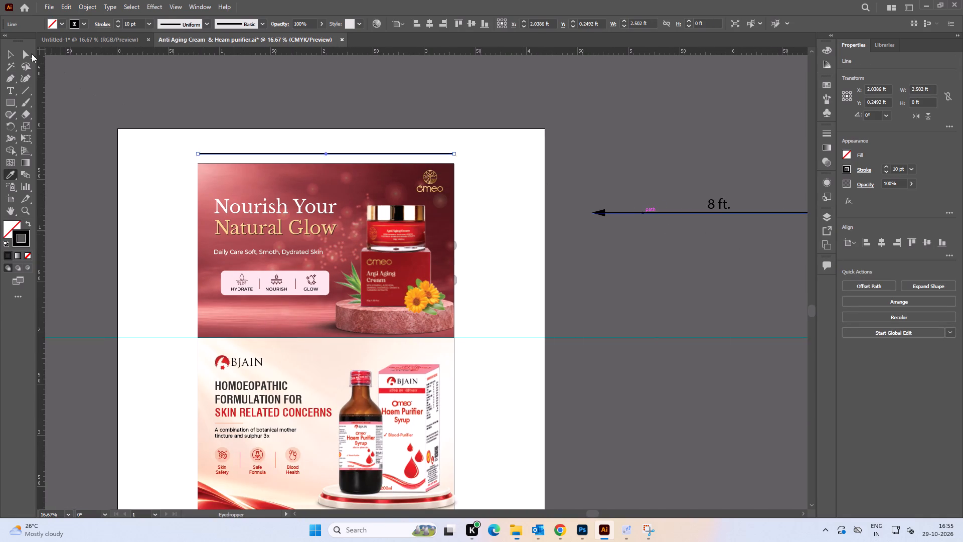
Move the handwritten size notes up next to the artboard, level with the Anti Aging Cream banner.
{"action": "left_click", "coordinate": [9, 51]}
{"action": "key", "text": "space"}
{"action": "left_click_drag", "start_coordinate": [120, 236], "coordinate": [220, 190]}
{"action": "key", "text": "space"}
{"action": "left_click_drag", "start_coordinate": [198, 347], "coordinate": [204, 282]}
{"action": "scroll", "coordinate": [204, 278], "scroll_direction": "down", "scroll_amount": 3}
{"action": "scroll", "coordinate": [217, 296], "scroll_direction": "down", "scroll_amount": 2, "text": "alt"}
{"action": "left_click_drag", "start_coordinate": [97, 331], "coordinate": [262, 187]}
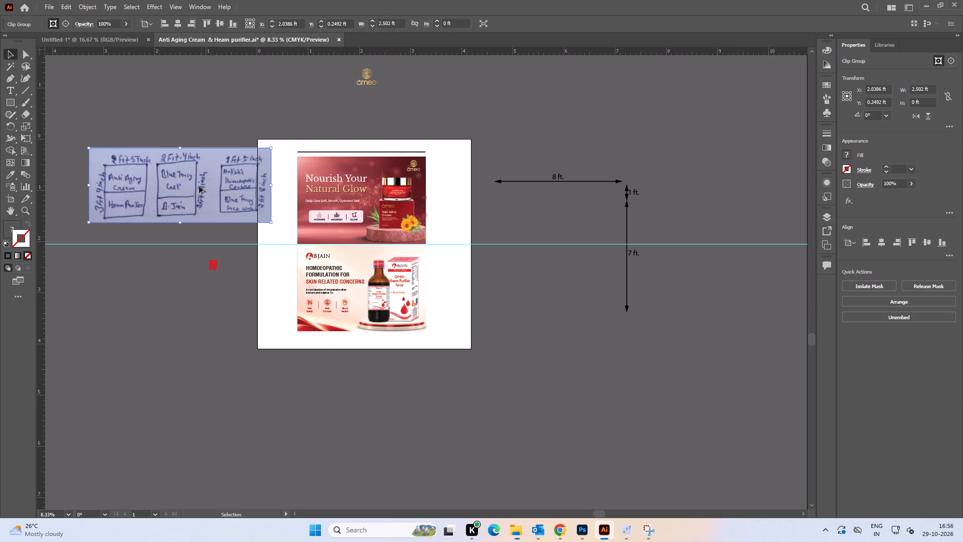
{"action": "scroll", "coordinate": [194, 188], "scroll_direction": "up", "scroll_amount": 2}
{"action": "key", "text": "space"}
{"action": "left_click_drag", "start_coordinate": [145, 201], "coordinate": [160, 187]}
{"action": "scroll", "coordinate": [142, 207], "scroll_direction": "up", "scroll_amount": 1, "text": "alt"}
{"action": "key", "text": "space"}
{"action": "left_click_drag", "start_coordinate": [255, 192], "coordinate": [138, 196]}
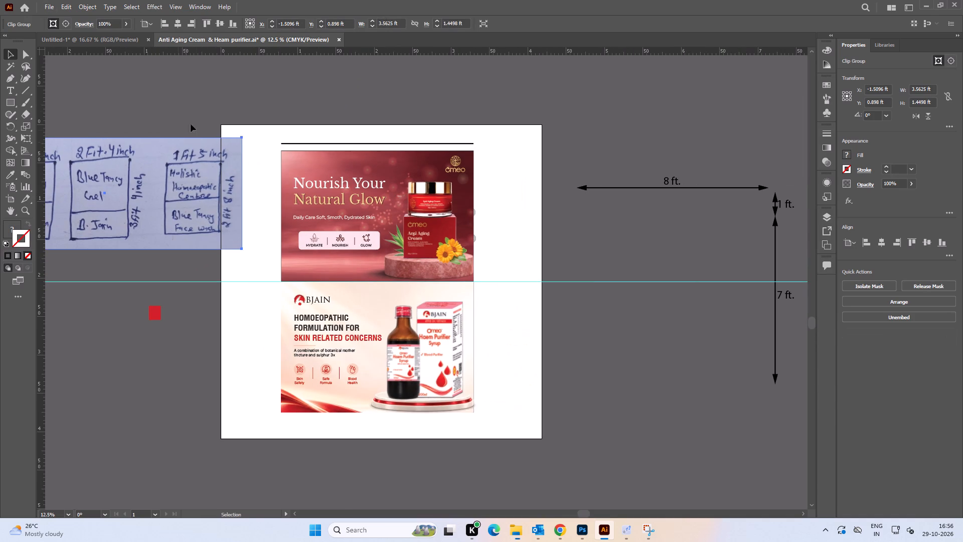
{"action": "left_click", "coordinate": [201, 100]}
Raise the black horizontal line slightly farther above the Anti Aging Cream banner.
{"action": "key", "text": "space"}
{"action": "left_click_drag", "start_coordinate": [437, 111], "coordinate": [333, 109]}
{"action": "scroll", "coordinate": [262, 136], "scroll_direction": "up", "scroll_amount": 3, "text": "alt"}
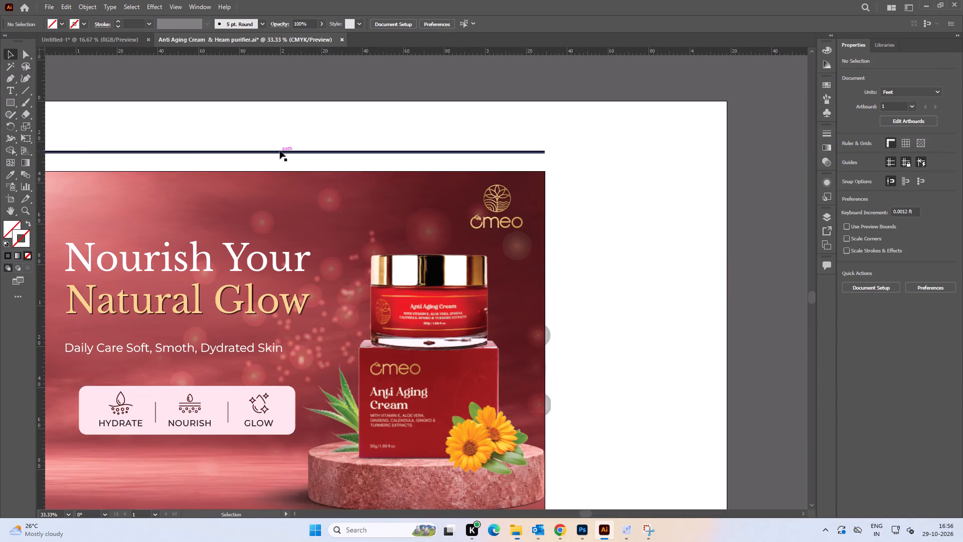
{"action": "left_click_drag", "start_coordinate": [280, 151], "coordinate": [280, 145], "text": "alt"}
{"action": "key", "text": "ctrl+z"}
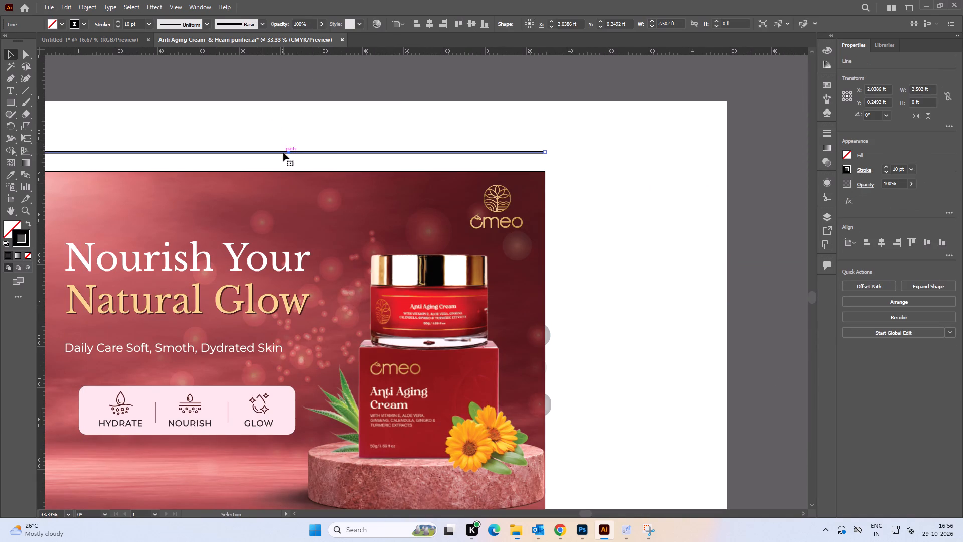
{"action": "left_click_drag", "start_coordinate": [283, 153], "coordinate": [284, 144]}
{"action": "left_click", "coordinate": [260, 112]}
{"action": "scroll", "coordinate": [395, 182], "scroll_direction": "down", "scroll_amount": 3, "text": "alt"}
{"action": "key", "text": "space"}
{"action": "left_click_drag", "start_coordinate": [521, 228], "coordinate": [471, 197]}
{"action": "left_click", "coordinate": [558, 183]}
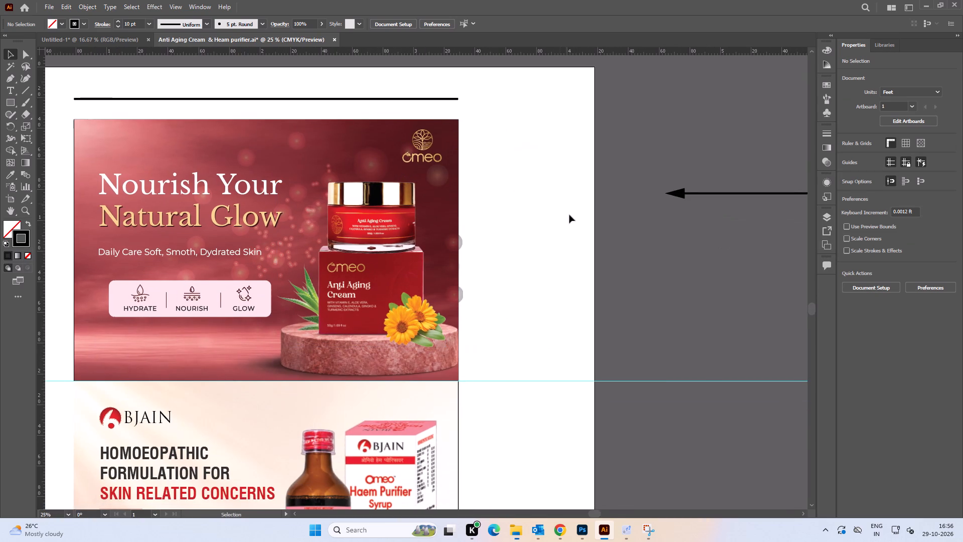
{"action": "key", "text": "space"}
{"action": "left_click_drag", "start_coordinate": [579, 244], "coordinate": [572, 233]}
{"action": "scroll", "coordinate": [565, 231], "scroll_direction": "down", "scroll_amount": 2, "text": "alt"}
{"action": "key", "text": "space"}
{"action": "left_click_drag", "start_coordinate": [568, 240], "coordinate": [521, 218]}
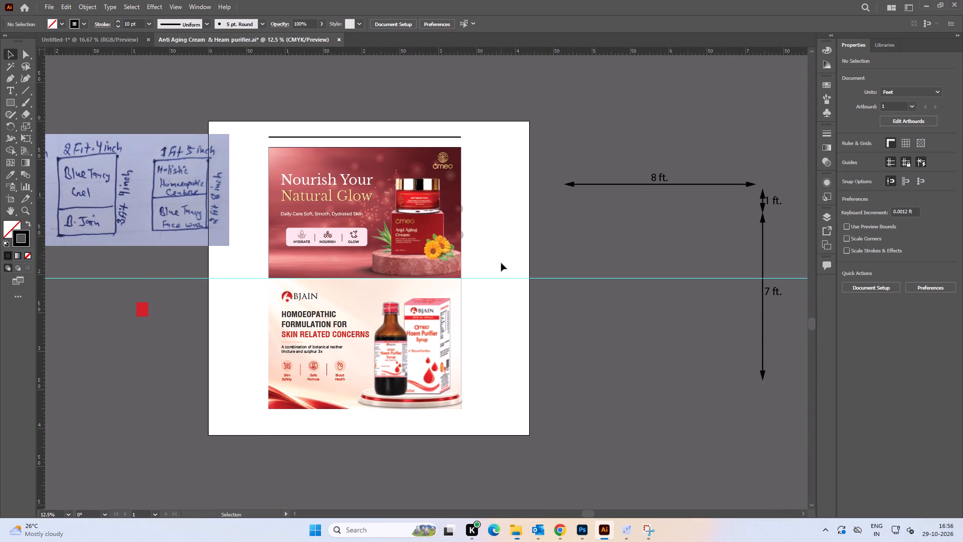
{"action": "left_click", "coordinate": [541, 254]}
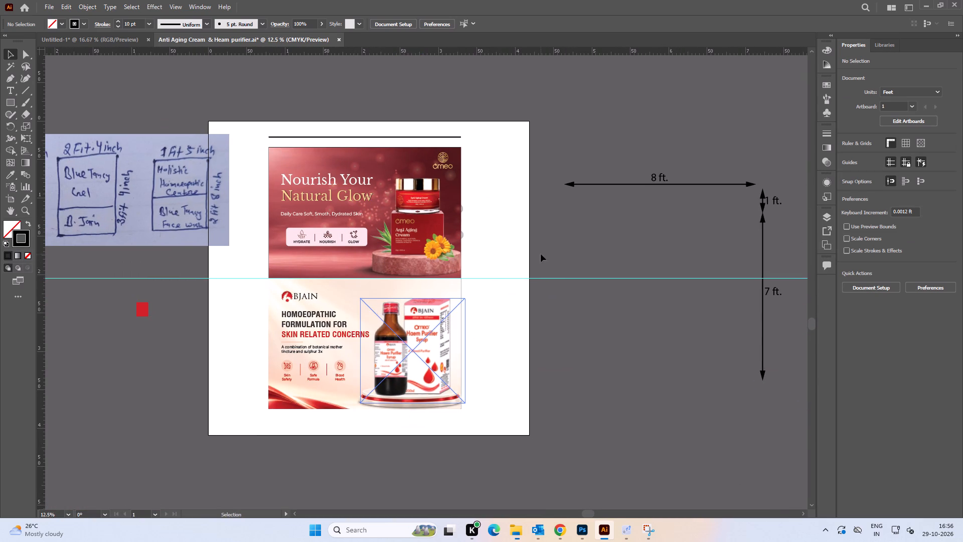
Inside the Anti Aging Cream banner's group, shift the overhanging glow circles about 0.03 ft inward from the banner's right edge.
{"action": "key", "text": "space"}
{"action": "left_click_drag", "start_coordinate": [522, 233], "coordinate": [471, 225]}
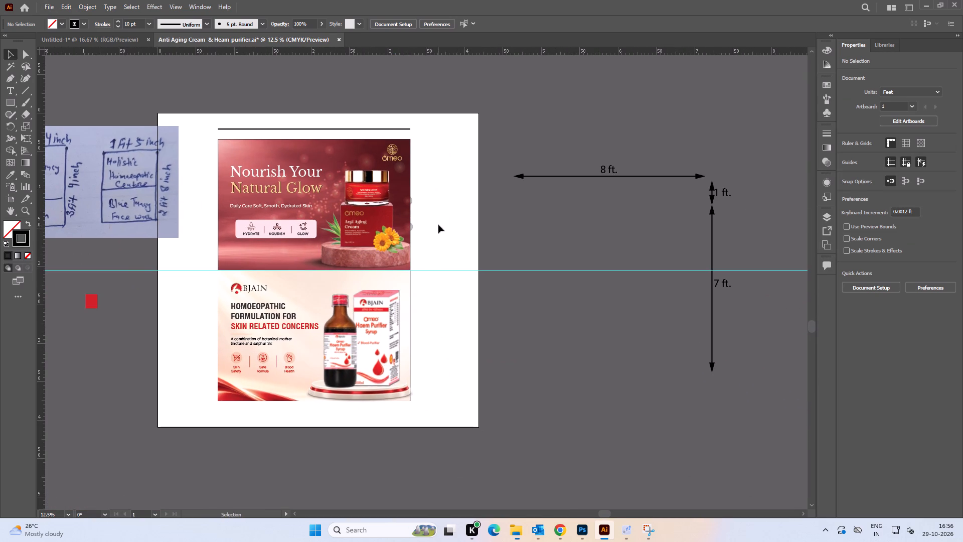
{"action": "scroll", "coordinate": [414, 223], "scroll_direction": "up", "scroll_amount": 4, "text": "alt"}
{"action": "left_click_drag", "start_coordinate": [400, 236], "coordinate": [391, 236]}
{"action": "key", "text": "ctrl+z"}
{"action": "left_click", "coordinate": [505, 231]}
{"action": "left_click", "coordinate": [494, 243]}
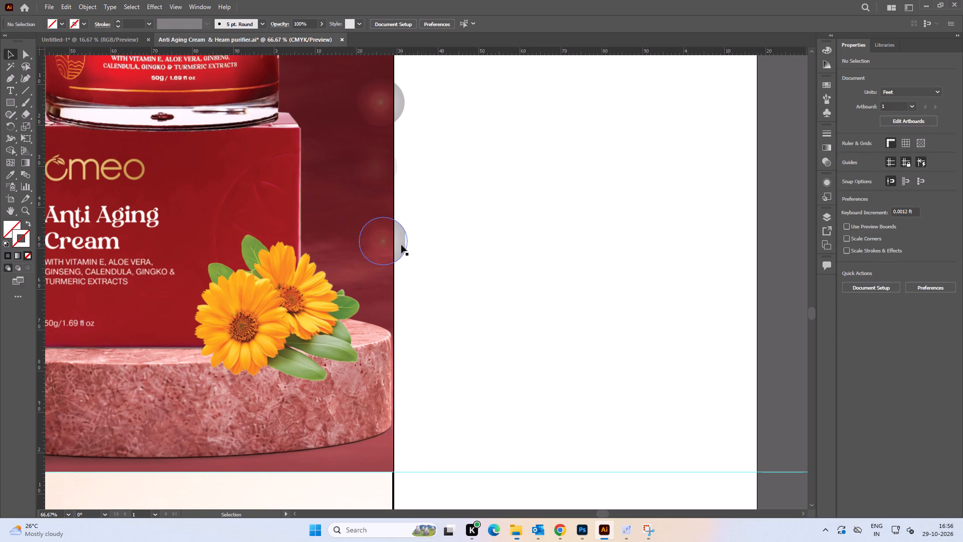
{"action": "double_click", "coordinate": [401, 245]}
{"action": "left_click_drag", "start_coordinate": [401, 245], "coordinate": [389, 244]}
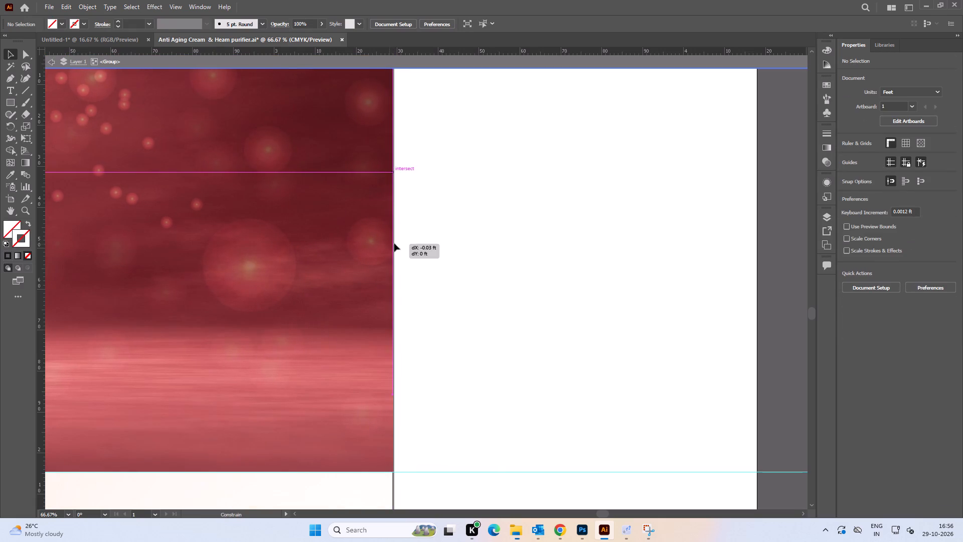
{"action": "scroll", "coordinate": [434, 235], "scroll_direction": "down", "scroll_amount": 2, "text": "alt"}
{"action": "double_click", "coordinate": [508, 241]}
{"action": "scroll", "coordinate": [508, 240], "scroll_direction": "down", "scroll_amount": 3, "text": "alt"}
{"action": "key", "text": "space"}
{"action": "left_click_drag", "start_coordinate": [542, 256], "coordinate": [529, 258]}
{"action": "left_click", "coordinate": [529, 258]}
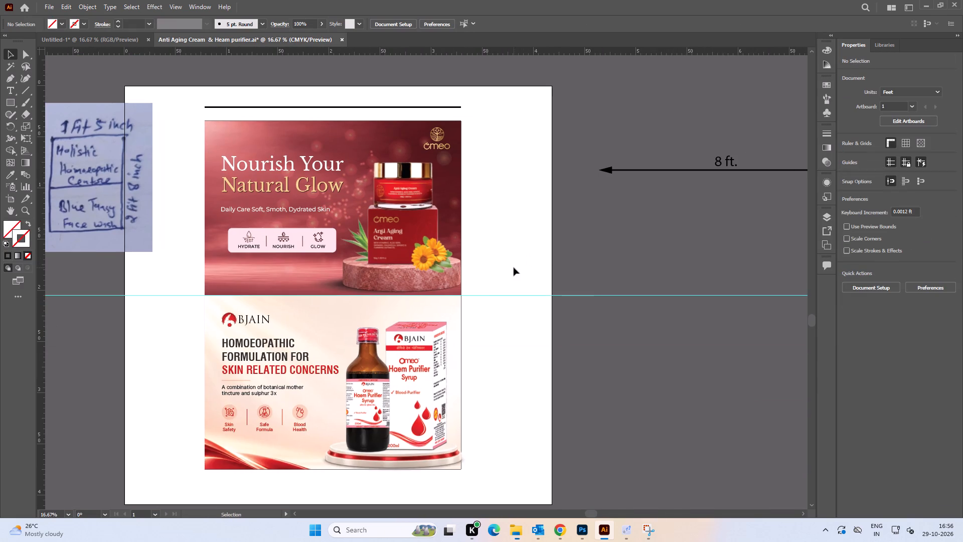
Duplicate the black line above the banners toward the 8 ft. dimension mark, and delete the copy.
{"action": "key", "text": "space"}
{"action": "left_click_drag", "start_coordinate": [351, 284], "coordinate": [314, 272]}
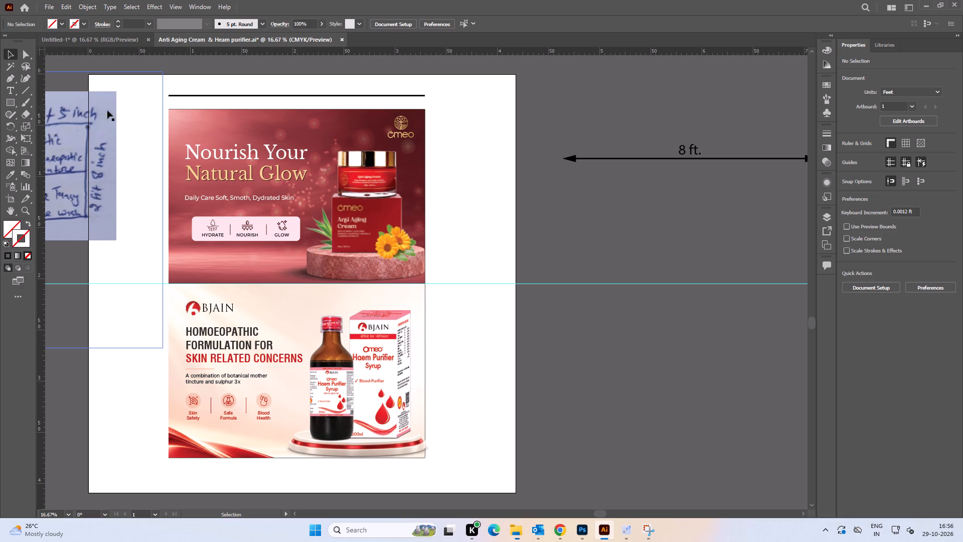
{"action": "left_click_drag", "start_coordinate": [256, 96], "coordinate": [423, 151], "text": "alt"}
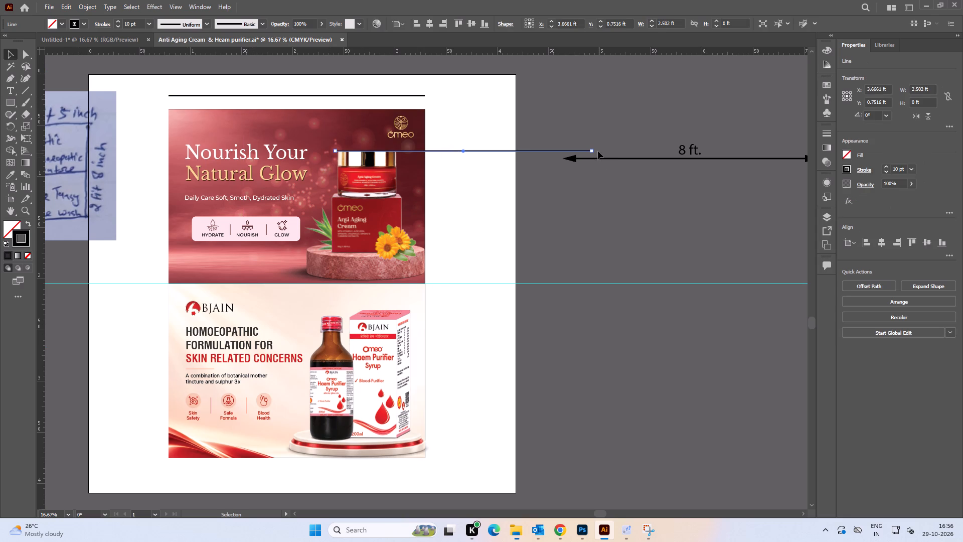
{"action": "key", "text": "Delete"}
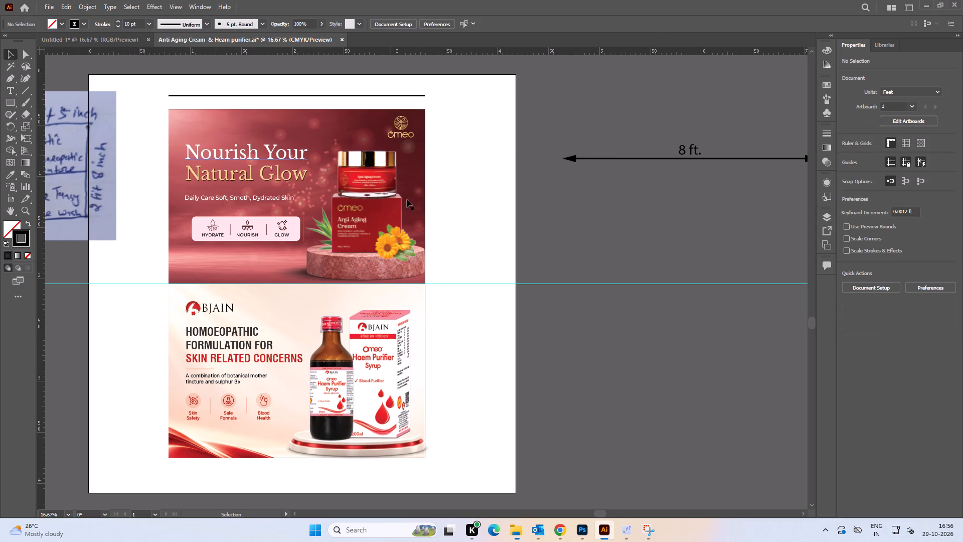
Draw a vertical line about 3.4 ft long beside the right edge of both banners and nudge it slightly outward.
{"action": "left_click", "coordinate": [25, 89]}
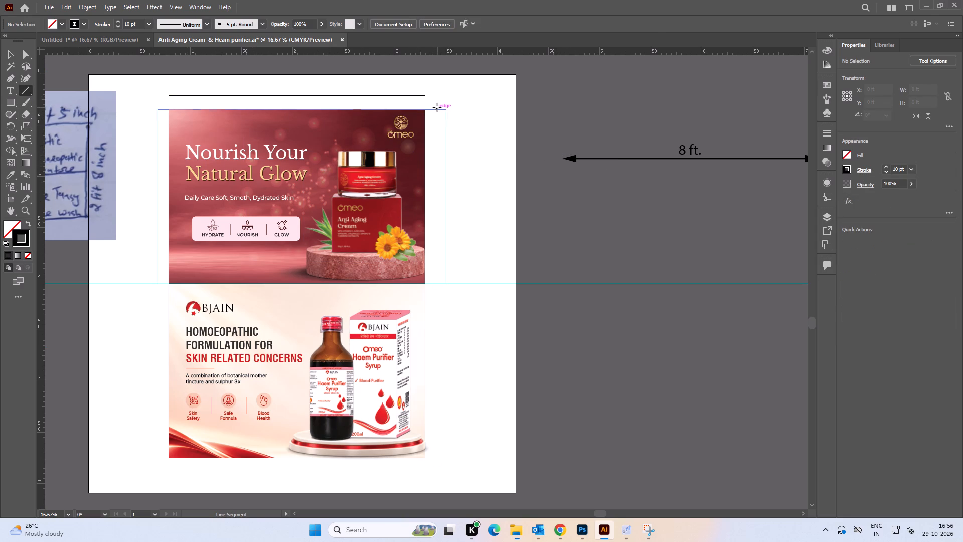
{"action": "left_click_drag", "start_coordinate": [436, 107], "coordinate": [449, 457], "text": "shift"}
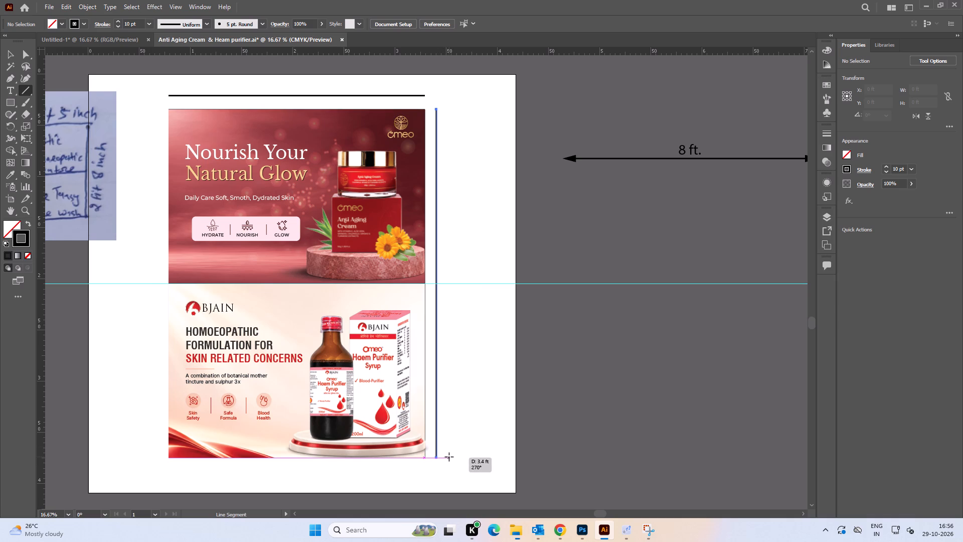
{"action": "left_click_drag", "start_coordinate": [449, 457], "coordinate": [449, 456], "text": "shift"}
{"action": "left_click", "coordinate": [11, 53]}
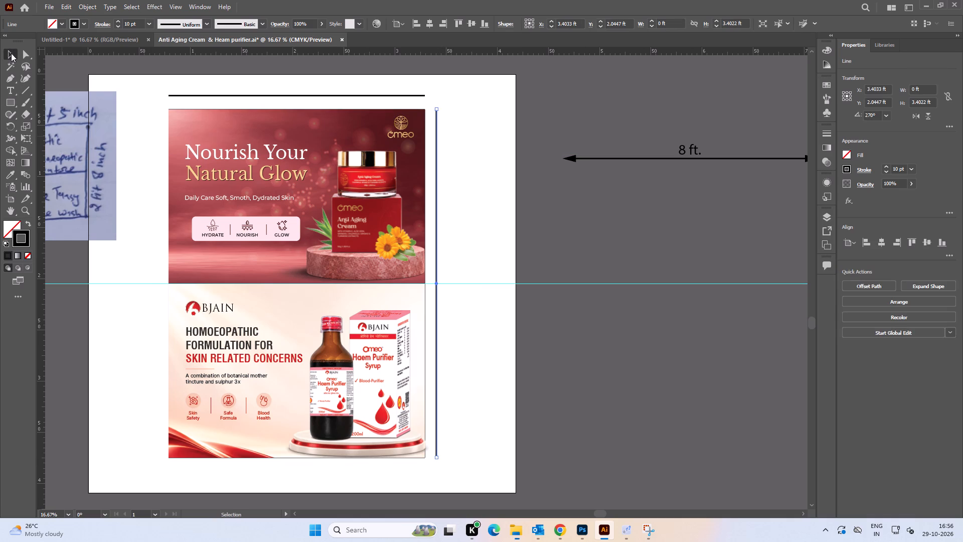
{"action": "key", "text": "shift+Right"}
{"action": "key", "text": "shift+Right"}
{"action": "key", "text": "shift+Right"}
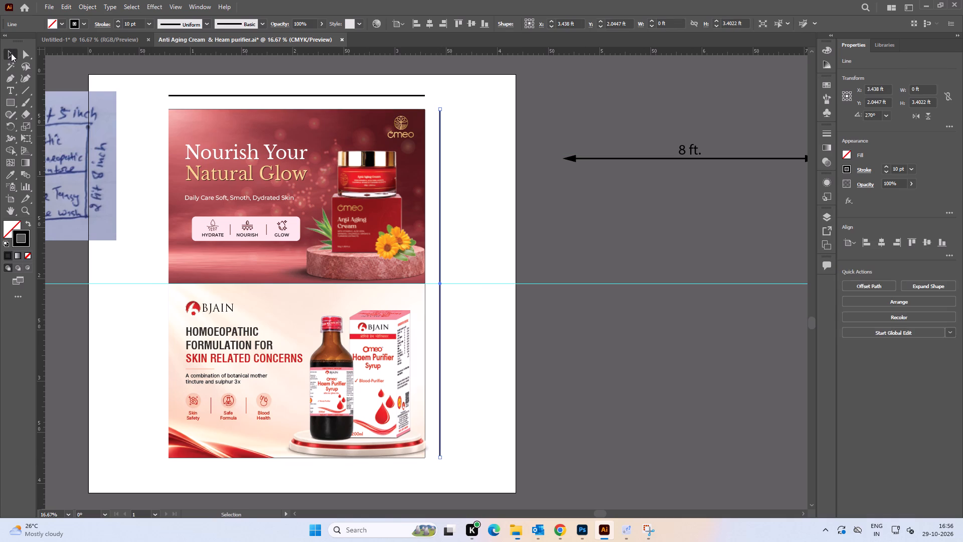
{"action": "key", "text": "shift+Left"}
{"action": "left_click", "coordinate": [489, 147]}
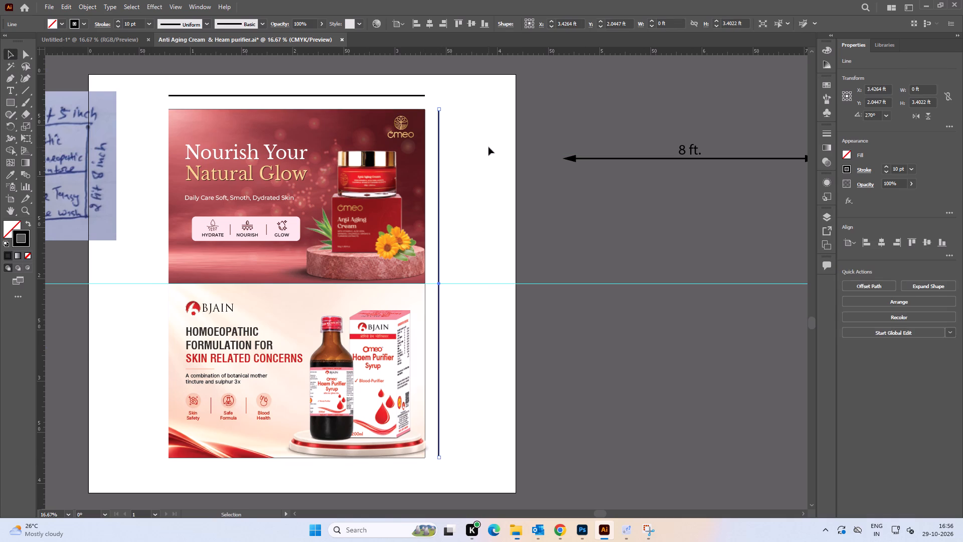
Move the 8 ft. label from its dimension arrow to above the middle of the horizontal line over the banners.
{"action": "key", "text": "space"}
{"action": "left_click_drag", "start_coordinate": [505, 228], "coordinate": [465, 231]}
{"action": "left_click", "coordinate": [652, 154]}
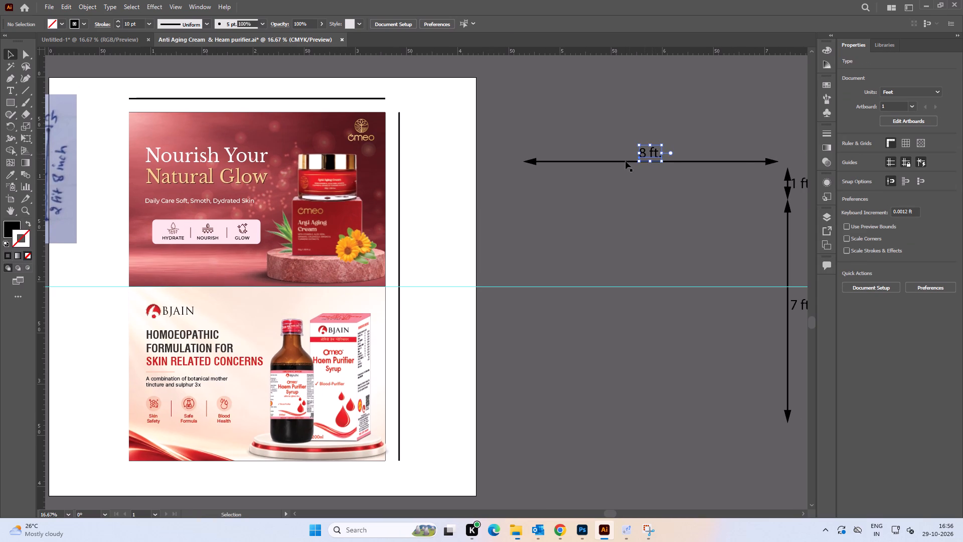
{"action": "left_click_drag", "start_coordinate": [647, 154], "coordinate": [308, 83]}
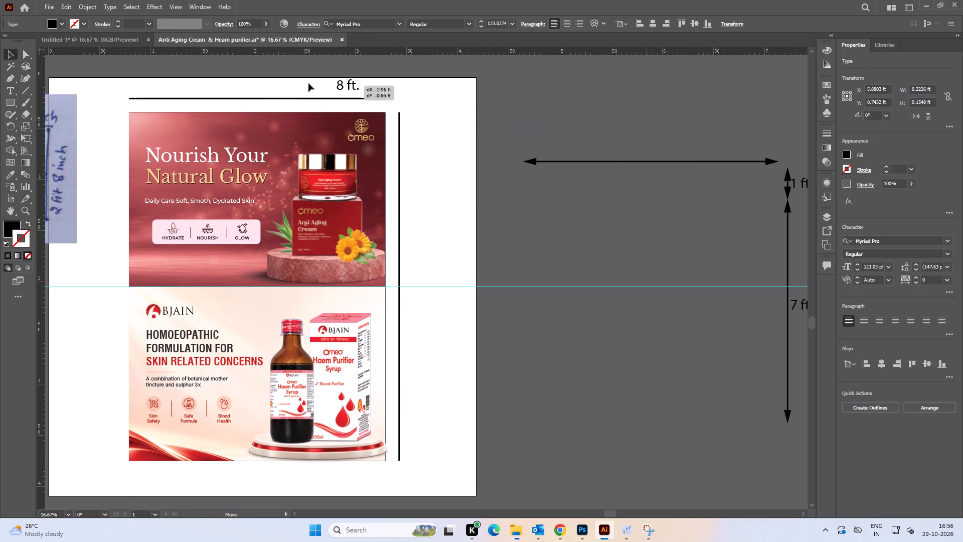
{"action": "left_click_drag", "start_coordinate": [308, 83], "coordinate": [246, 87]}
{"action": "left_click", "coordinate": [413, 103]}
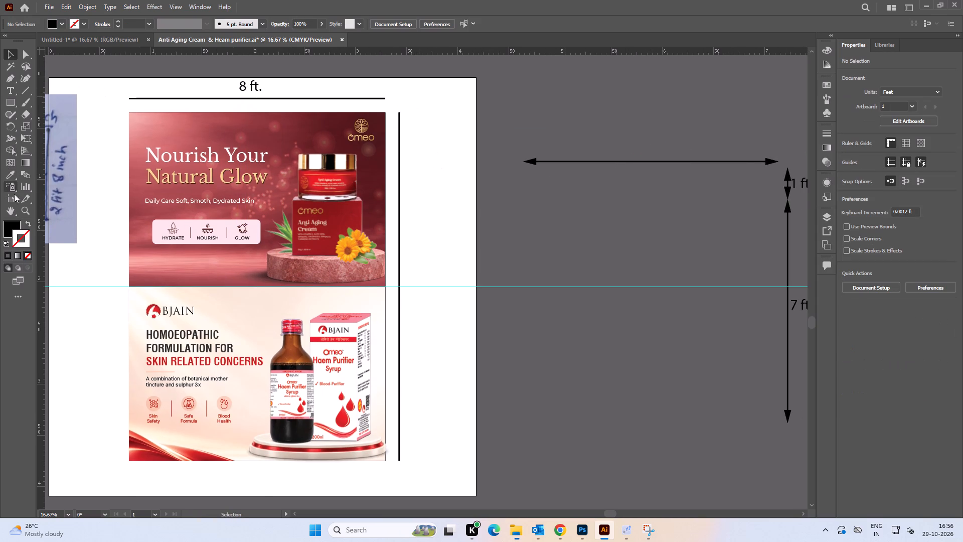
Extend Artboard 1 equally upward and downward to leave more room above the 8 ft. label.
{"action": "left_click", "coordinate": [10, 199]}
{"action": "left_click_drag", "start_coordinate": [476, 76], "coordinate": [484, 73], "text": "alt+shift"}
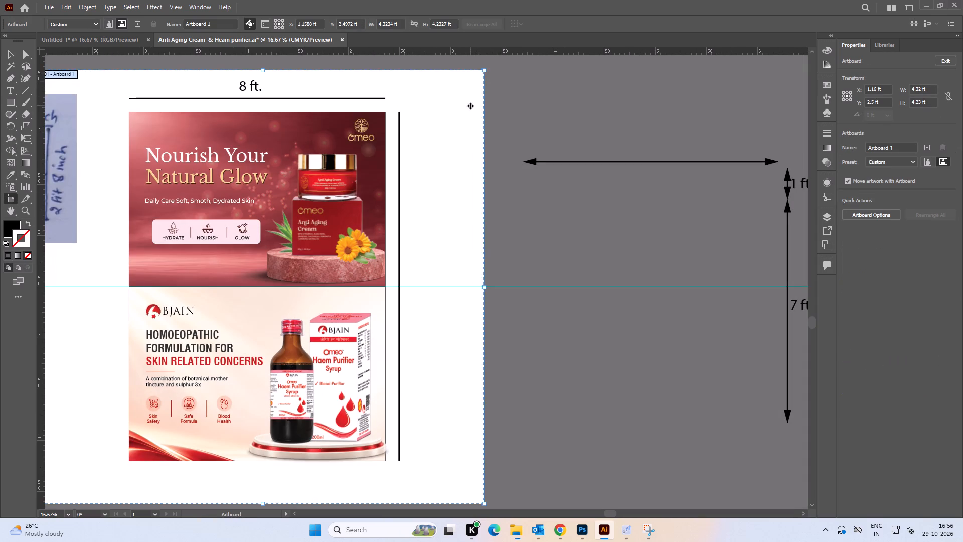
{"action": "key", "text": "ctrl+z"}
{"action": "key", "text": "space"}
{"action": "left_click_drag", "start_coordinate": [453, 98], "coordinate": [538, 134]}
{"action": "left_click_drag", "start_coordinate": [350, 115], "coordinate": [354, 101], "text": "alt"}
{"action": "left_click", "coordinate": [12, 53]}
{"action": "left_click", "coordinate": [580, 149]}
Move the handwritten size notes left so they sit completely off the artboard.
{"action": "key", "text": "space"}
{"action": "left_click_drag", "start_coordinate": [540, 190], "coordinate": [647, 133]}
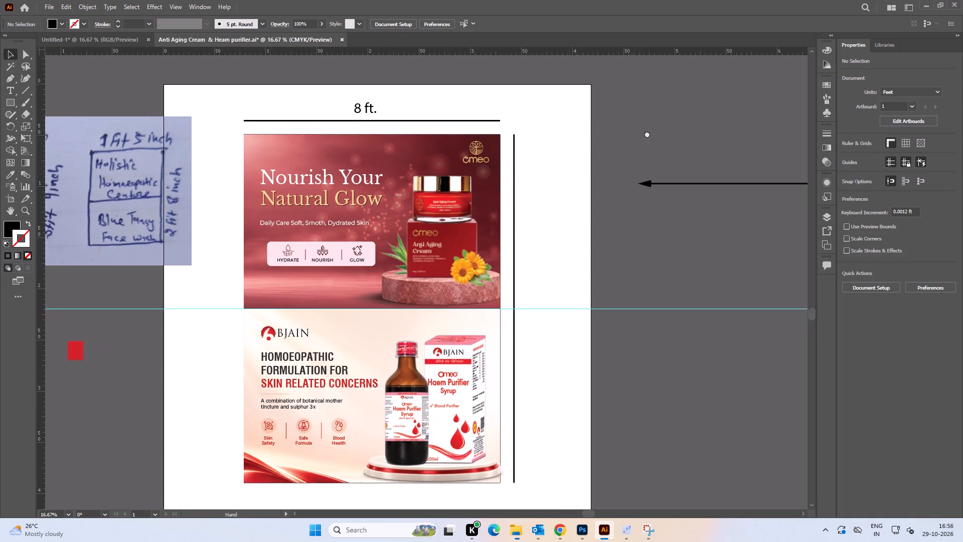
{"action": "left_click_drag", "start_coordinate": [647, 133], "coordinate": [649, 132]}
{"action": "scroll", "coordinate": [306, 164], "scroll_direction": "down", "scroll_amount": 1, "text": "alt"}
{"action": "left_click_drag", "start_coordinate": [237, 163], "coordinate": [184, 160]}
{"action": "left_click", "coordinate": [666, 217]}
Move the vertical dimension line slightly farther outward from the banners' right edge.
{"action": "key", "text": "space"}
{"action": "left_click_drag", "start_coordinate": [672, 204], "coordinate": [647, 206]}
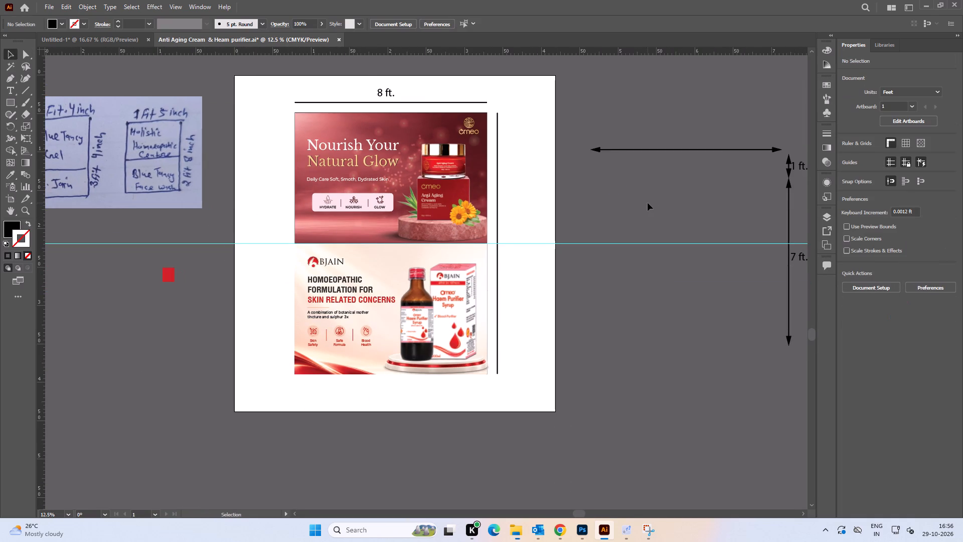
{"action": "key", "text": "space"}
{"action": "left_click_drag", "start_coordinate": [585, 184], "coordinate": [596, 197]}
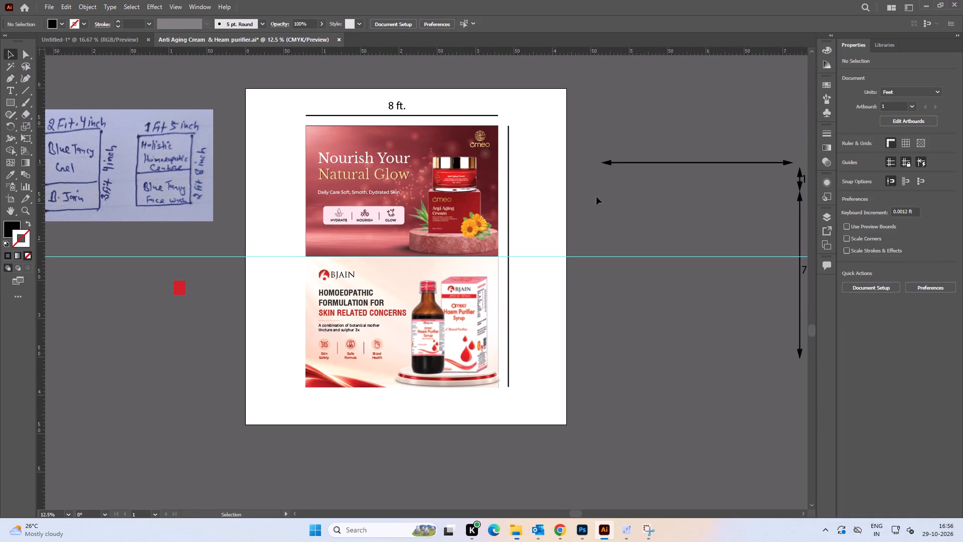
{"action": "scroll", "coordinate": [531, 228], "scroll_direction": "up", "scroll_amount": 1, "text": "alt"}
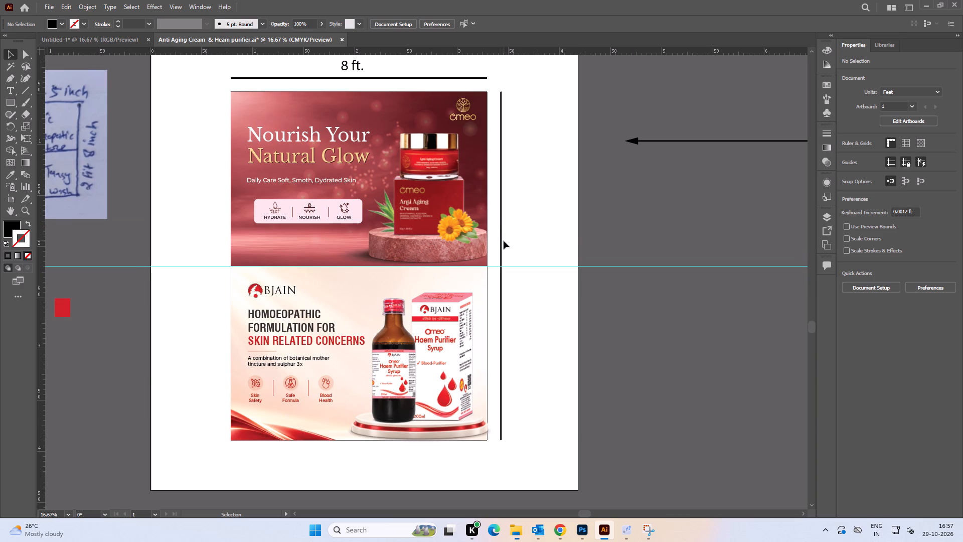
{"action": "scroll", "coordinate": [503, 244], "scroll_direction": "up", "scroll_amount": 3, "text": "alt"}
{"action": "left_click_drag", "start_coordinate": [498, 138], "coordinate": [501, 138]}
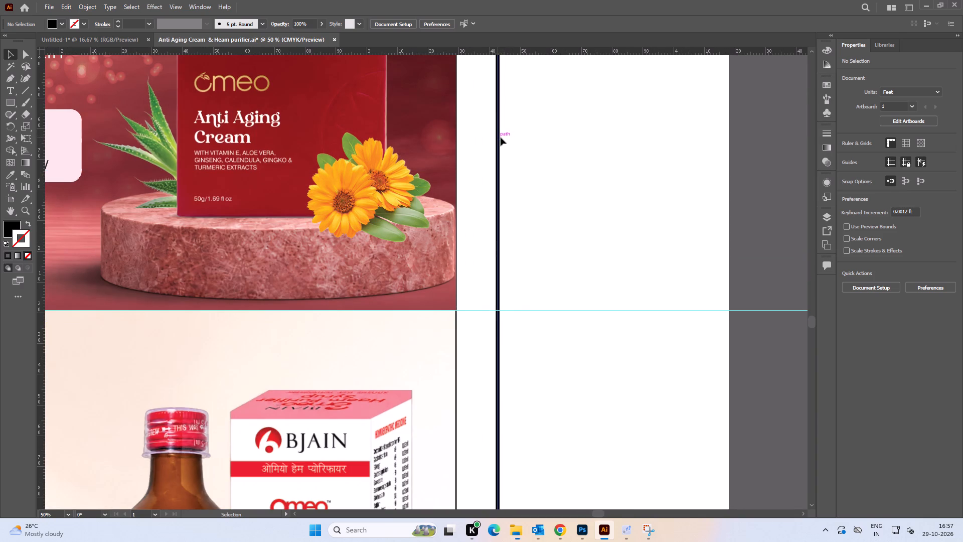
{"action": "left_click_drag", "start_coordinate": [501, 138], "coordinate": [509, 139]}
{"action": "left_click", "coordinate": [585, 174]}
Shift the oval podium image under the Haem Purifier products slightly left so its rim stays within the lower banner's right edge.
{"action": "scroll", "coordinate": [579, 183], "scroll_direction": "down", "scroll_amount": 2, "text": "alt"}
{"action": "key", "text": "space"}
{"action": "key", "text": "space"}
{"action": "left_click_drag", "start_coordinate": [564, 337], "coordinate": [540, 178]}
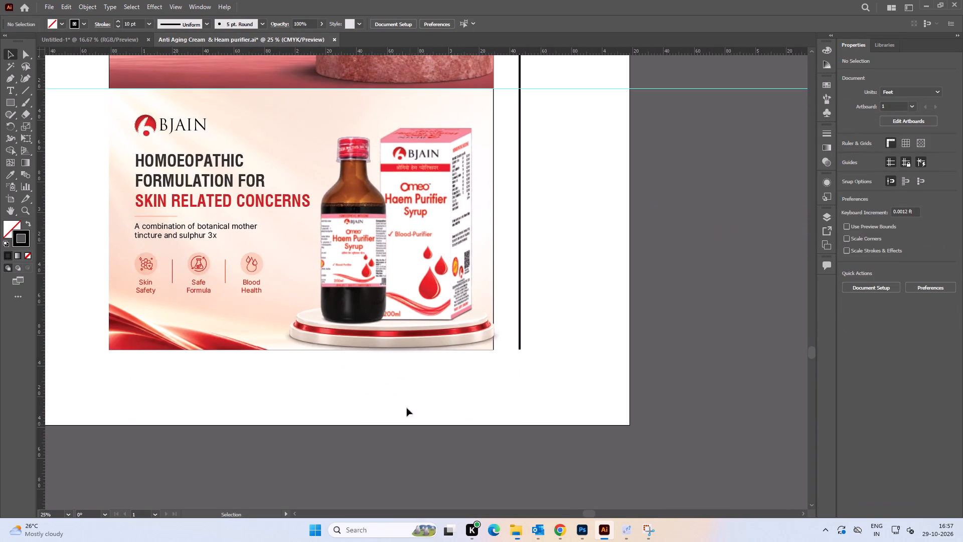
{"action": "scroll", "coordinate": [409, 385], "scroll_direction": "up", "scroll_amount": 4, "text": "alt"}
{"action": "key", "text": "space"}
{"action": "left_click_drag", "start_coordinate": [724, 144], "coordinate": [618, 174]}
{"action": "scroll", "coordinate": [623, 226], "scroll_direction": "up", "scroll_amount": 1, "text": "alt"}
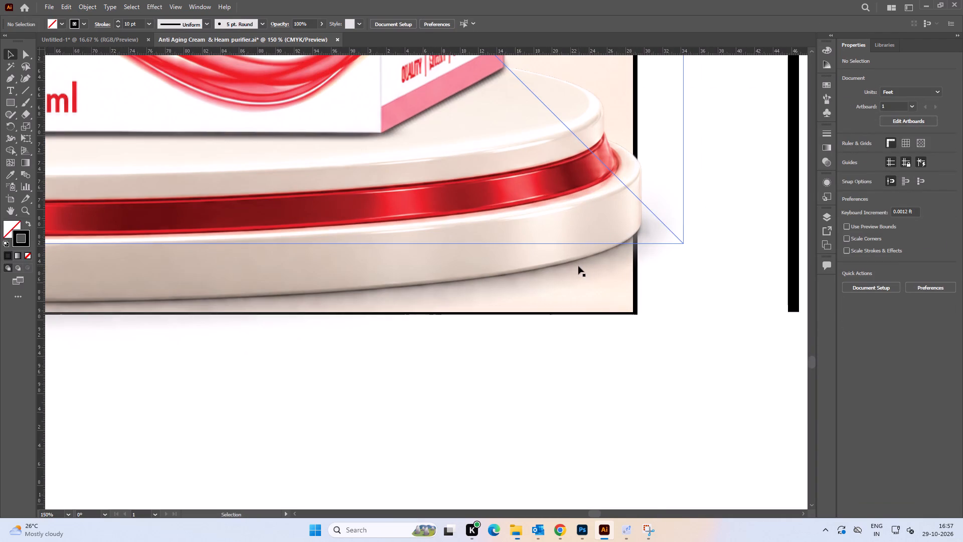
{"action": "left_click_drag", "start_coordinate": [572, 270], "coordinate": [564, 270]}
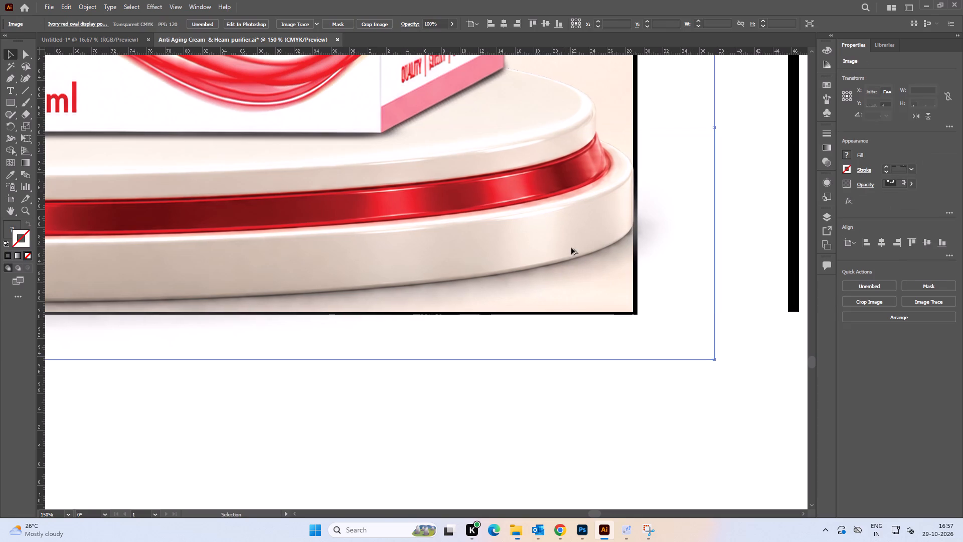
{"action": "scroll", "coordinate": [571, 247], "scroll_direction": "down", "scroll_amount": 3}
{"action": "scroll", "coordinate": [691, 263], "scroll_direction": "down", "scroll_amount": 2, "text": "alt"}
{"action": "key", "text": "space"}
{"action": "left_click_drag", "start_coordinate": [684, 256], "coordinate": [468, 286]}
{"action": "left_click", "coordinate": [615, 285]}
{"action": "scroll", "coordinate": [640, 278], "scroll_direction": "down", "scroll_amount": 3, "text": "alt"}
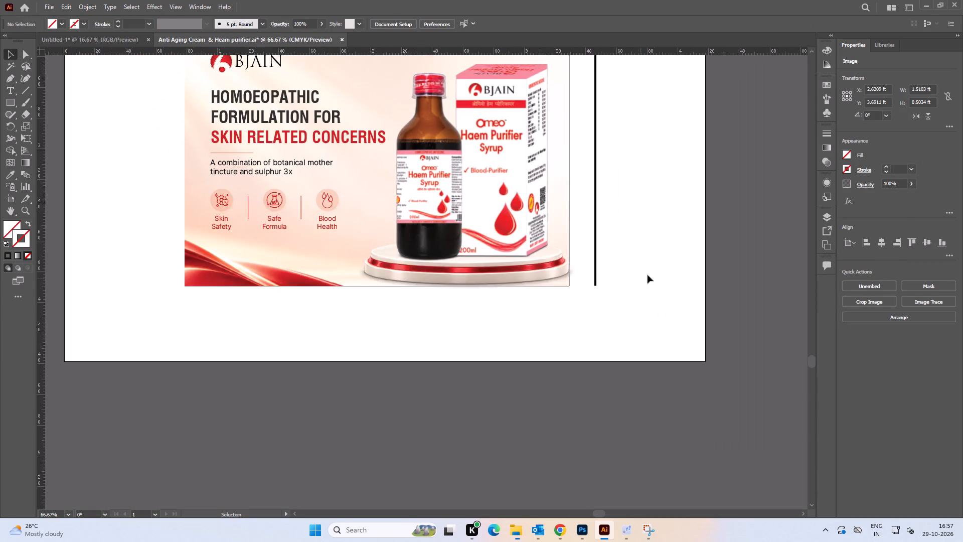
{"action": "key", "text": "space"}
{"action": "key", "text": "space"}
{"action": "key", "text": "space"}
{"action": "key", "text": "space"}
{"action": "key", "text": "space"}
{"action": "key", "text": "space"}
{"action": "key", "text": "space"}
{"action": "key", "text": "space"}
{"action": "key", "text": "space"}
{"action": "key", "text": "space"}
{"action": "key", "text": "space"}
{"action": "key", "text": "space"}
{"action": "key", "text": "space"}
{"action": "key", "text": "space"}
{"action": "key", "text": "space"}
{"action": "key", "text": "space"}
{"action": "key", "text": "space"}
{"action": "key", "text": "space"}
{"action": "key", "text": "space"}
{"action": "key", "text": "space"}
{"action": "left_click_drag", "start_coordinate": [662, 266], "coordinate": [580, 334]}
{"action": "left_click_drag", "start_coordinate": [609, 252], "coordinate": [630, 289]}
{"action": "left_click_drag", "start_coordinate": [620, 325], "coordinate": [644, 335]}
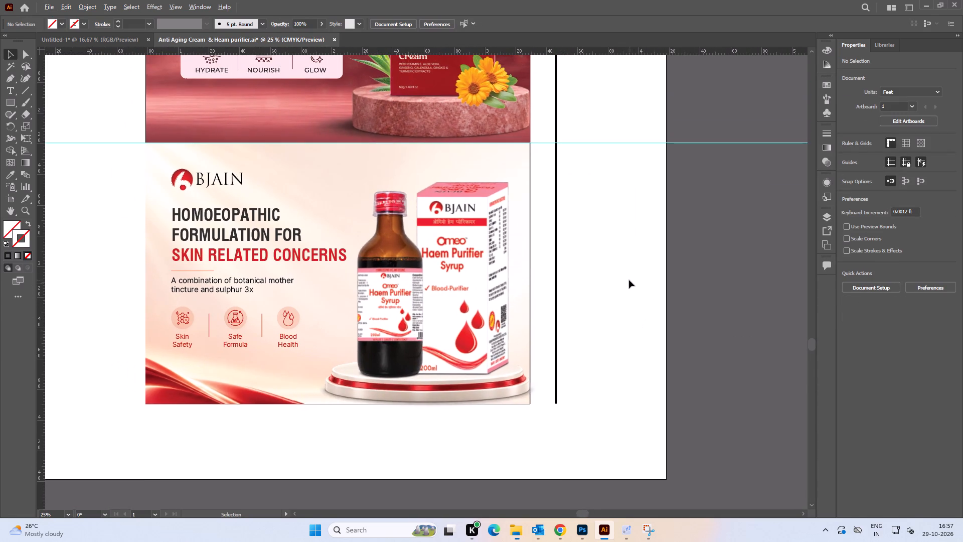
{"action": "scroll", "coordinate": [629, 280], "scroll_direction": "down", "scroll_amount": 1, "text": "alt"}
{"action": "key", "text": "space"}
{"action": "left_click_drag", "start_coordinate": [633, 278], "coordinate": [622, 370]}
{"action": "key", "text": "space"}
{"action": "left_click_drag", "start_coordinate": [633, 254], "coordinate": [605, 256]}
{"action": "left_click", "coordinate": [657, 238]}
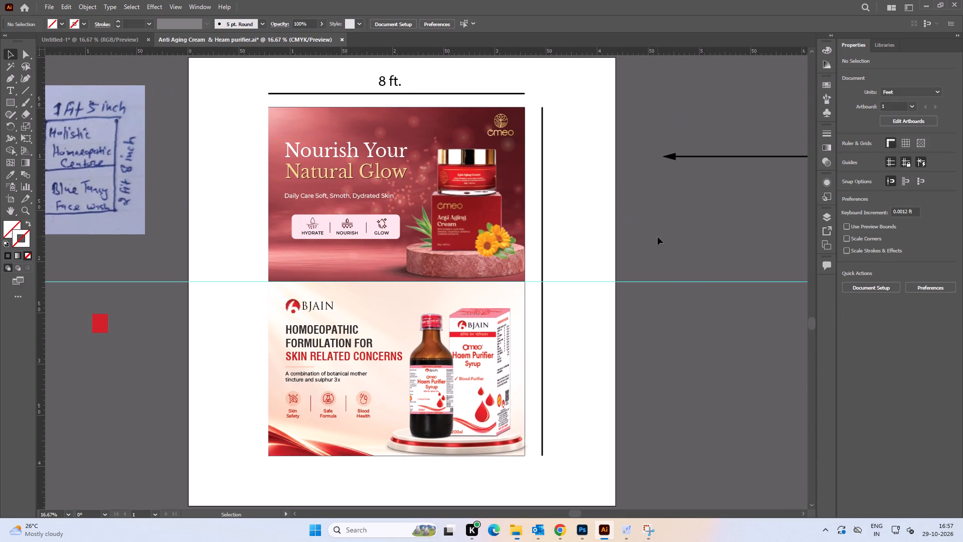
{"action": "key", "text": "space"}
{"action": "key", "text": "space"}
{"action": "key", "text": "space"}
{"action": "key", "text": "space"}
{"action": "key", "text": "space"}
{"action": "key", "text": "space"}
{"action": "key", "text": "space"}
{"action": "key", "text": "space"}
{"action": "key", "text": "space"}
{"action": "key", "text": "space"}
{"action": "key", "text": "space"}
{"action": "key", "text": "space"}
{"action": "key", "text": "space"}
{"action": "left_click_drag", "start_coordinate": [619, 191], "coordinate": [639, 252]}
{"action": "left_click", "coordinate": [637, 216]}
Align the 8 ft. label and the horizontal dimension line above the banners on their horizontal centres.
{"action": "scroll", "coordinate": [437, 153], "scroll_direction": "up", "scroll_amount": 2, "text": "alt"}
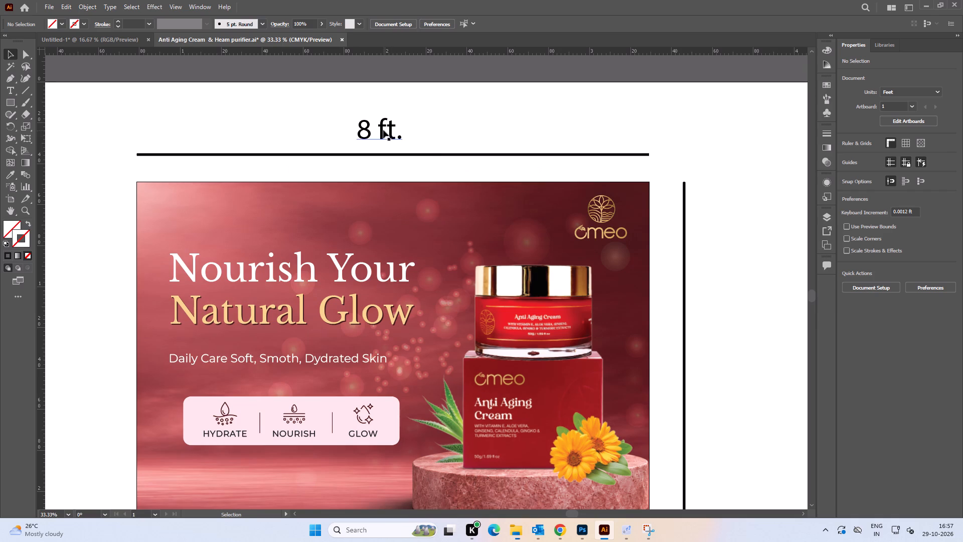
{"action": "left_click", "coordinate": [383, 130]}
{"action": "left_click", "coordinate": [393, 154], "text": "shift"}
{"action": "left_click", "coordinate": [406, 154]}
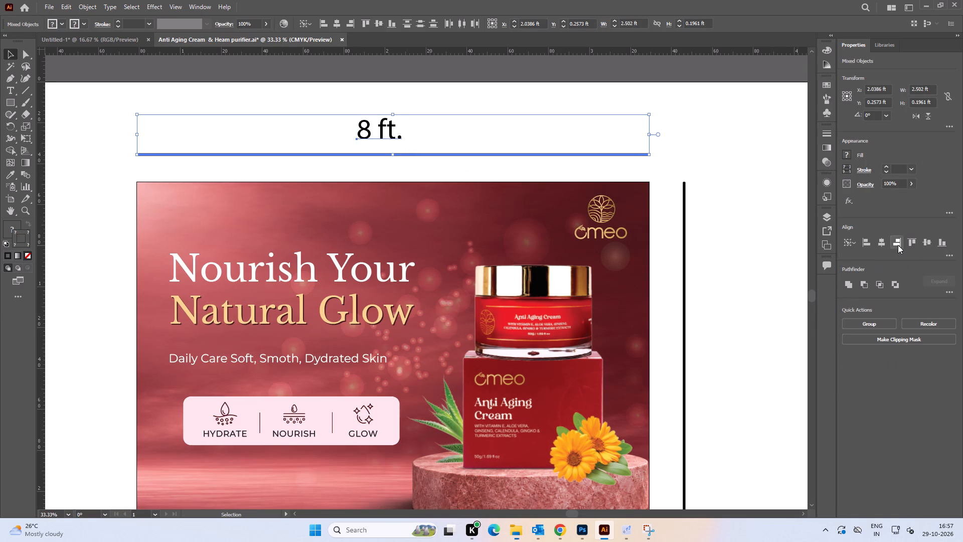
{"action": "left_click", "coordinate": [887, 244]}
{"action": "left_click", "coordinate": [741, 226]}
Change the width label above the horizontal dimension line to 2.5 ft.
{"action": "scroll", "coordinate": [719, 225], "scroll_direction": "down", "scroll_amount": 5, "text": "alt"}
{"action": "key", "text": "space"}
{"action": "left_click_drag", "start_coordinate": [716, 239], "coordinate": [418, 215]}
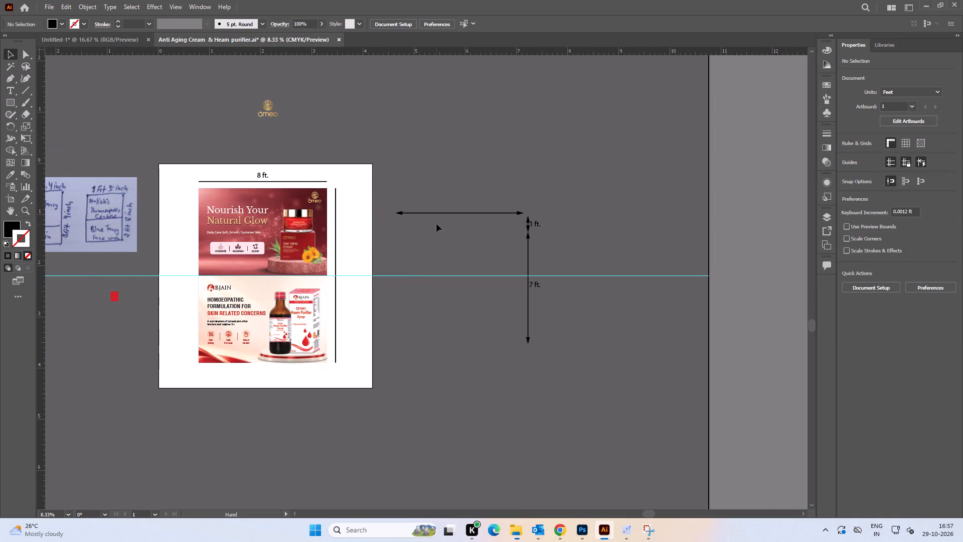
{"action": "scroll", "coordinate": [437, 238], "scroll_direction": "up", "scroll_amount": 1, "text": "alt"}
{"action": "key", "text": "space"}
{"action": "key", "text": "space"}
{"action": "key", "text": "space"}
{"action": "key", "text": "space"}
{"action": "key", "text": "space"}
{"action": "key", "text": "space"}
{"action": "key", "text": "space"}
{"action": "left_click_drag", "start_coordinate": [400, 223], "coordinate": [540, 242]}
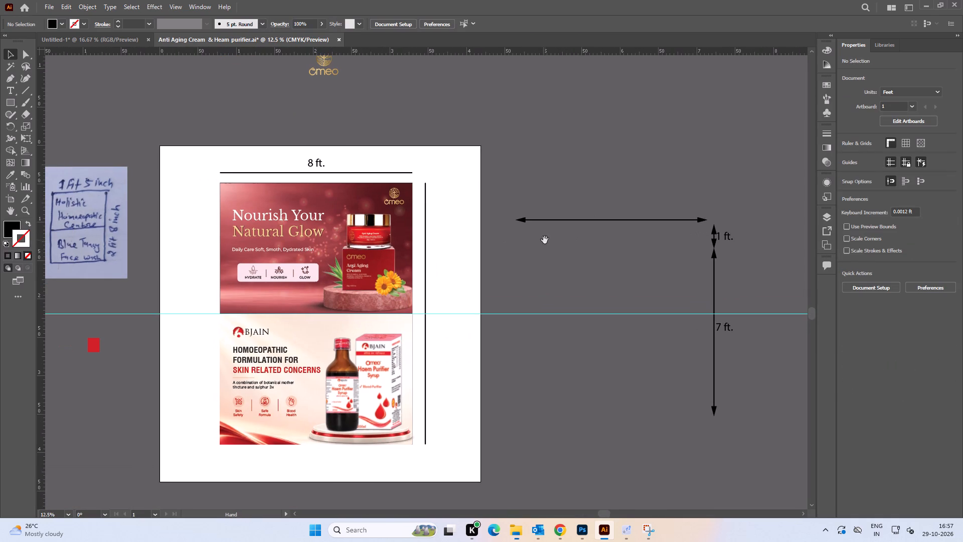
{"action": "scroll", "coordinate": [293, 154], "scroll_direction": "down", "scroll_amount": 1, "text": "alt"}
{"action": "scroll", "coordinate": [293, 154], "scroll_direction": "up", "scroll_amount": 3, "text": "alt"}
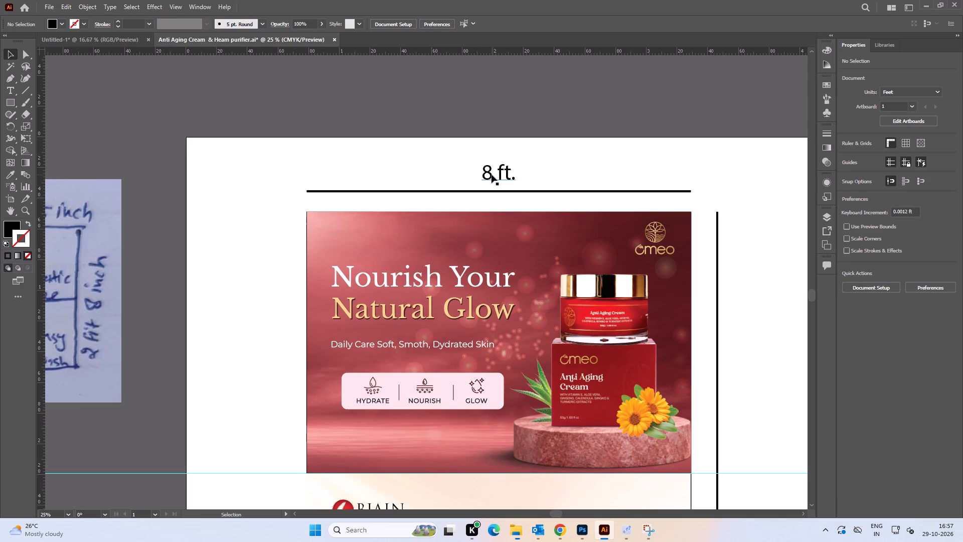
{"action": "key", "text": "t"}
{"action": "left_click", "coordinate": [492, 175]}
{"action": "key", "text": "shift+Left"}
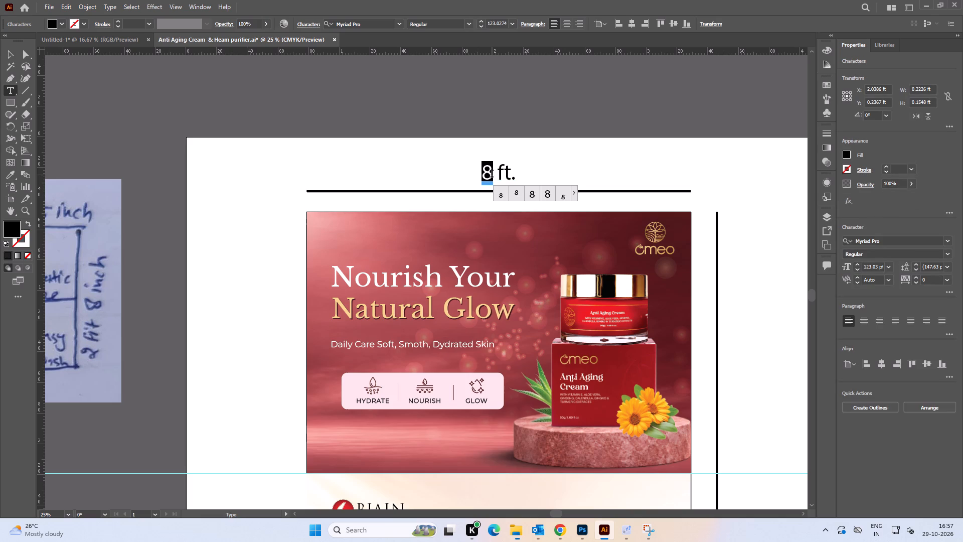
{"action": "type", "text": "2.5"}
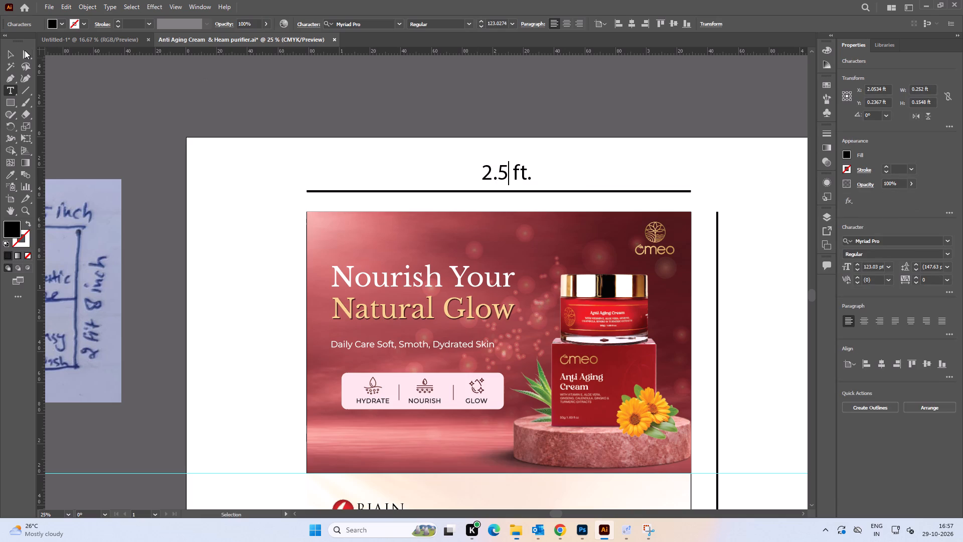
{"action": "left_click", "coordinate": [6, 54]}
{"action": "left_click_drag", "start_coordinate": [276, 106], "coordinate": [293, 108]}
{"action": "scroll", "coordinate": [563, 146], "scroll_direction": "down", "scroll_amount": 3, "text": "alt"}
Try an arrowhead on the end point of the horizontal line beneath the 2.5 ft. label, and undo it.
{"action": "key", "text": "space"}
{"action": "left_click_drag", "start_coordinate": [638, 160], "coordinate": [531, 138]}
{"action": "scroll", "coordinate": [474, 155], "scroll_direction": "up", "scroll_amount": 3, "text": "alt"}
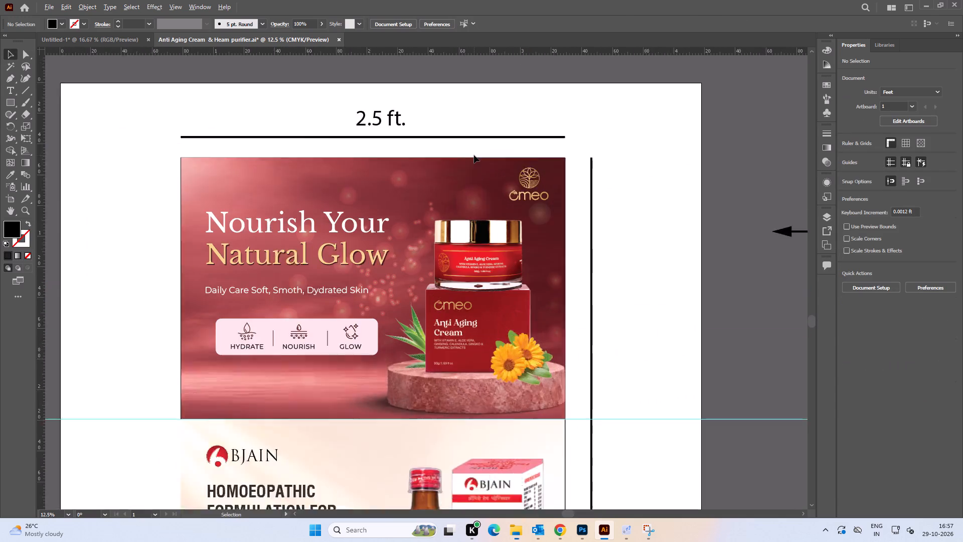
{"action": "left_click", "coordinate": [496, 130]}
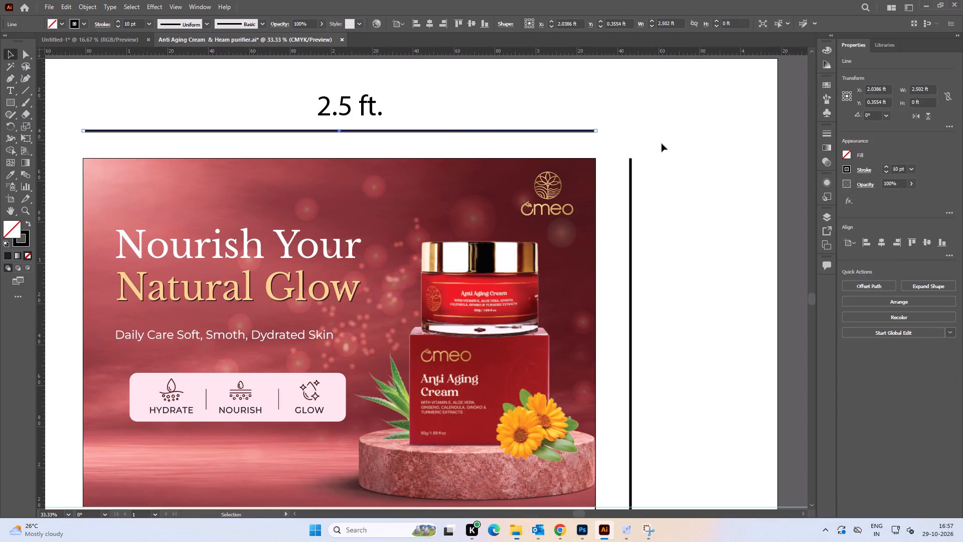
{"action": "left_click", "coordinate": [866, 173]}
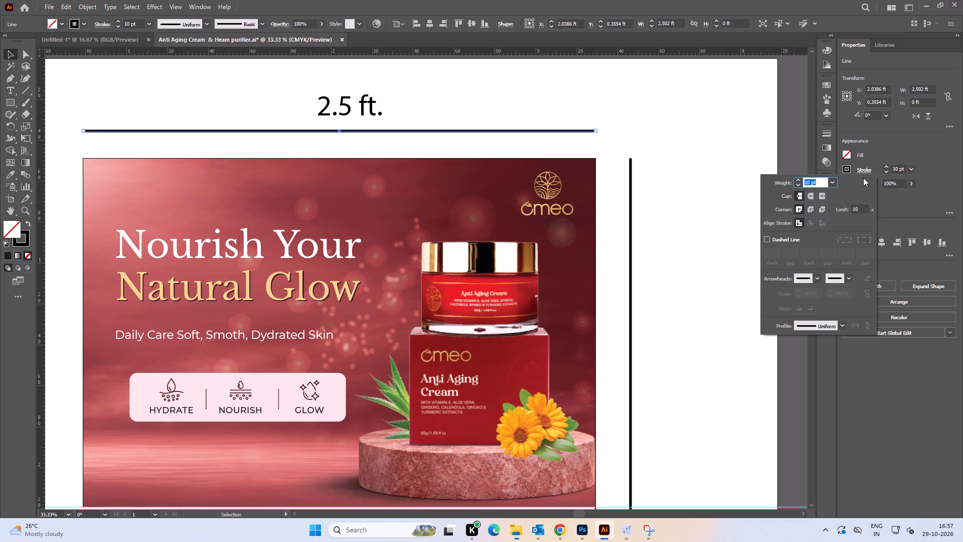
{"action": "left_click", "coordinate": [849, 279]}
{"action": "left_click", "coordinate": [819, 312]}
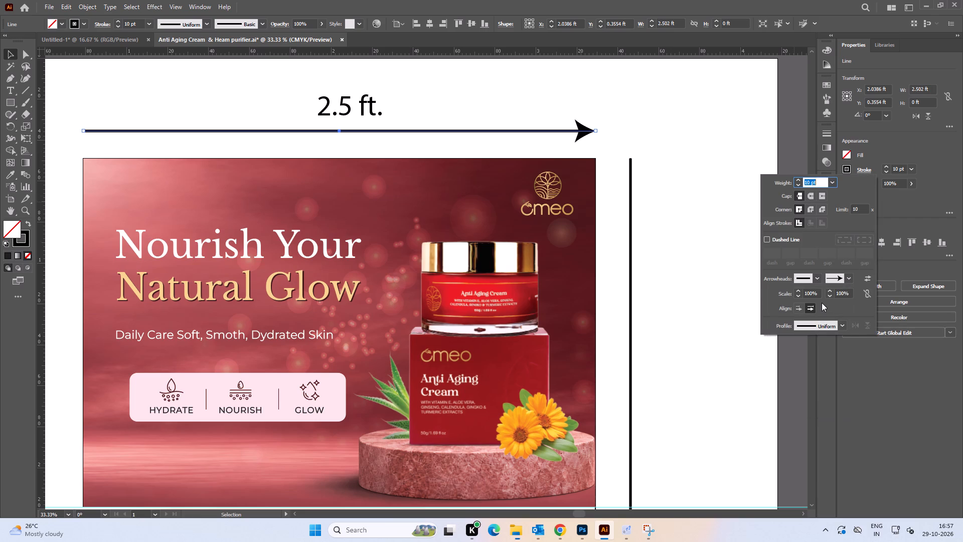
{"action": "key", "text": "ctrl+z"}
Check which end arrowhead style the existing horizontal dimension arrow beside the artboard uses.
{"action": "key", "text": "space"}
{"action": "left_click_drag", "start_coordinate": [665, 167], "coordinate": [573, 168]}
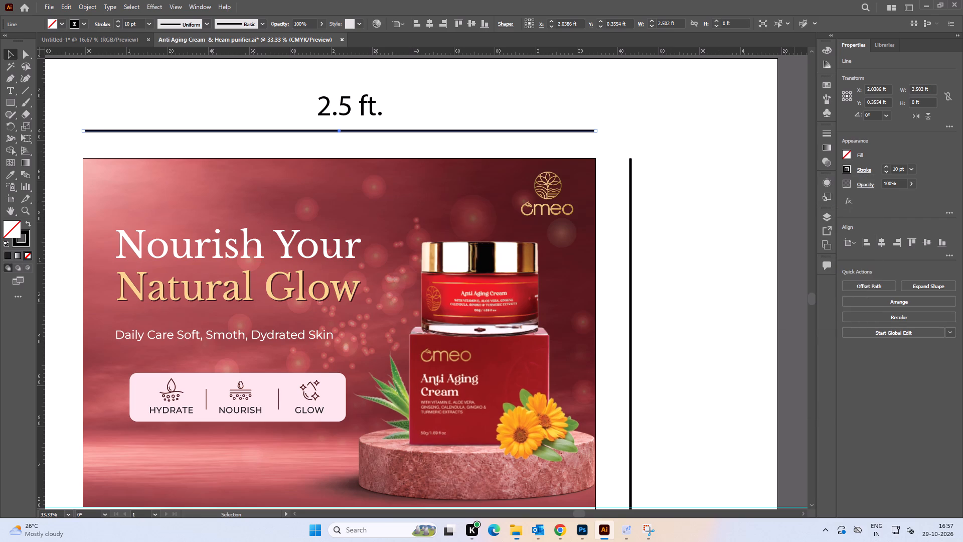
{"action": "left_click", "coordinate": [639, 115]}
{"action": "key", "text": "space"}
{"action": "left_click_drag", "start_coordinate": [665, 117], "coordinate": [455, 121]}
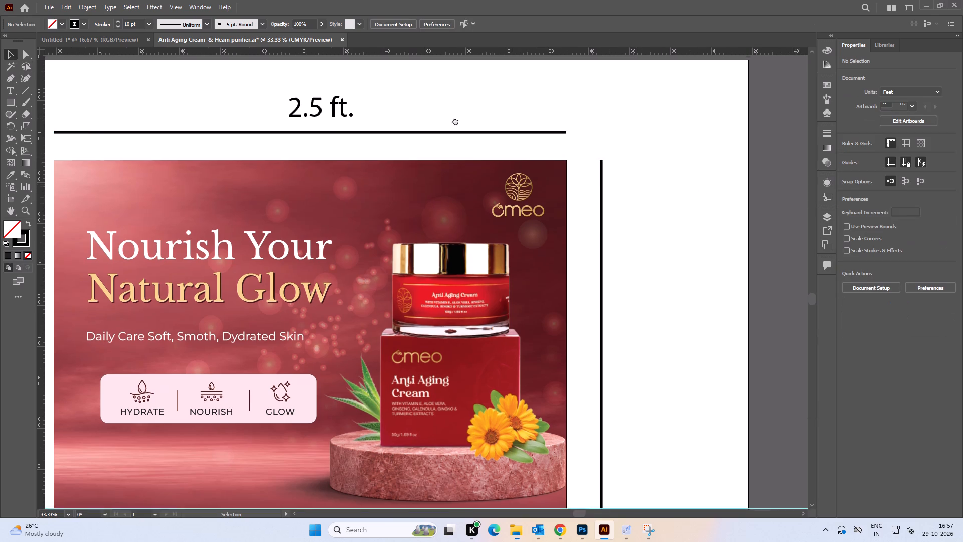
{"action": "left_click_drag", "start_coordinate": [455, 121], "coordinate": [361, 121]}
{"action": "left_click", "coordinate": [582, 263]}
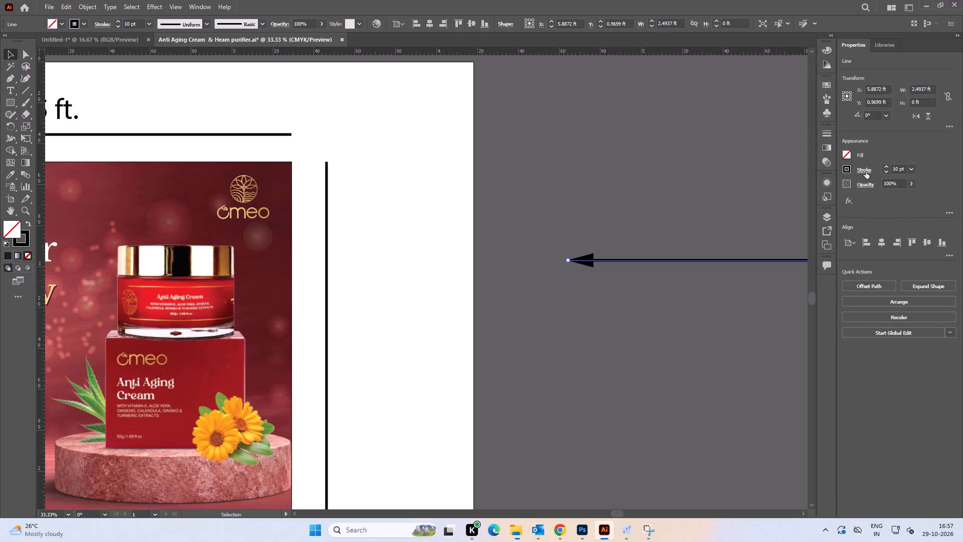
{"action": "left_click", "coordinate": [866, 171]}
{"action": "left_click", "coordinate": [847, 280]}
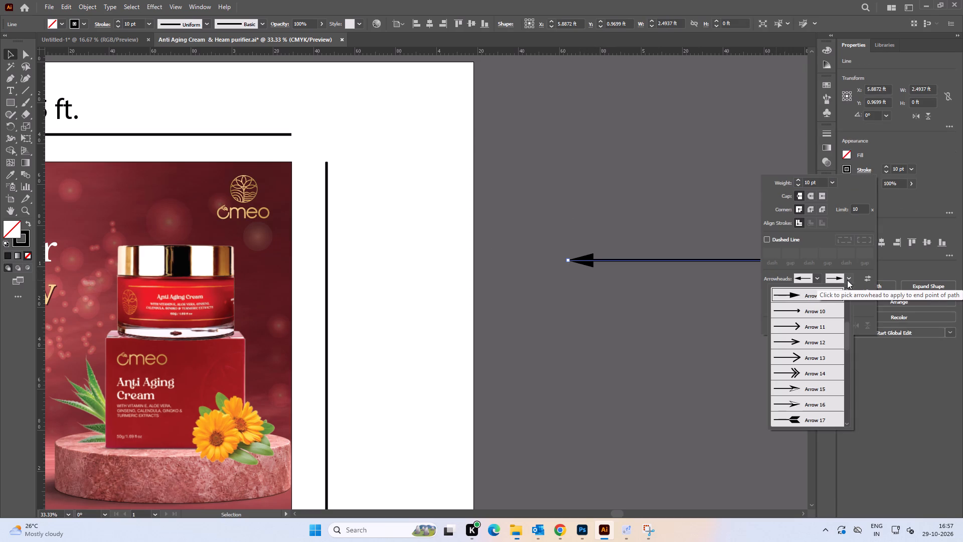
{"action": "left_click", "coordinate": [632, 175]}
Apply the Arrow 9 arrowhead to the end point of the horizontal dimension line above the banners.
{"action": "left_click", "coordinate": [254, 135]}
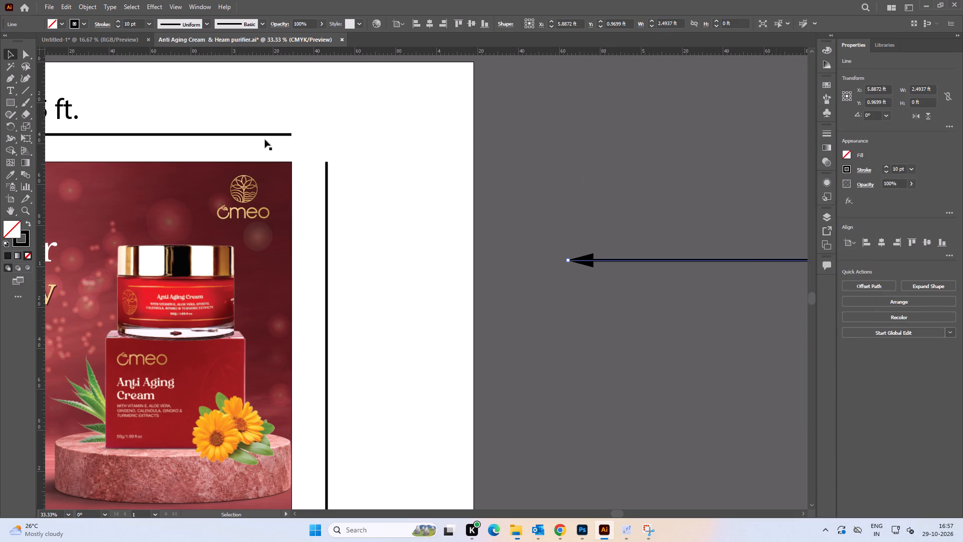
{"action": "left_click_drag", "start_coordinate": [304, 143], "coordinate": [272, 117]}
{"action": "left_click", "coordinate": [444, 131]}
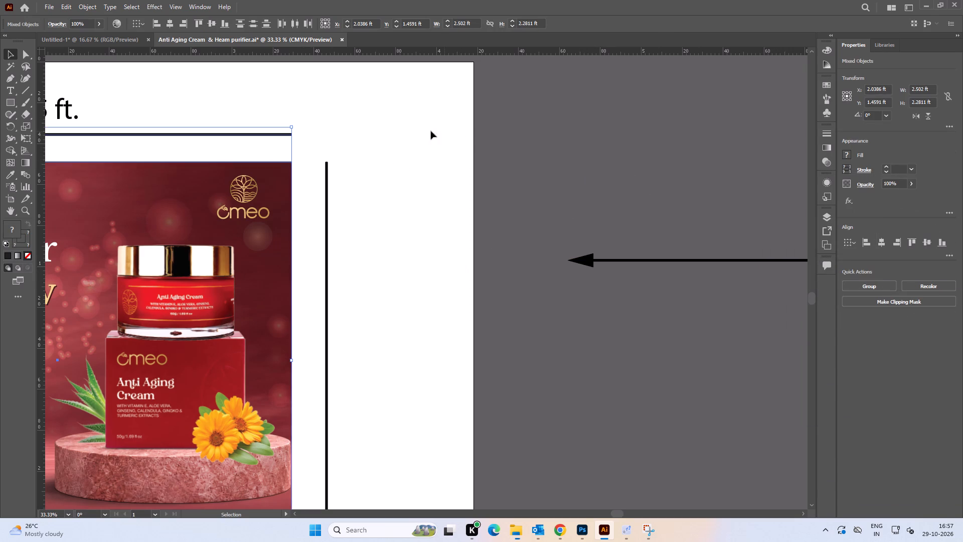
{"action": "left_click_drag", "start_coordinate": [285, 123], "coordinate": [299, 146]}
{"action": "left_click", "coordinate": [332, 144]}
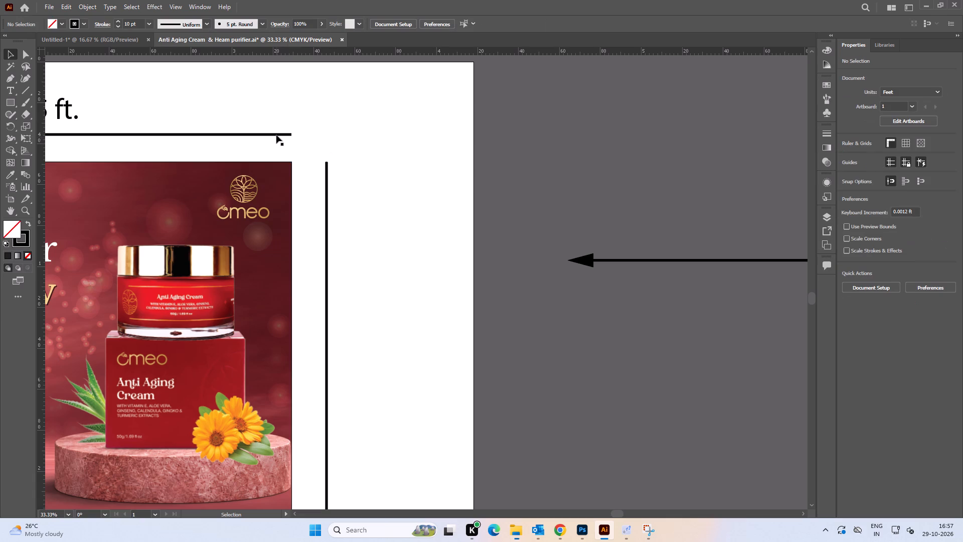
{"action": "left_click", "coordinate": [276, 135]}
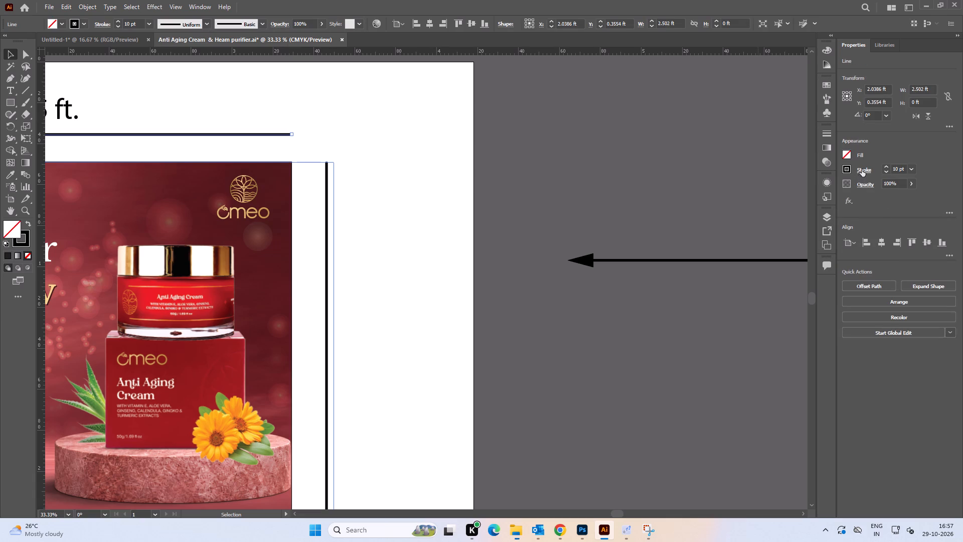
{"action": "left_click", "coordinate": [862, 169]}
{"action": "left_click", "coordinate": [852, 276]}
{"action": "scroll", "coordinate": [810, 363], "scroll_direction": "down", "scroll_amount": 4}
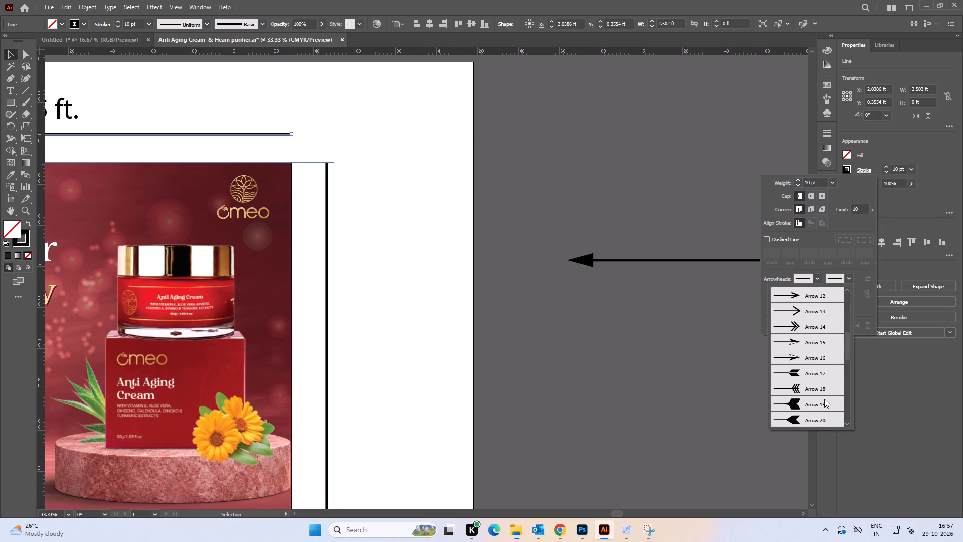
{"action": "scroll", "coordinate": [822, 349], "scroll_direction": "up", "scroll_amount": 1}
{"action": "left_click", "coordinate": [819, 295]}
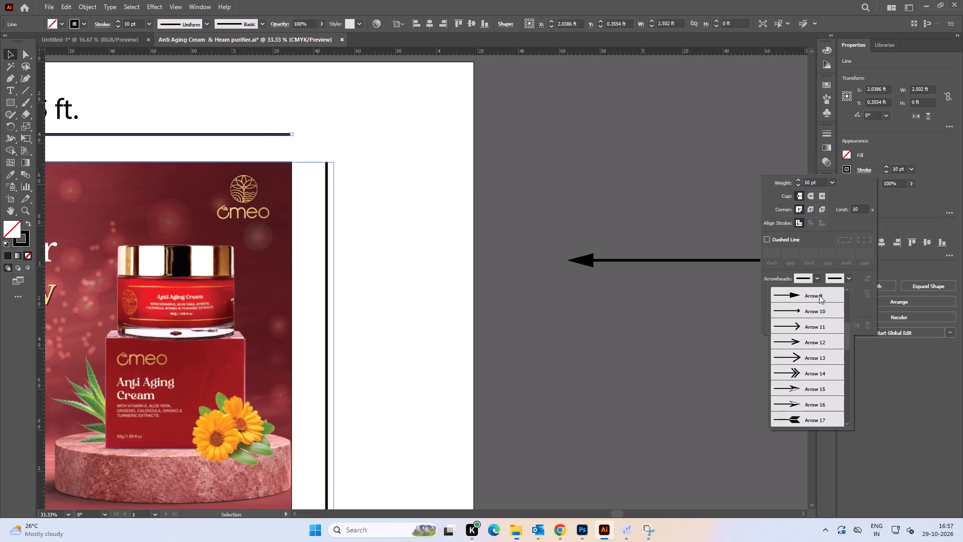
{"action": "key", "text": "space"}
{"action": "key", "text": "space"}
{"action": "key", "text": "space"}
{"action": "key", "text": "space"}
{"action": "key", "text": "space"}
{"action": "key", "text": "space"}
{"action": "key", "text": "space"}
{"action": "key", "text": "space"}
{"action": "key", "text": "space"}
{"action": "key", "text": "space"}
{"action": "left_click_drag", "start_coordinate": [327, 137], "coordinate": [778, 144]}
{"action": "left_click", "coordinate": [351, 124]}
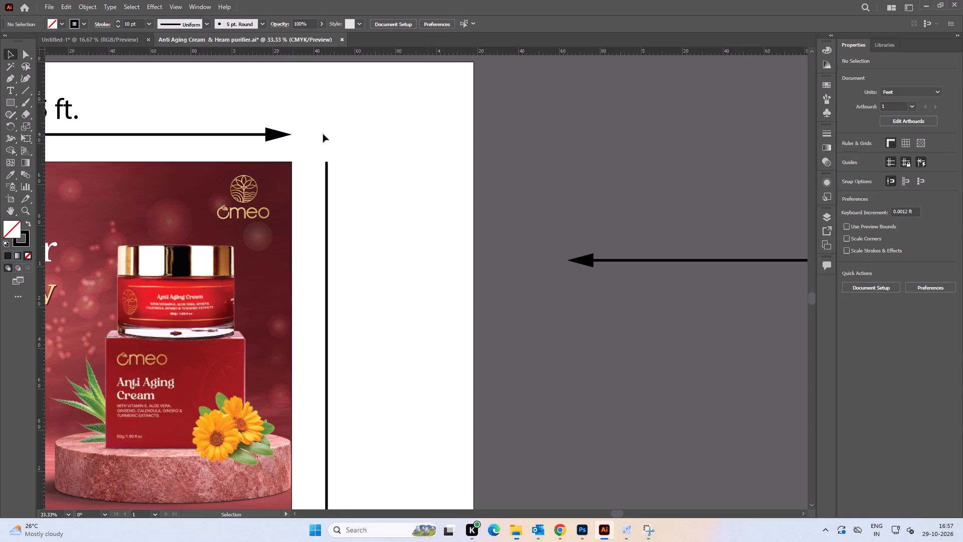
Apply the Arrow 9 arrowhead to the start point of the horizontal dimension line beneath the 2.5 ft. label.
{"action": "scroll", "coordinate": [321, 134], "scroll_direction": "down", "scroll_amount": 2, "text": "alt"}
{"action": "key", "text": "space"}
{"action": "left_click_drag", "start_coordinate": [268, 125], "coordinate": [476, 160]}
{"action": "left_click", "coordinate": [264, 168]}
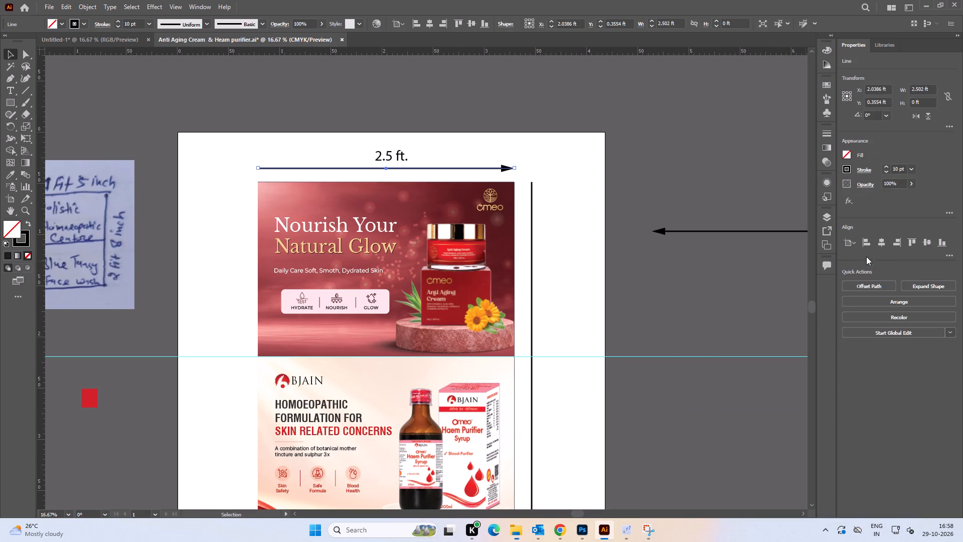
{"action": "left_click", "coordinate": [867, 183]}
{"action": "left_click", "coordinate": [864, 172]}
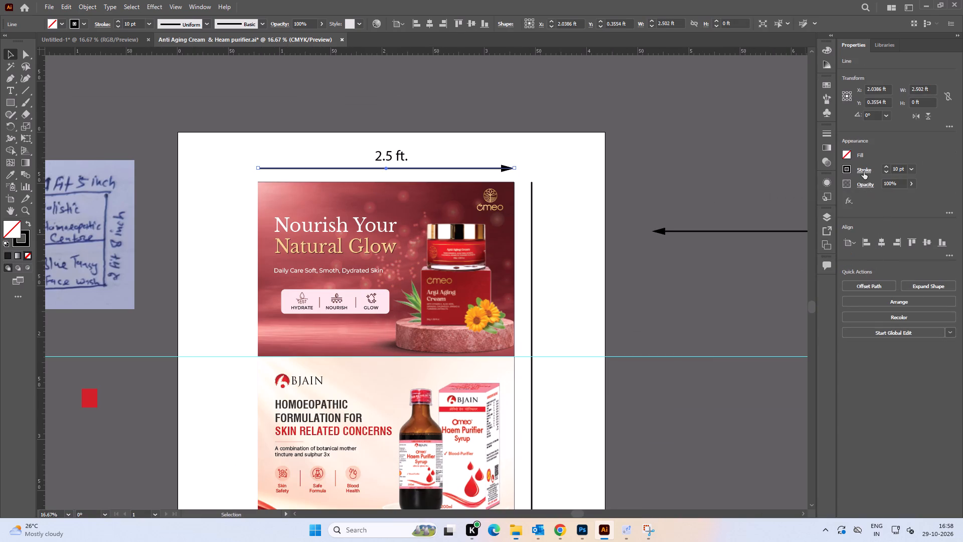
{"action": "left_click", "coordinate": [864, 172]}
{"action": "left_click", "coordinate": [815, 279]}
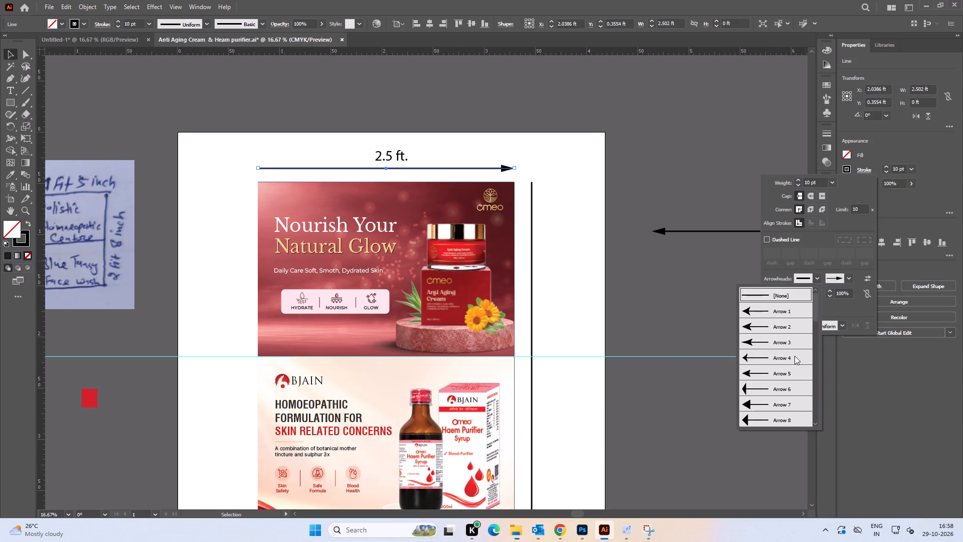
{"action": "left_click", "coordinate": [816, 423]}
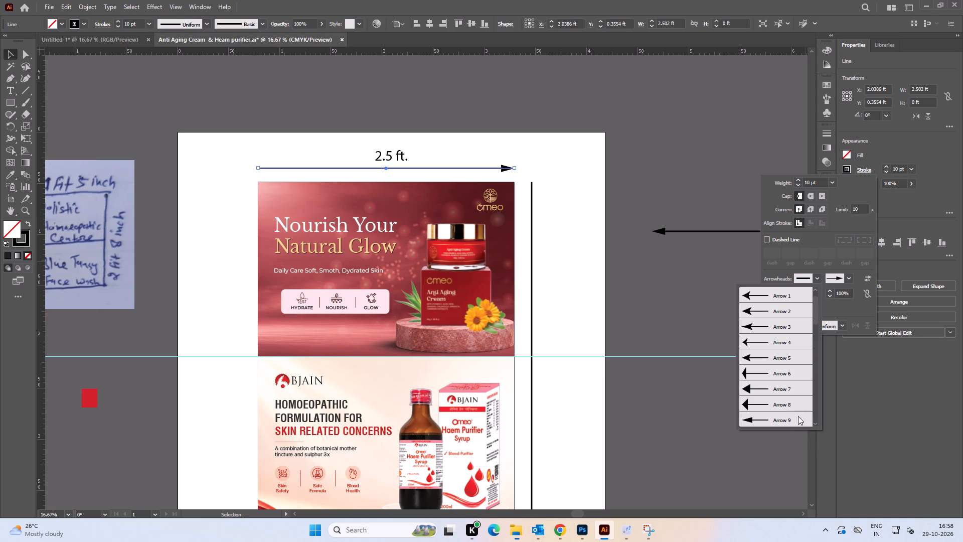
{"action": "left_click", "coordinate": [789, 418]}
{"action": "double_click", "coordinate": [667, 200]}
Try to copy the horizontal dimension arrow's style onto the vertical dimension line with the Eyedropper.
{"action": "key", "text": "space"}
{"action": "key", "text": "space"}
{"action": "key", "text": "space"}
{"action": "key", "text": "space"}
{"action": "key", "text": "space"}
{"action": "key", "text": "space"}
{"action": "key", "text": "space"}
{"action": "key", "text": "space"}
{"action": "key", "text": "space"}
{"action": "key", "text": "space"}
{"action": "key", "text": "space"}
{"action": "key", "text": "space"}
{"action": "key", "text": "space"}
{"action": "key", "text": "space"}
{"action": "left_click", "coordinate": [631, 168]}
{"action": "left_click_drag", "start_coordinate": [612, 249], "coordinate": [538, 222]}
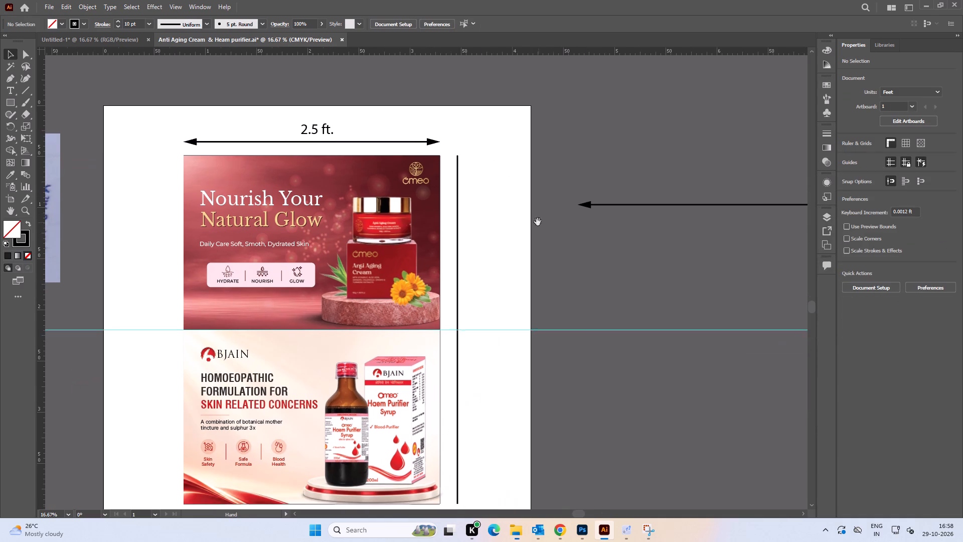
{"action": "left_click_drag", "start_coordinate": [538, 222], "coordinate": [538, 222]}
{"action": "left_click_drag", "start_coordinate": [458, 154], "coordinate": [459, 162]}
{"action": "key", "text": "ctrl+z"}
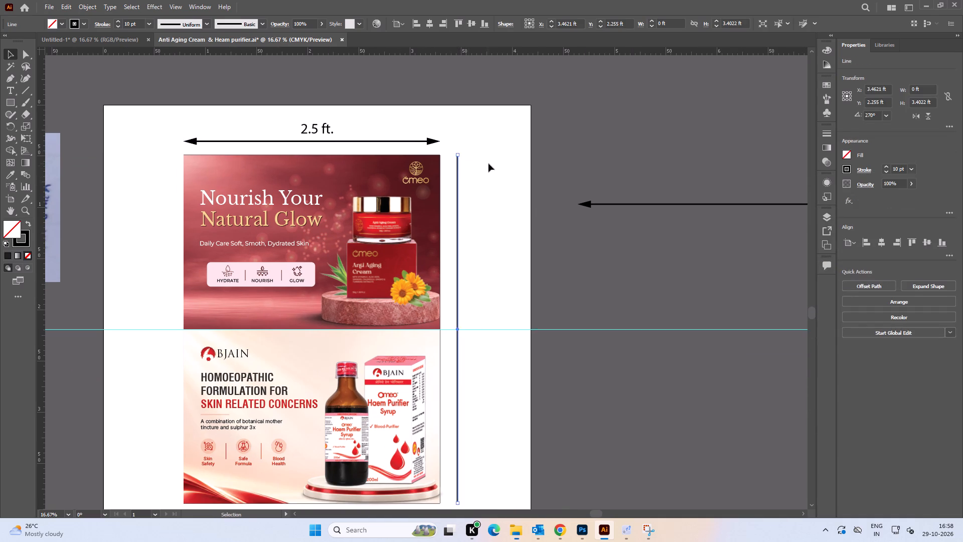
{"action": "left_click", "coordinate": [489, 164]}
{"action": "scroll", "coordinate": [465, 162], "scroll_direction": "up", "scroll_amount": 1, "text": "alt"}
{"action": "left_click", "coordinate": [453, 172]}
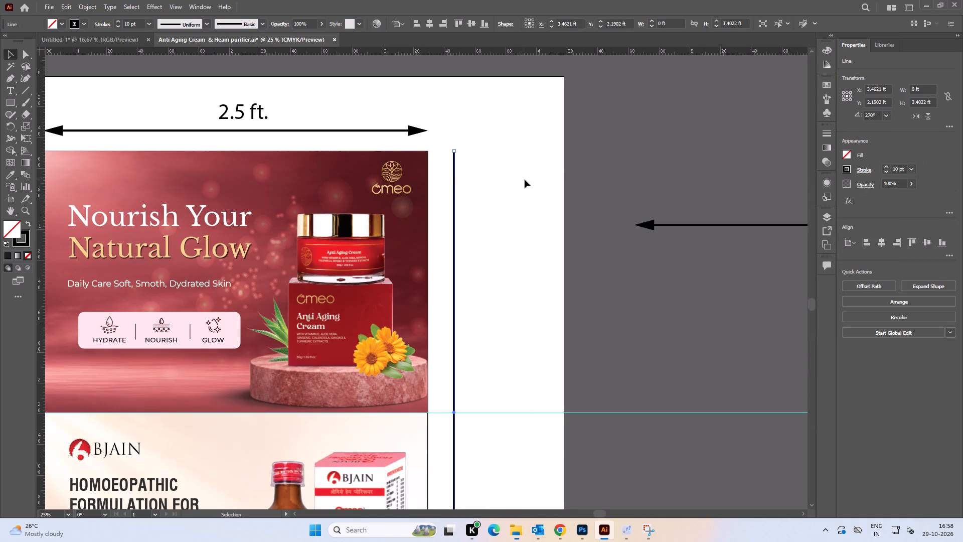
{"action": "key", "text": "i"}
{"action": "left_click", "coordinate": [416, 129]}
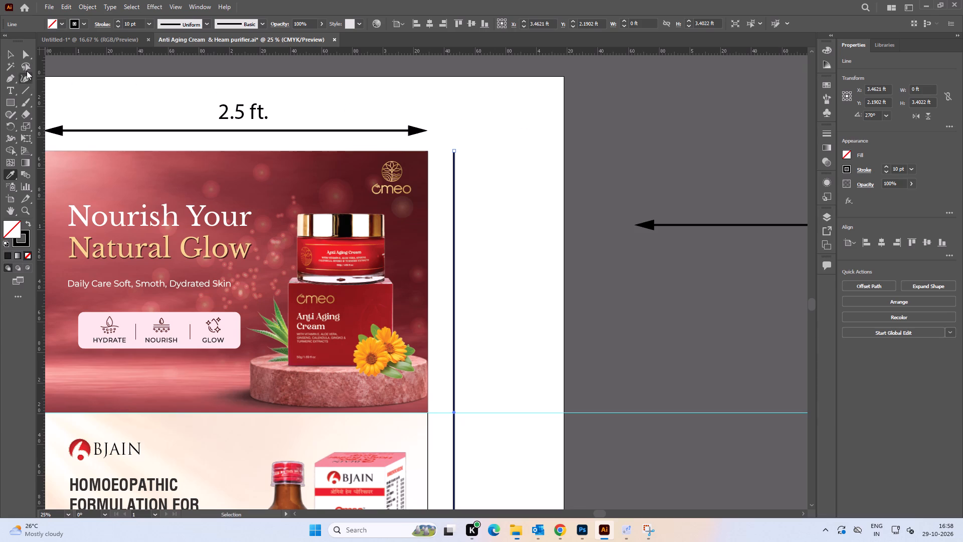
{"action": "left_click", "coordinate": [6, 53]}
Apply the Arrow 9 arrowhead to both the start and end points of the vertical dimension line beside the banners.
{"action": "key", "text": "space"}
{"action": "left_click_drag", "start_coordinate": [543, 205], "coordinate": [506, 195]}
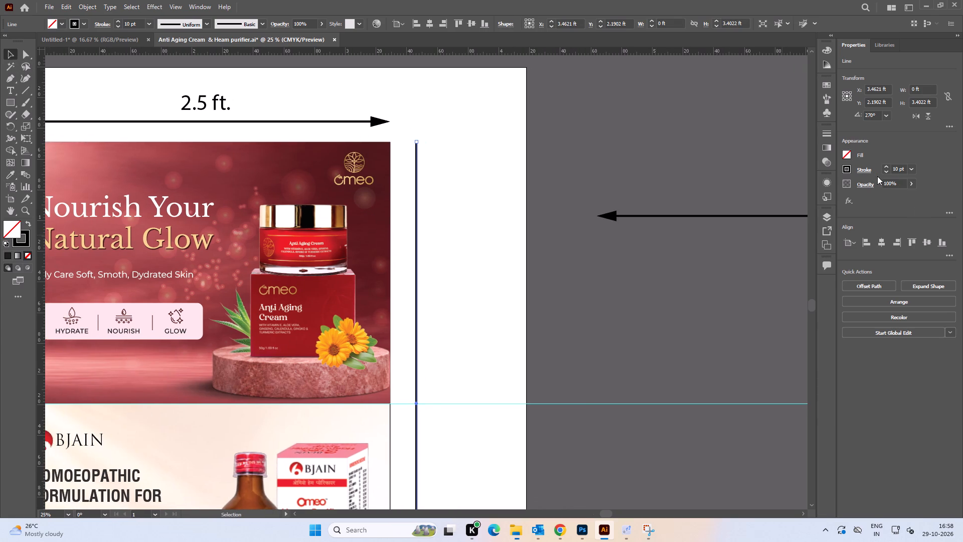
{"action": "left_click", "coordinate": [867, 172]}
{"action": "left_click", "coordinate": [821, 278]}
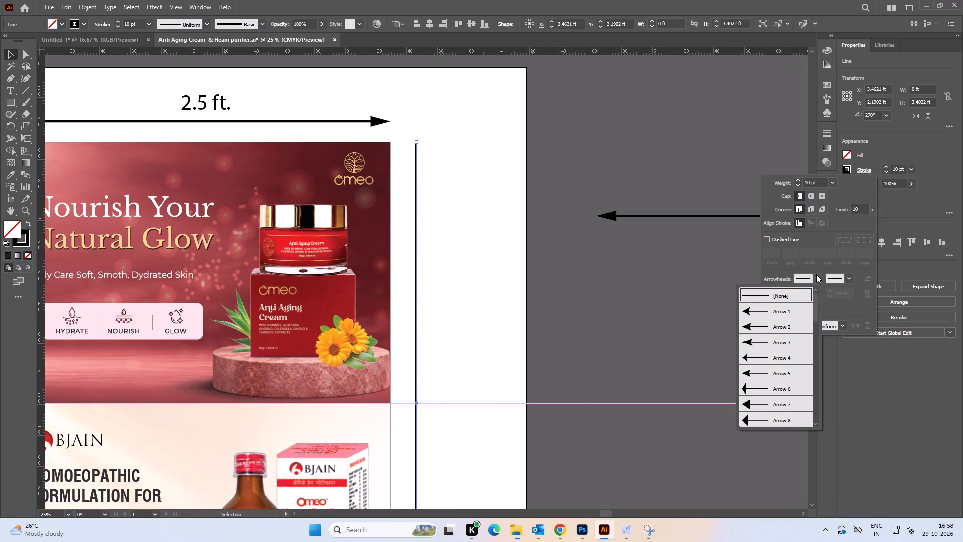
{"action": "scroll", "coordinate": [783, 341], "scroll_direction": "down", "scroll_amount": 1}
{"action": "left_click", "coordinate": [789, 386]}
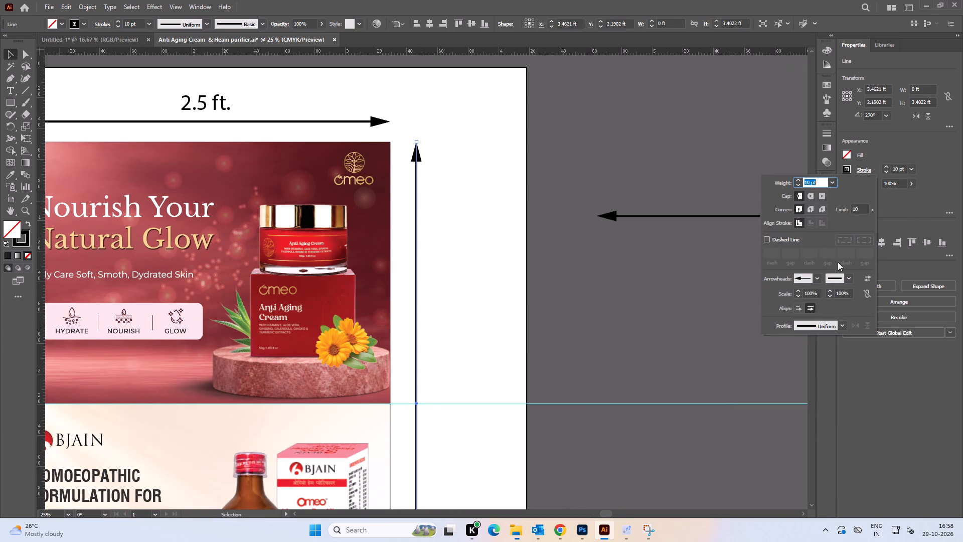
{"action": "left_click", "coordinate": [847, 279]}
{"action": "scroll", "coordinate": [795, 335], "scroll_direction": "down", "scroll_amount": 1}
{"action": "left_click", "coordinate": [821, 387]}
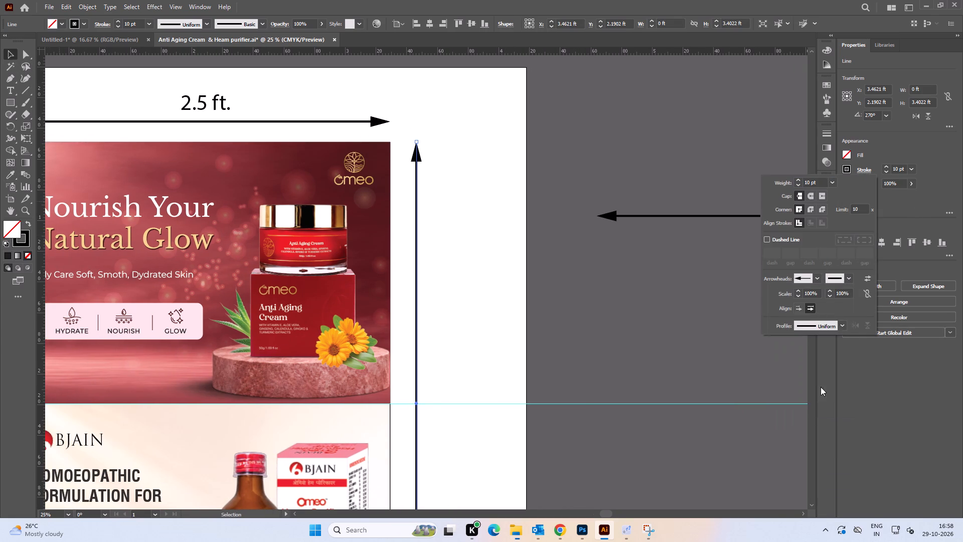
{"action": "left_click", "coordinate": [601, 259]}
{"action": "left_click", "coordinate": [575, 259]}
Copy the 7 ft. label from the spare dimension arrows outside the artboard to beside the banners' vertical dimension line.
{"action": "scroll", "coordinate": [575, 261], "scroll_direction": "down", "scroll_amount": 1, "text": "alt"}
{"action": "key", "text": "space"}
{"action": "left_click_drag", "start_coordinate": [609, 323], "coordinate": [420, 169]}
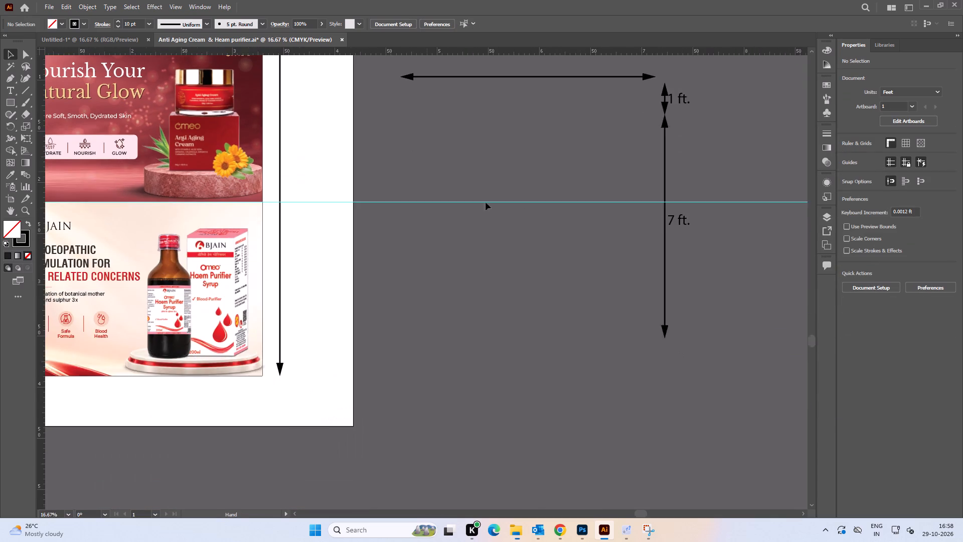
{"action": "scroll", "coordinate": [523, 210], "scroll_direction": "down", "scroll_amount": 2}
{"action": "left_click_drag", "start_coordinate": [646, 209], "coordinate": [369, 205], "text": "alt"}
{"action": "scroll", "coordinate": [359, 199], "scroll_direction": "up", "scroll_amount": 4}
{"action": "key", "text": "space"}
{"action": "scroll", "coordinate": [341, 238], "scroll_direction": "up", "scroll_amount": 3, "text": "alt"}
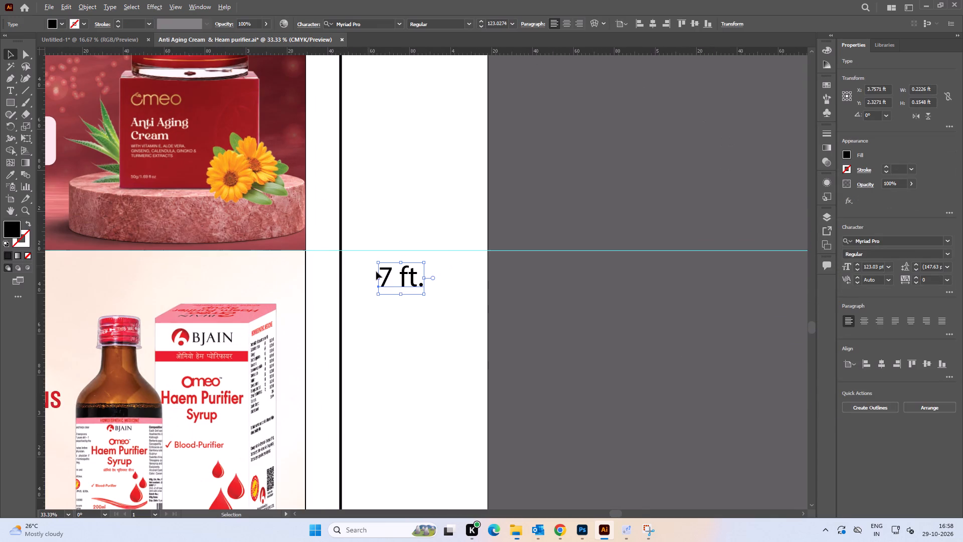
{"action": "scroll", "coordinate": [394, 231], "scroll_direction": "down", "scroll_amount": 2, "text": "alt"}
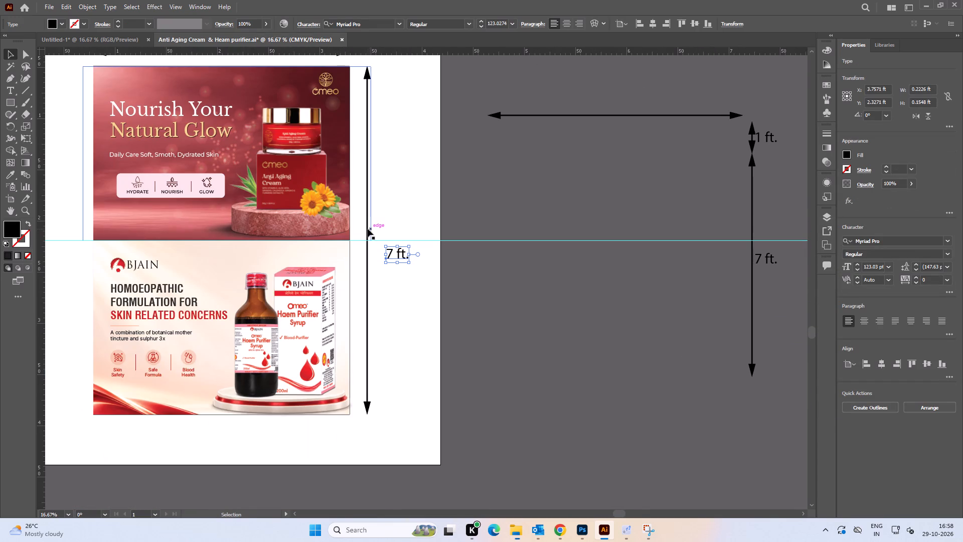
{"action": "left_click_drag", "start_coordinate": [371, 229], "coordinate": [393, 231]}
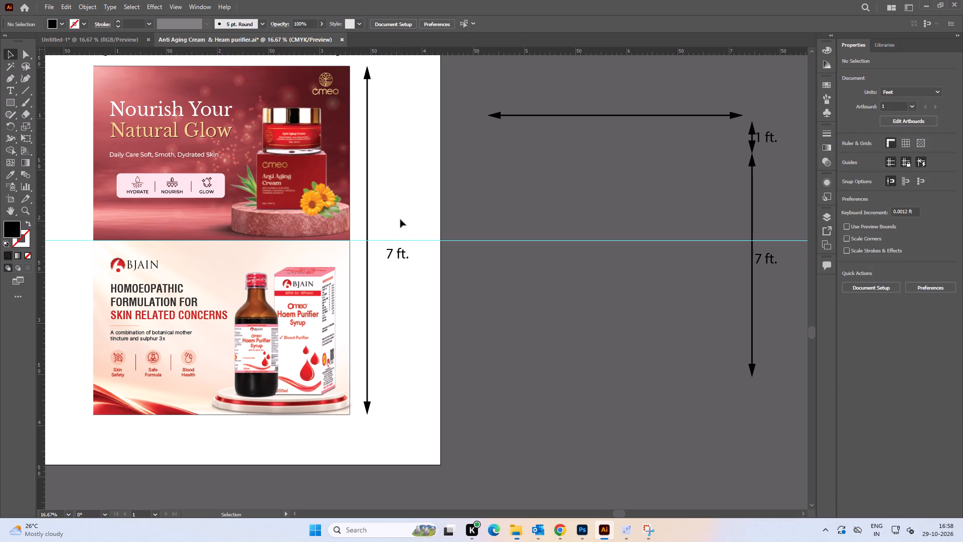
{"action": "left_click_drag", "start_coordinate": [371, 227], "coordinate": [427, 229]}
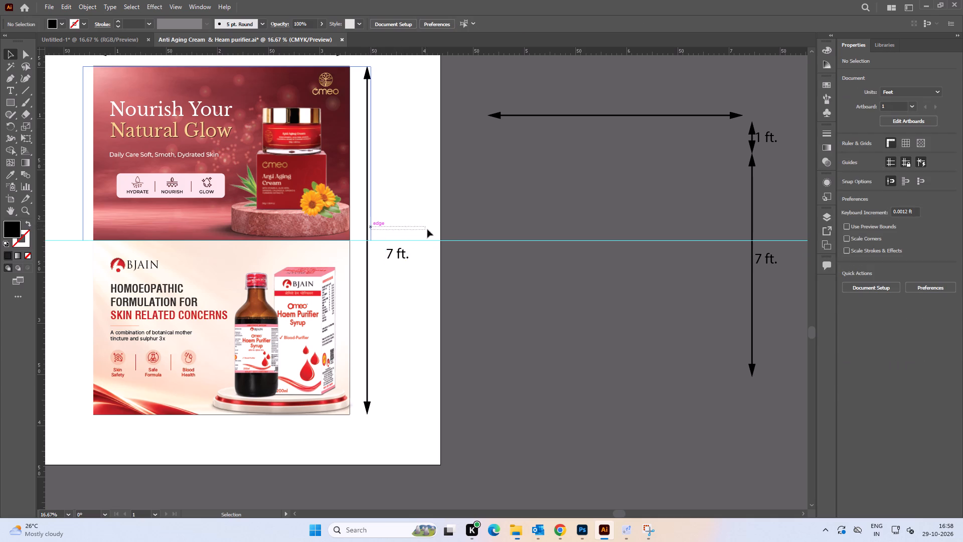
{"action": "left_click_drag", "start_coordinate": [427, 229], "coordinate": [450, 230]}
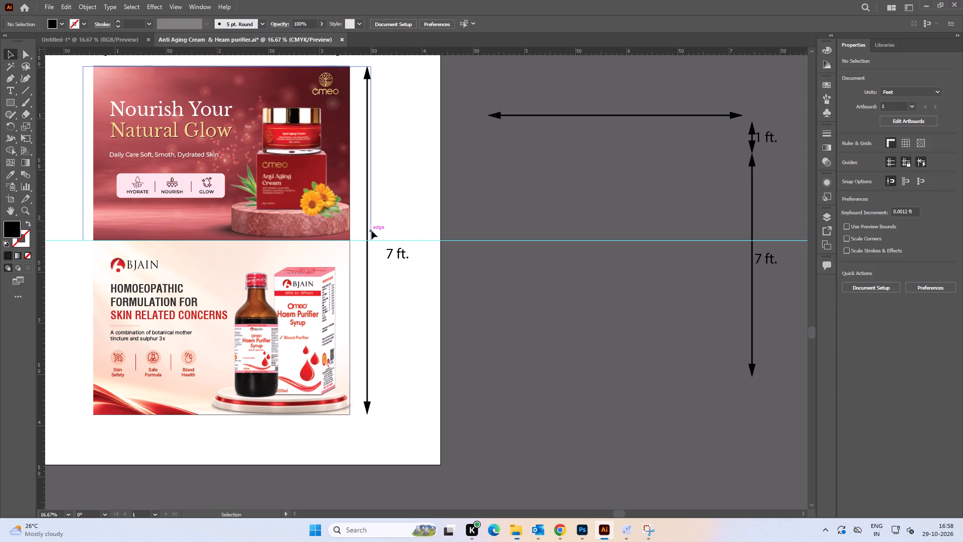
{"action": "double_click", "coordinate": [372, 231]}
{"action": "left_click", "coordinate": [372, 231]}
Move the copied 7 ft. label closer to the vertical dimension line and centre it vertically on that line.
{"action": "scroll", "coordinate": [382, 263], "scroll_direction": "up", "scroll_amount": 2, "text": "alt"}
{"action": "left_click_drag", "start_coordinate": [397, 248], "coordinate": [394, 248]}
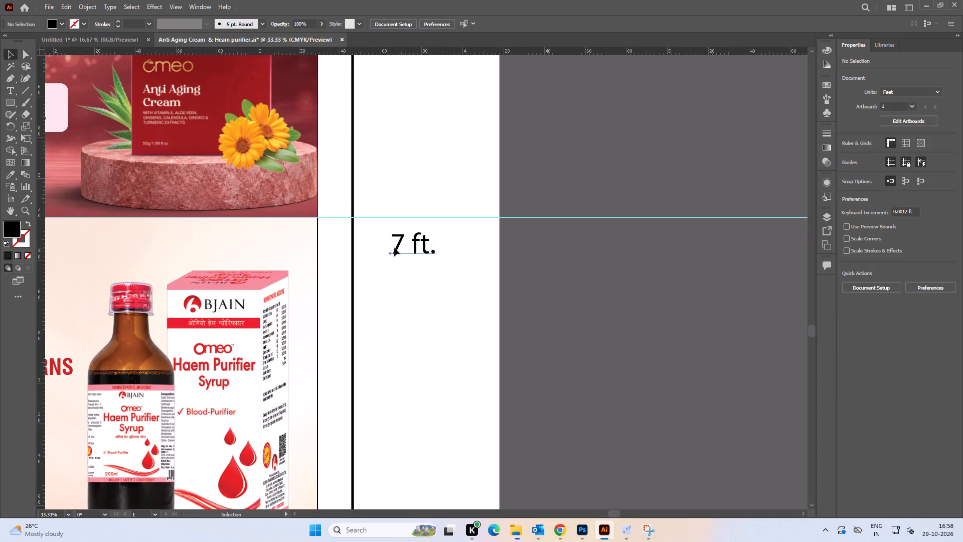
{"action": "left_click_drag", "start_coordinate": [394, 248], "coordinate": [375, 246]}
{"action": "left_click", "coordinate": [354, 247], "text": "shift"}
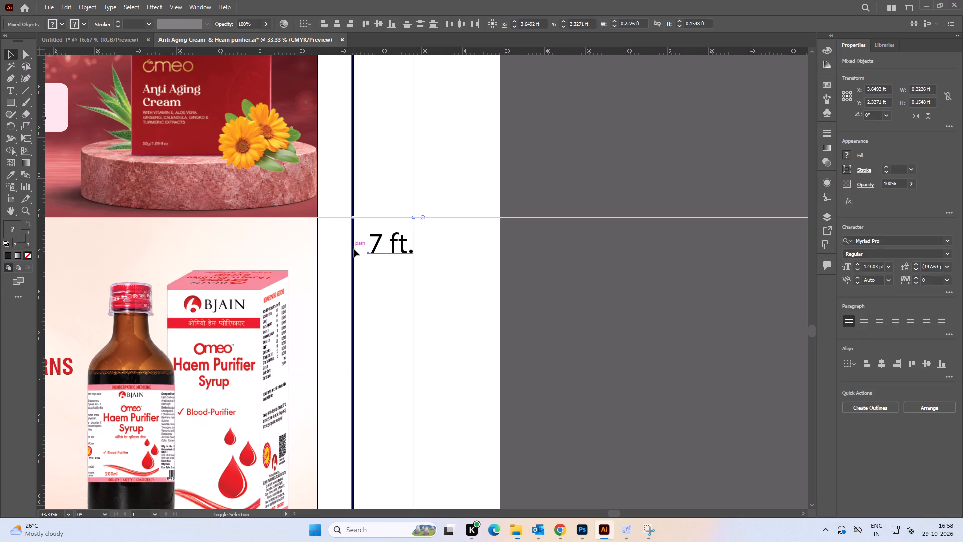
{"action": "left_click", "coordinate": [353, 249]}
{"action": "left_click", "coordinate": [928, 241]}
{"action": "left_click", "coordinate": [581, 282]}
Consult the handwritten size sketch and set the vertical dimension line's height to 3.4 ft.
{"action": "scroll", "coordinate": [536, 257], "scroll_direction": "down", "scroll_amount": 2}
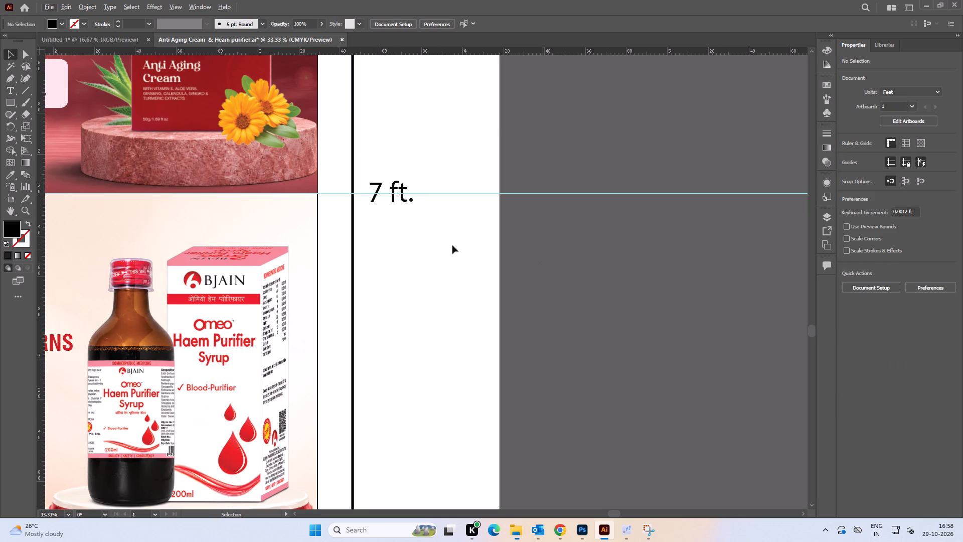
{"action": "scroll", "coordinate": [376, 190], "scroll_direction": "up", "scroll_amount": 1, "text": "alt"}
{"action": "scroll", "coordinate": [376, 190], "scroll_direction": "down", "scroll_amount": 2, "text": "alt"}
{"action": "key", "text": "space"}
{"action": "left_click_drag", "start_coordinate": [353, 252], "coordinate": [614, 185]}
{"action": "scroll", "coordinate": [607, 187], "scroll_direction": "down", "scroll_amount": 3}
{"action": "key", "text": "space"}
{"action": "left_click_drag", "start_coordinate": [653, 194], "coordinate": [550, 221]}
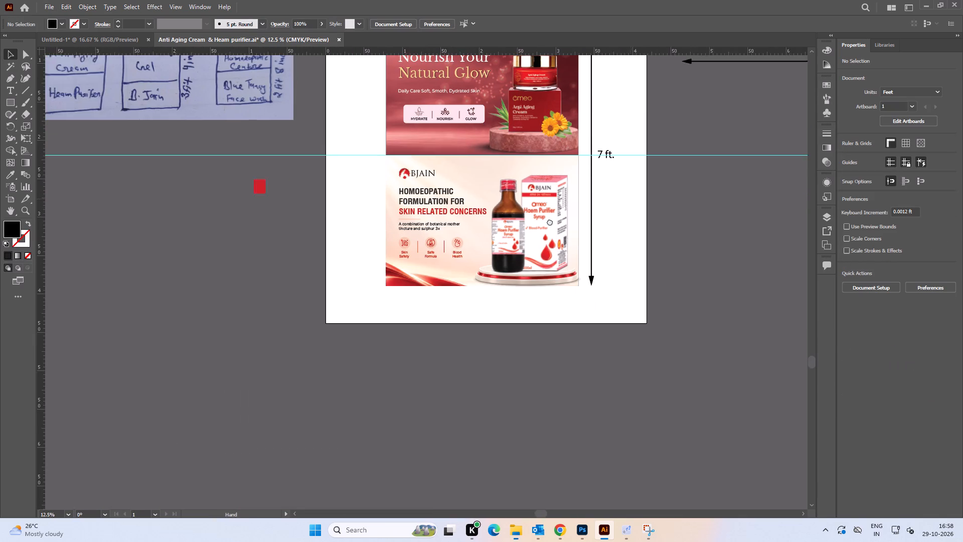
{"action": "left_click_drag", "start_coordinate": [550, 221], "coordinate": [539, 226]}
{"action": "left_click", "coordinate": [499, 203]}
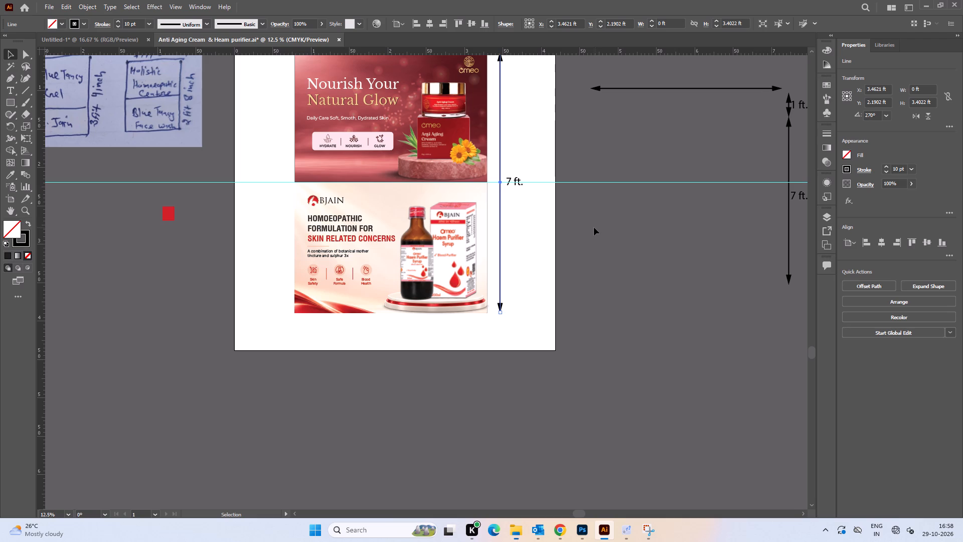
{"action": "key", "text": "space"}
{"action": "key", "text": "space"}
{"action": "key", "text": "space"}
{"action": "key", "text": "space"}
{"action": "key", "text": "space"}
{"action": "key", "text": "space"}
{"action": "key", "text": "space"}
{"action": "key", "text": "space"}
{"action": "key", "text": "space"}
{"action": "key", "text": "space"}
{"action": "key", "text": "space"}
{"action": "key", "text": "space"}
{"action": "key", "text": "space"}
{"action": "key", "text": "space"}
{"action": "key", "text": "space"}
{"action": "key", "text": "space"}
{"action": "key", "text": "space"}
{"action": "key", "text": "space"}
{"action": "key", "text": "space"}
{"action": "key", "text": "space"}
{"action": "left_click_drag", "start_coordinate": [125, 132], "coordinate": [169, 149]}
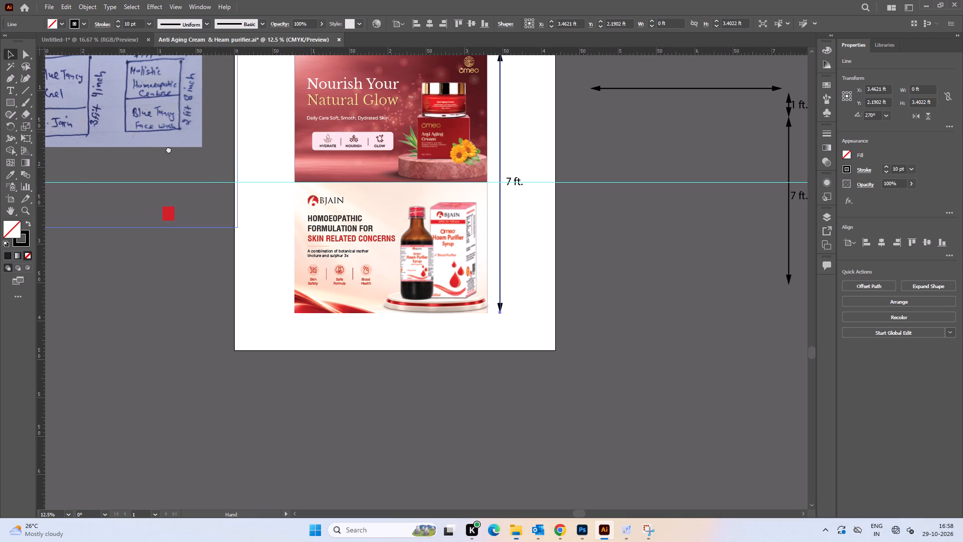
{"action": "left_click_drag", "start_coordinate": [169, 149], "coordinate": [212, 168]}
{"action": "left_click_drag", "start_coordinate": [191, 156], "coordinate": [226, 157]}
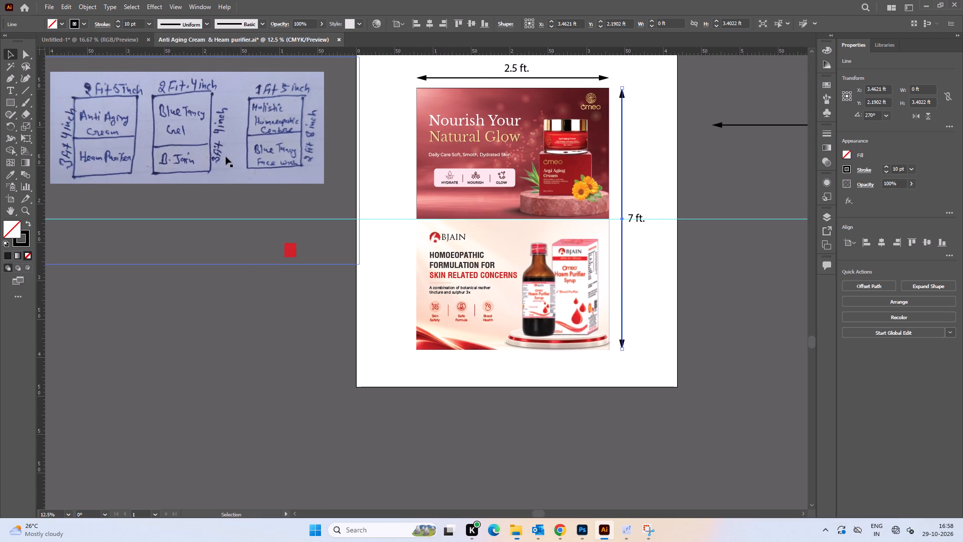
{"action": "key", "text": "space"}
{"action": "left_click_drag", "start_coordinate": [736, 205], "coordinate": [685, 203]}
{"action": "left_click", "coordinate": [925, 101]}
{"action": "key", "text": "ctrl+a"}
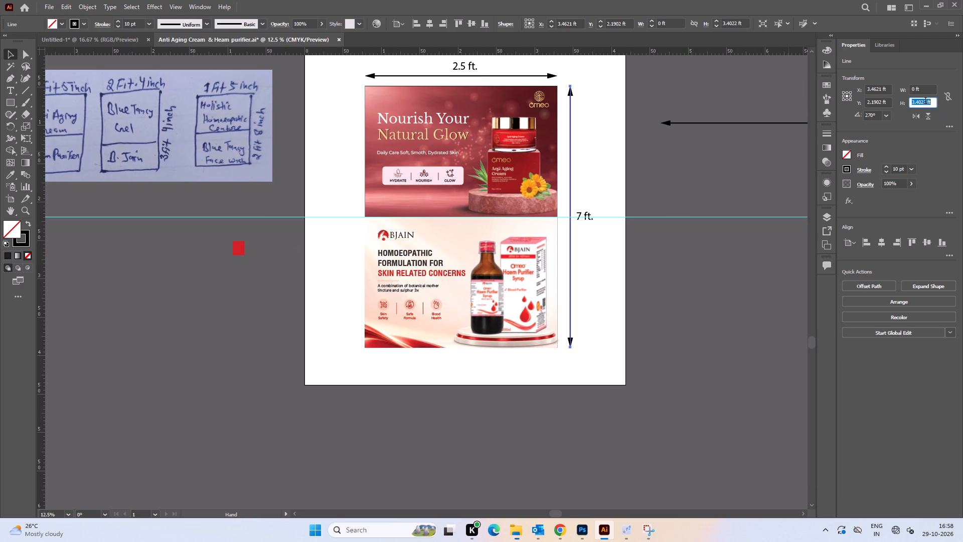
{"action": "type", "text": "3.4"}
{"action": "key", "text": "Return"}
{"action": "left_click", "coordinate": [638, 172]}
Check the vertical dimension line's upper arrow tip against the top edge of the Anti Aging Cream banner.
{"action": "key", "text": "space"}
{"action": "left_click_drag", "start_coordinate": [674, 168], "coordinate": [612, 170]}
{"action": "scroll", "coordinate": [500, 90], "scroll_direction": "up", "scroll_amount": 2, "text": "alt"}
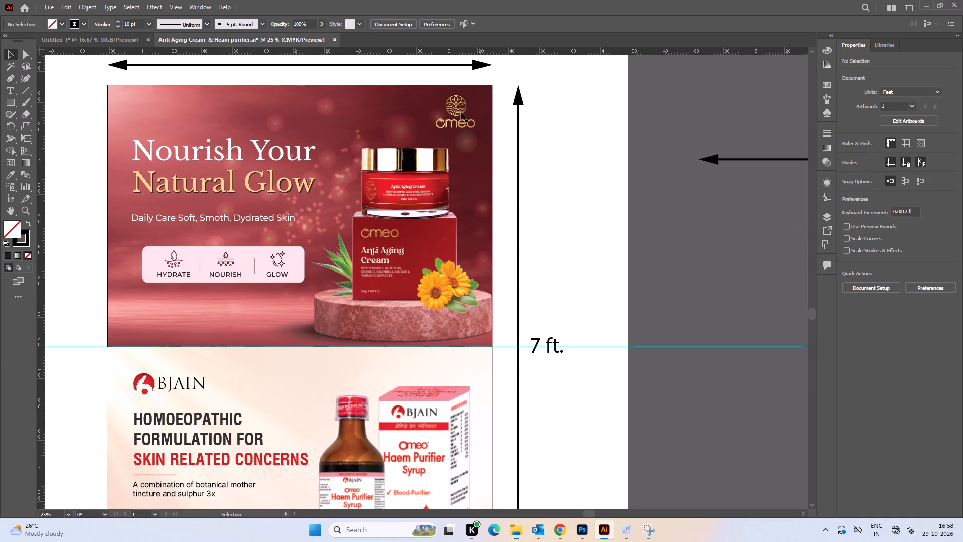
{"action": "left_click", "coordinate": [461, 112]}
{"action": "left_click", "coordinate": [548, 122]}
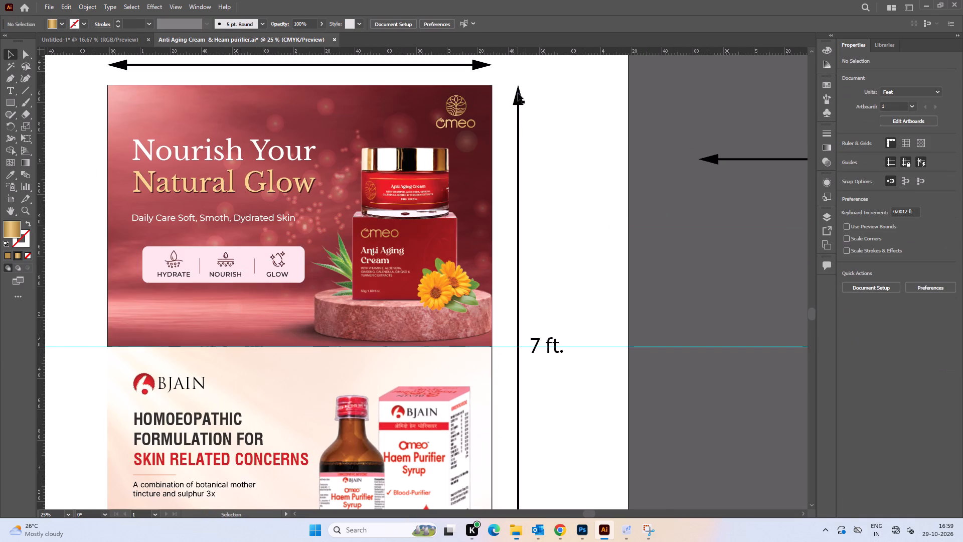
{"action": "scroll", "coordinate": [518, 93], "scroll_direction": "up", "scroll_amount": 1, "text": "alt"}
{"action": "key", "text": "space"}
{"action": "scroll", "coordinate": [518, 93], "scroll_direction": "up", "scroll_amount": 2}
{"action": "left_click_drag", "start_coordinate": [540, 88], "coordinate": [534, 130]}
{"action": "scroll", "coordinate": [512, 116], "scroll_direction": "up", "scroll_amount": 4, "text": "alt"}
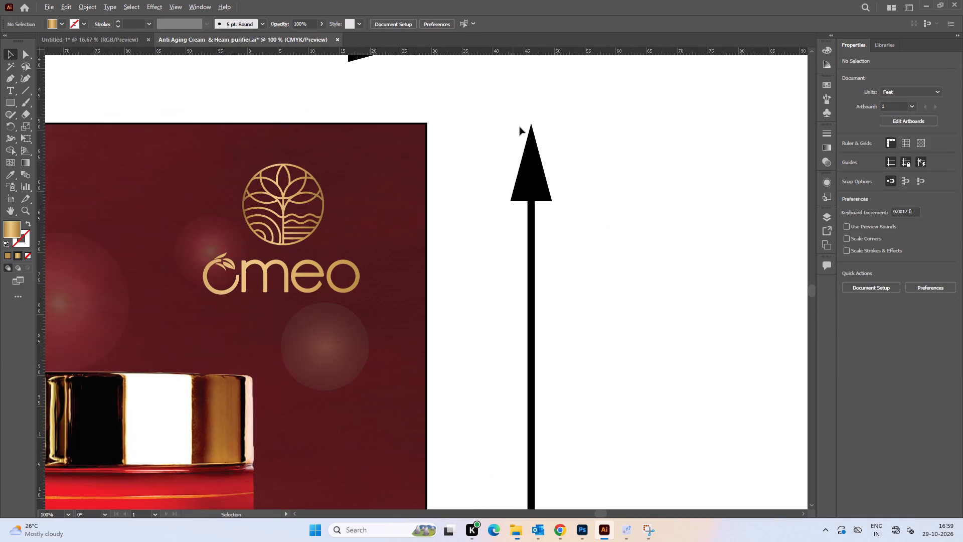
{"action": "left_click", "coordinate": [531, 158]}
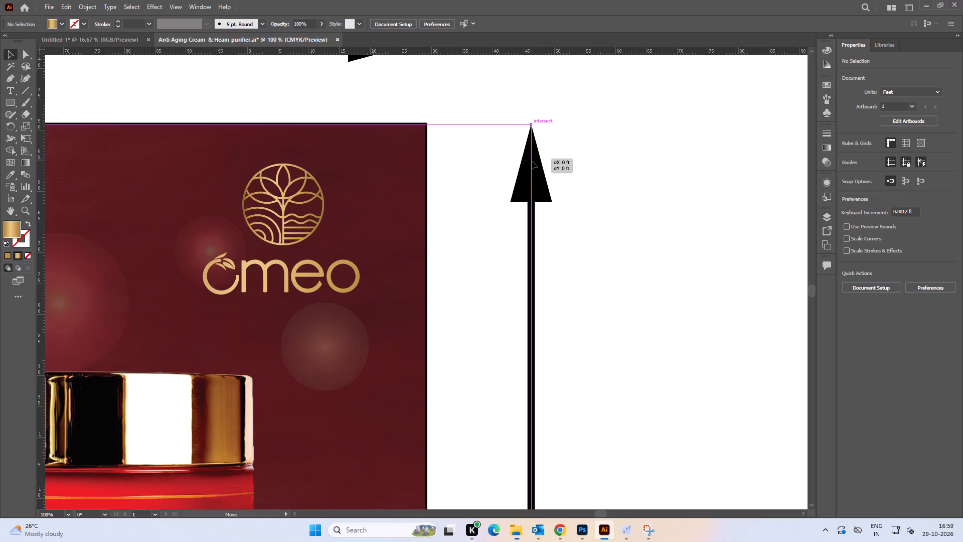
{"action": "left_click", "coordinate": [614, 157]}
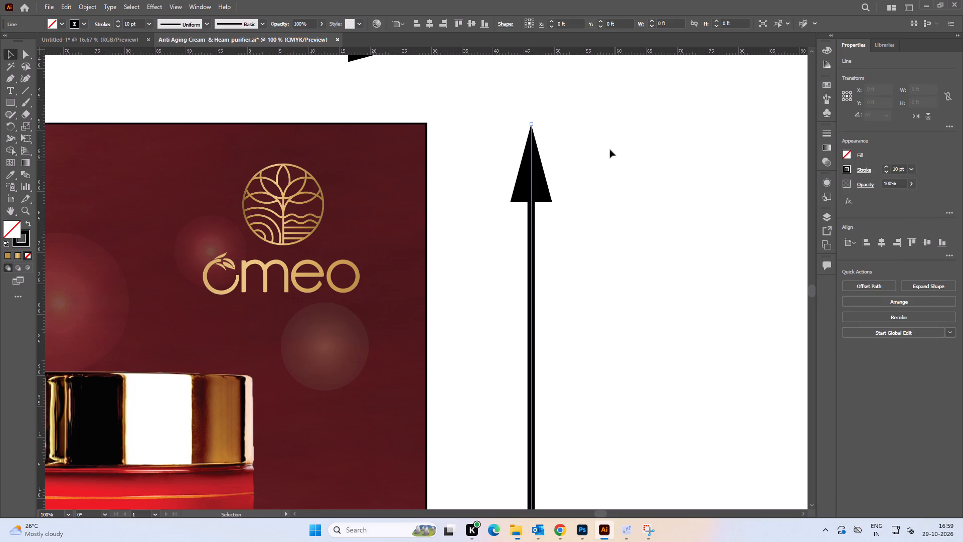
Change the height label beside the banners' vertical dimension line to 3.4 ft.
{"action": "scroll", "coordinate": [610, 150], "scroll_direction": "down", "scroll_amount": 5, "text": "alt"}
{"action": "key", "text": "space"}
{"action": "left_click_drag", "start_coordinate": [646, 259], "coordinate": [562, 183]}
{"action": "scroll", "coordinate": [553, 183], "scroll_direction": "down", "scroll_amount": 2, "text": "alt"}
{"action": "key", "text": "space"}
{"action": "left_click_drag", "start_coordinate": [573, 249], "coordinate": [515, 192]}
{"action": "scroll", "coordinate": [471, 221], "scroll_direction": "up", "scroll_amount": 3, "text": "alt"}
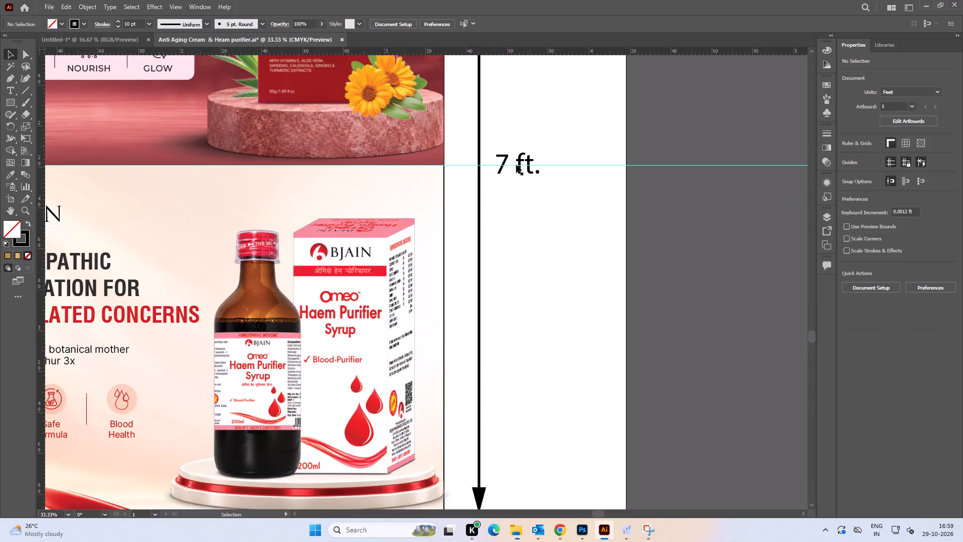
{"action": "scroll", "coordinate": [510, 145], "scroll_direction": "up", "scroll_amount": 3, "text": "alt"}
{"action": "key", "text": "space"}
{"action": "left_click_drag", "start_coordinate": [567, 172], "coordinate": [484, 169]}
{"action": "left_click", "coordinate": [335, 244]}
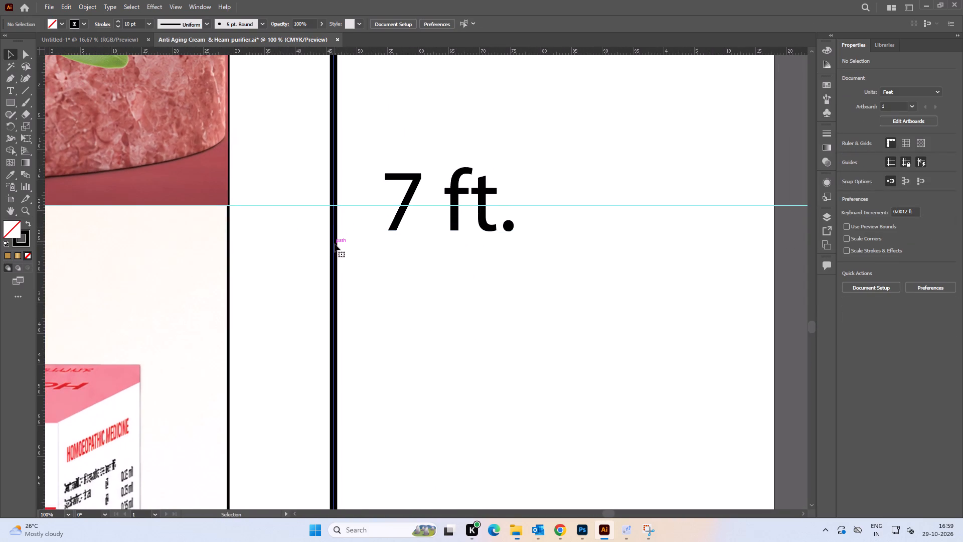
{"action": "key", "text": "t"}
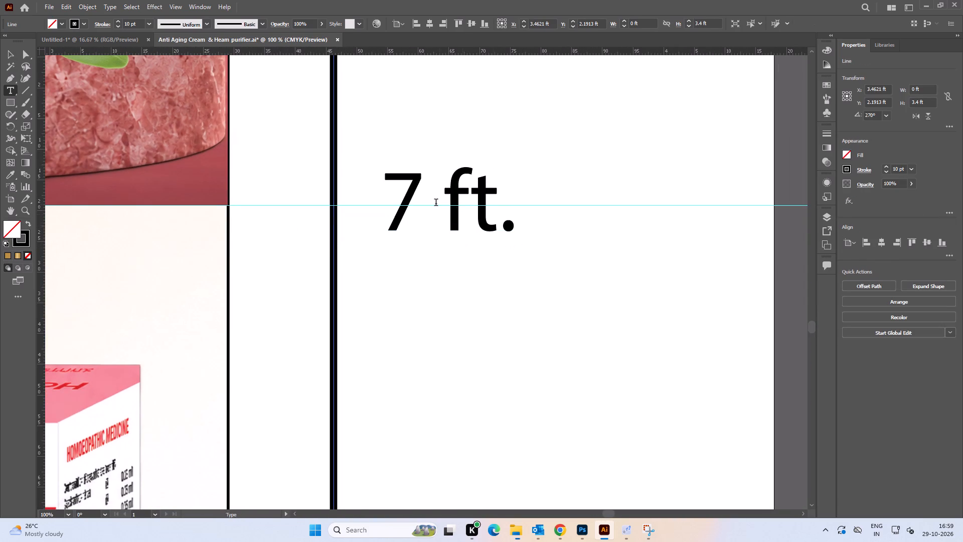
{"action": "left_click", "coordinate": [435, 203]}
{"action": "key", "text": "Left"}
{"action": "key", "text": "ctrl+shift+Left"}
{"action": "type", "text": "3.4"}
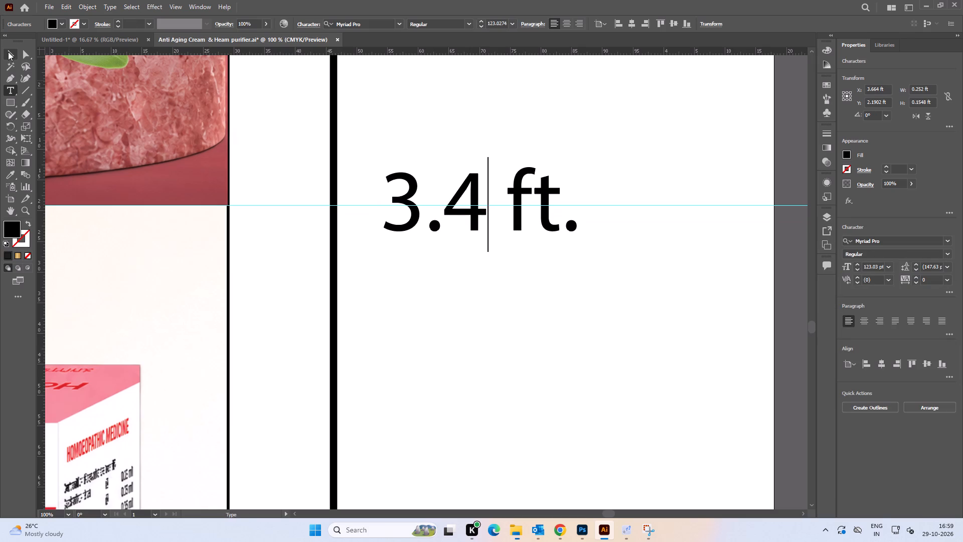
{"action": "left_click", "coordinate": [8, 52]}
Save the Anti Aging Cream & Heam purifier artwork file.
{"action": "key", "text": "ctrl+0"}
{"action": "key", "text": "ctrl+s"}
{"action": "key", "text": "ctrl+s"}
{"action": "key", "text": "ctrl+s"}
{"action": "key", "text": "ctrl+s"}
{"action": "left_click", "coordinate": [662, 218]}
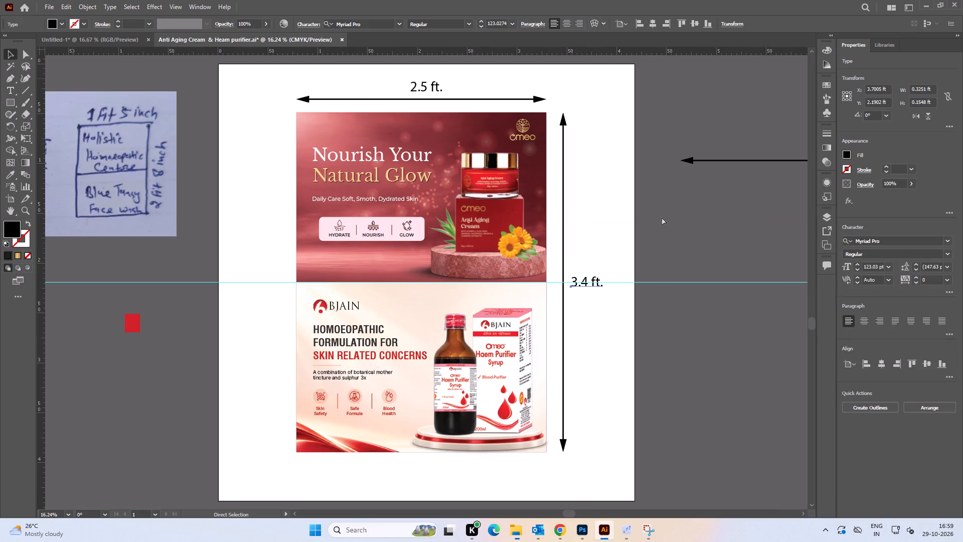
{"action": "key", "text": "ctrl+s"}
{"action": "key", "text": "ctrl+s"}
{"action": "key", "text": "ctrl+s"}
{"action": "key", "text": "ctrl+s"}
{"action": "key", "text": "ctrl+s"}
{"action": "scroll", "coordinate": [662, 314], "scroll_direction": "down", "scroll_amount": 1, "text": "alt"}
{"action": "key", "text": "space"}
{"action": "left_click_drag", "start_coordinate": [668, 336], "coordinate": [644, 334]}
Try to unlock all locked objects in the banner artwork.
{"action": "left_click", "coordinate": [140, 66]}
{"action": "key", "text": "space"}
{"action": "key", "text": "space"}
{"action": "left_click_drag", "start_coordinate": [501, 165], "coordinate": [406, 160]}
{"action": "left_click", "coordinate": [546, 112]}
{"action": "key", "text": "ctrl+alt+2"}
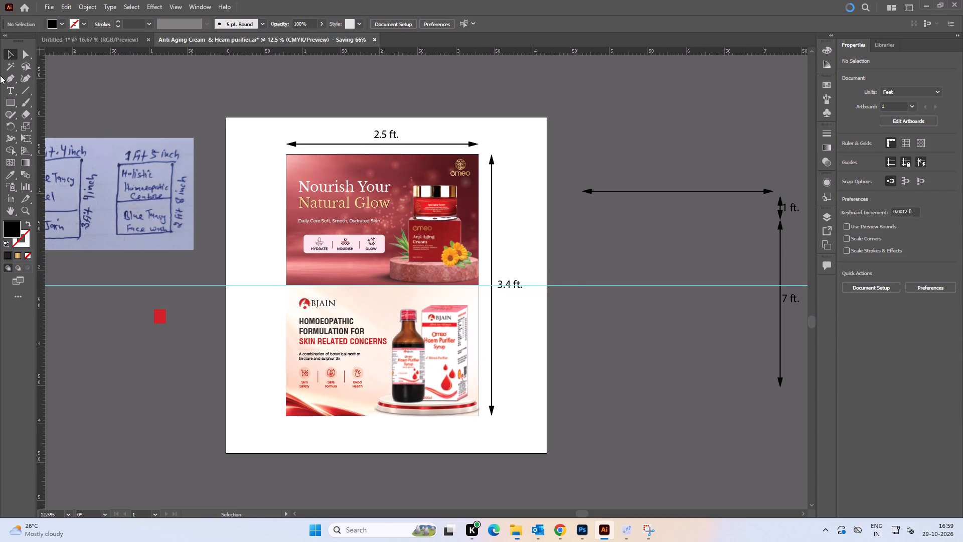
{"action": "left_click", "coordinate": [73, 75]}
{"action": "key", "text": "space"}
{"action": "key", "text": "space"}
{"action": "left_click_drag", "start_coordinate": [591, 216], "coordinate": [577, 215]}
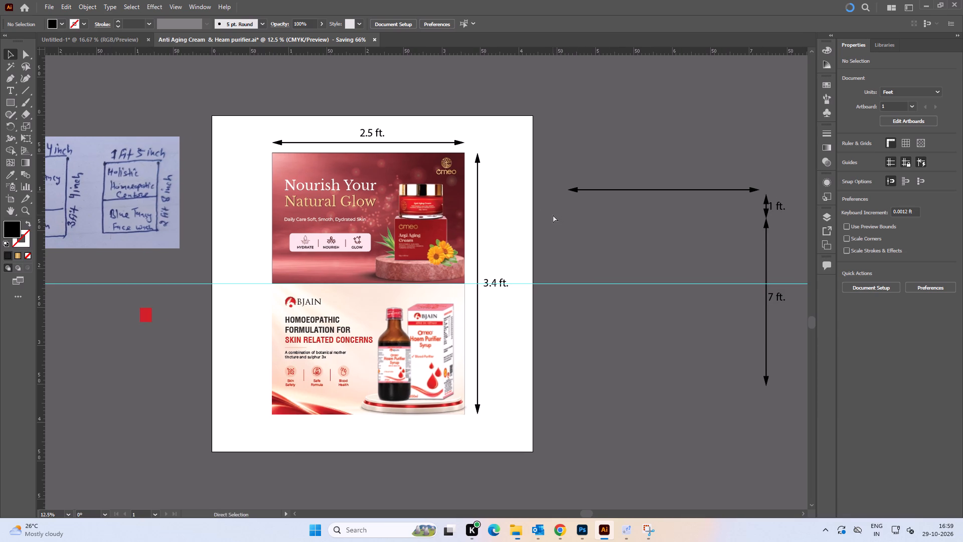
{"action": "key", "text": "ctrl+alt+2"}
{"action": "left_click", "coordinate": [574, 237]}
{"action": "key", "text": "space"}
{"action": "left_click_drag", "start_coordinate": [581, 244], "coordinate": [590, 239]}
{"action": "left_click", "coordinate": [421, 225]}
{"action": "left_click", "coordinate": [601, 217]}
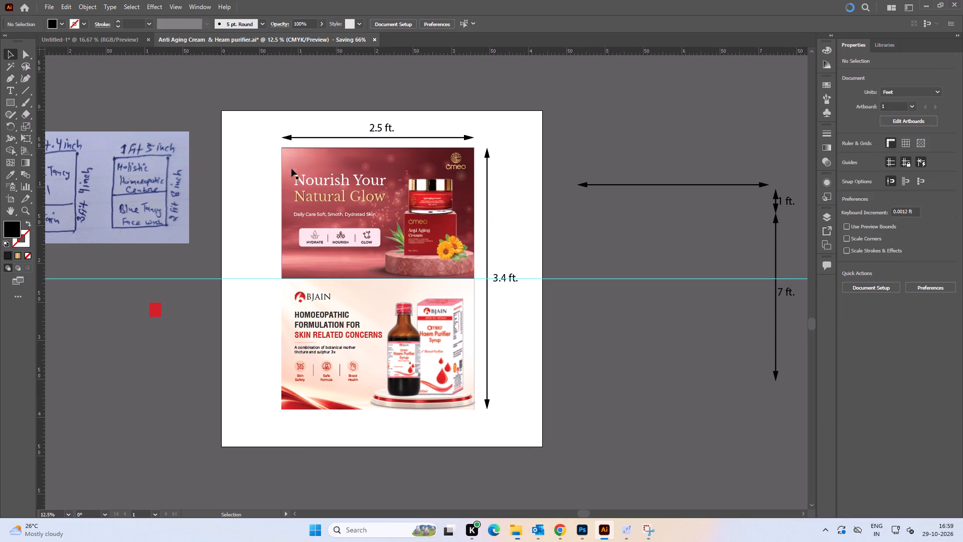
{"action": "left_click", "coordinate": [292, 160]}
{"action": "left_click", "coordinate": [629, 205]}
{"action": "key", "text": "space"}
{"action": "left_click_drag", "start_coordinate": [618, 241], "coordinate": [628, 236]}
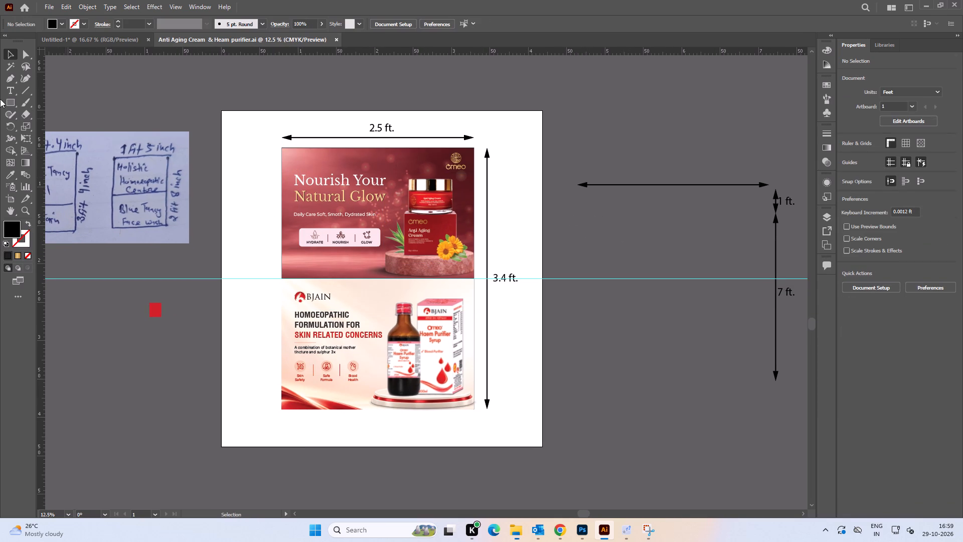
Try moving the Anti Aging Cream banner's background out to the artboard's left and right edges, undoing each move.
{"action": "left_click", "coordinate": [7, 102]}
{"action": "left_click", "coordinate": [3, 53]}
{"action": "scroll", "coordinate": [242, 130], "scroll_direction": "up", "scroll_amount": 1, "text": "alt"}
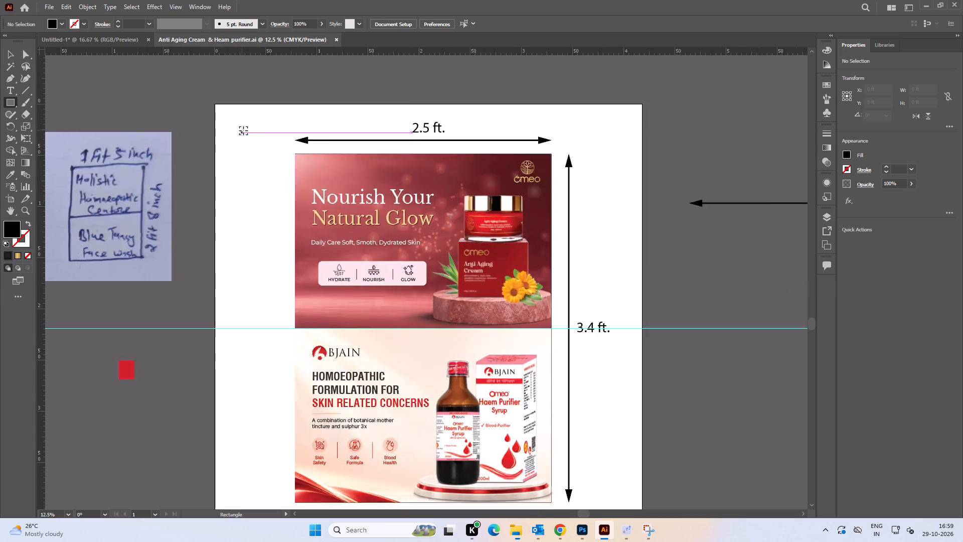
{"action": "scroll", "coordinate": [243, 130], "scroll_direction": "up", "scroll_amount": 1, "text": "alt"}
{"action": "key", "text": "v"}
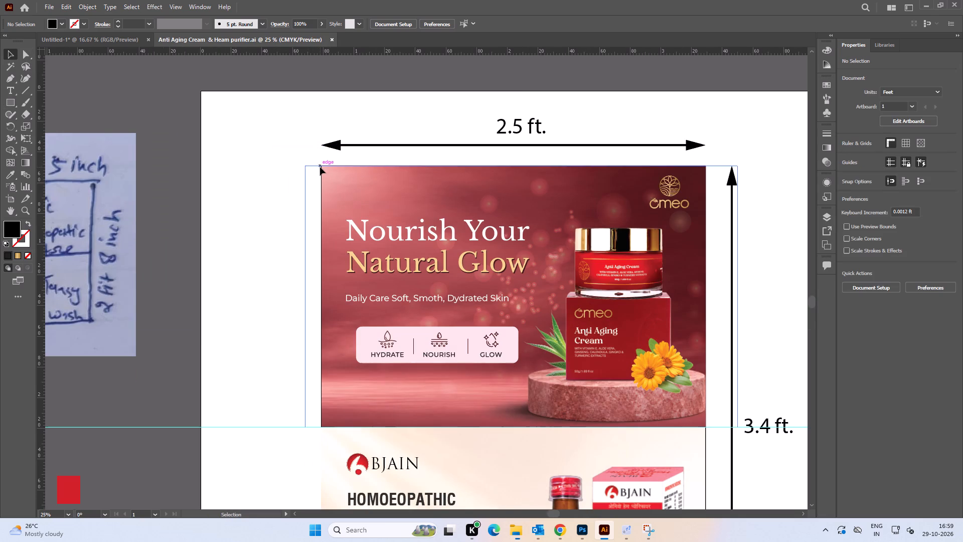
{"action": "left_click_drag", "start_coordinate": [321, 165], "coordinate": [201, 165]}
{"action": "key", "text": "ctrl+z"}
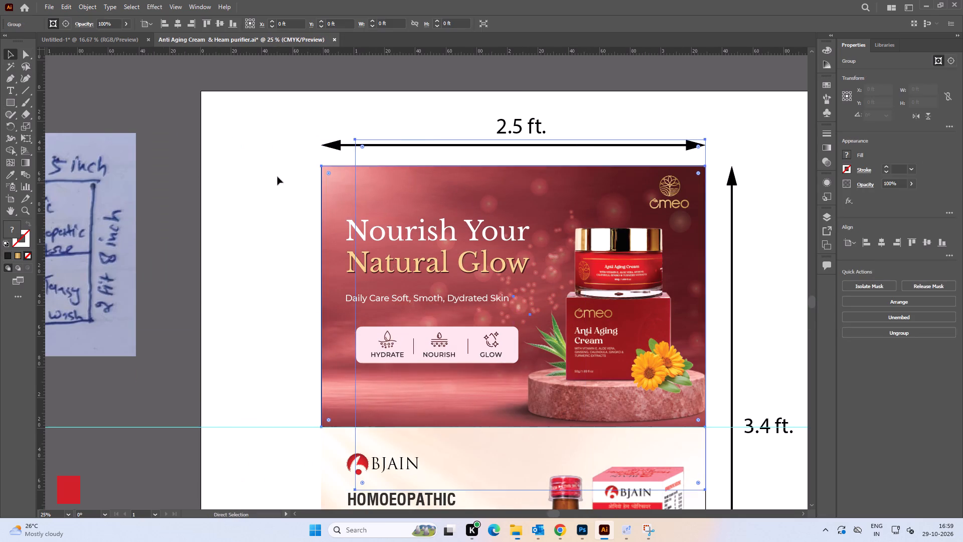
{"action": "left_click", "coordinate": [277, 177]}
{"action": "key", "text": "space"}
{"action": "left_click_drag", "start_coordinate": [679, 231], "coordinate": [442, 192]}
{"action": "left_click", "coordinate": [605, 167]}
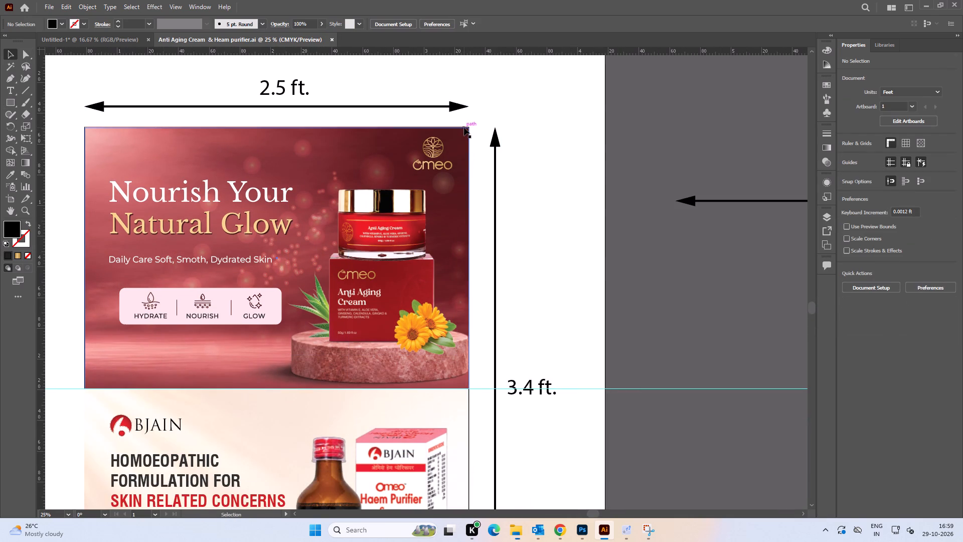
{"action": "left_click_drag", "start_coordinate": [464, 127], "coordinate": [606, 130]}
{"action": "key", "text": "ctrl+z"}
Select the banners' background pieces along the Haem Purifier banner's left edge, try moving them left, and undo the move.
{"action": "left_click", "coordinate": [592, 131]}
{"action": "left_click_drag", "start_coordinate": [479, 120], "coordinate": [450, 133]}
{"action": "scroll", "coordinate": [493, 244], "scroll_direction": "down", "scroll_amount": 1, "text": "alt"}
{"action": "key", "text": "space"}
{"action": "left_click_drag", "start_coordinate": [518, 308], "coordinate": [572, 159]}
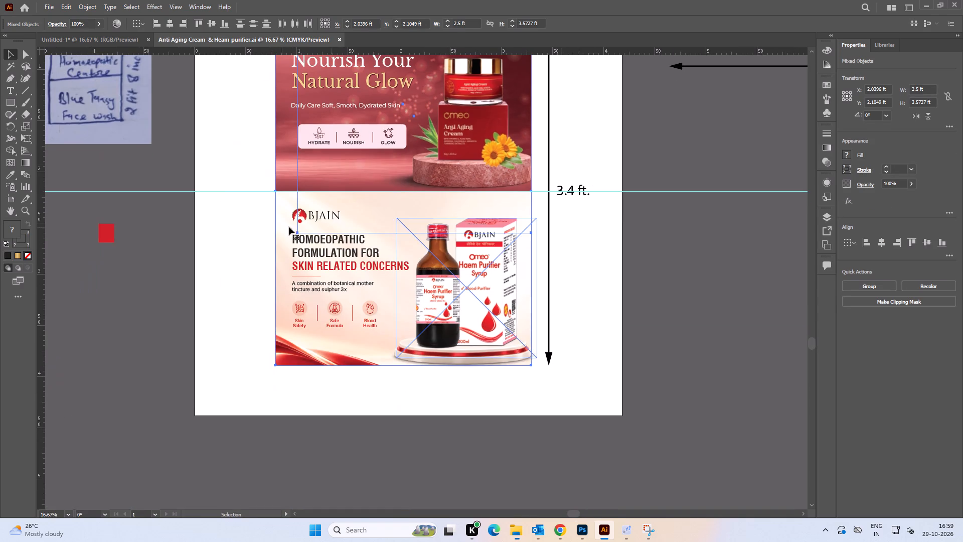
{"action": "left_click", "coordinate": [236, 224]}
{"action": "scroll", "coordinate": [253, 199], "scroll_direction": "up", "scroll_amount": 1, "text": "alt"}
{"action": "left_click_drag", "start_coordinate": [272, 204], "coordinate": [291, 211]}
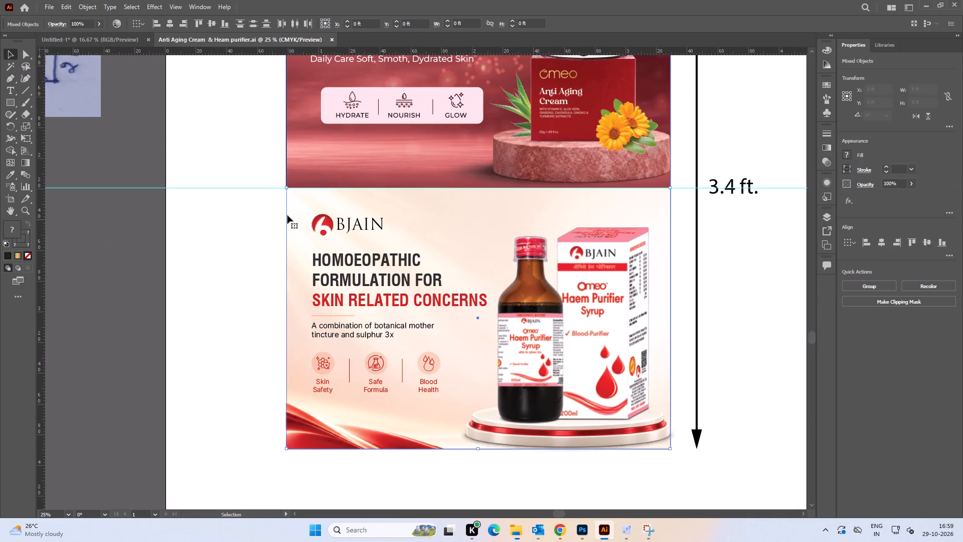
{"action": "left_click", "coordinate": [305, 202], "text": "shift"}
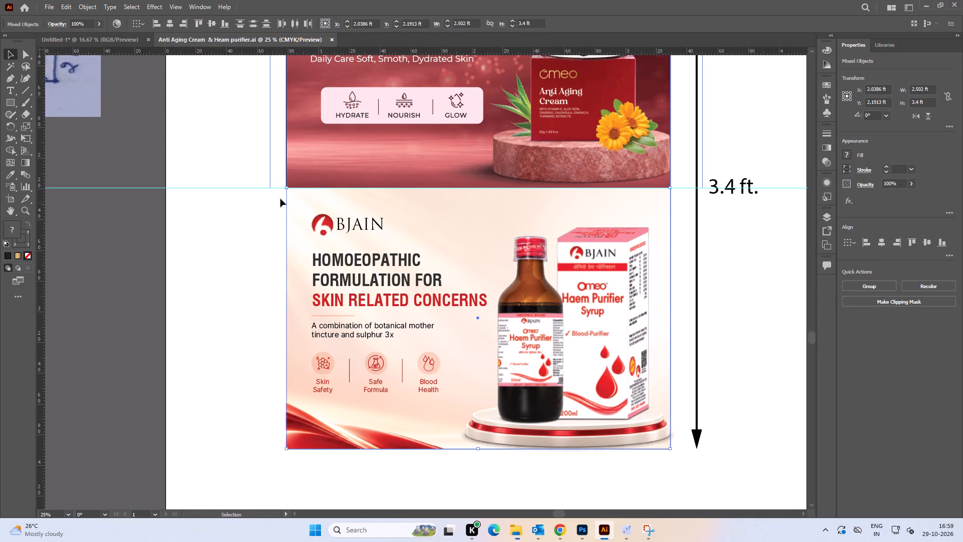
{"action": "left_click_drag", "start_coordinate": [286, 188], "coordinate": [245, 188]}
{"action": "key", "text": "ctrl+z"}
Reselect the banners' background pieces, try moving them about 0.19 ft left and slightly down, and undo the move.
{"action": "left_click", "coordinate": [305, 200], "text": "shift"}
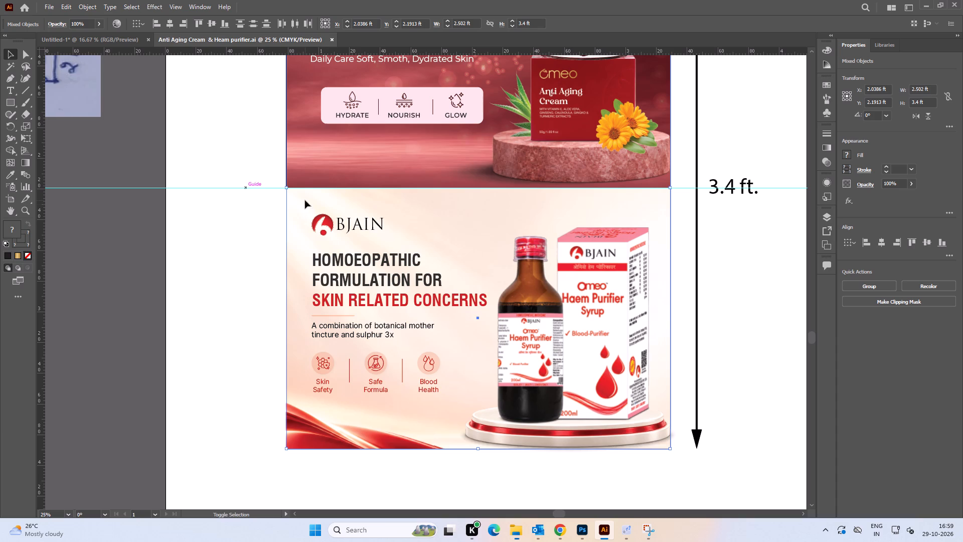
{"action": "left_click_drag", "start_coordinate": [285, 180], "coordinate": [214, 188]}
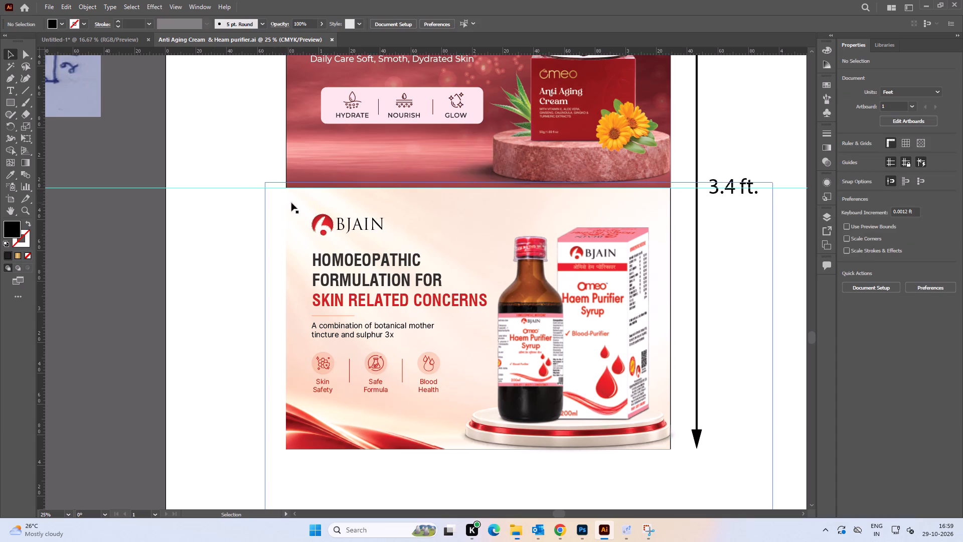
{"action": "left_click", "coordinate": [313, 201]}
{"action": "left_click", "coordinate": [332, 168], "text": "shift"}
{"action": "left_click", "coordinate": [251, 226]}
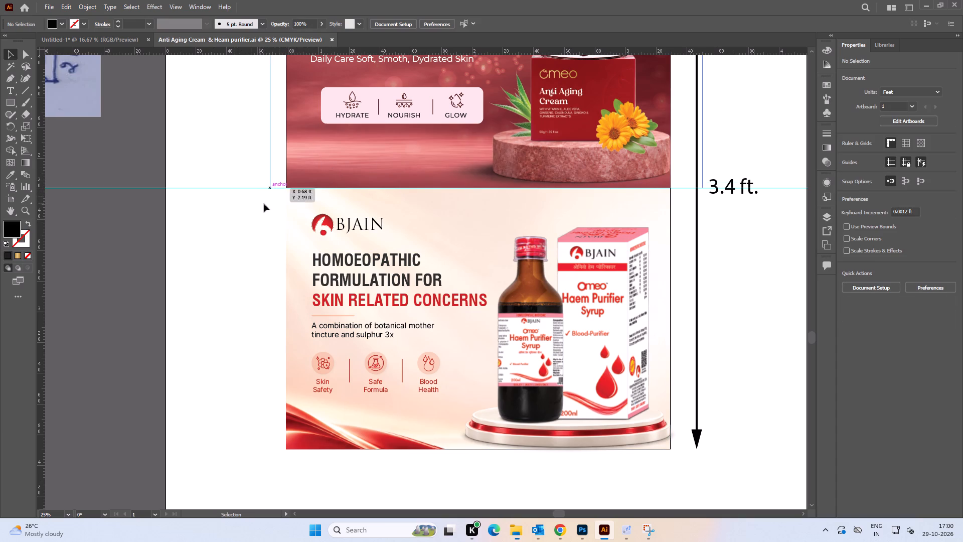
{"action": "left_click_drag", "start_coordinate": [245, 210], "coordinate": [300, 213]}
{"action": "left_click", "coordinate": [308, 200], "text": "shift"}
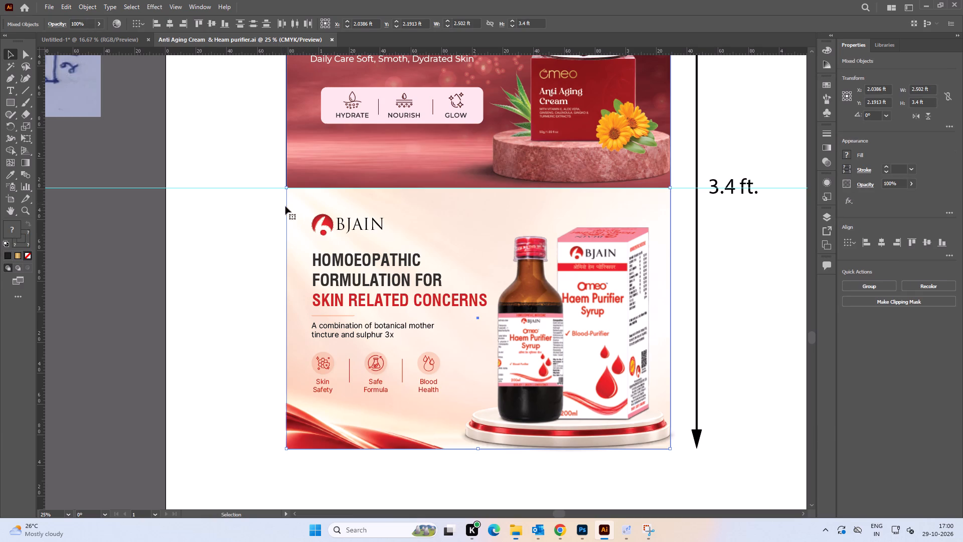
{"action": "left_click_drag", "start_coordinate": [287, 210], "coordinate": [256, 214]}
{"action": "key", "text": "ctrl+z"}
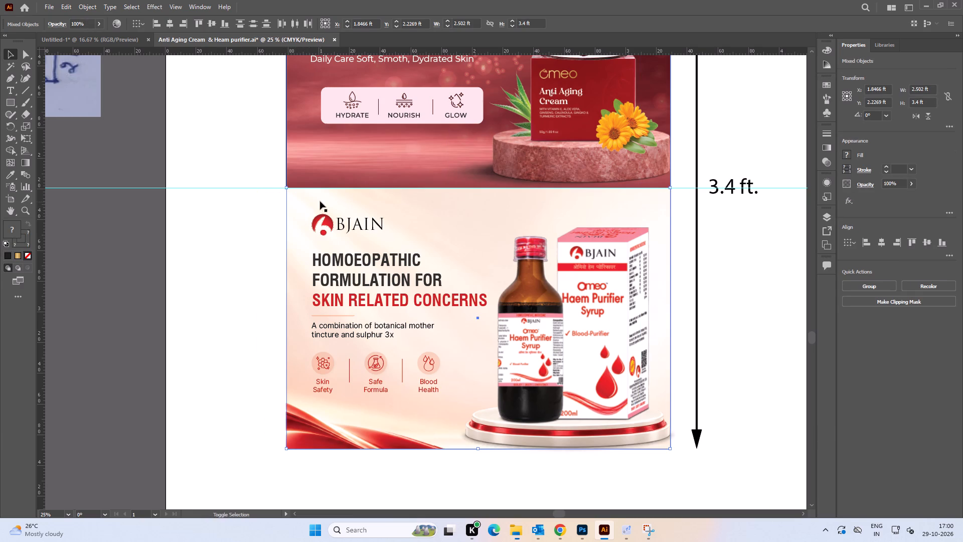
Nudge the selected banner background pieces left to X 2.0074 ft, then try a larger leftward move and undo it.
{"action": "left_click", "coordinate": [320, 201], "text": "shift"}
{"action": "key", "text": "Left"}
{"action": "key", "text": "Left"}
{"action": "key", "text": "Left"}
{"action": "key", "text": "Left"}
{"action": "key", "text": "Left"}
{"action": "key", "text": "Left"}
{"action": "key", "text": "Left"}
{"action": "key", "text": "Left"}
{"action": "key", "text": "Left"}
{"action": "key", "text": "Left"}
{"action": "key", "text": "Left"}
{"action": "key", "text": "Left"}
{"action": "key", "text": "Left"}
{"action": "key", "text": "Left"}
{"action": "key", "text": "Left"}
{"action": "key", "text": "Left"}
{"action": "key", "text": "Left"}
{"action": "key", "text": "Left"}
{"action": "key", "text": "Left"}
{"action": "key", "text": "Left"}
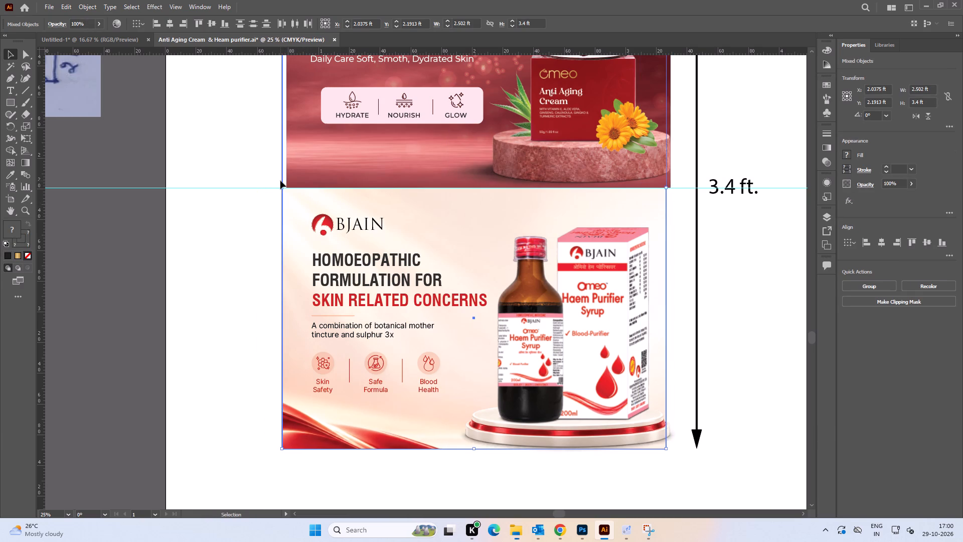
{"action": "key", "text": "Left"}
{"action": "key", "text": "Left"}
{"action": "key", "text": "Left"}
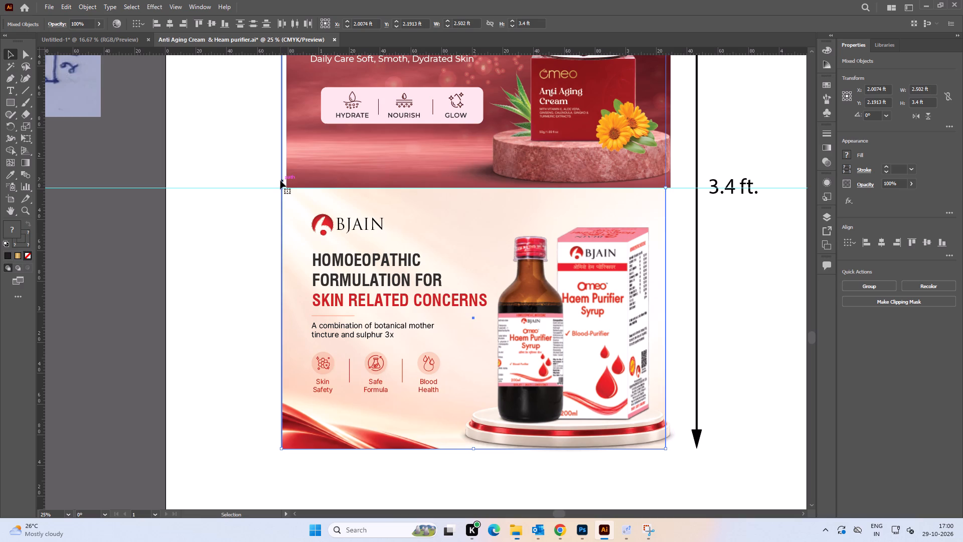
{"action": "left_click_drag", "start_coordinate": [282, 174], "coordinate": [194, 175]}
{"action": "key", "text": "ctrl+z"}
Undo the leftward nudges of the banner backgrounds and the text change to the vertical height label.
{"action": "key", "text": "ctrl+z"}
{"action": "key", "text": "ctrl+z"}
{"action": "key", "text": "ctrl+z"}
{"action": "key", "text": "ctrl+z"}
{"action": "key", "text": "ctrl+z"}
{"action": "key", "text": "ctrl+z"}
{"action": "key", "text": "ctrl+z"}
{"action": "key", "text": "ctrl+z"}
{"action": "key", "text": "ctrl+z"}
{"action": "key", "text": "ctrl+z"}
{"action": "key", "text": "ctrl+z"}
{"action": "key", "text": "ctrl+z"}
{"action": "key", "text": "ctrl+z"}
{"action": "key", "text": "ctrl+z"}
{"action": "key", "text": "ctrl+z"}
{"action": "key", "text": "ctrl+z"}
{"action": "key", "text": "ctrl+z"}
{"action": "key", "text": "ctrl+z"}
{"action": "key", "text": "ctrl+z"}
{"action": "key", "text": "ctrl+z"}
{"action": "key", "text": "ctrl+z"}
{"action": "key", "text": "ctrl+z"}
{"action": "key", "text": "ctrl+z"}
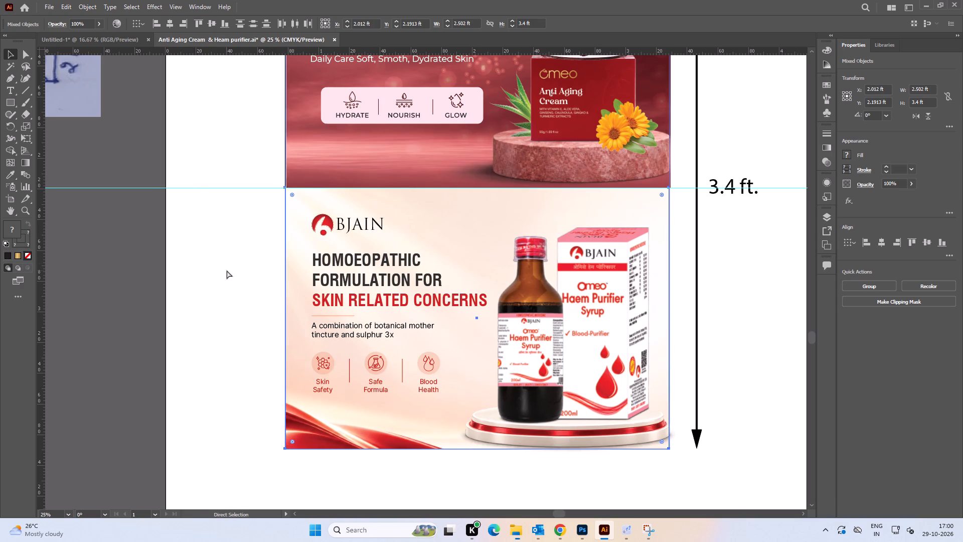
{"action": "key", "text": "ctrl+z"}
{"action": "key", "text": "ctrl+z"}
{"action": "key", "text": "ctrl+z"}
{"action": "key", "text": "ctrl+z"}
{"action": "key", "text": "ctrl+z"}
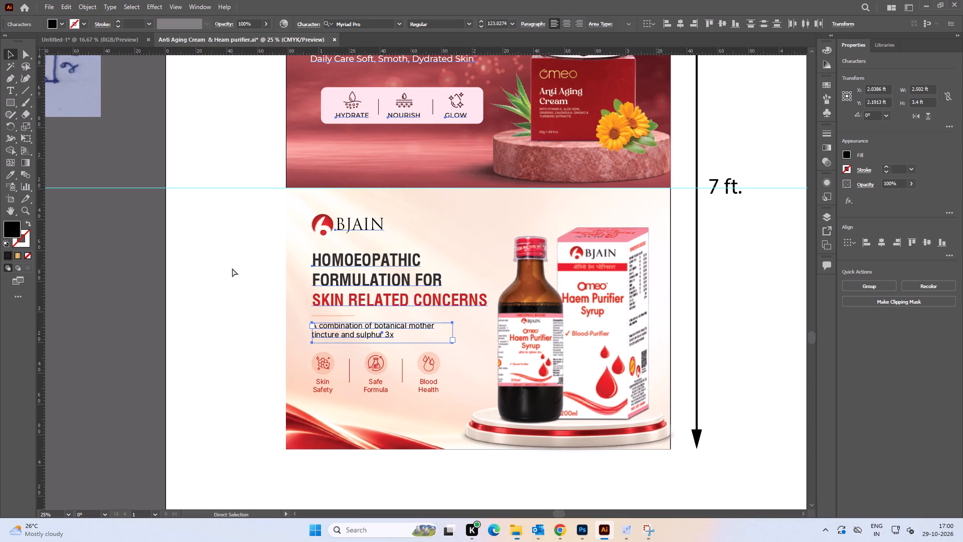
Group both banners with their dimension arrows and labels, and centre the group horizontally and vertically on the artboard.
{"action": "left_click", "coordinate": [232, 268]}
{"action": "scroll", "coordinate": [236, 265], "scroll_direction": "down", "scroll_amount": 2, "text": "alt"}
{"action": "key", "text": "space"}
{"action": "left_click_drag", "start_coordinate": [261, 268], "coordinate": [241, 292]}
{"action": "left_click", "coordinate": [514, 288]}
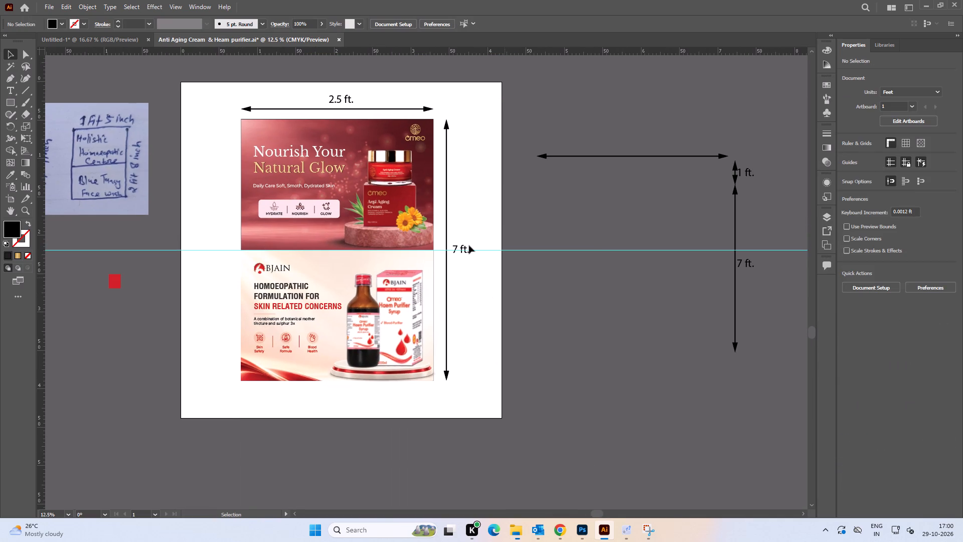
{"action": "scroll", "coordinate": [371, 134], "scroll_direction": "up", "scroll_amount": 1, "text": "alt"}
{"action": "key", "text": "space"}
{"action": "left_click_drag", "start_coordinate": [349, 138], "coordinate": [376, 125]}
{"action": "left_click", "coordinate": [565, 184]}
{"action": "key", "text": "space"}
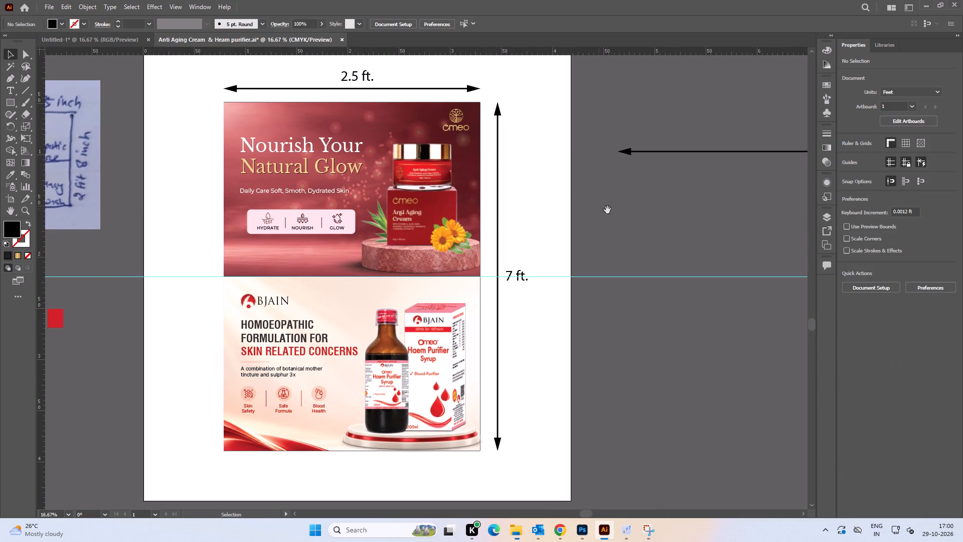
{"action": "left_click_drag", "start_coordinate": [593, 204], "coordinate": [556, 195]}
{"action": "scroll", "coordinate": [553, 190], "scroll_direction": "down", "scroll_amount": 1, "text": "alt"}
{"action": "left_click", "coordinate": [268, 114]}
{"action": "left_click_drag", "start_coordinate": [268, 114], "coordinate": [331, 189]}
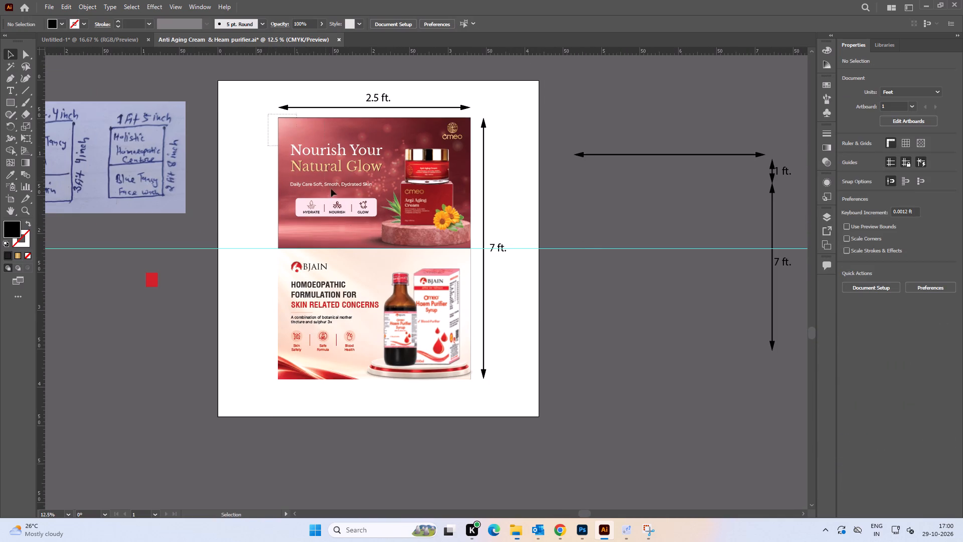
{"action": "left_click_drag", "start_coordinate": [331, 189], "coordinate": [474, 386]}
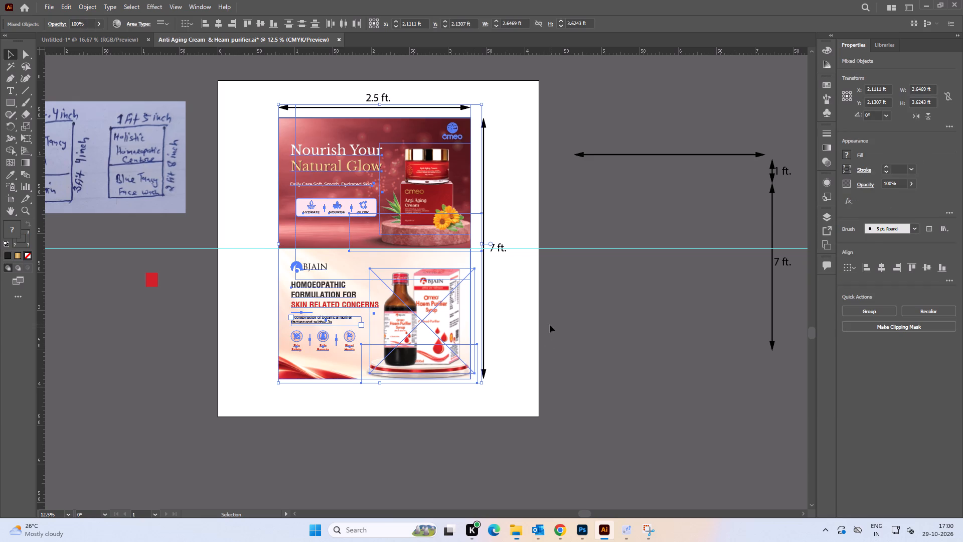
{"action": "left_click", "coordinate": [538, 338]}
{"action": "left_click_drag", "start_coordinate": [253, 88], "coordinate": [443, 268]}
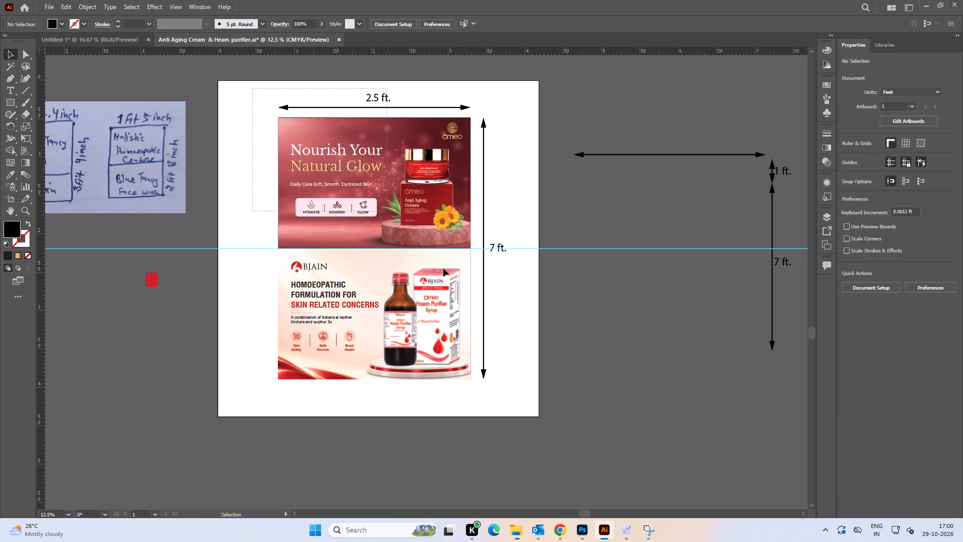
{"action": "left_click_drag", "start_coordinate": [443, 268], "coordinate": [516, 400]}
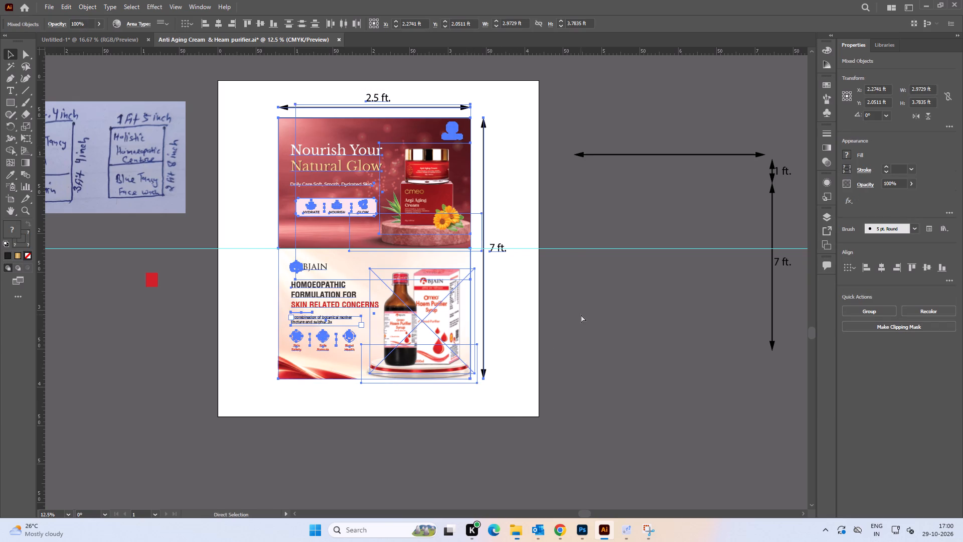
{"action": "key", "text": "ctrl+g"}
{"action": "left_click", "coordinate": [880, 267]}
{"action": "left_click", "coordinate": [924, 266]}
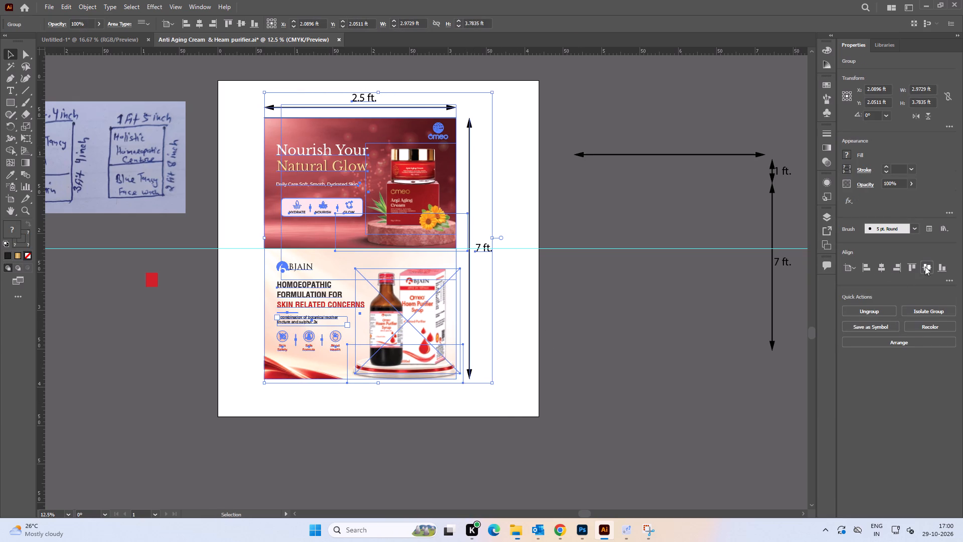
{"action": "left_click", "coordinate": [621, 286]}
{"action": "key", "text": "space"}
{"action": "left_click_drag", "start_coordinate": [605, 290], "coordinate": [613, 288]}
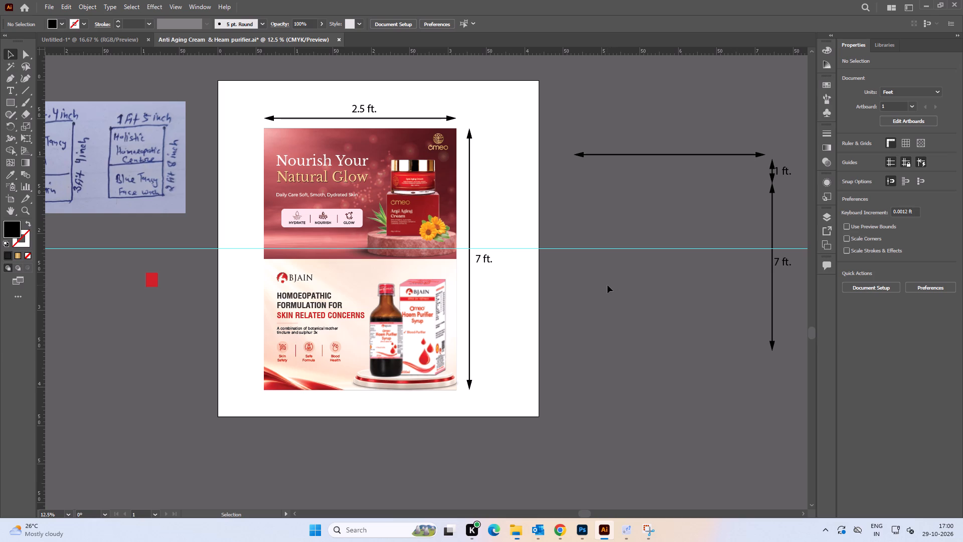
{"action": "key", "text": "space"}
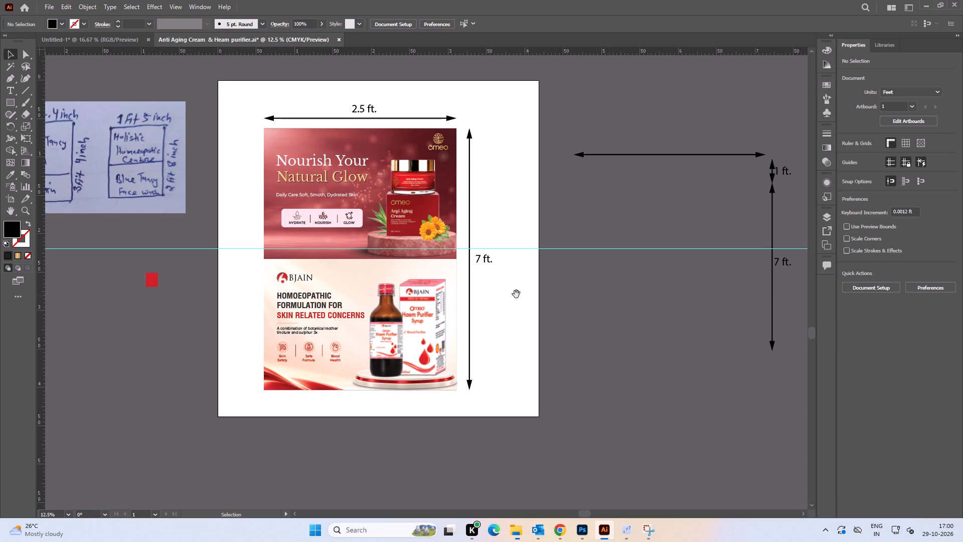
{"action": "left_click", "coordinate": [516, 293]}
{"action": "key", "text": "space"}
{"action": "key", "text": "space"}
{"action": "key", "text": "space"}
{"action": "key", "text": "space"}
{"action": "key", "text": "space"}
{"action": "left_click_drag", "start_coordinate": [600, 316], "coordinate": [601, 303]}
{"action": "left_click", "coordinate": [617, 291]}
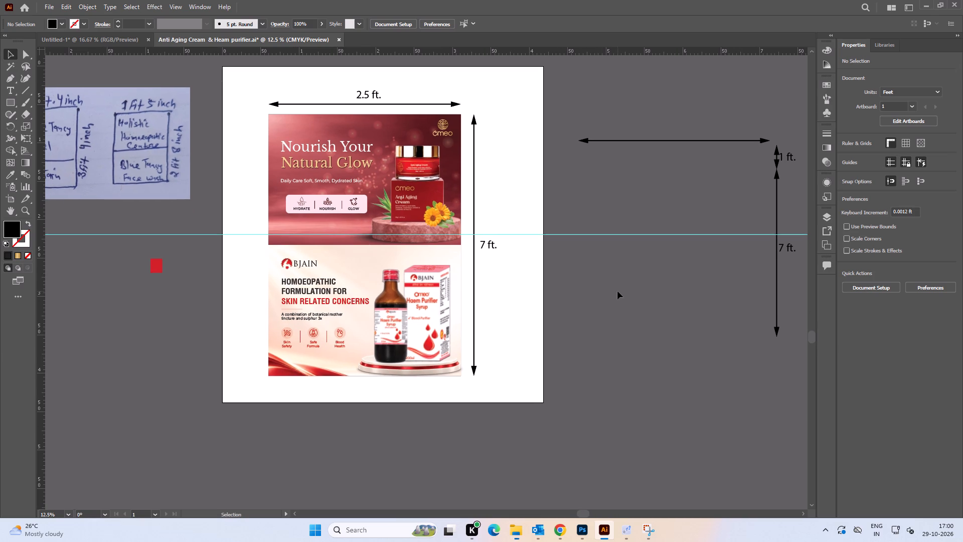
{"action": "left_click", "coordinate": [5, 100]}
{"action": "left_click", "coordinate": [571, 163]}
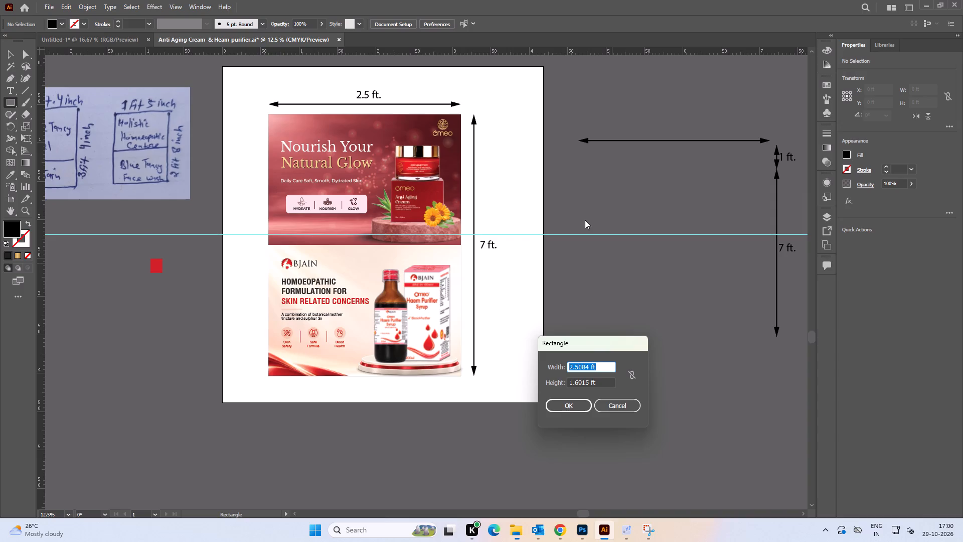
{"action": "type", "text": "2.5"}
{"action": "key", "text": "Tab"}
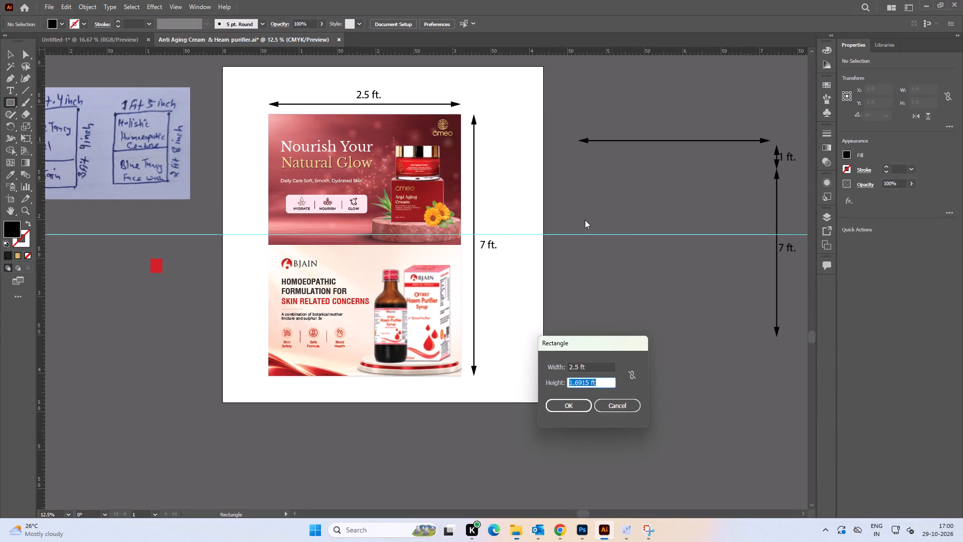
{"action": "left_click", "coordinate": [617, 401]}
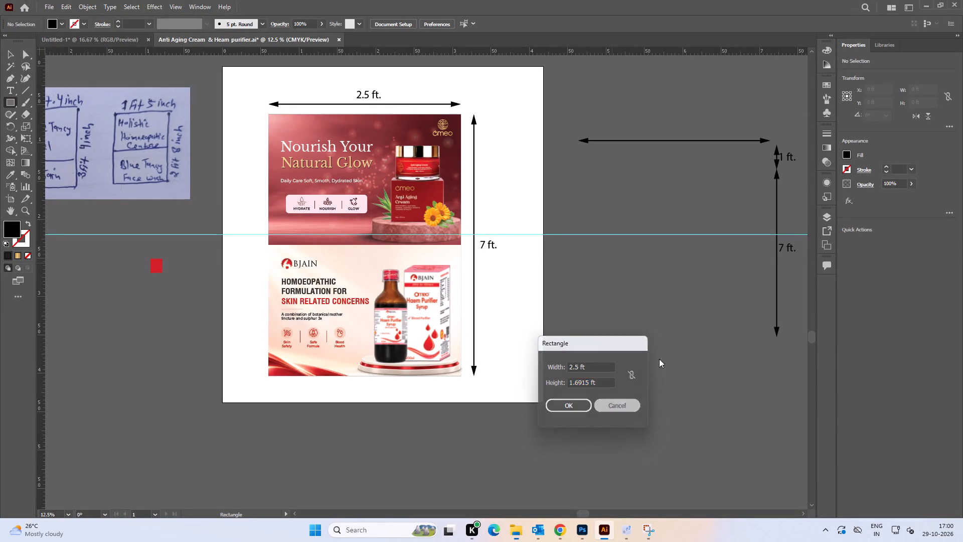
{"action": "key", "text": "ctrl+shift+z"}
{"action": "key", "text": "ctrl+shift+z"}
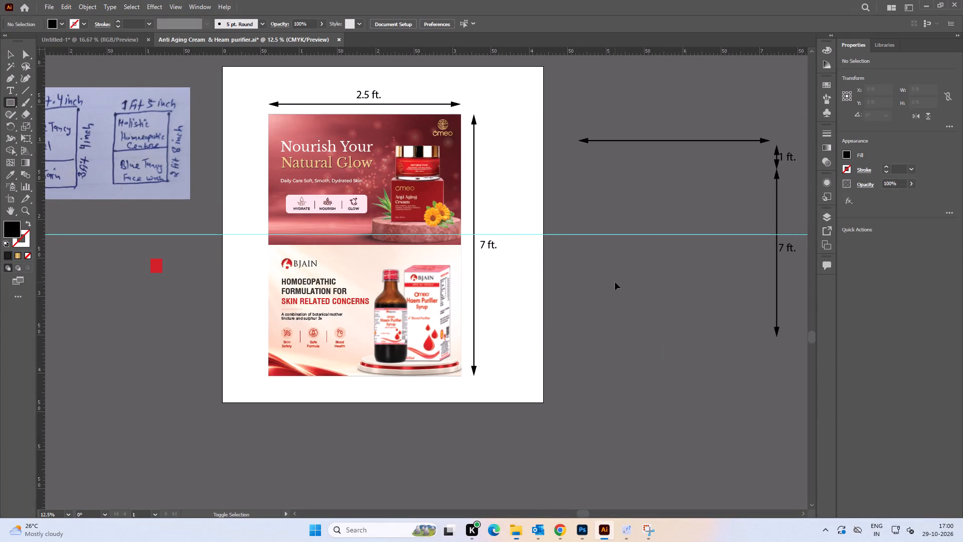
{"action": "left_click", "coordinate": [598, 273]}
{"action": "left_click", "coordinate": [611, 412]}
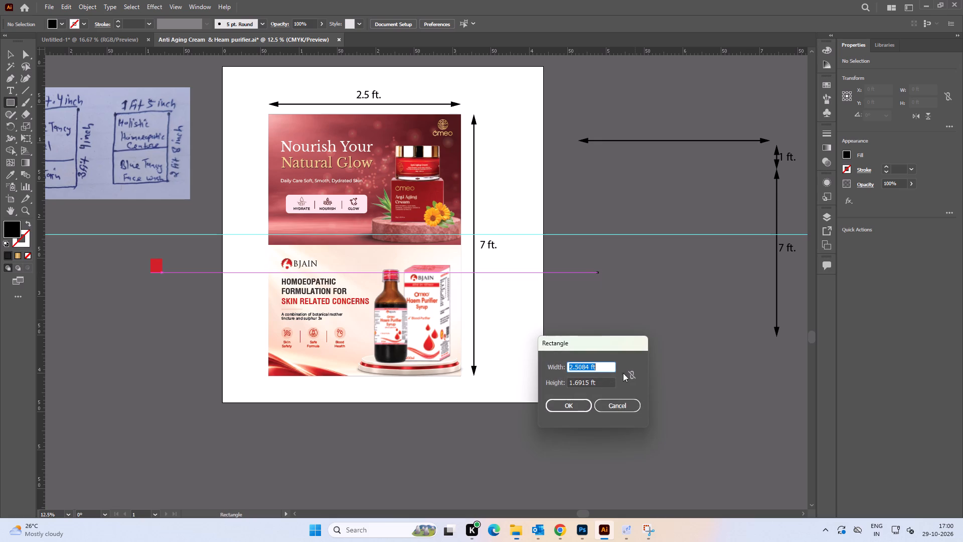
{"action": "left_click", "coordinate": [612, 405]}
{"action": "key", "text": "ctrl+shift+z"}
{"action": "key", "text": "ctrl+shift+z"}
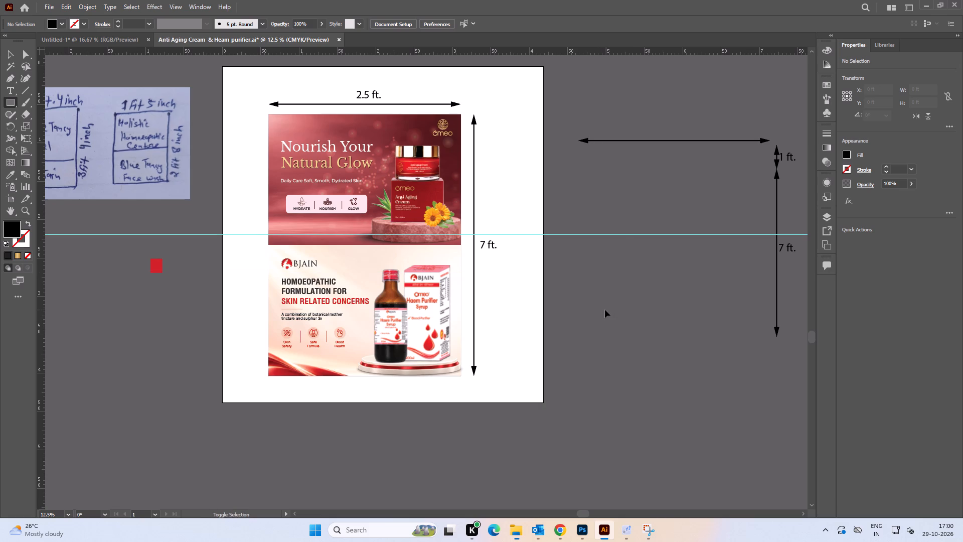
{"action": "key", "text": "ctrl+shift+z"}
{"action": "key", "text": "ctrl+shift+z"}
Change the height label beside the banners' vertical dimension arrow to 3.4 ft.
{"action": "scroll", "coordinate": [483, 250], "scroll_direction": "up", "scroll_amount": 3, "text": "alt"}
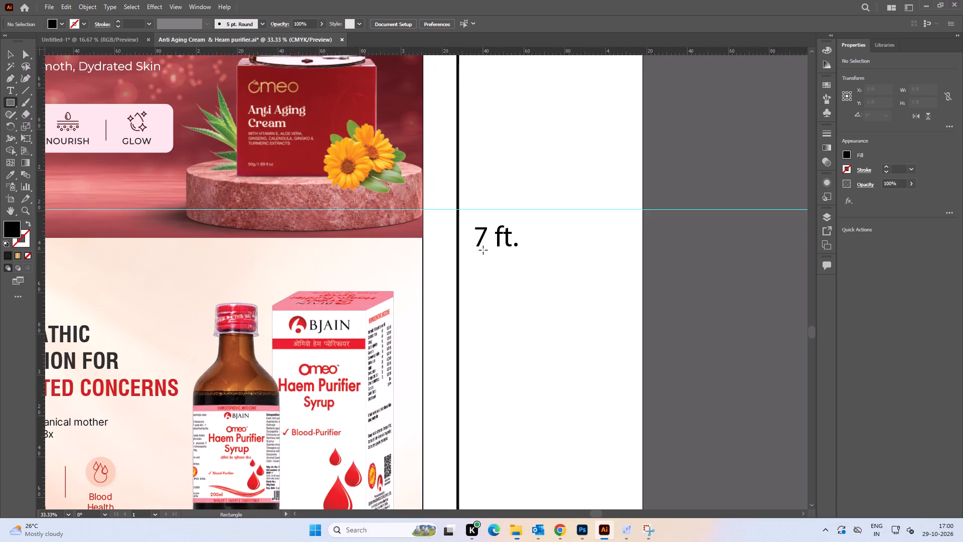
{"action": "scroll", "coordinate": [483, 250], "scroll_direction": "down", "scroll_amount": 2, "text": "alt"}
{"action": "key", "text": "space"}
{"action": "key", "text": "space"}
{"action": "left_click_drag", "start_coordinate": [299, 213], "coordinate": [555, 225]}
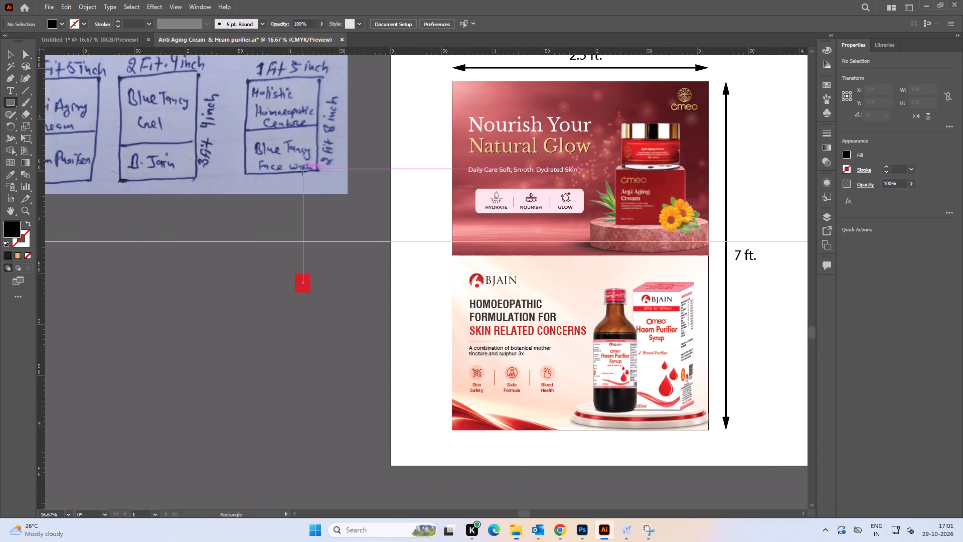
{"action": "key", "text": "space"}
{"action": "left_click_drag", "start_coordinate": [752, 287], "coordinate": [555, 253]}
{"action": "scroll", "coordinate": [534, 225], "scroll_direction": "up", "scroll_amount": 2, "text": "alt"}
{"action": "key", "text": "t"}
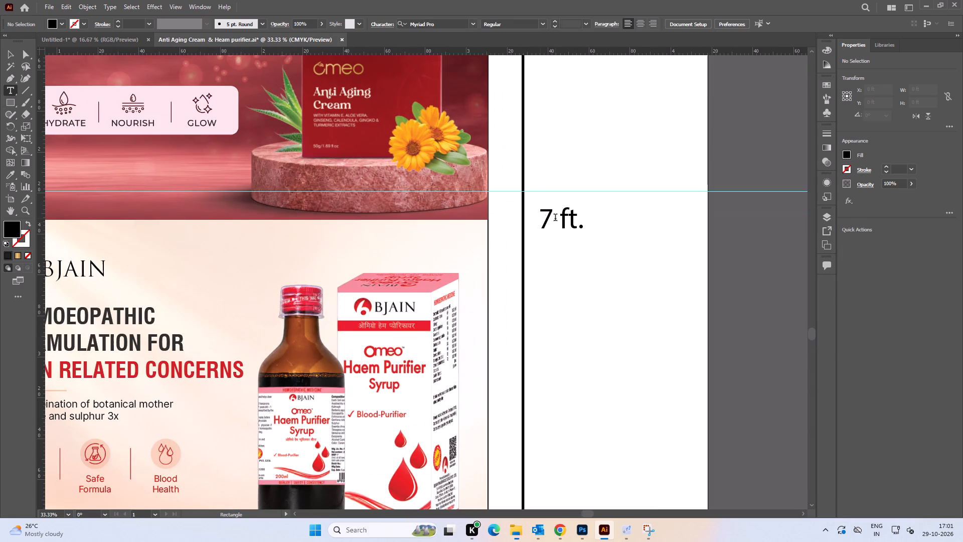
{"action": "key", "text": "r"}
{"action": "key", "text": "t"}
{"action": "left_click", "coordinate": [551, 218]}
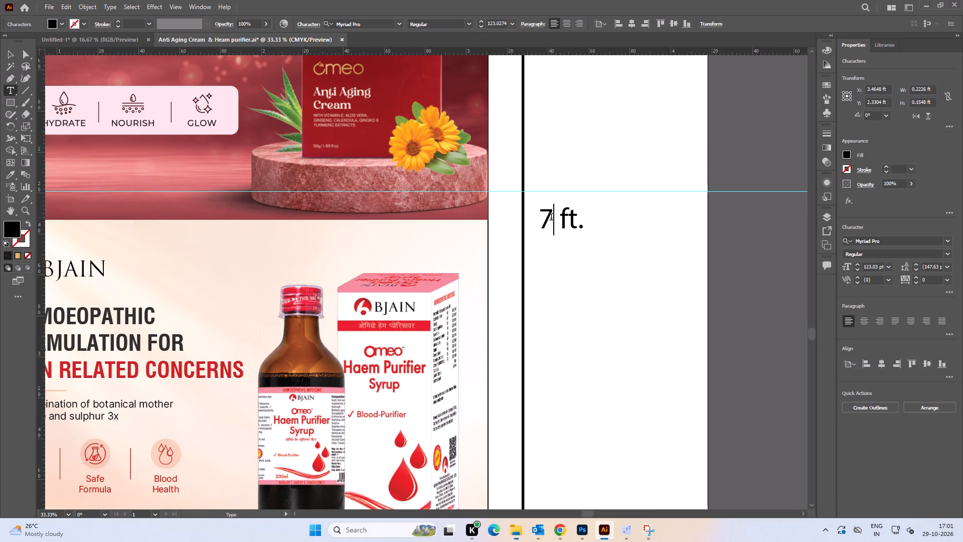
{"action": "key", "text": "shift+Left"}
{"action": "type", "text": "3.4"}
{"action": "key", "text": "Return"}
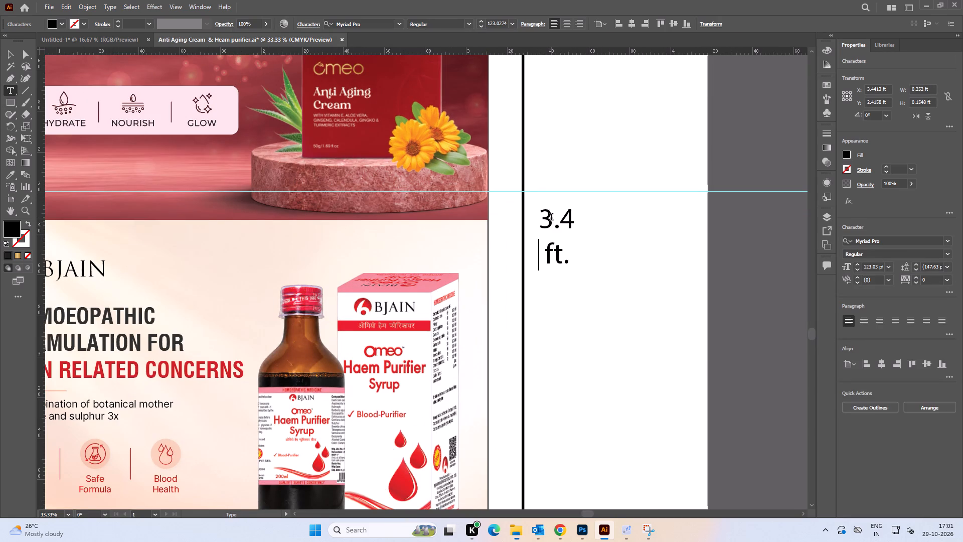
{"action": "key", "text": "BackSpace"}
{"action": "left_click", "coordinate": [10, 56]}
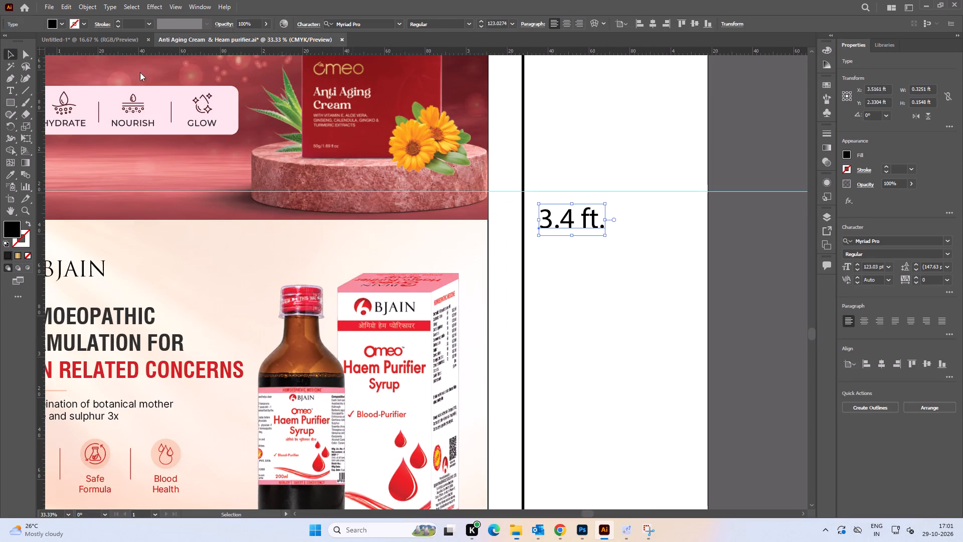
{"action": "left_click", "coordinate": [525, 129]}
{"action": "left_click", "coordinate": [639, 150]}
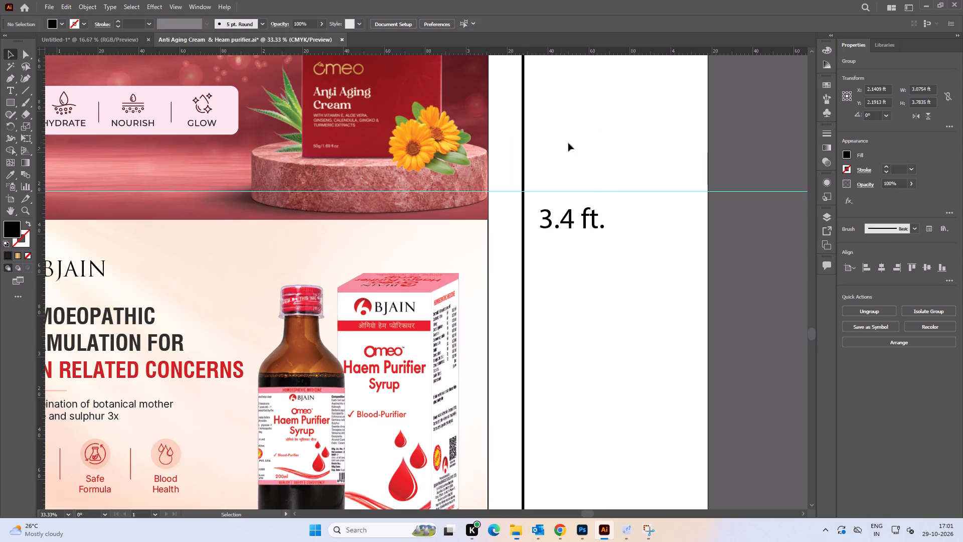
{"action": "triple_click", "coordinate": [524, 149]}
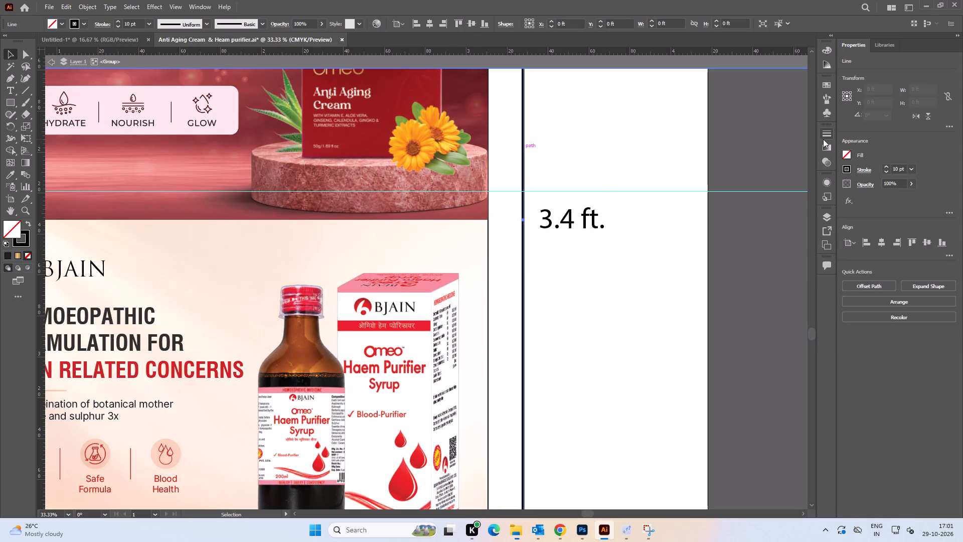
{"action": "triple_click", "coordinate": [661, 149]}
Create an unfilled rectangle 2.5 ft wide and 3.4 ft high in the empty area beside the artboard.
{"action": "scroll", "coordinate": [661, 148], "scroll_direction": "down", "scroll_amount": 4, "text": "alt"}
{"action": "key", "text": "space"}
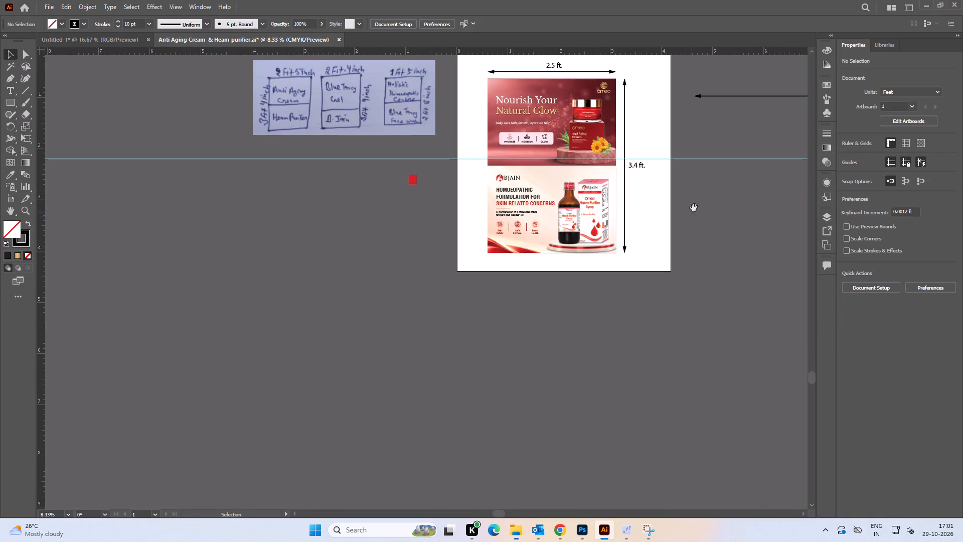
{"action": "left_click_drag", "start_coordinate": [694, 208], "coordinate": [632, 231]}
{"action": "left_click", "coordinate": [638, 227]}
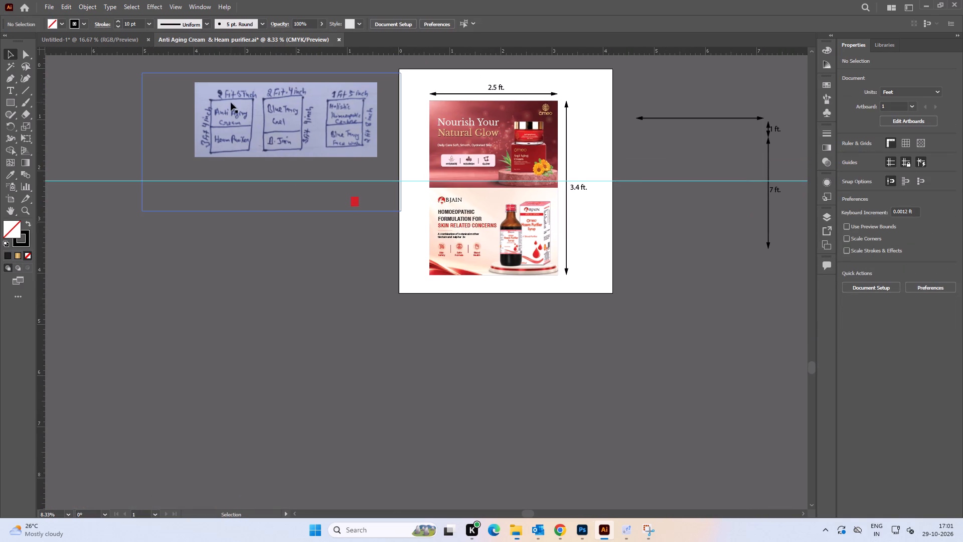
{"action": "left_click", "coordinate": [9, 104]}
{"action": "left_click", "coordinate": [642, 226]}
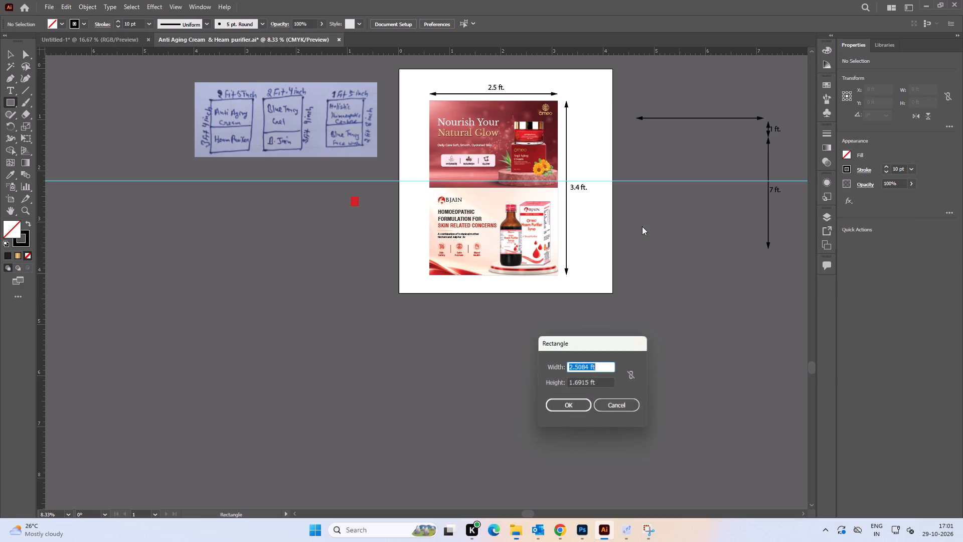
{"action": "type", "text": "3."}
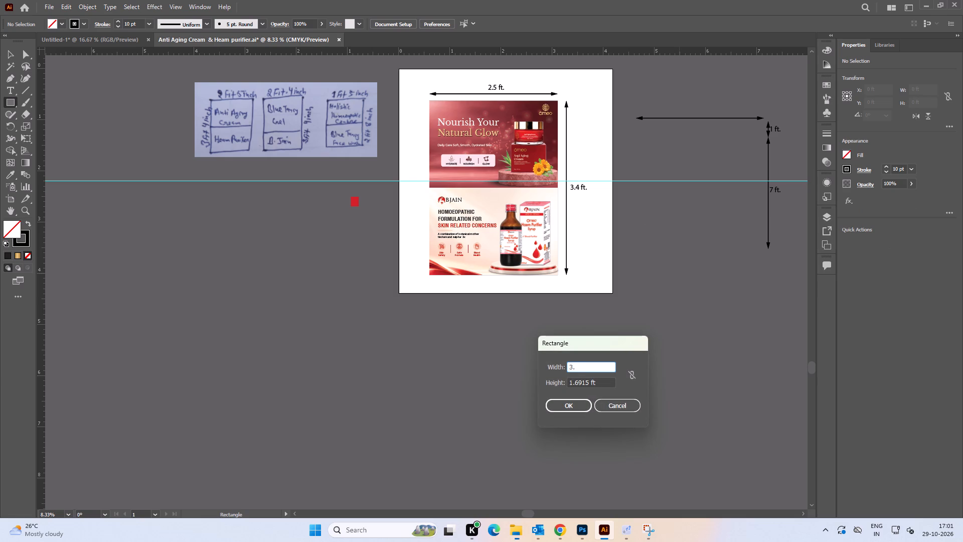
{"action": "key", "text": "BackSpace"}
{"action": "key", "text": "BackSpace"}
{"action": "type", "text": "2.5"}
{"action": "key", "text": "Tab"}
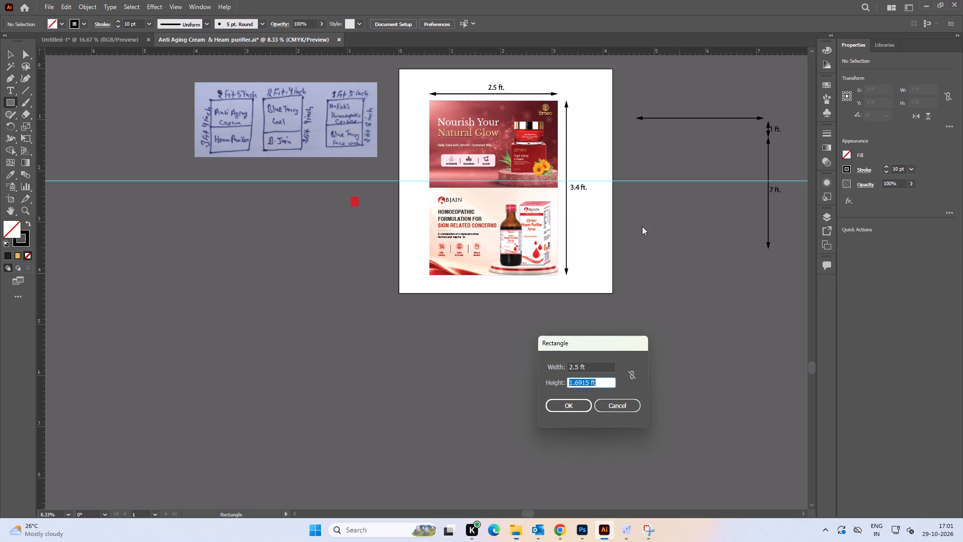
{"action": "type", "text": "3.4"}
{"action": "key", "text": "Return"}
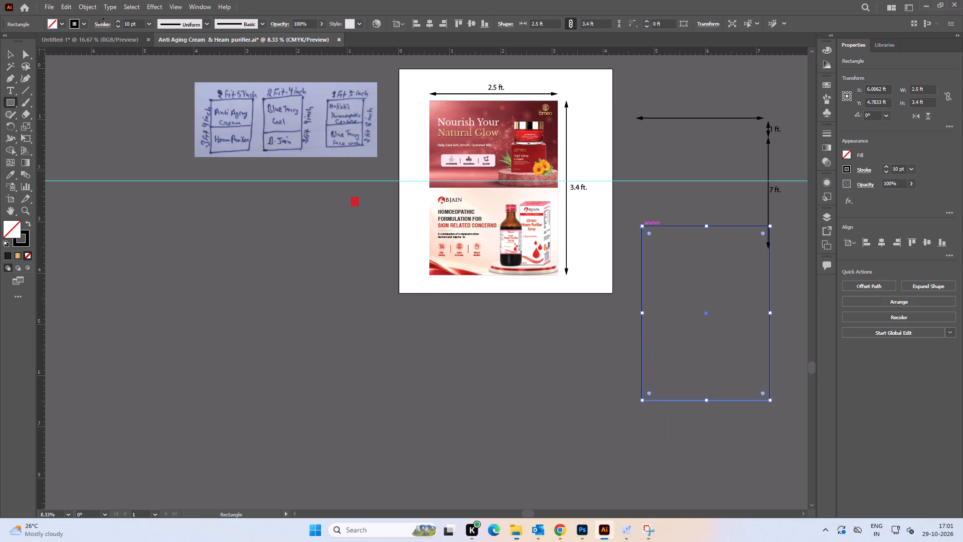
Move the 2.5 by 3.4 ft rectangle over the two stacked banners, to about X 1.83 ft, Y 2.42 ft.
{"action": "left_click", "coordinate": [9, 53]}
{"action": "key", "text": "space"}
{"action": "left_click_drag", "start_coordinate": [603, 101], "coordinate": [538, 96]}
{"action": "left_click", "coordinate": [538, 96]}
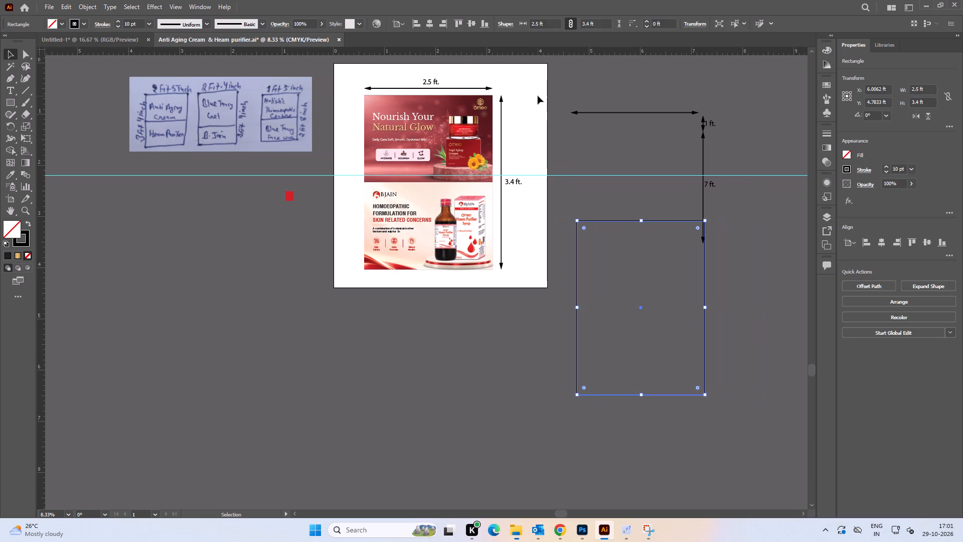
{"action": "left_click_drag", "start_coordinate": [588, 221], "coordinate": [461, 157]}
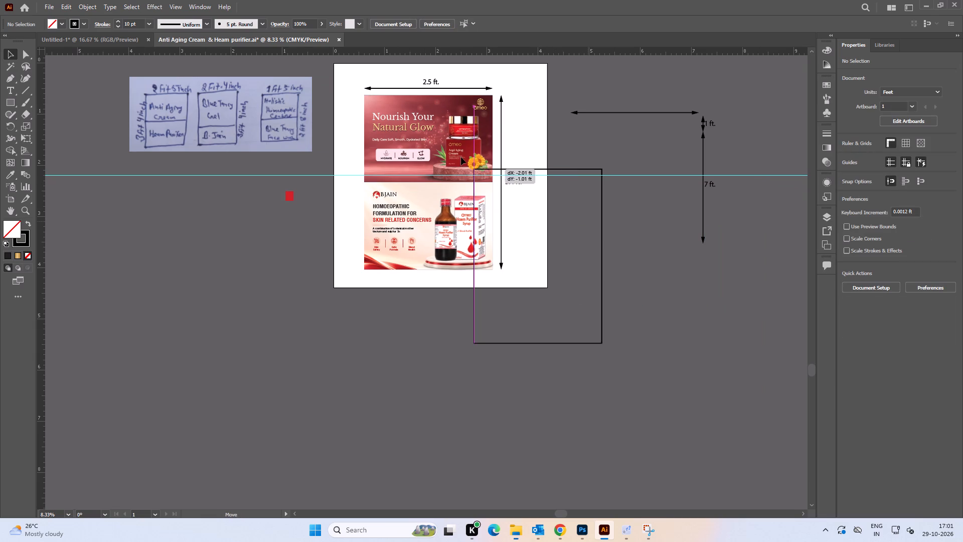
{"action": "left_click_drag", "start_coordinate": [461, 157], "coordinate": [374, 99]}
Set the rectangle's stroke weight to 4 pt.
{"action": "scroll", "coordinate": [361, 96], "scroll_direction": "up", "scroll_amount": 4, "text": "alt"}
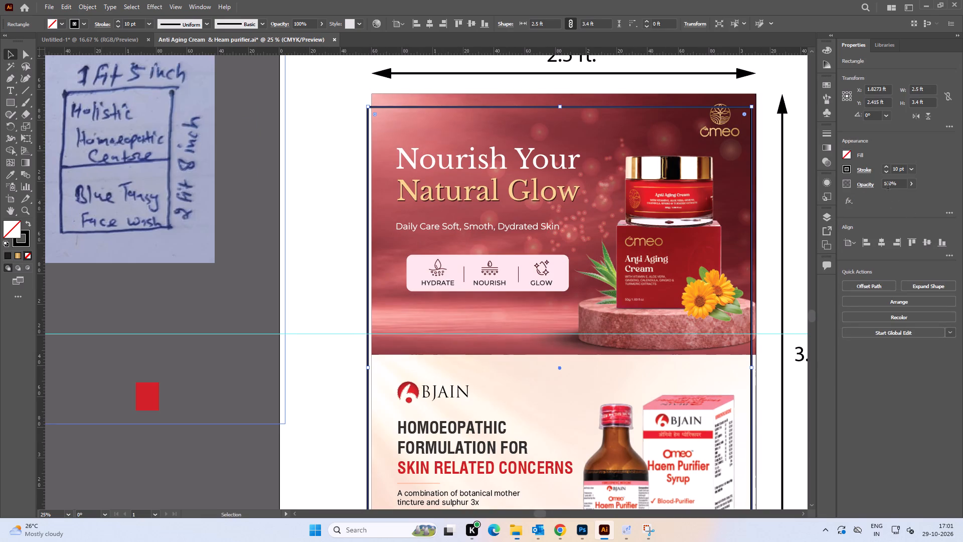
{"action": "left_click", "coordinate": [886, 173]}
{"action": "triple_click", "coordinate": [885, 172]}
{"action": "double_click", "coordinate": [885, 172]}
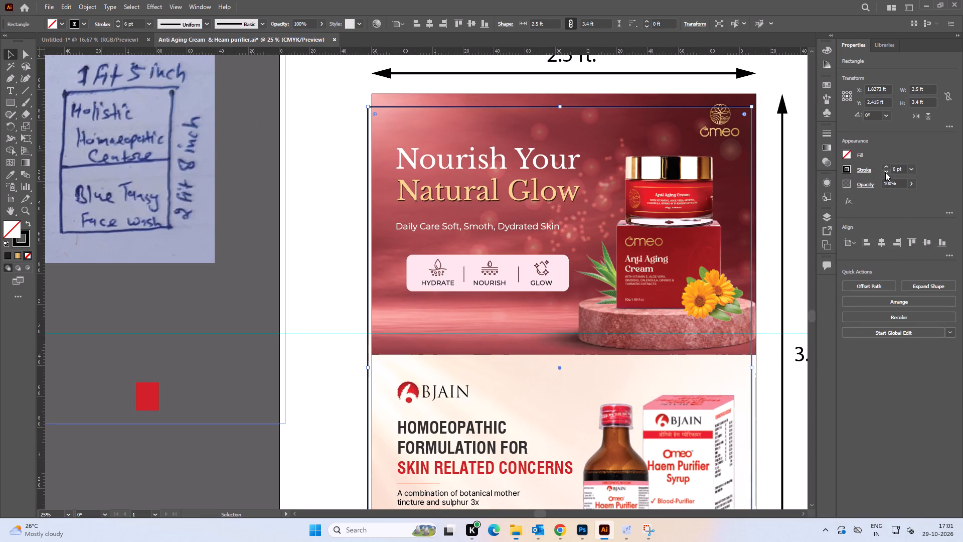
{"action": "left_click", "coordinate": [383, 98], "text": "shift"}
{"action": "left_click", "coordinate": [386, 99]}
{"action": "double_click", "coordinate": [311, 114]}
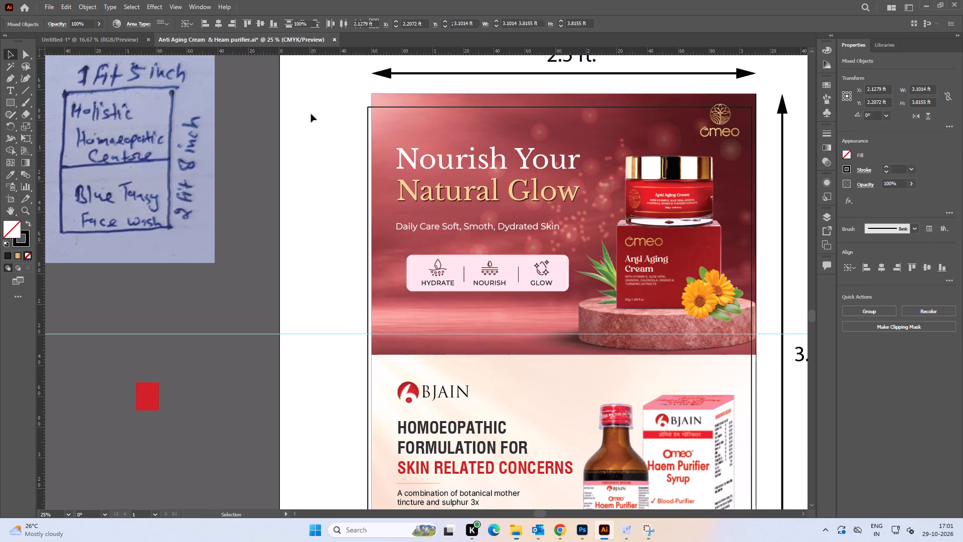
Ungroup the banner artwork from its dimension arrows and labels.
{"action": "left_click", "coordinate": [394, 99]}
{"action": "key", "text": "ctrl+shift+g"}
{"action": "left_click", "coordinate": [348, 114]}
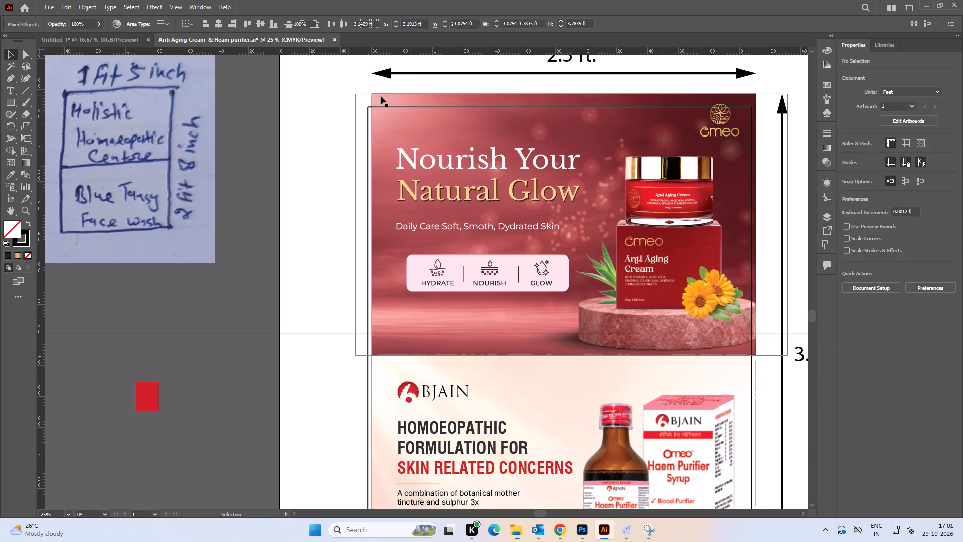
{"action": "scroll", "coordinate": [362, 122], "scroll_direction": "down", "scroll_amount": 3, "text": "alt"}
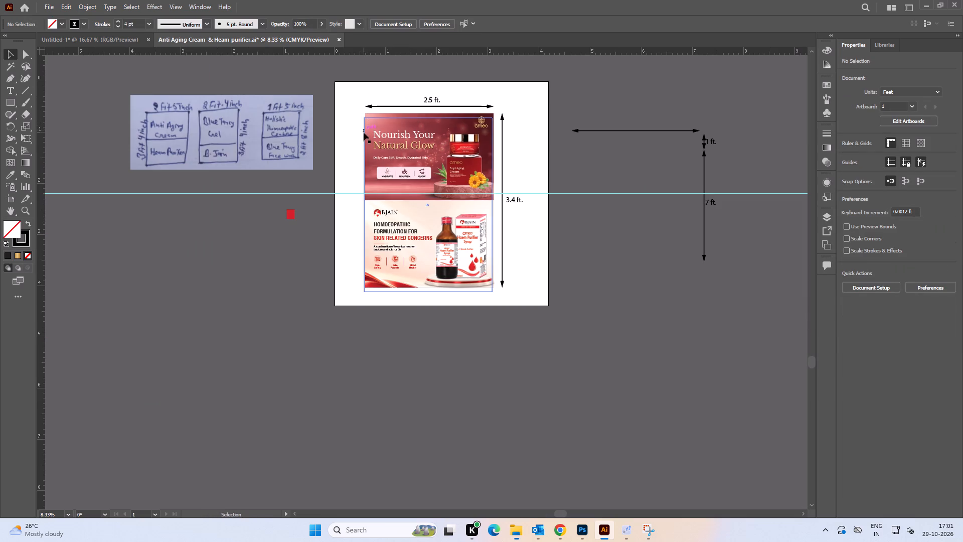
{"action": "left_click_drag", "start_coordinate": [378, 114], "coordinate": [396, 114]}
{"action": "key", "text": "ctrl+z"}
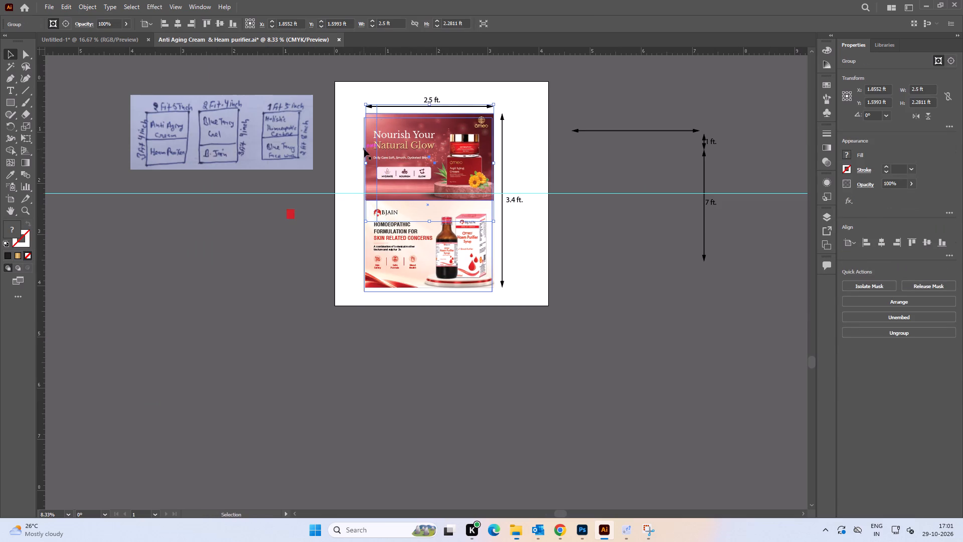
{"action": "left_click", "coordinate": [338, 146]}
Move the rectangle aside into the empty area beyond the artboard and group both banners' artwork without the dimension arrows.
{"action": "left_click_drag", "start_coordinate": [363, 152], "coordinate": [607, 163]}
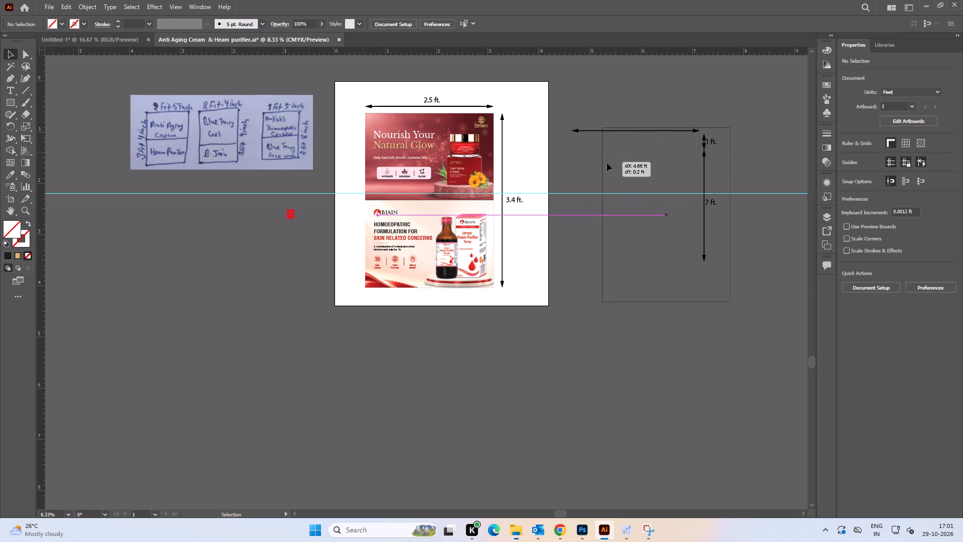
{"action": "left_click_drag", "start_coordinate": [607, 163], "coordinate": [609, 163]}
{"action": "left_click", "coordinate": [353, 121]}
{"action": "left_click_drag", "start_coordinate": [355, 110], "coordinate": [486, 290]}
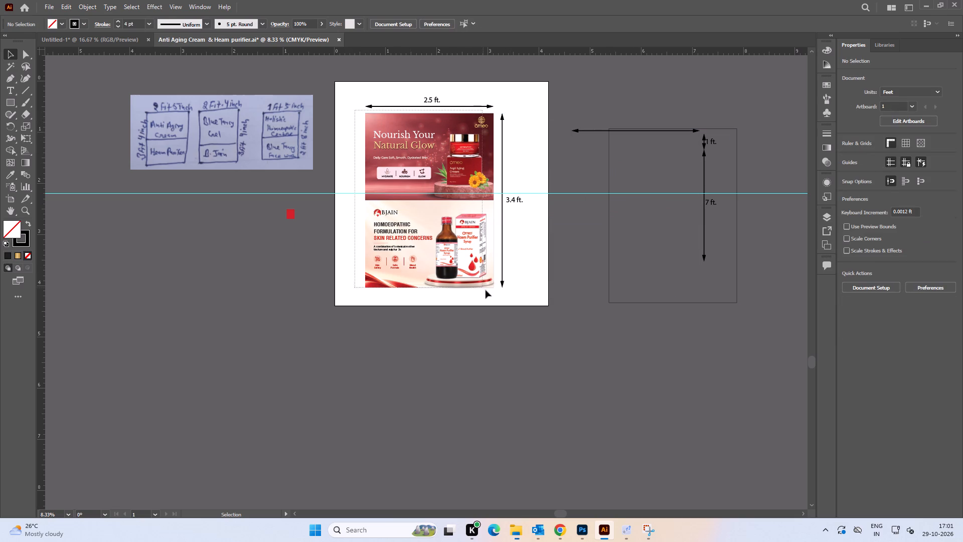
{"action": "left_click_drag", "start_coordinate": [486, 290], "coordinate": [498, 300]}
{"action": "left_click_drag", "start_coordinate": [454, 236], "coordinate": [407, 247]}
{"action": "key", "text": "ctrl+z"}
{"action": "left_click_drag", "start_coordinate": [419, 185], "coordinate": [412, 209]}
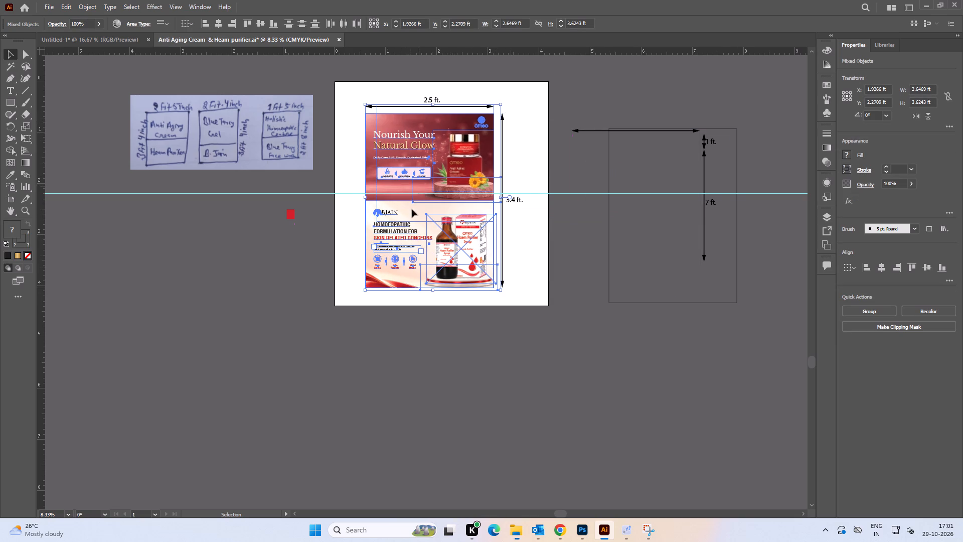
{"action": "left_click_drag", "start_coordinate": [412, 209], "coordinate": [408, 216]}
{"action": "key", "text": "ctrl+z"}
{"action": "key", "text": "ctrl+g"}
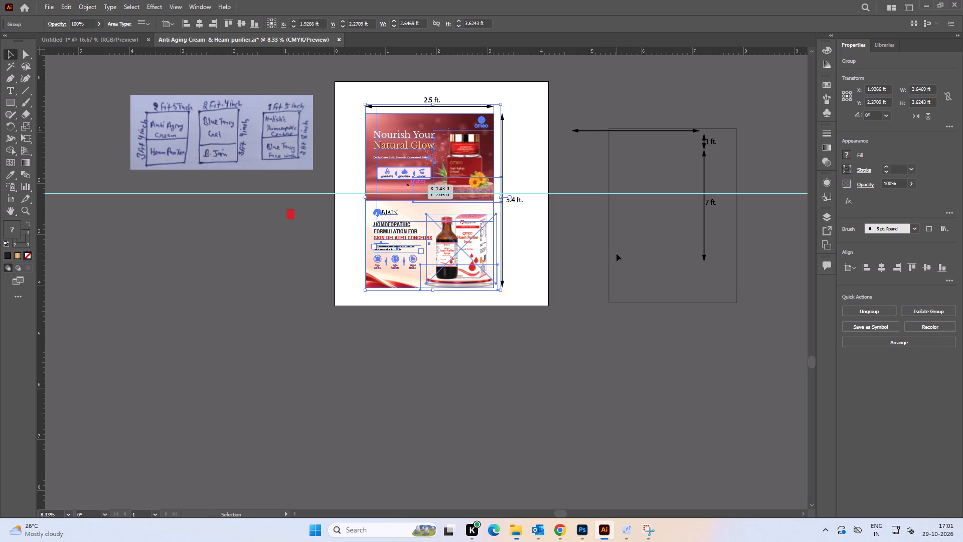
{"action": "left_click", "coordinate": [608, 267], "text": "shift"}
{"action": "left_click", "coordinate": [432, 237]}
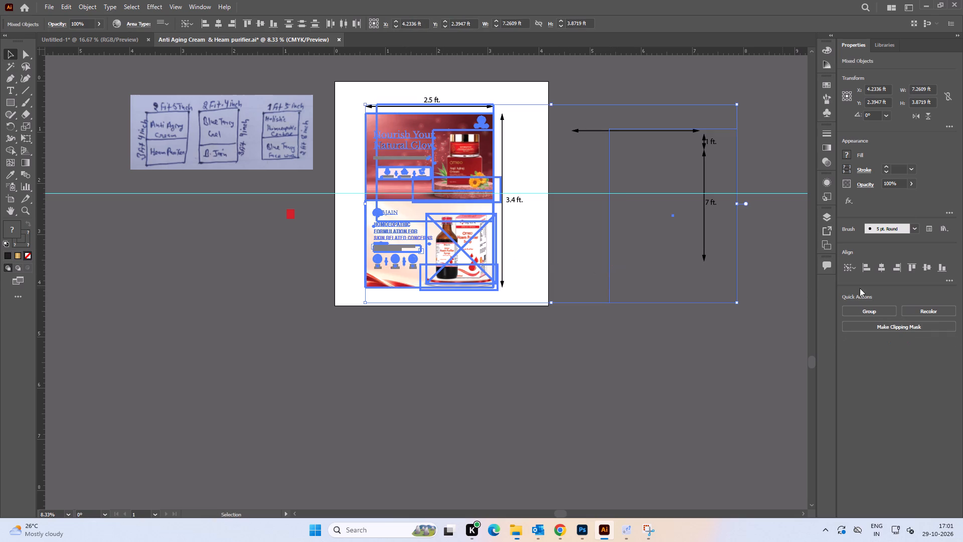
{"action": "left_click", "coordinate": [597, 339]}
Move the 2.5 by 3.4 ft rectangle back over the banners, snapping its upper-left corner to theirs at X 1.8552 ft, Y 2.3315 ft.
{"action": "left_click_drag", "start_coordinate": [608, 293], "coordinate": [508, 258]}
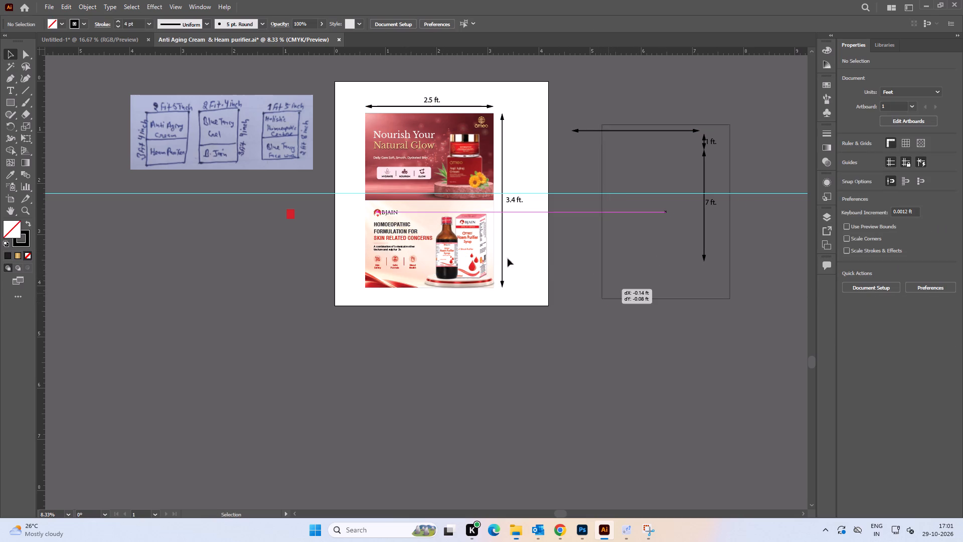
{"action": "left_click_drag", "start_coordinate": [508, 258], "coordinate": [371, 271]}
{"action": "scroll", "coordinate": [385, 152], "scroll_direction": "up", "scroll_amount": 3, "text": "alt"}
{"action": "key", "text": "space"}
{"action": "left_click_drag", "start_coordinate": [353, 109], "coordinate": [377, 245]}
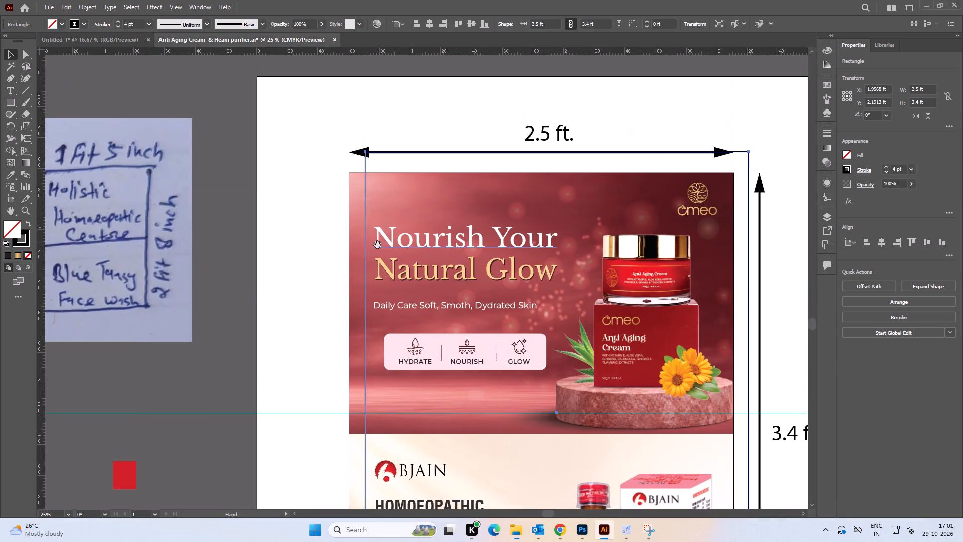
{"action": "left_click_drag", "start_coordinate": [377, 245], "coordinate": [377, 246]}
{"action": "scroll", "coordinate": [369, 146], "scroll_direction": "up", "scroll_amount": 3, "text": "alt"}
{"action": "left_click_drag", "start_coordinate": [361, 207], "coordinate": [319, 262]}
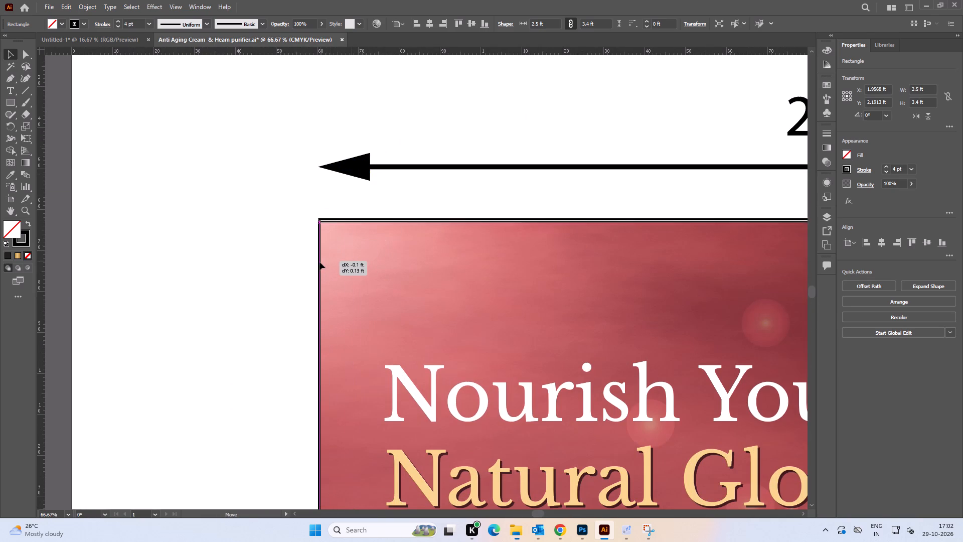
{"action": "left_click_drag", "start_coordinate": [319, 262], "coordinate": [319, 263]}
Make a clipping mask that crops the grouped banners to the 2.5 by 3.4 ft rectangle.
{"action": "scroll", "coordinate": [318, 242], "scroll_direction": "down", "scroll_amount": 4, "text": "alt"}
{"action": "key", "text": "space"}
{"action": "scroll", "coordinate": [690, 238], "scroll_direction": "up", "scroll_amount": 2, "text": "alt"}
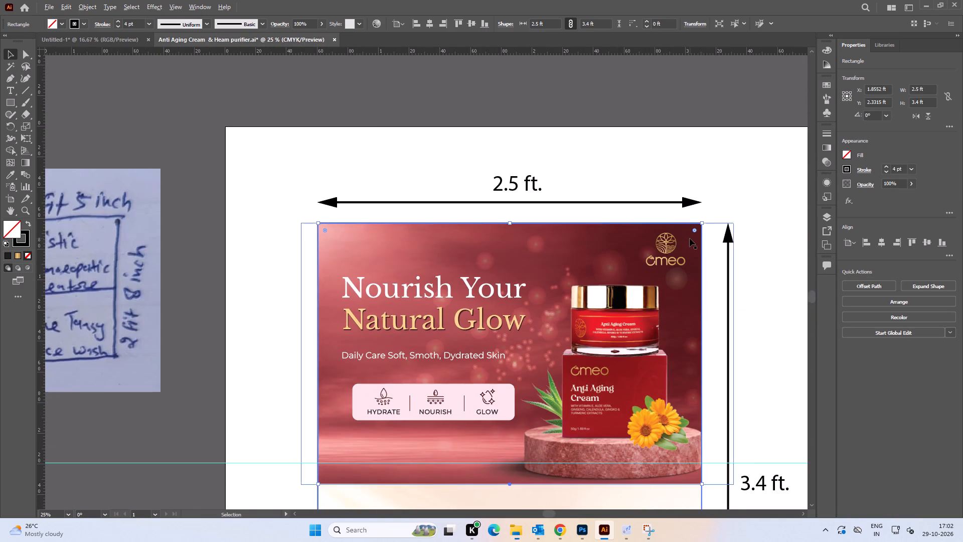
{"action": "scroll", "coordinate": [690, 238], "scroll_direction": "up", "scroll_amount": 2, "text": "alt"}
{"action": "scroll", "coordinate": [735, 207], "scroll_direction": "up", "scroll_amount": 4, "text": "alt"}
{"action": "scroll", "coordinate": [737, 204], "scroll_direction": "down", "scroll_amount": 2, "text": "alt"}
{"action": "scroll", "coordinate": [737, 204], "scroll_direction": "up", "scroll_amount": 1, "text": "alt"}
{"action": "scroll", "coordinate": [737, 204], "scroll_direction": "down", "scroll_amount": 7, "text": "alt"}
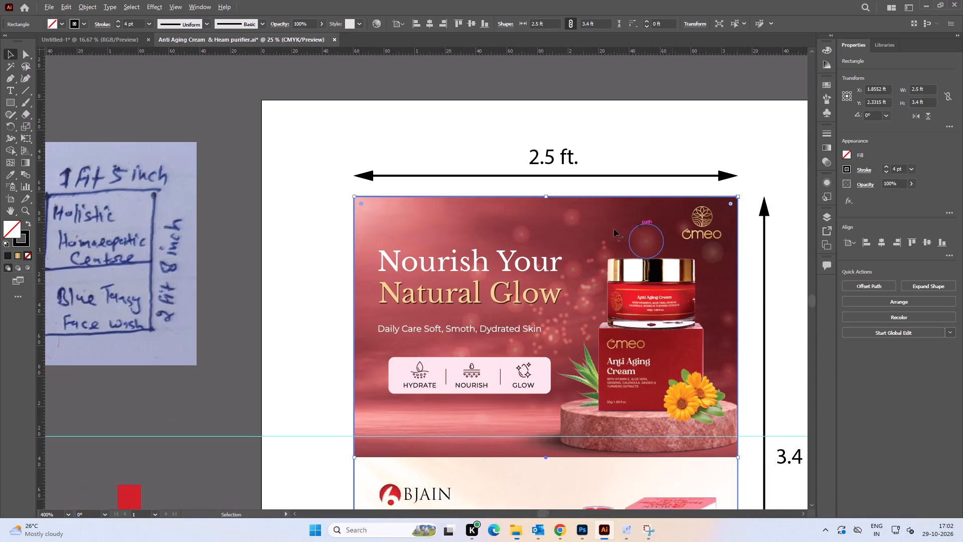
{"action": "left_click", "coordinate": [292, 247]}
{"action": "left_click_drag", "start_coordinate": [304, 231], "coordinate": [435, 288]}
{"action": "right_click", "coordinate": [409, 252]}
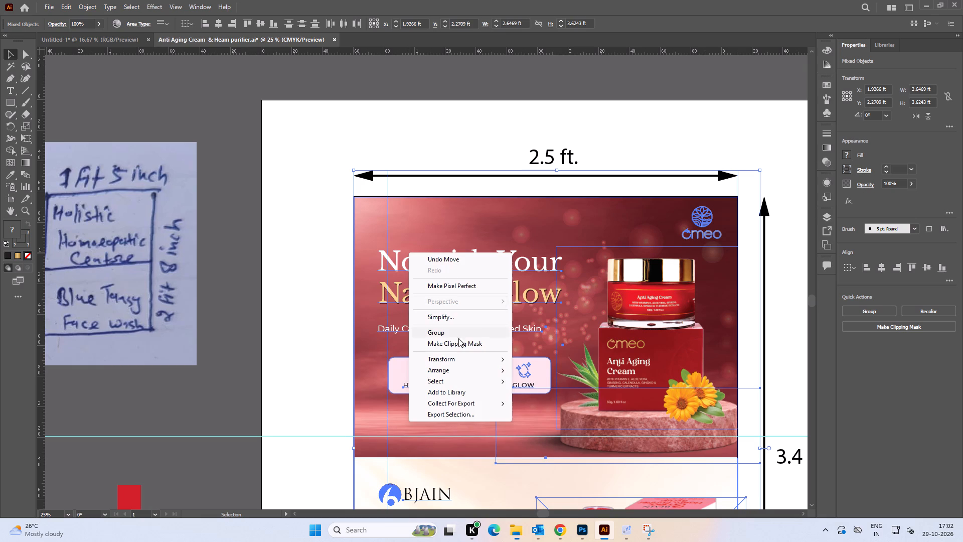
{"action": "left_click", "coordinate": [459, 343]}
{"action": "left_click", "coordinate": [305, 270]}
Examine the clipped artwork's edges, especially beside the Haem Purifier syrup box.
{"action": "scroll", "coordinate": [325, 255], "scroll_direction": "down", "scroll_amount": 1, "text": "alt"}
{"action": "key", "text": "space"}
{"action": "left_click_drag", "start_coordinate": [337, 311], "coordinate": [338, 206]}
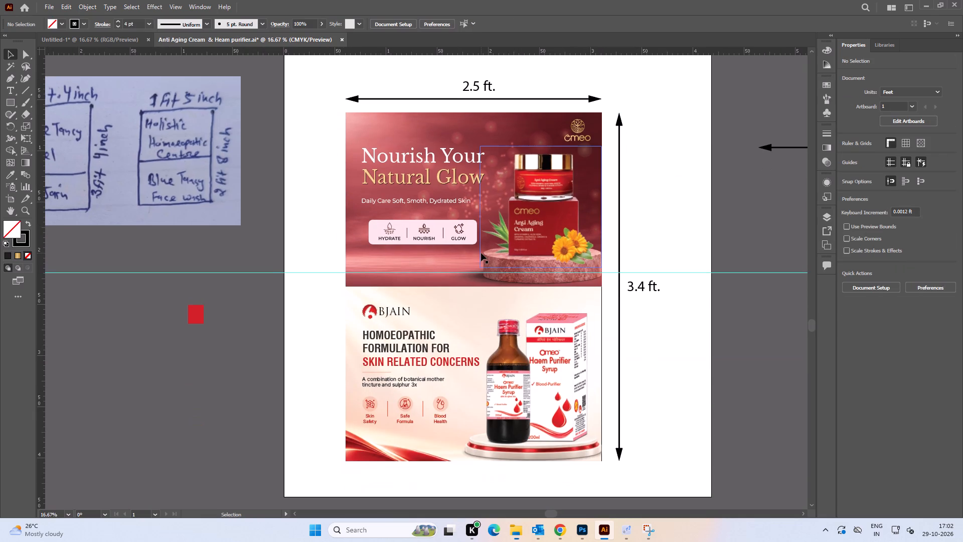
{"action": "key", "text": "space"}
{"action": "left_click_drag", "start_coordinate": [506, 334], "coordinate": [408, 243]}
{"action": "left_click", "coordinate": [572, 278]}
{"action": "scroll", "coordinate": [484, 268], "scroll_direction": "up", "scroll_amount": 3, "text": "alt"}
{"action": "scroll", "coordinate": [500, 261], "scroll_direction": "down", "scroll_amount": 1, "text": "alt"}
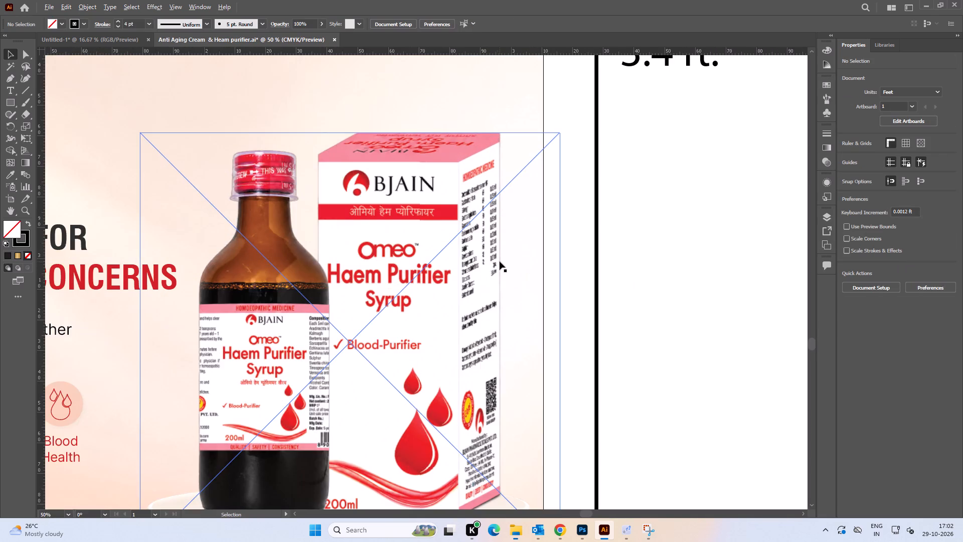
{"action": "scroll", "coordinate": [500, 261], "scroll_direction": "down", "scroll_amount": 2, "text": "alt"}
{"action": "left_click", "coordinate": [590, 268]}
{"action": "scroll", "coordinate": [536, 255], "scroll_direction": "up", "scroll_amount": 4, "text": "alt"}
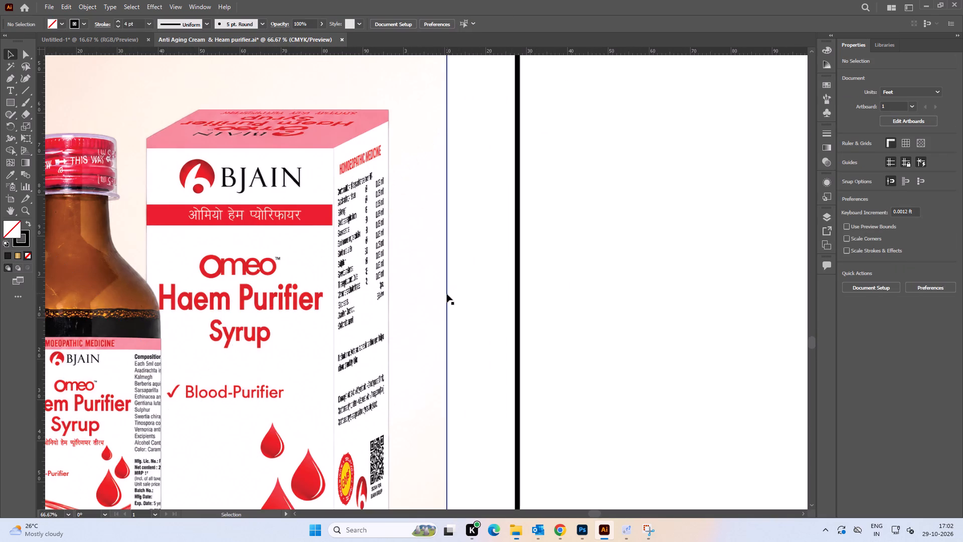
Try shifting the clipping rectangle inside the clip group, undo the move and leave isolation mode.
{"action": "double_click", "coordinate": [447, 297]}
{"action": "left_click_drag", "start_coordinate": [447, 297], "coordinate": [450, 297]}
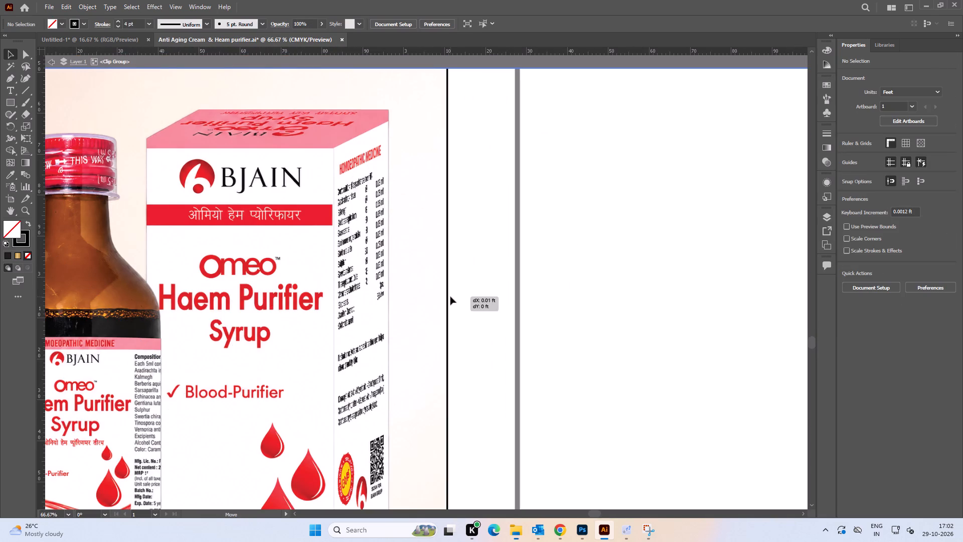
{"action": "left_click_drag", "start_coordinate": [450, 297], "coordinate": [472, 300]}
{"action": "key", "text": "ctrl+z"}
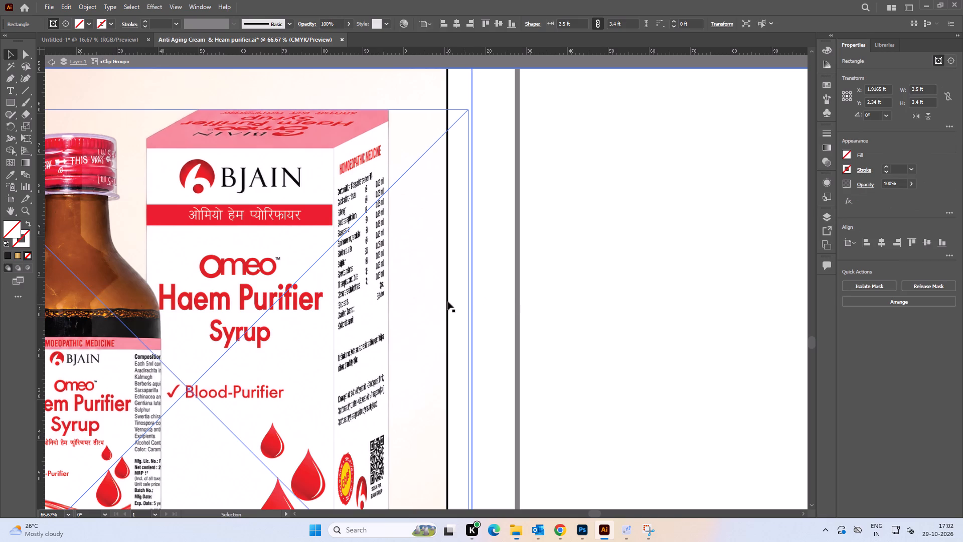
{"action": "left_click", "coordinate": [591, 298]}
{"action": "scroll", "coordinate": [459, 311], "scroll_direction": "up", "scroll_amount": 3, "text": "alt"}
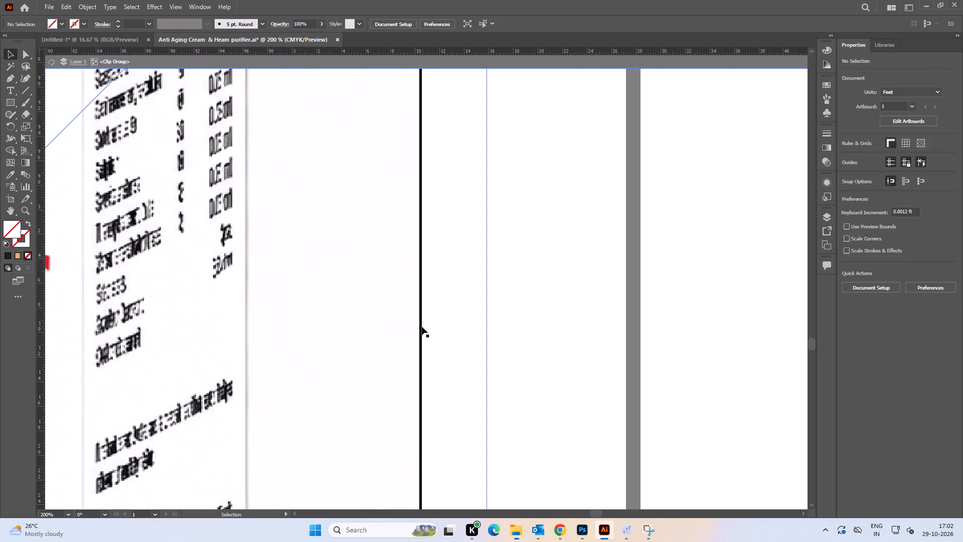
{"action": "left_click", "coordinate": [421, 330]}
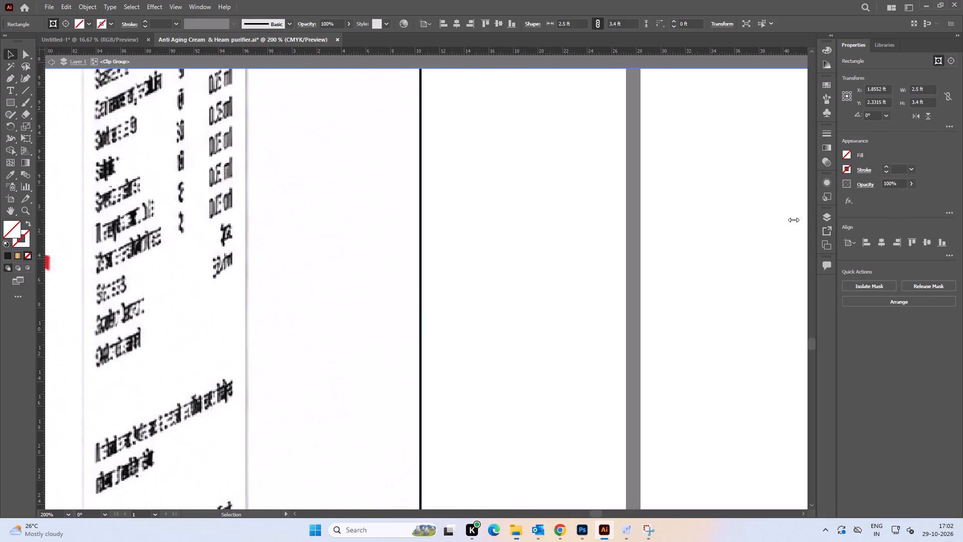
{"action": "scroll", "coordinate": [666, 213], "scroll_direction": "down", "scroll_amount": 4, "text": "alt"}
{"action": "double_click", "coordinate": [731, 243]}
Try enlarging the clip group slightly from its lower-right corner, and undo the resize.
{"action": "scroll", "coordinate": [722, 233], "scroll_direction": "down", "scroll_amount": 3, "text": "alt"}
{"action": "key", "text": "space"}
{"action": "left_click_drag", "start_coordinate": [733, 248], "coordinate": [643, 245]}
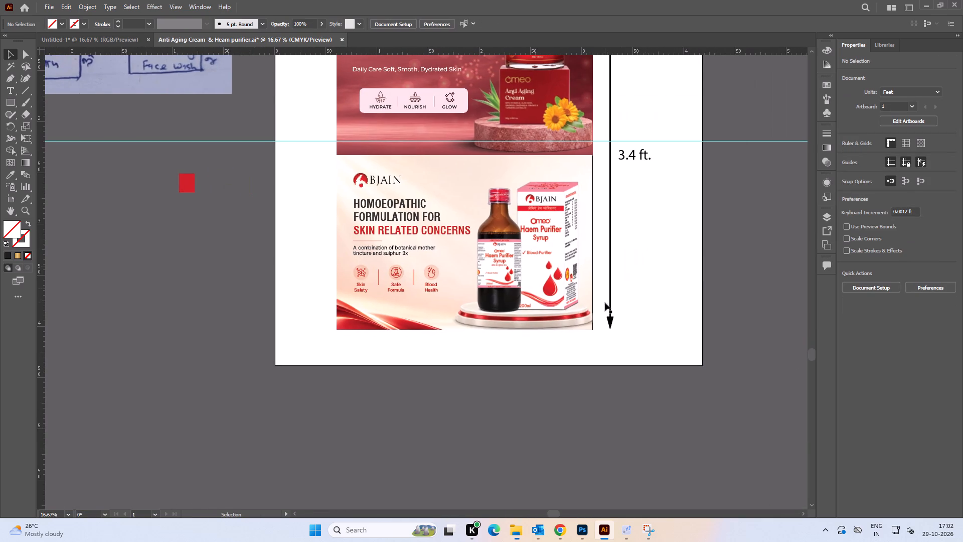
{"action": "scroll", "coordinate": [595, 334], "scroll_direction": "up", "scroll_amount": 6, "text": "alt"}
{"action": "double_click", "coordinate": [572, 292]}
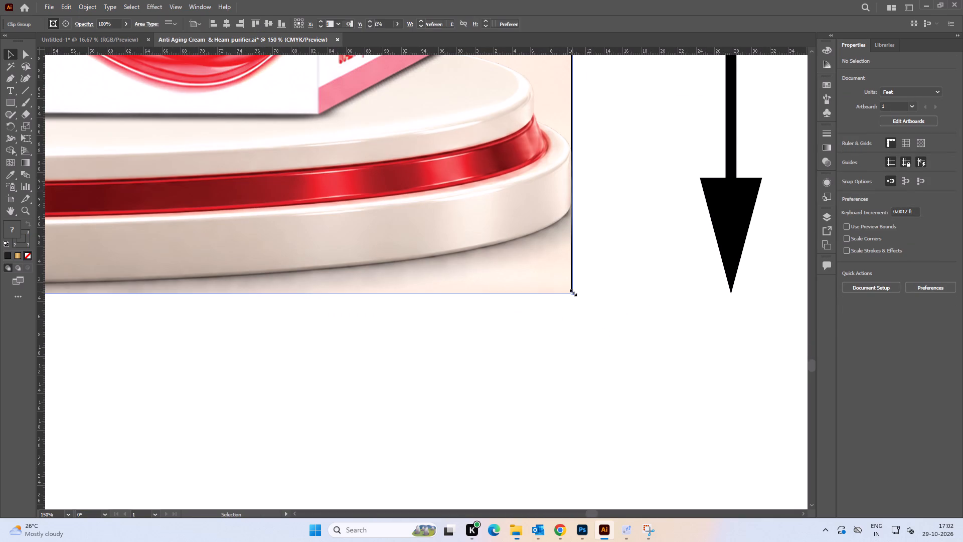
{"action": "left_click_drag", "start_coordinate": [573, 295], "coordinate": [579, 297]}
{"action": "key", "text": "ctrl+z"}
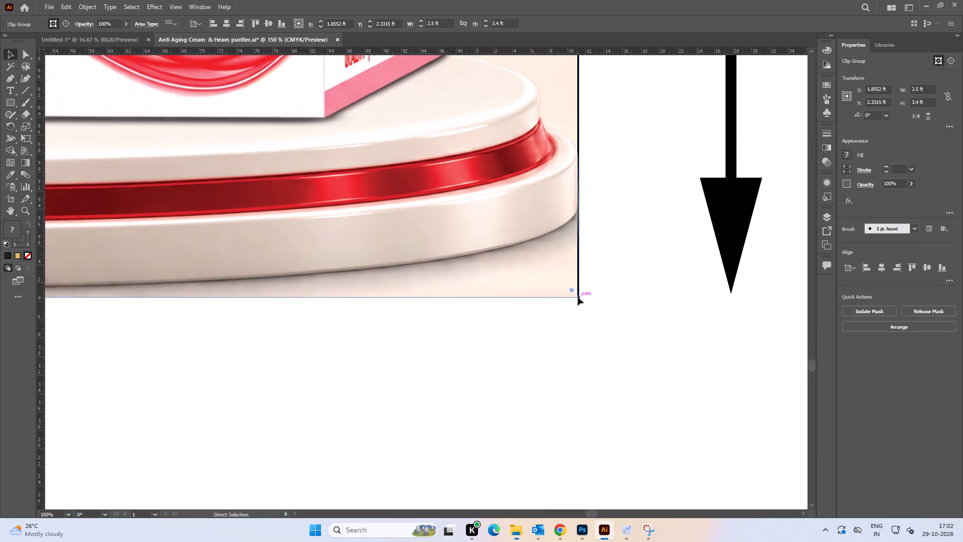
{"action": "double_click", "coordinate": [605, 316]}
Inspect the clipped banners' lower and side edges and the overall layout on the artboard.
{"action": "scroll", "coordinate": [607, 313], "scroll_direction": "down", "scroll_amount": 4, "text": "alt"}
{"action": "key", "text": "space"}
{"action": "left_click_drag", "start_coordinate": [628, 326], "coordinate": [582, 364]}
{"action": "scroll", "coordinate": [564, 237], "scroll_direction": "down", "scroll_amount": 3, "text": "alt"}
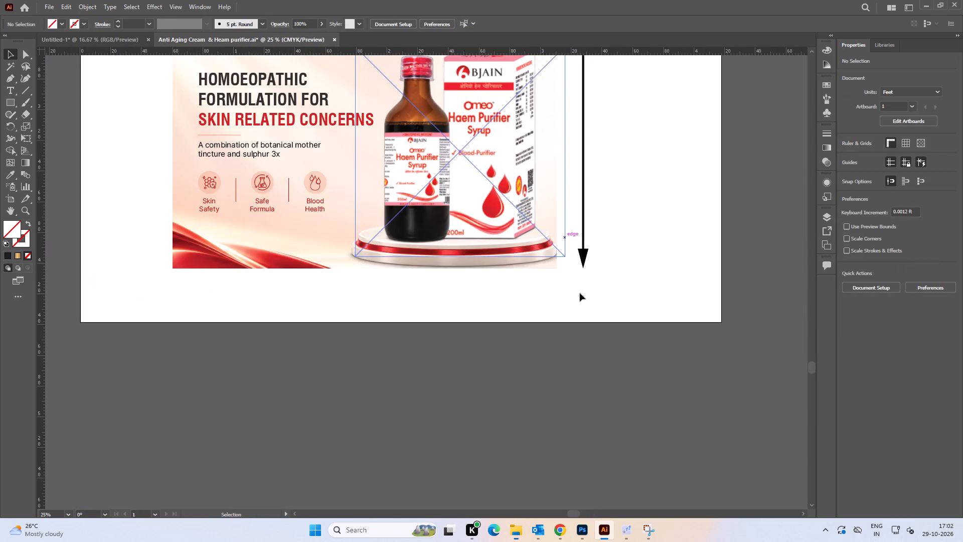
{"action": "key", "text": "space"}
{"action": "key", "text": "space"}
{"action": "key", "text": "space"}
{"action": "key", "text": "space"}
{"action": "key", "text": "space"}
{"action": "key", "text": "space"}
{"action": "key", "text": "space"}
{"action": "key", "text": "space"}
{"action": "key", "text": "space"}
{"action": "key", "text": "space"}
{"action": "left_click_drag", "start_coordinate": [584, 308], "coordinate": [568, 358]}
{"action": "key", "text": "space"}
{"action": "left_click_drag", "start_coordinate": [659, 181], "coordinate": [625, 307]}
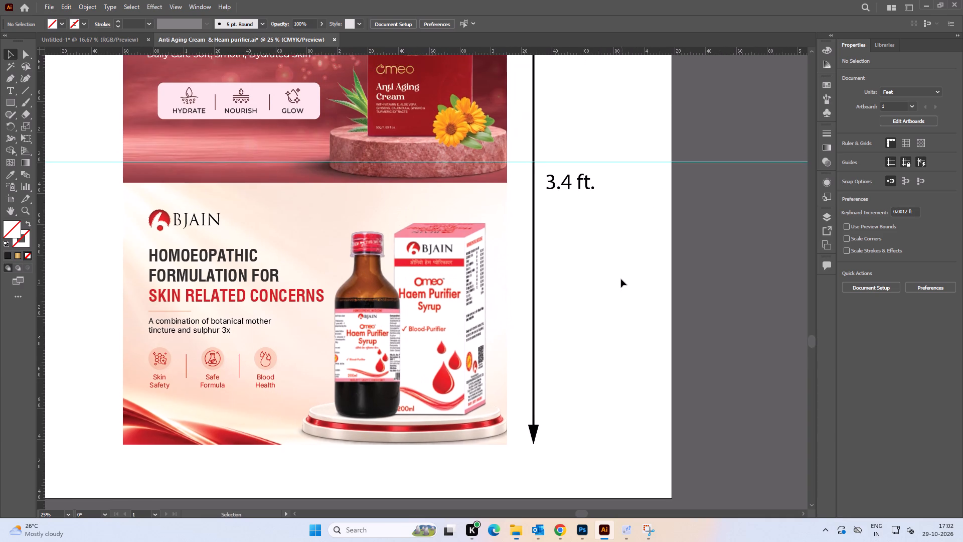
{"action": "scroll", "coordinate": [621, 279], "scroll_direction": "down", "scroll_amount": 1}
{"action": "scroll", "coordinate": [607, 274], "scroll_direction": "down", "scroll_amount": 1, "text": "alt"}
{"action": "key", "text": "space"}
{"action": "left_click_drag", "start_coordinate": [618, 278], "coordinate": [587, 293]}
{"action": "scroll", "coordinate": [568, 273], "scroll_direction": "down", "scroll_amount": 2, "text": "alt"}
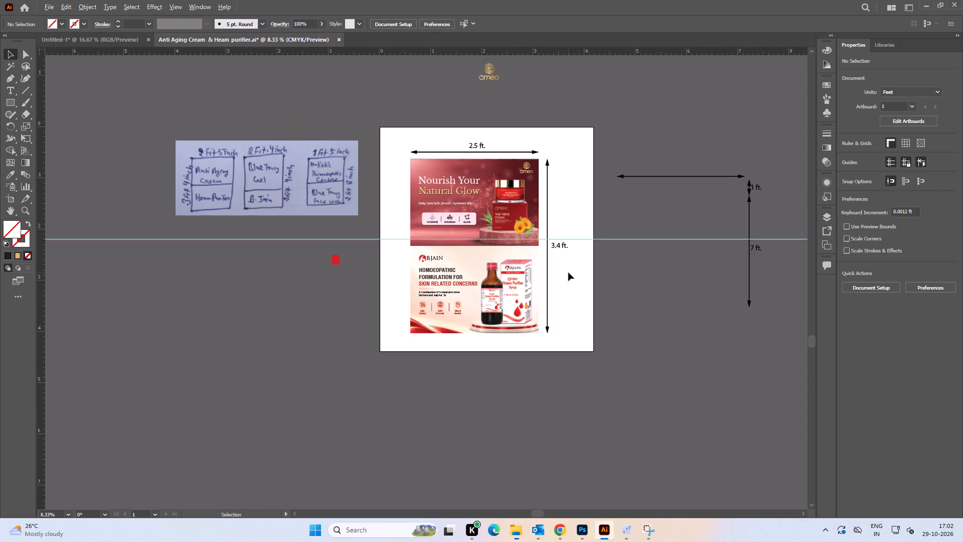
{"action": "key", "text": "ctrl+0"}
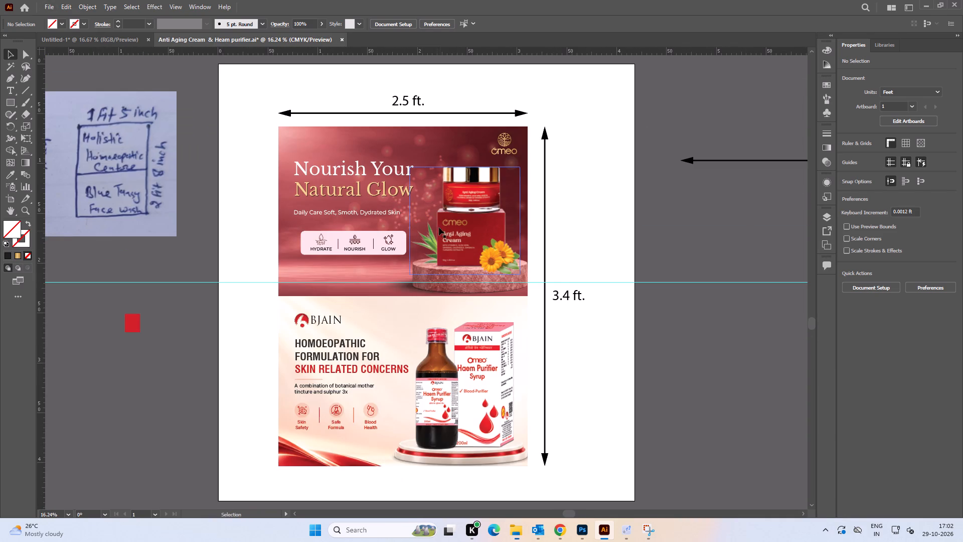
Group the banners with their dimension arrows and labels and centre the group horizontally and vertically on the artboard.
{"action": "left_click_drag", "start_coordinate": [264, 91], "coordinate": [593, 476]}
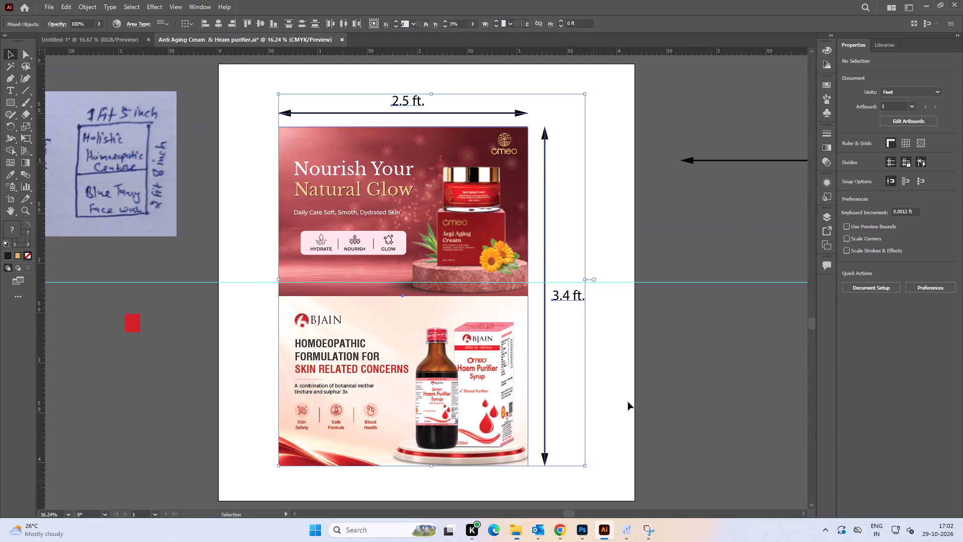
{"action": "key", "text": "ctrl+g"}
{"action": "left_click", "coordinate": [881, 270]}
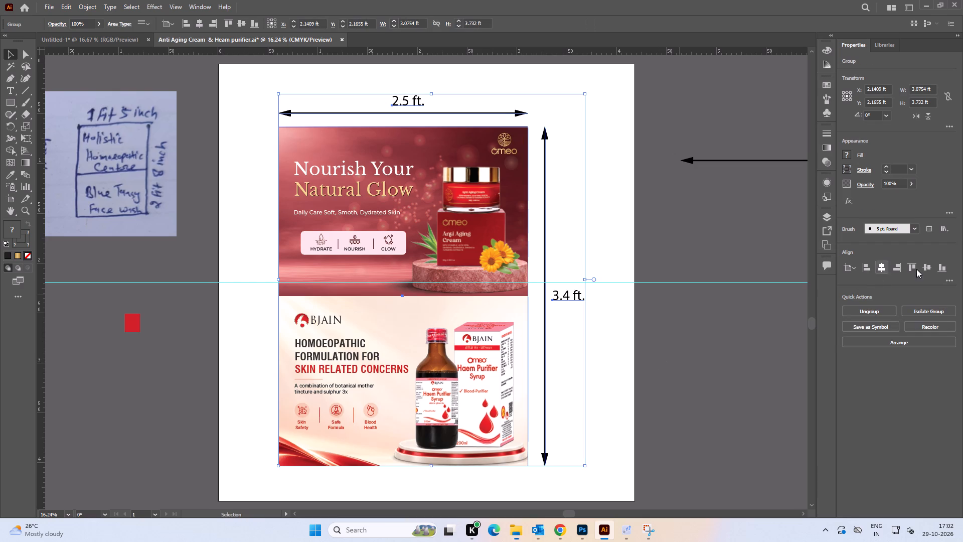
{"action": "left_click", "coordinate": [924, 268]}
{"action": "left_click", "coordinate": [629, 339]}
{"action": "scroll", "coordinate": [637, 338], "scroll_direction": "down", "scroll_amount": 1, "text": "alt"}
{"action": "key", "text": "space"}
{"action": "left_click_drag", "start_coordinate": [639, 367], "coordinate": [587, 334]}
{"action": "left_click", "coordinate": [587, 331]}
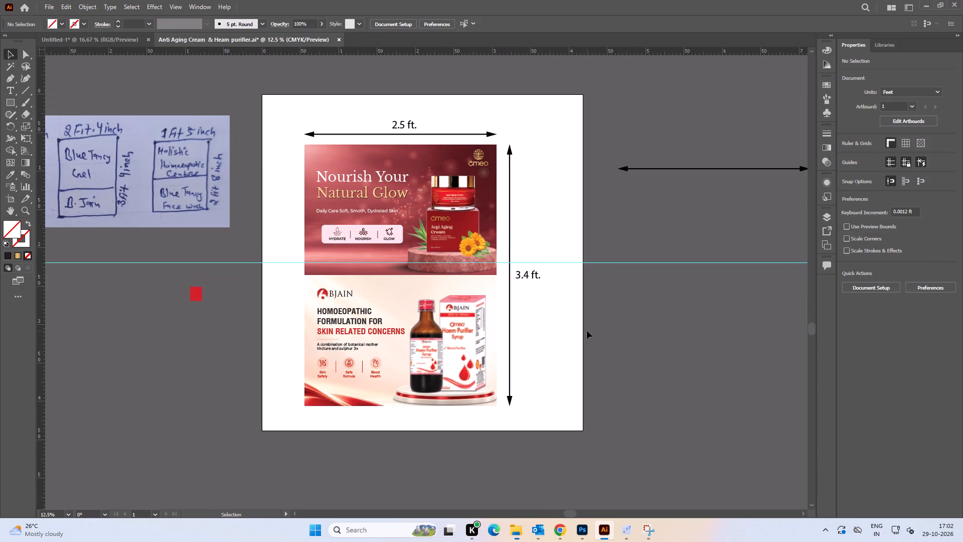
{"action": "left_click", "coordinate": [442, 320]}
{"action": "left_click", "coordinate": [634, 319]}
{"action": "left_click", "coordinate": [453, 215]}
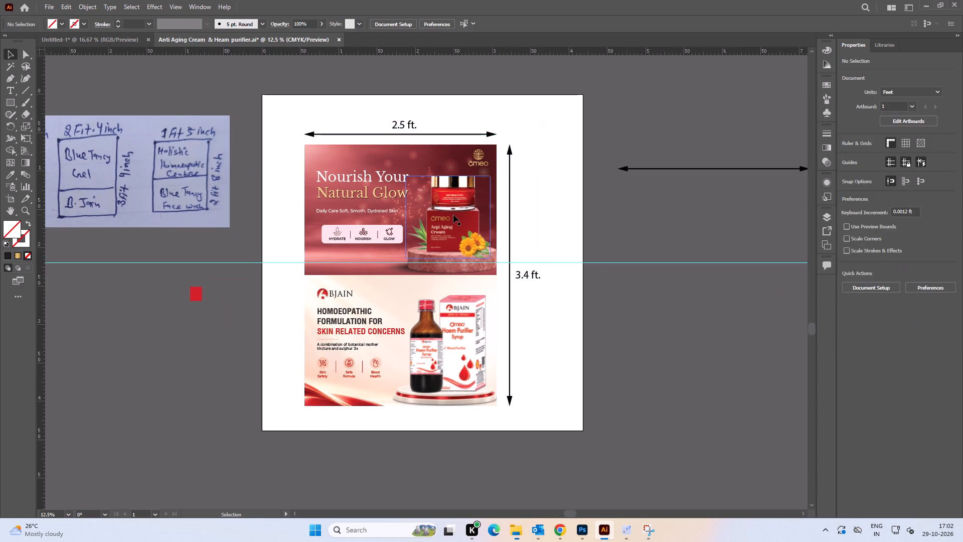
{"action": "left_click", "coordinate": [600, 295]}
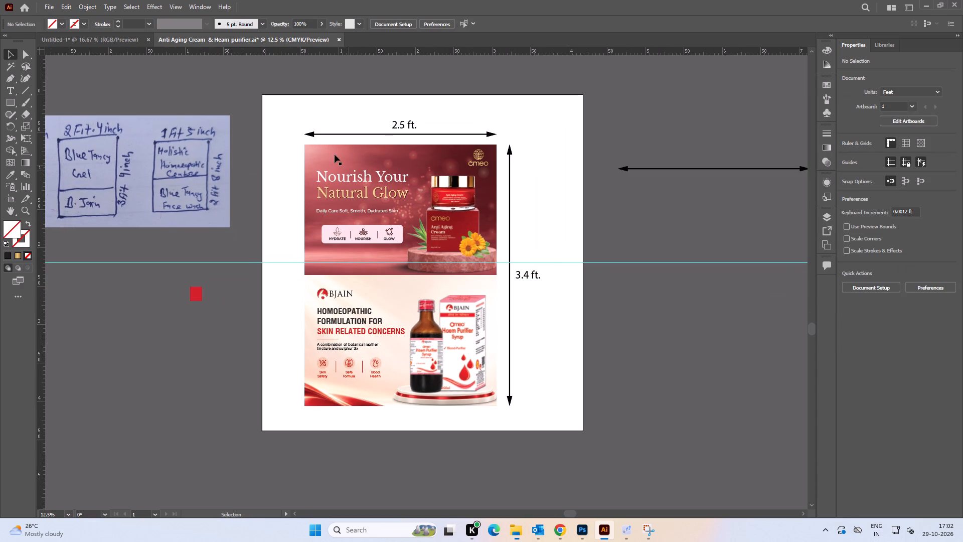
Move the whole banner-and-dimensions group slightly to the right on the artboard, keeping its vertical position.
{"action": "left_click_drag", "start_coordinate": [282, 120], "coordinate": [538, 428]}
{"action": "left_click_drag", "start_coordinate": [428, 313], "coordinate": [435, 313]}
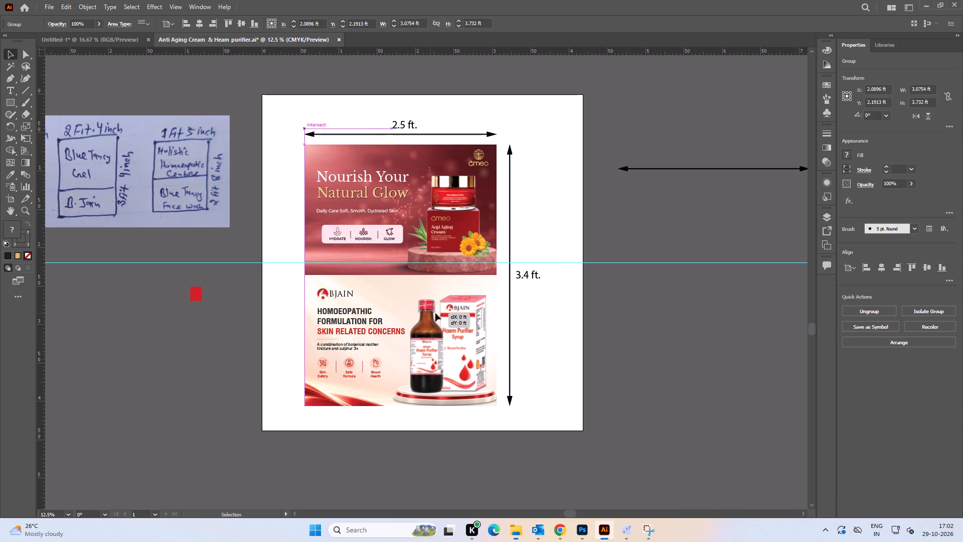
{"action": "left_click_drag", "start_coordinate": [435, 313], "coordinate": [444, 312]}
{"action": "left_click", "coordinate": [555, 309]}
{"action": "key", "text": "space"}
{"action": "left_click", "coordinate": [643, 312]}
{"action": "left_click", "coordinate": [637, 310]}
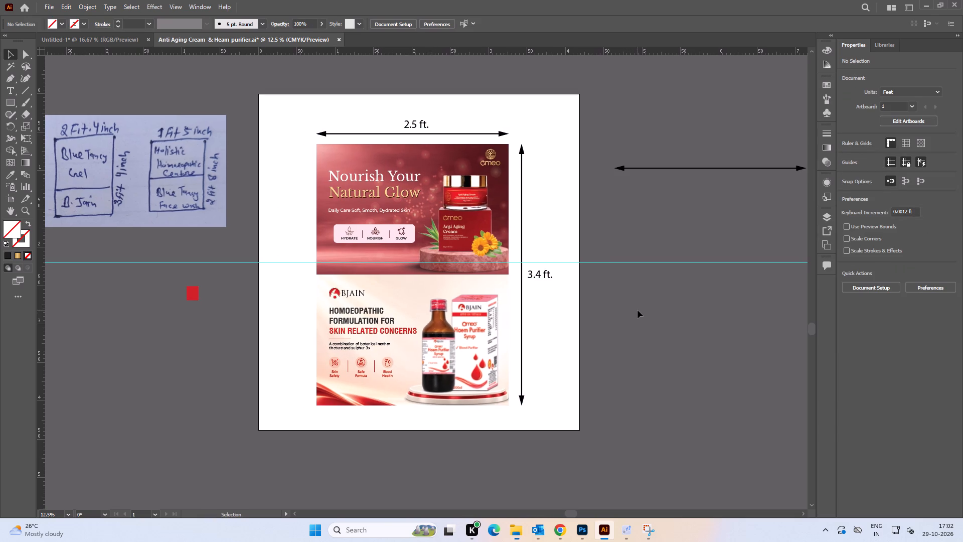
Align the banners-and-dimensions group to the artboard's vertical centre and deselect it.
{"action": "left_click", "coordinate": [447, 329]}
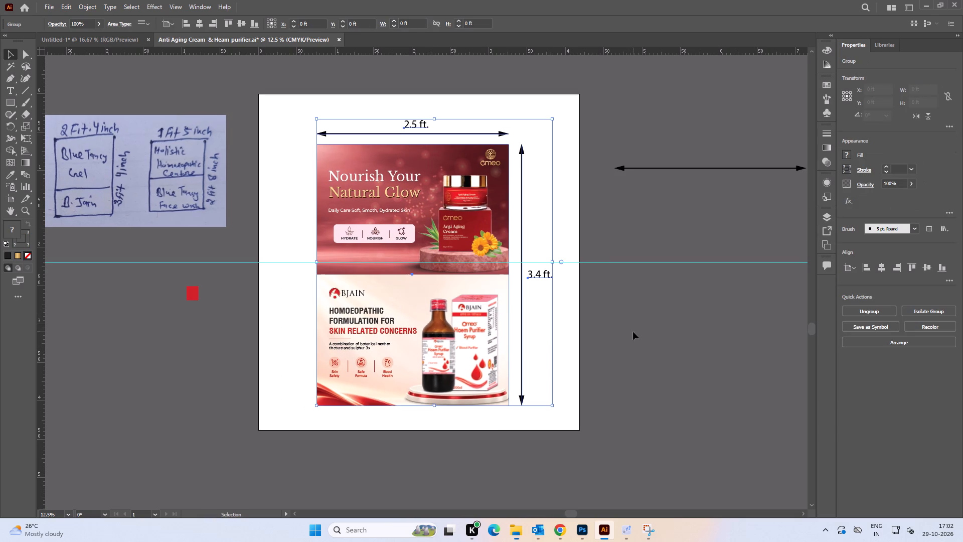
{"action": "left_click", "coordinate": [925, 269]}
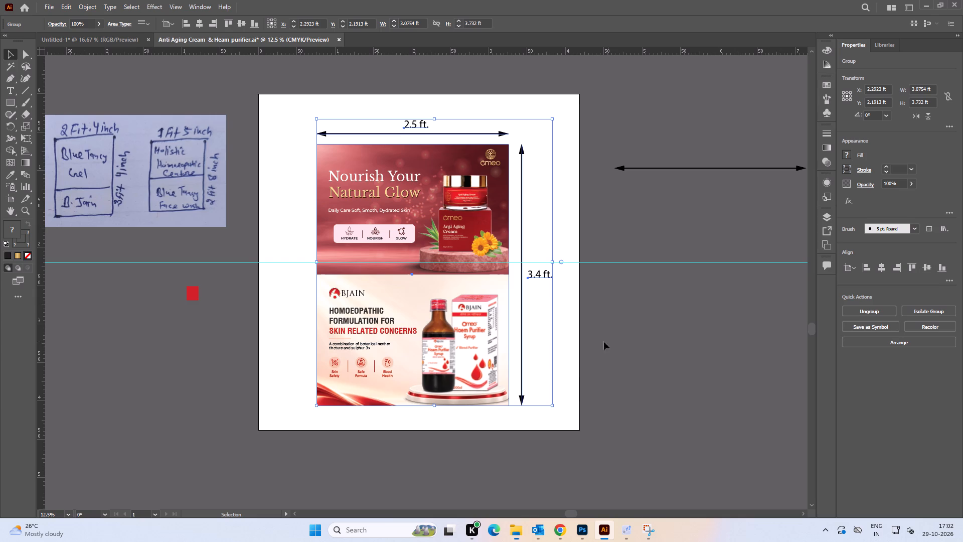
{"action": "left_click", "coordinate": [602, 318]}
Save the Anti Aging Cream & Heam purifier Illustrator document.
{"action": "key", "text": "ctrl+s"}
{"action": "key", "text": "ctrl+s"}
{"action": "key", "text": "ctrl+s"}
{"action": "key", "text": "ctrl+s"}
{"action": "key", "text": "ctrl+s"}
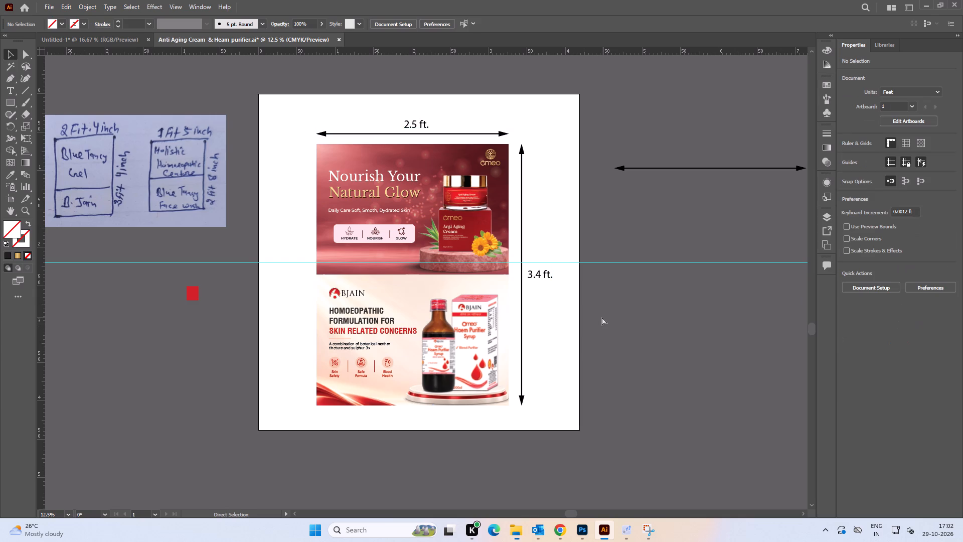
{"action": "key", "text": "ctrl+s"}
{"action": "key", "text": "ctrl+s"}
{"action": "key", "text": "ctrl+s"}
{"action": "key", "text": "ctrl+s"}
{"action": "key", "text": "ctrl+s"}
{"action": "key", "text": "ctrl+s"}
{"action": "key", "text": "ctrl+s"}
{"action": "key", "text": "ctrl+s"}
{"action": "key", "text": "ctrl+s"}
Export the artboard with Save for Web as a maximum-quality JPEG named Anti-Aging-Cream--&-Heam-purifier in the Banners folder.
{"action": "key", "text": "ctrl+alt+shift+s"}
{"action": "key", "text": "ctrl+alt+shift+s"}
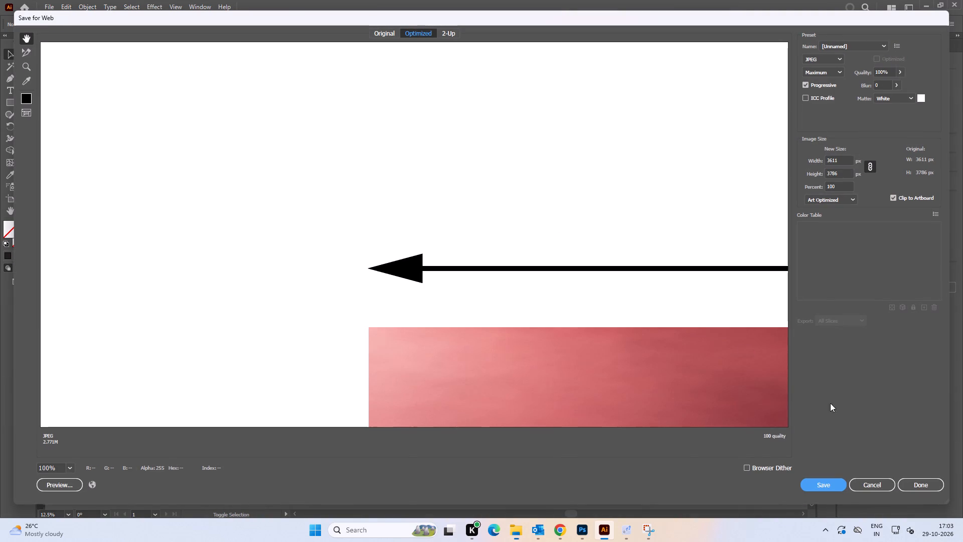
{"action": "left_click", "coordinate": [832, 487]}
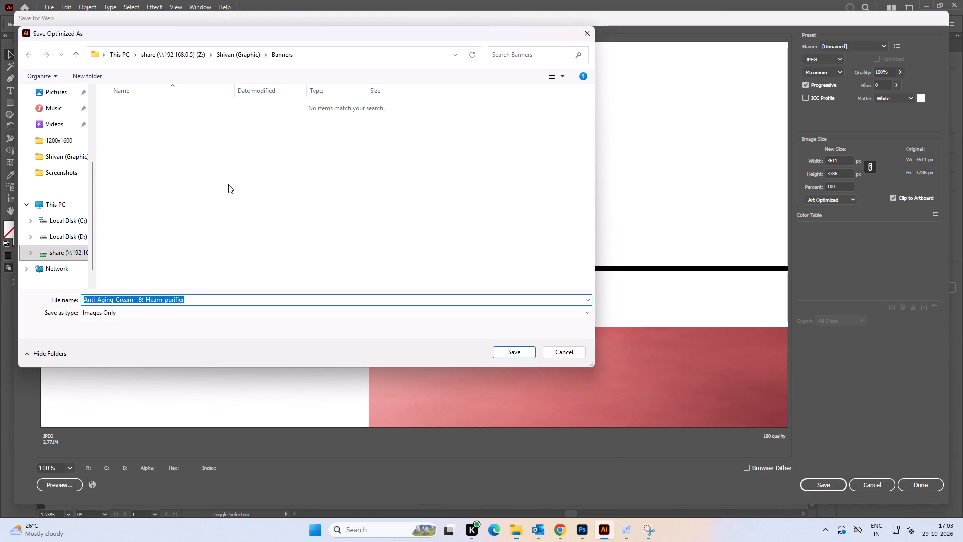
{"action": "left_click", "coordinate": [241, 301]}
{"action": "left_click", "coordinate": [514, 352]}
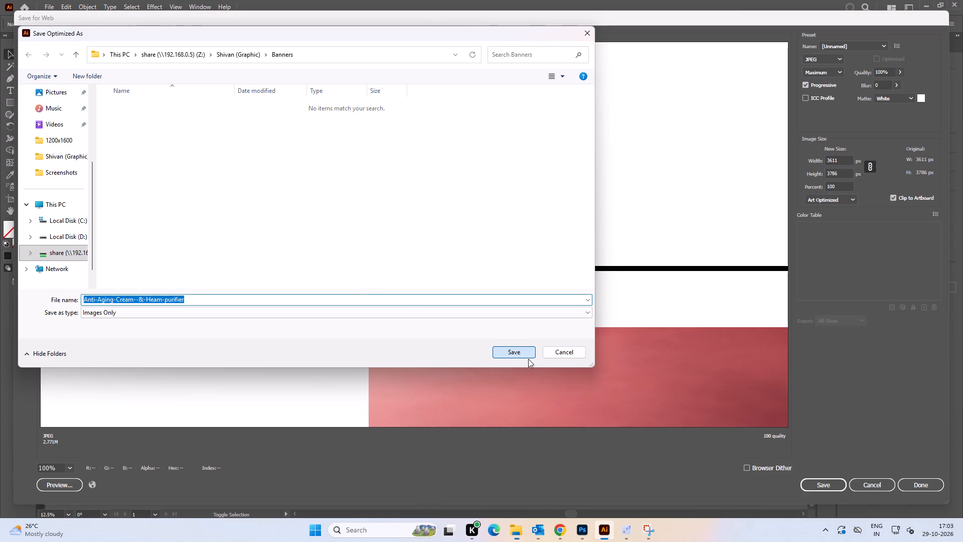
{"action": "left_click", "coordinate": [519, 352]}
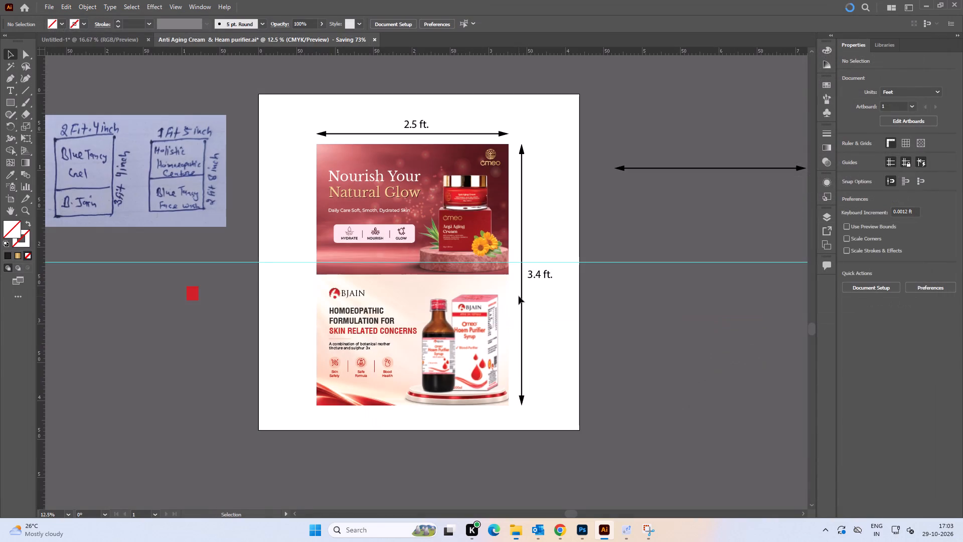
Save the document as an Adobe PDF named Anti Aging Cream & Heam purifier in the Banners folder, using the Illustrator Default preset.
{"action": "left_click", "coordinate": [652, 336]}
{"action": "key", "text": "ctrl+shift+s"}
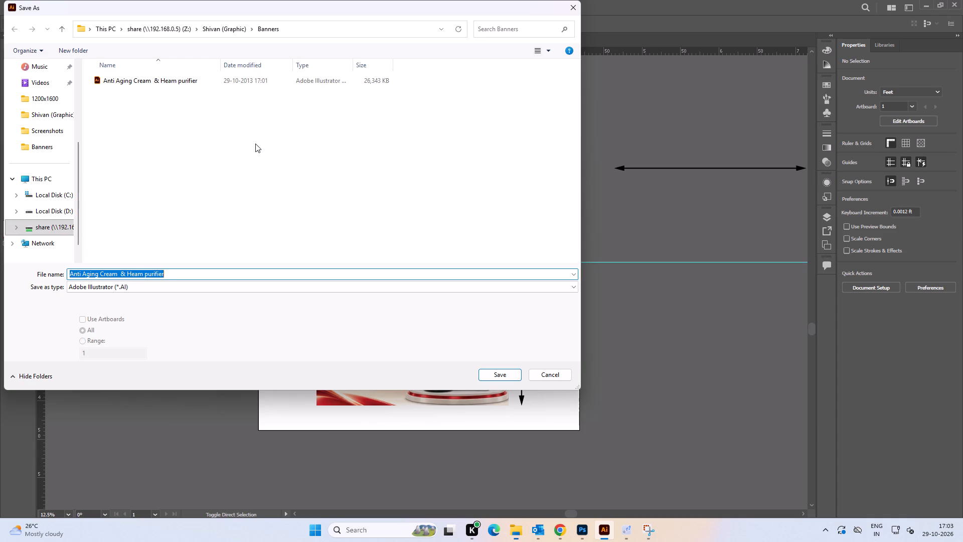
{"action": "left_click", "coordinate": [254, 283]}
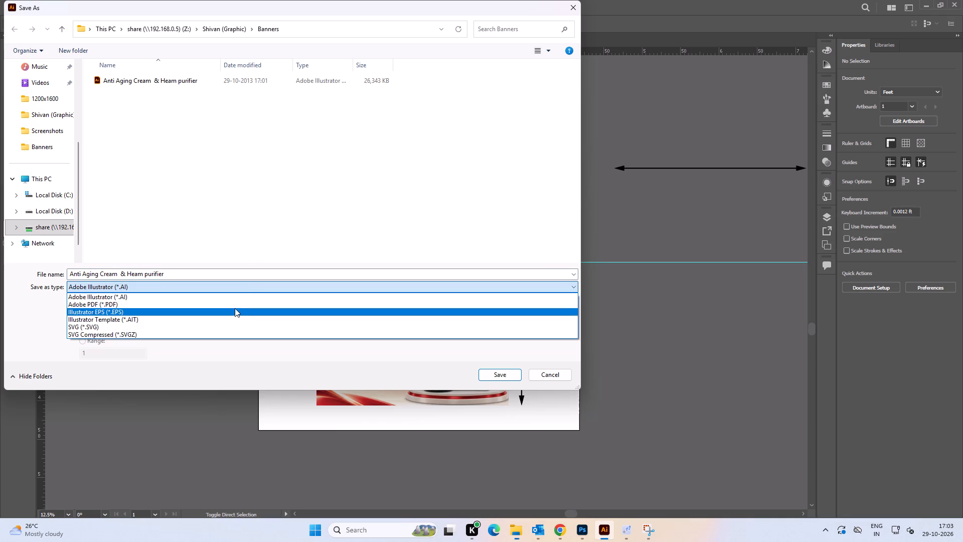
{"action": "left_click", "coordinate": [235, 306]}
{"action": "left_click", "coordinate": [497, 373]}
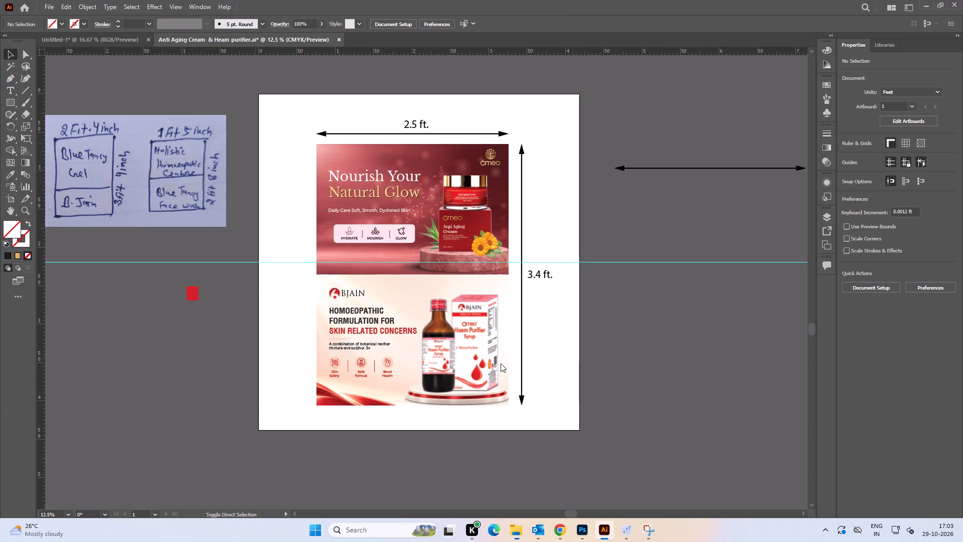
{"action": "left_click", "coordinate": [618, 215]}
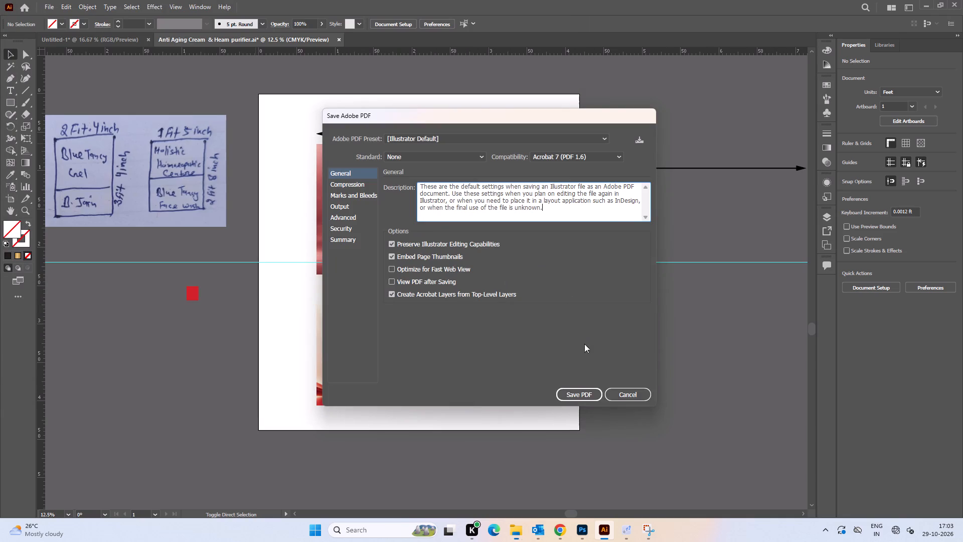
{"action": "left_click", "coordinate": [591, 389]}
{"action": "left_click", "coordinate": [642, 225]}
{"action": "key", "text": "ctrl+s"}
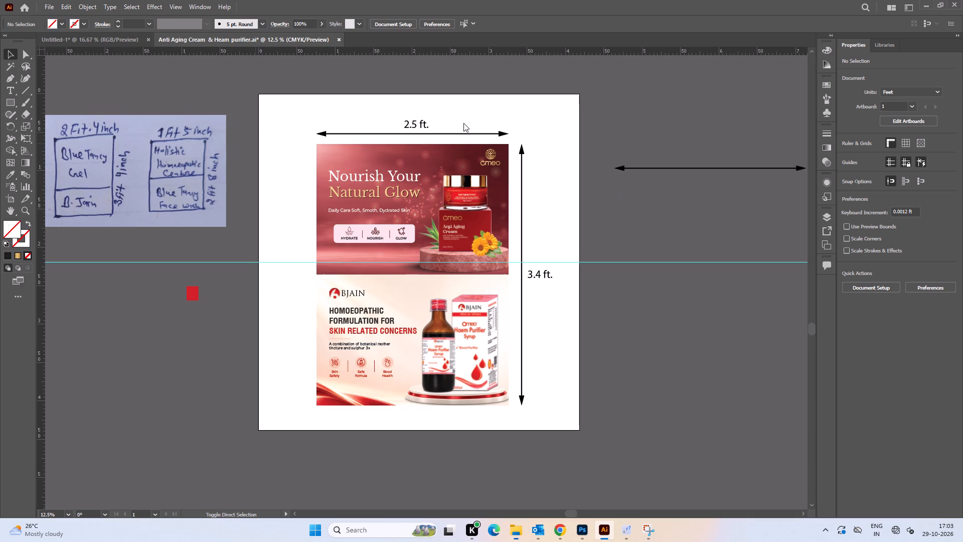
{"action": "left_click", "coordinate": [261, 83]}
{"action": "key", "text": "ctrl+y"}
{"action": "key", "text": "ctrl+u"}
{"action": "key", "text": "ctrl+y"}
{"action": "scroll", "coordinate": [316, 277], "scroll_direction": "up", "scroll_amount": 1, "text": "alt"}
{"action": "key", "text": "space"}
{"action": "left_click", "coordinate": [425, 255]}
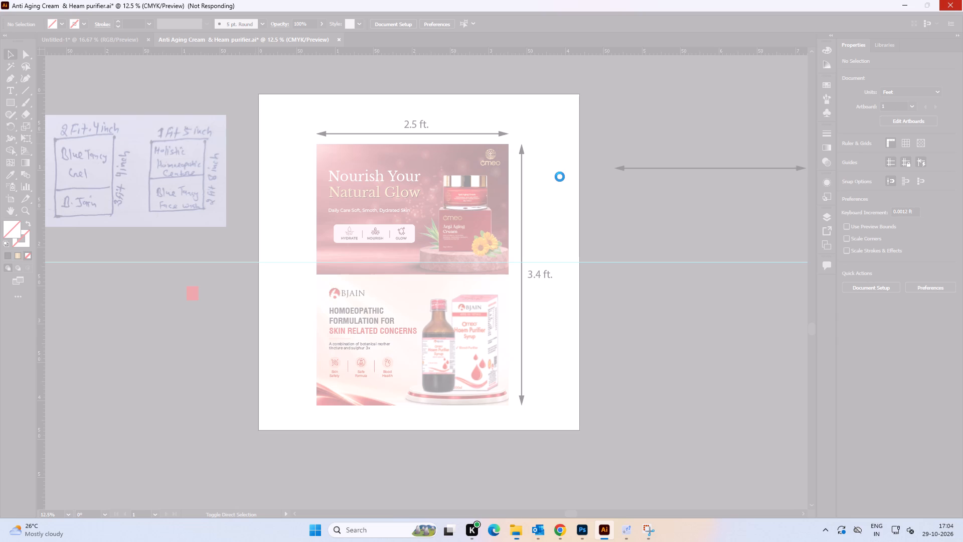
Switch to Chrome and look through the address suggestions for "g" to choose a page to open.
{"action": "left_click", "coordinate": [563, 528]}
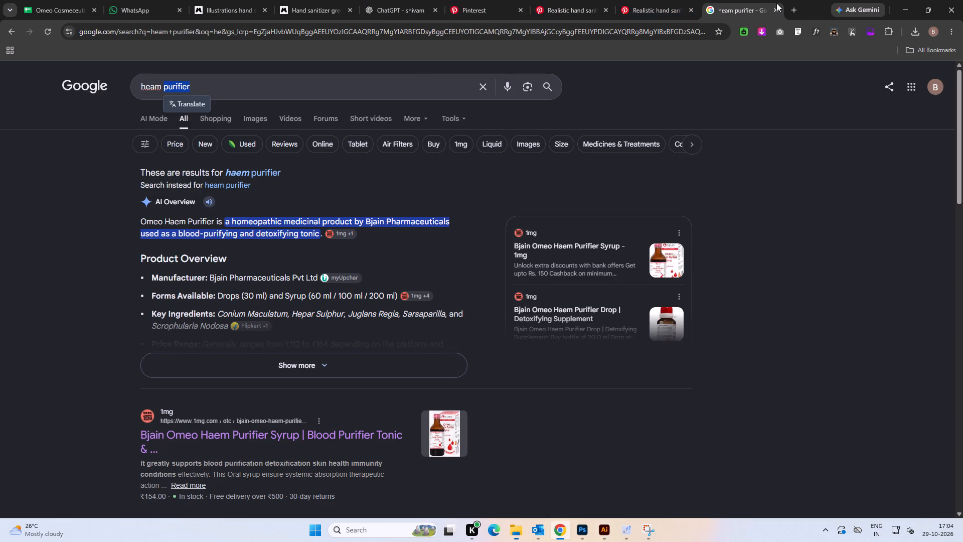
{"action": "left_click", "coordinate": [605, 29]}
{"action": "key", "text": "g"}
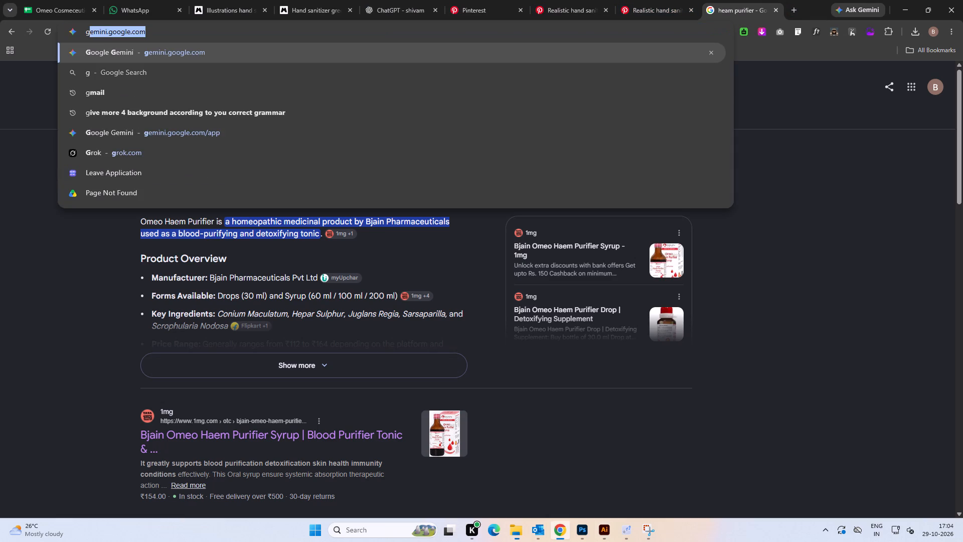
{"action": "key", "text": "Down"}
{"action": "key", "text": "Down"}
{"action": "key", "text": "Up"}
{"action": "key", "text": "Up"}
{"action": "key", "text": "Up"}
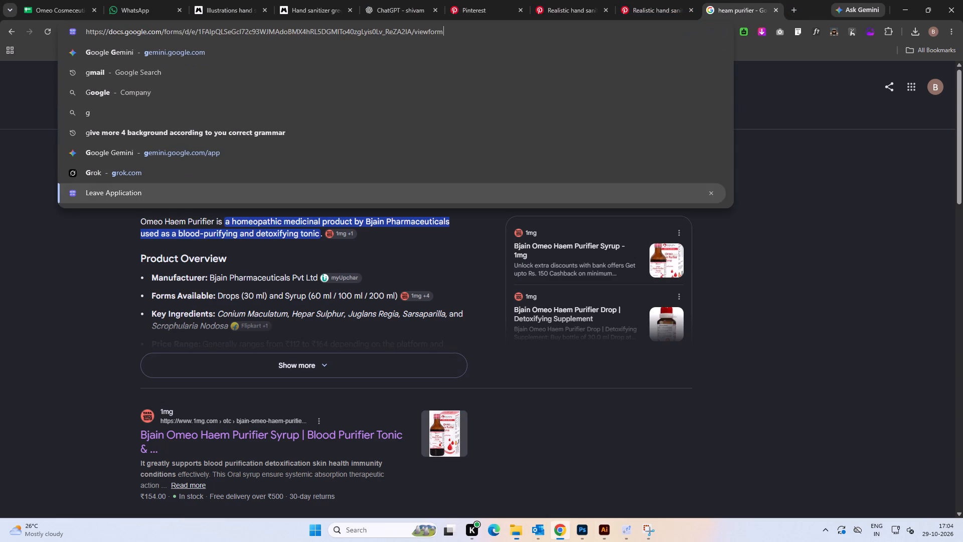
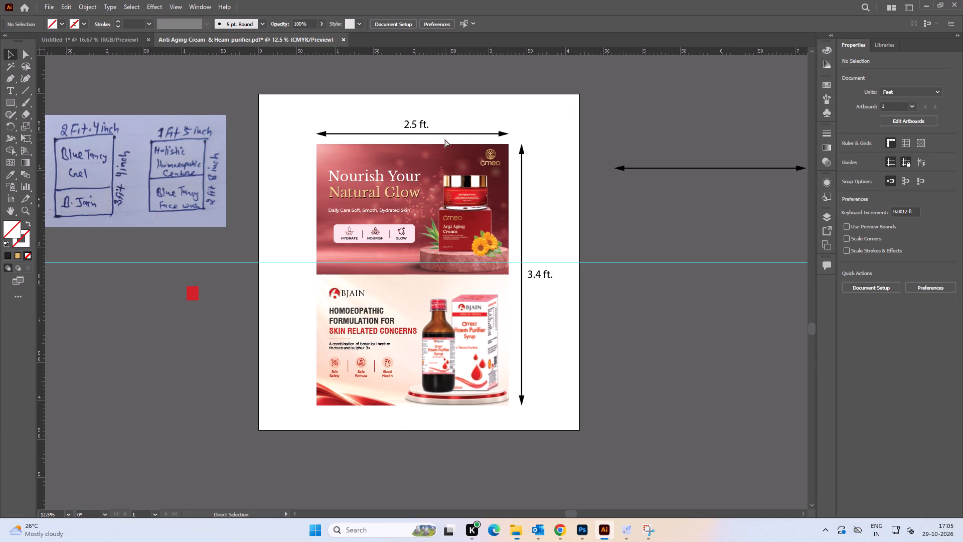
Start a screen snip with the whole artboard of dimensioned Anti Aging Cream and Haem Purifier banners in view.
{"action": "key", "text": "ctrl+y"}
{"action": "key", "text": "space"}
{"action": "left_click_drag", "start_coordinate": [547, 203], "coordinate": [548, 190]}
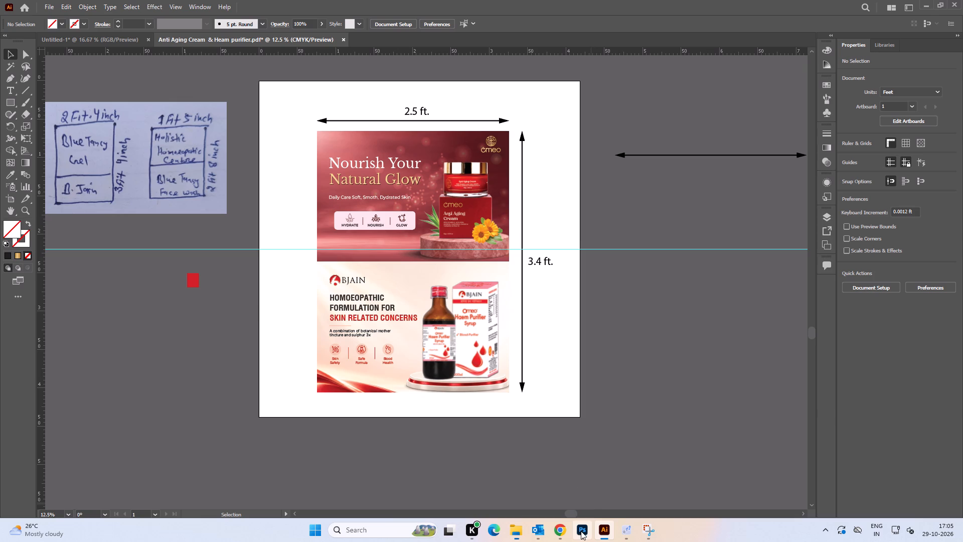
{"action": "key", "text": "shift+super+s"}
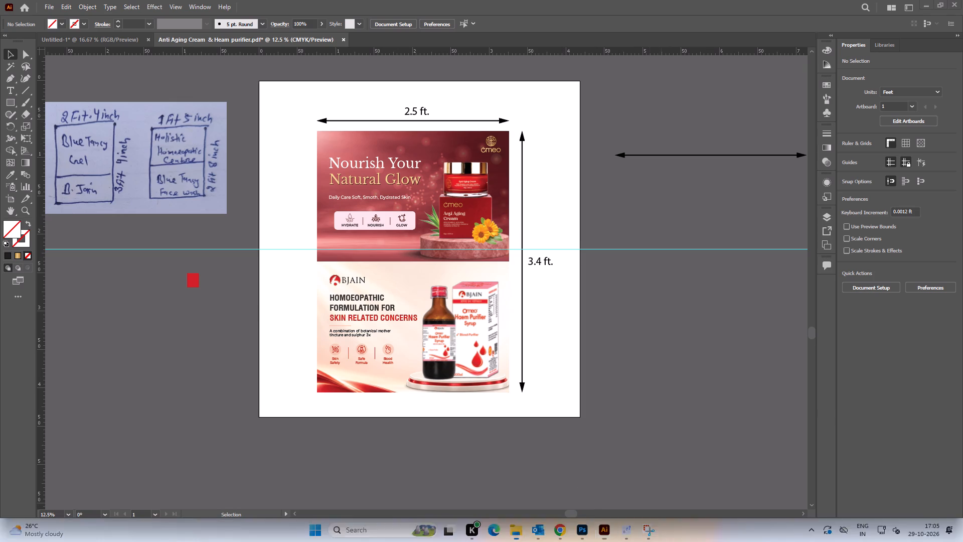
{"action": "left_click_drag", "start_coordinate": [148, 30], "coordinate": [555, 411]}
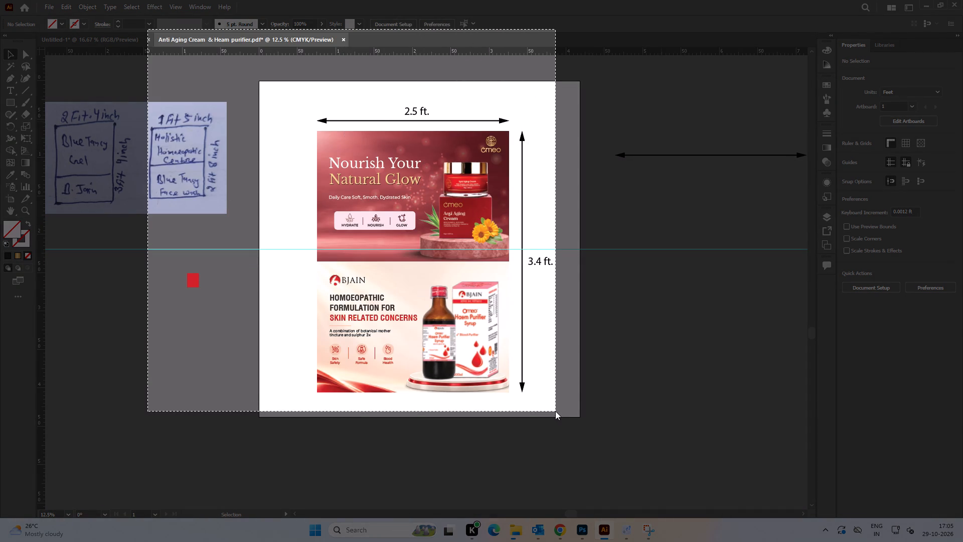
{"action": "left_click_drag", "start_coordinate": [555, 411], "coordinate": [552, 405]}
{"action": "left_click", "coordinate": [816, 365]}
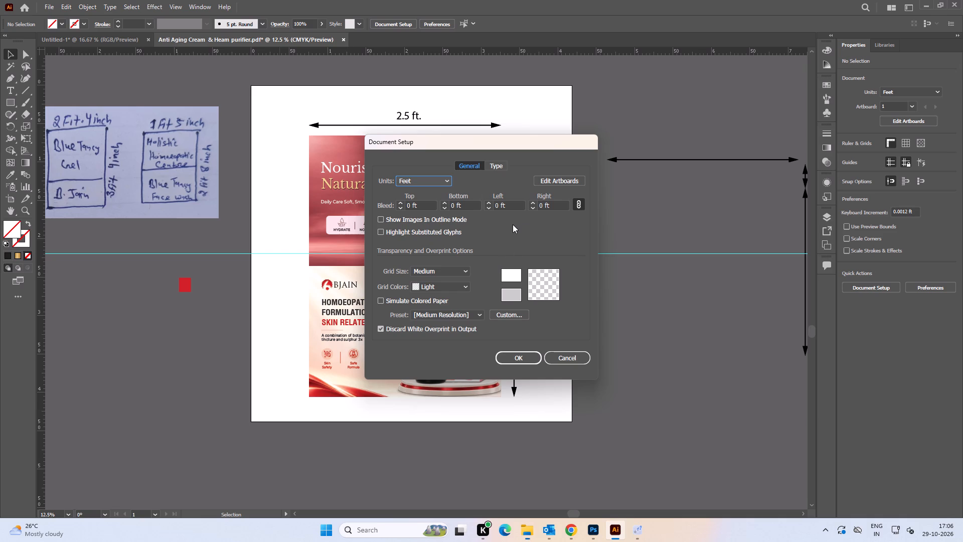
{"action": "key", "text": "alt+Tab"}
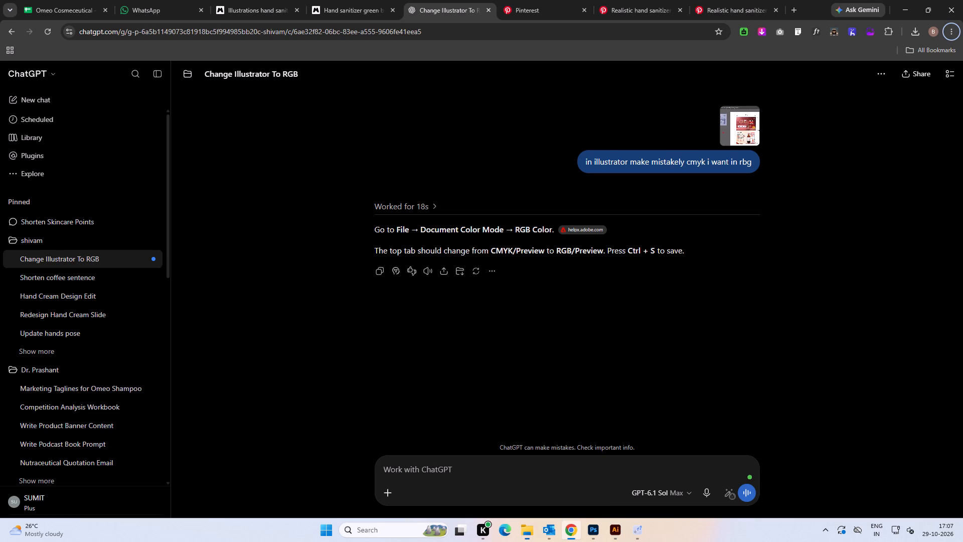
{"action": "key", "text": "alt+Tab"}
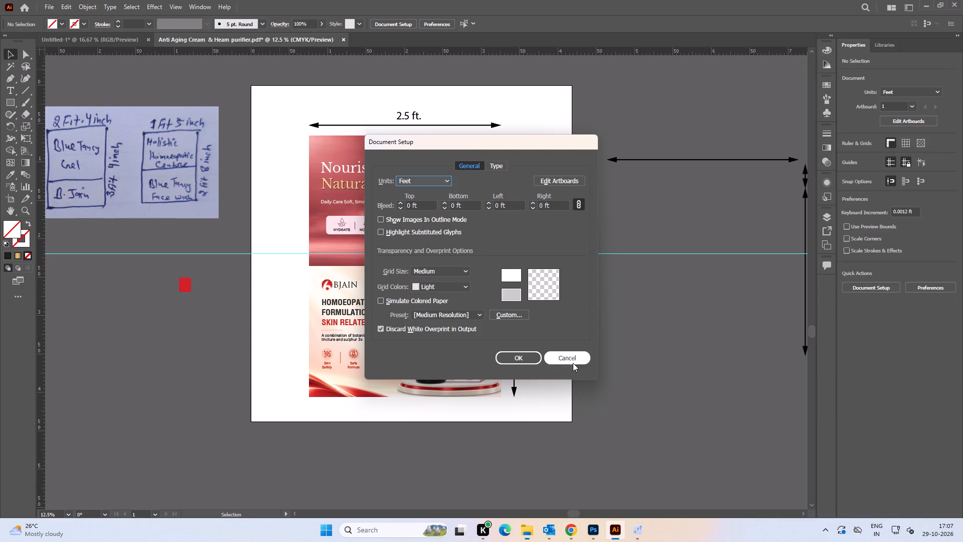
{"action": "left_click", "coordinate": [571, 357]}
Switch the Anti Aging Cream & Heam purifier document's colour mode to RGB Color.
{"action": "left_click", "coordinate": [47, 8]}
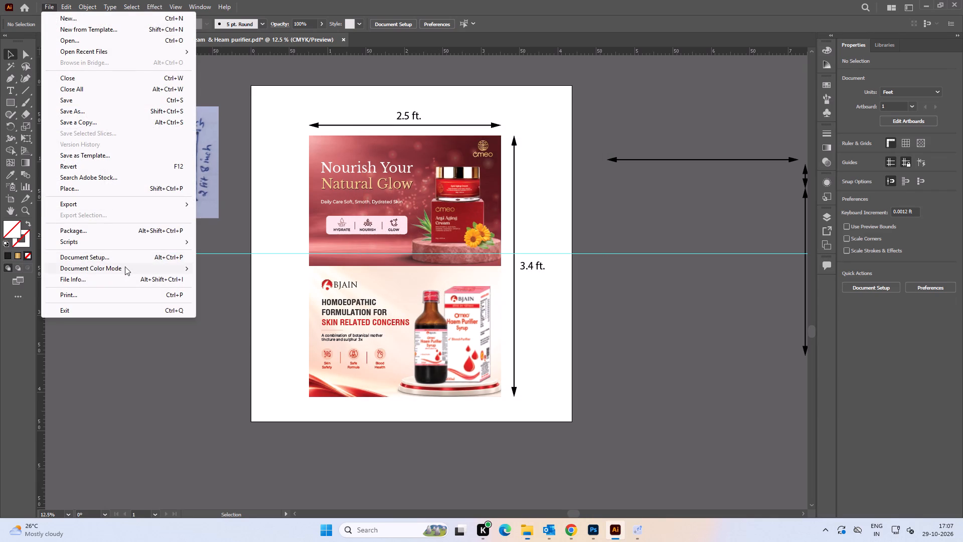
{"action": "left_click", "coordinate": [125, 266]}
{"action": "left_click", "coordinate": [235, 279]}
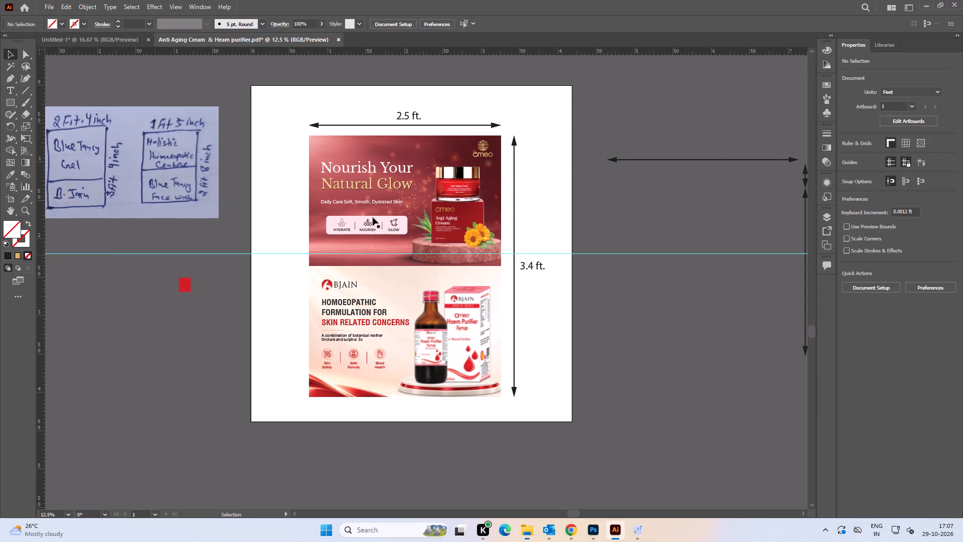
{"action": "left_click", "coordinate": [658, 106]}
Save the Anti Aging Cream & Heam purifier PDF document.
{"action": "key", "text": "ctrl+s"}
{"action": "key", "text": "ctrl+s"}
{"action": "key", "text": "ctrl+s"}
{"action": "key", "text": "ctrl+s"}
{"action": "key", "text": "ctrl+s"}
{"action": "key", "text": "ctrl+s"}
{"action": "key", "text": "ctrl+s"}
{"action": "key", "text": "ctrl+s"}
Export the artboard with Save for Web as a maximum-quality JPEG, replacing Anti-Aging-Cream--&-Heam-purifier in the Banners folder.
{"action": "key", "text": "ctrl+alt+shift+s"}
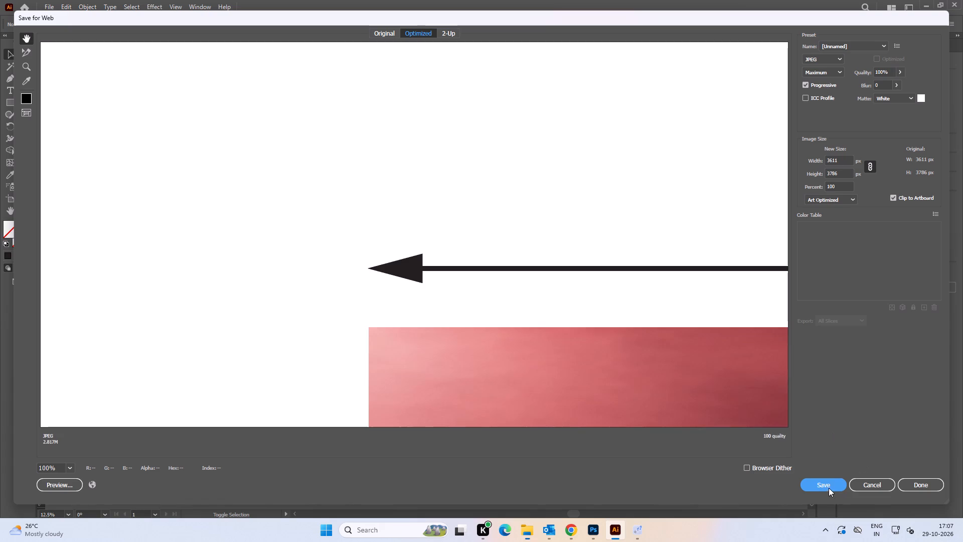
{"action": "left_click", "coordinate": [828, 487]}
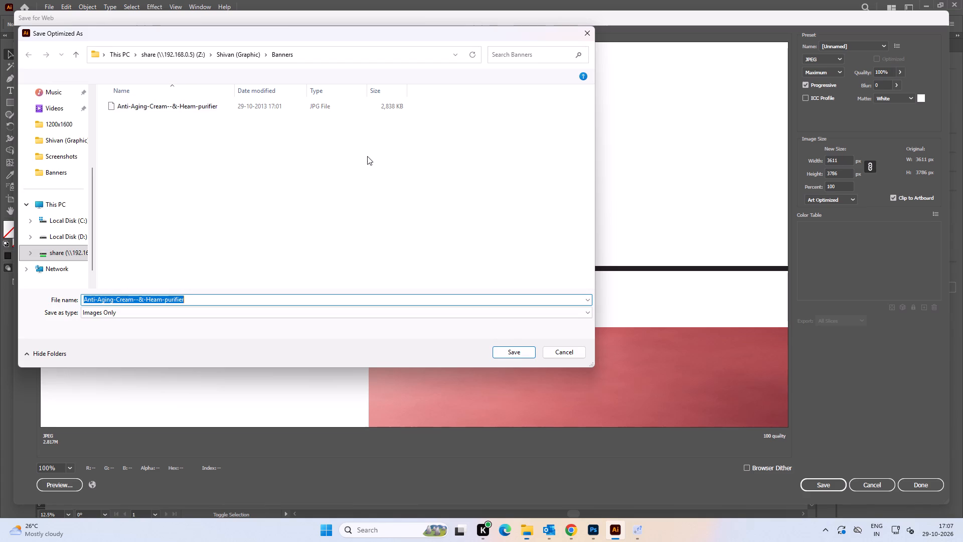
{"action": "left_click", "coordinate": [502, 354]}
{"action": "left_click", "coordinate": [358, 224]}
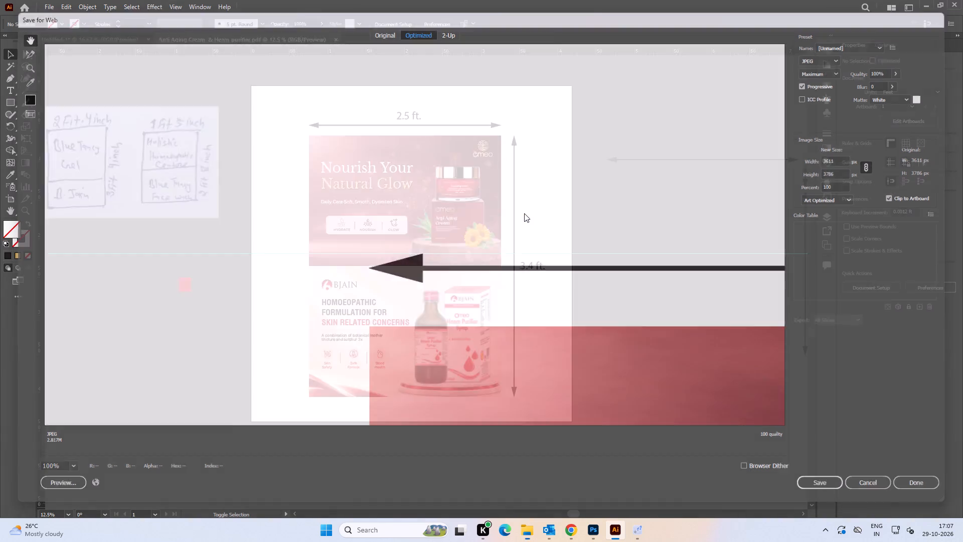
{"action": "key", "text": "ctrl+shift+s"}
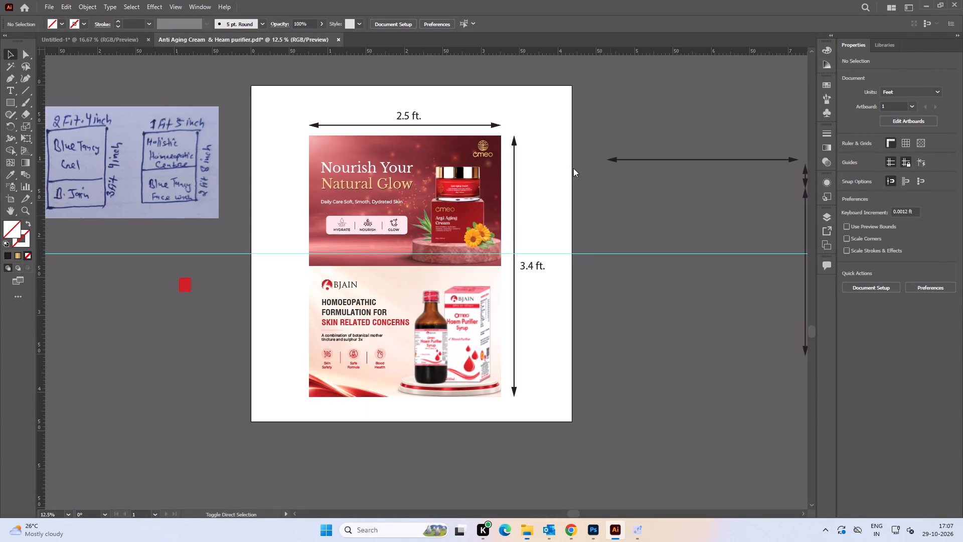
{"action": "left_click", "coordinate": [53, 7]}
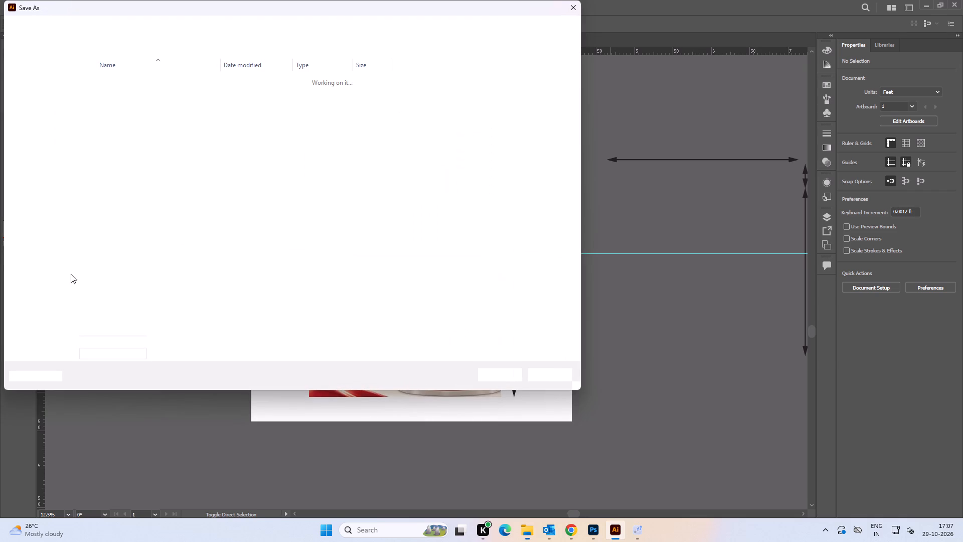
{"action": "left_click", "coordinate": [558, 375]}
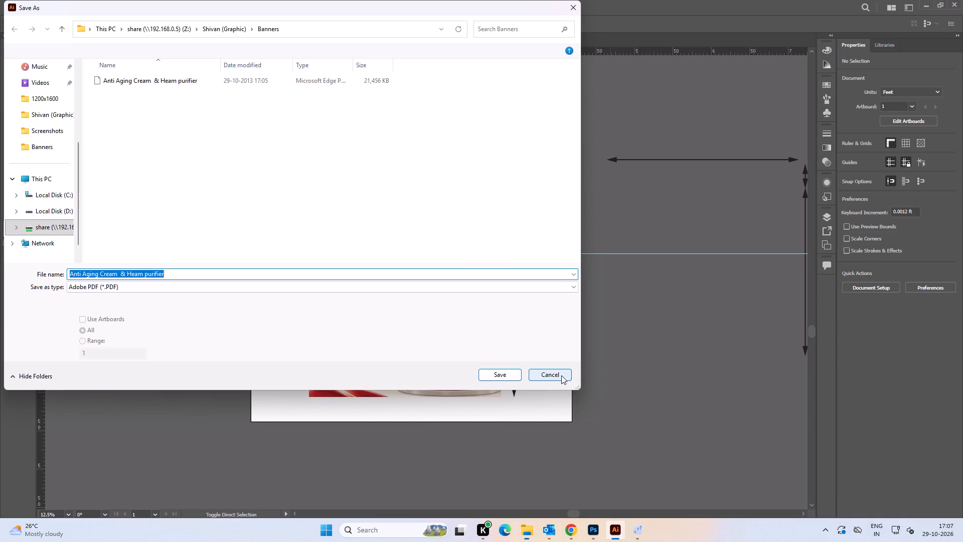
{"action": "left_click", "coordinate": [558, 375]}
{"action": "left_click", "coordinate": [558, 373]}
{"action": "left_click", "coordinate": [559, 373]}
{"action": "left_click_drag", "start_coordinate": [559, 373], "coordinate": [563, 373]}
Switch the document's colour mode to CMYK Color.
{"action": "left_click", "coordinate": [51, 6]}
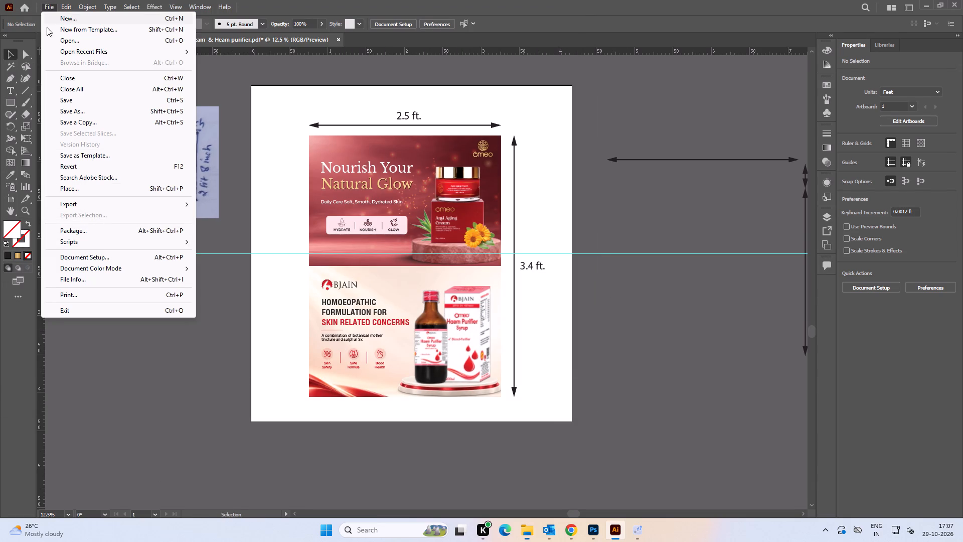
{"action": "left_click", "coordinate": [220, 268]}
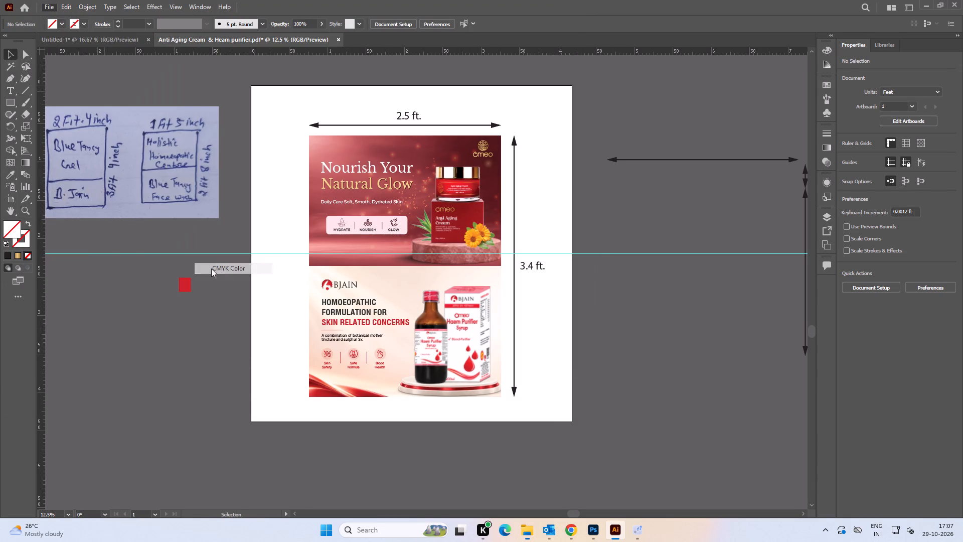
{"action": "left_click", "coordinate": [607, 232]}
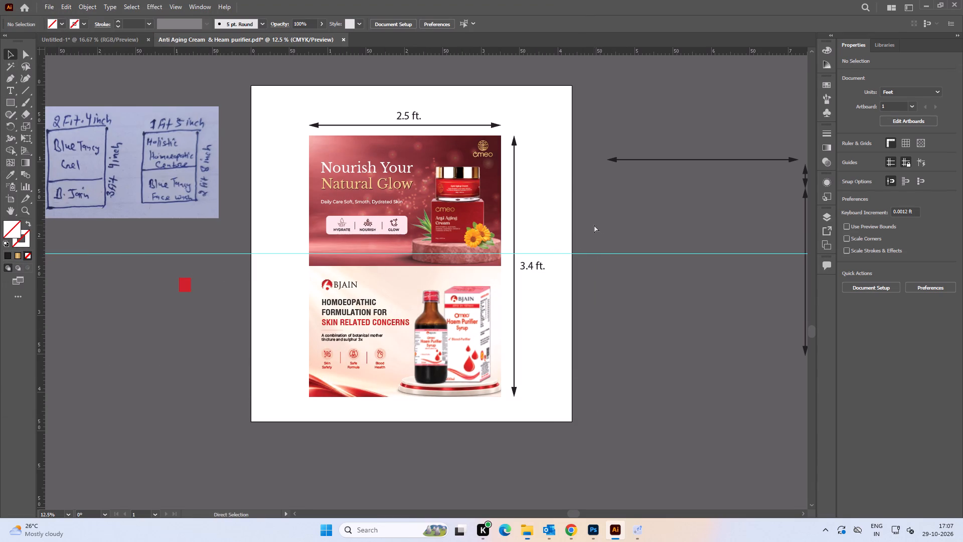
Save the Anti Aging Cream & Heam purifier PDF document in its CMYK colour mode.
{"action": "key", "text": "ctrl+s"}
{"action": "key", "text": "ctrl+s"}
{"action": "key", "text": "ctrl+s"}
{"action": "key", "text": "ctrl+s"}
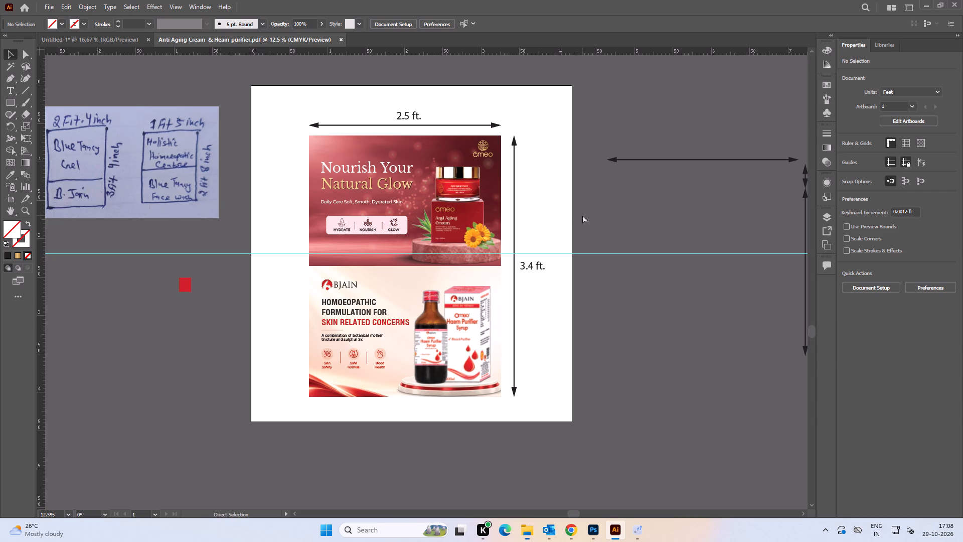
Save the document again as an Adobe PDF named Anti Aging Cream & Heam purifier in the Banners folder.
{"action": "key", "text": "ctrl+shift+s"}
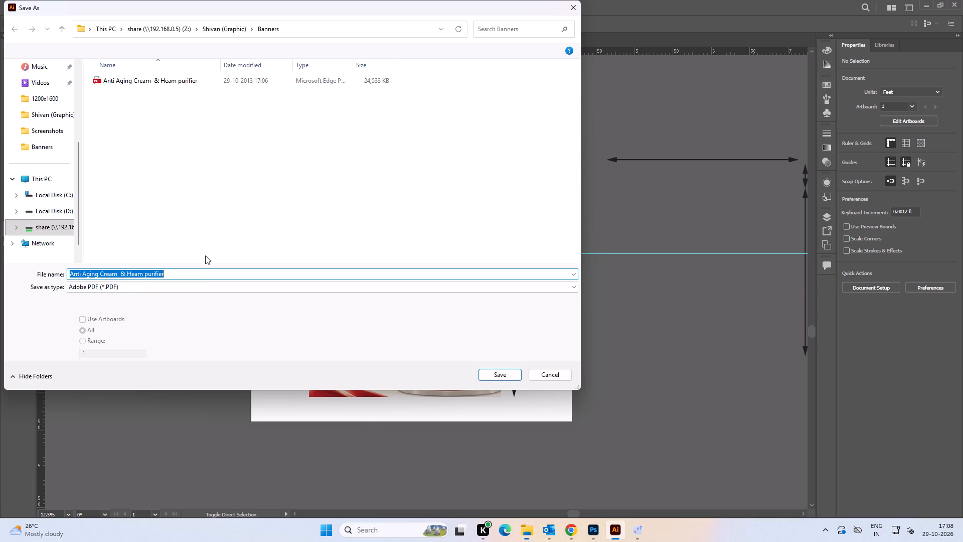
{"action": "left_click", "coordinate": [499, 375]}
{"action": "left_click", "coordinate": [506, 304]}
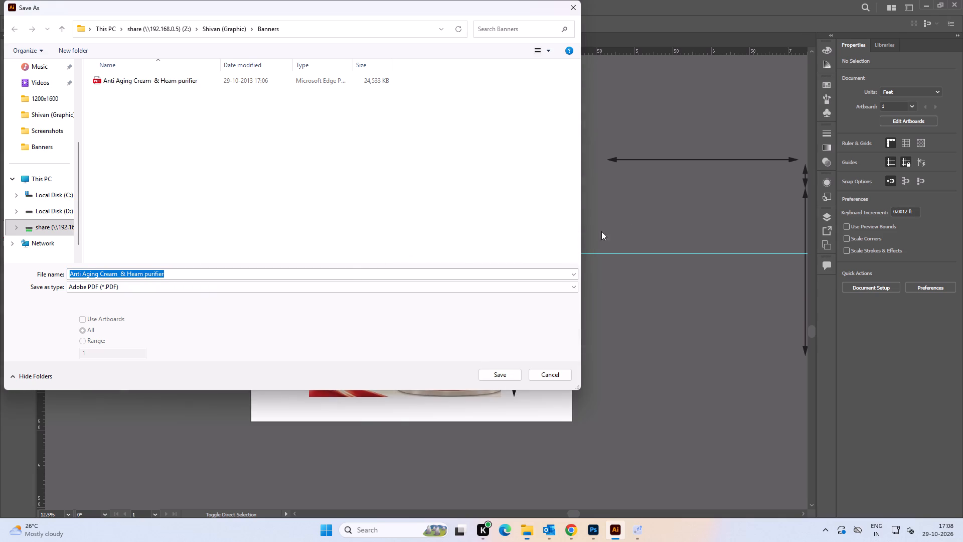
{"action": "key", "text": "ctrl+s"}
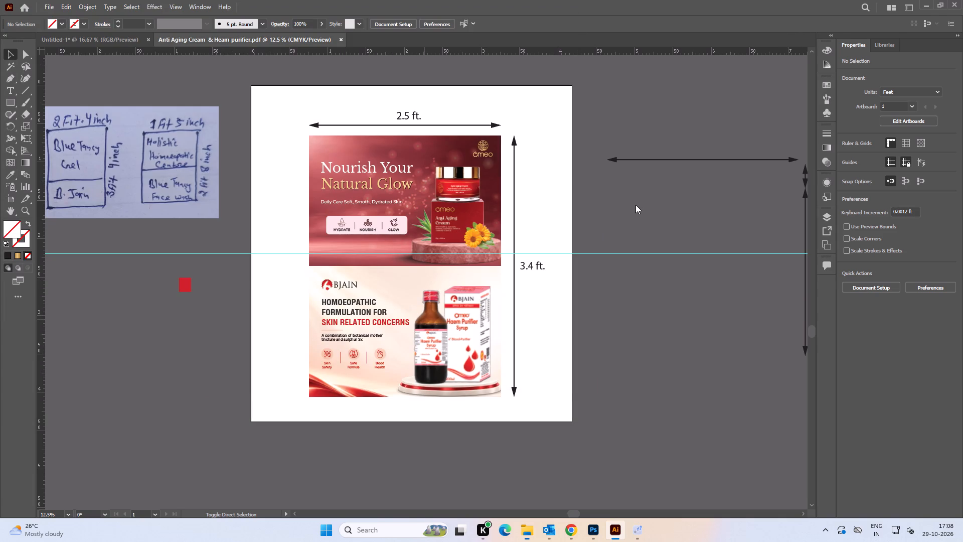
{"action": "left_click", "coordinate": [587, 395]}
{"action": "left_click", "coordinate": [341, 39]}
Switch to the Banners folder in File Explorer and show its files as extra large icons.
{"action": "key", "text": "alt+Tab"}
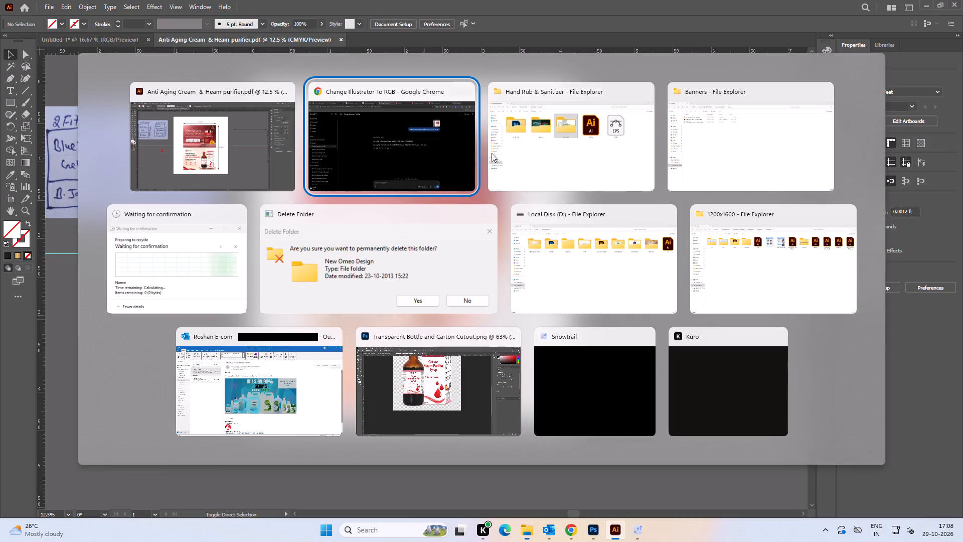
{"action": "left_click", "coordinate": [720, 170], "text": "alt"}
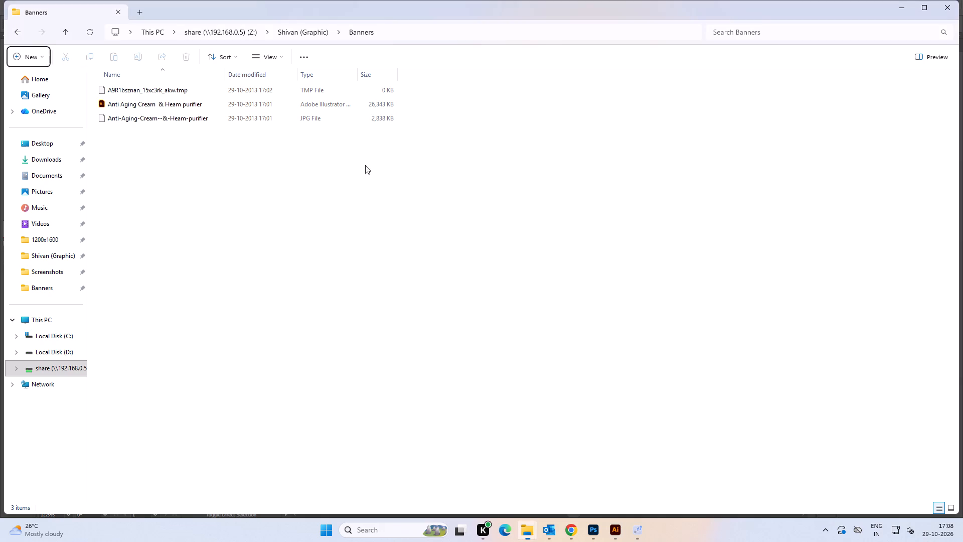
{"action": "left_click", "coordinate": [273, 59]}
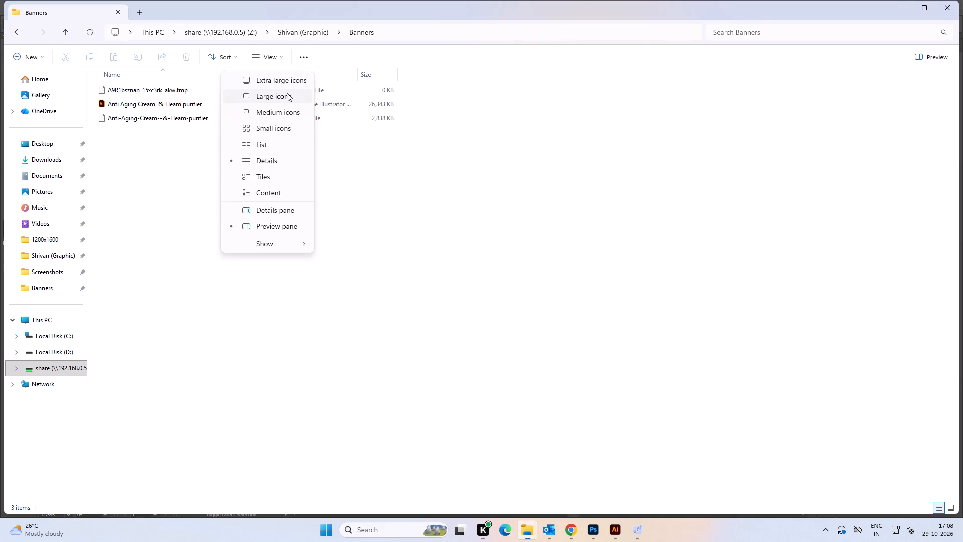
{"action": "left_click", "coordinate": [286, 89]}
{"action": "left_click", "coordinate": [286, 82]}
{"action": "left_click", "coordinate": [408, 262]}
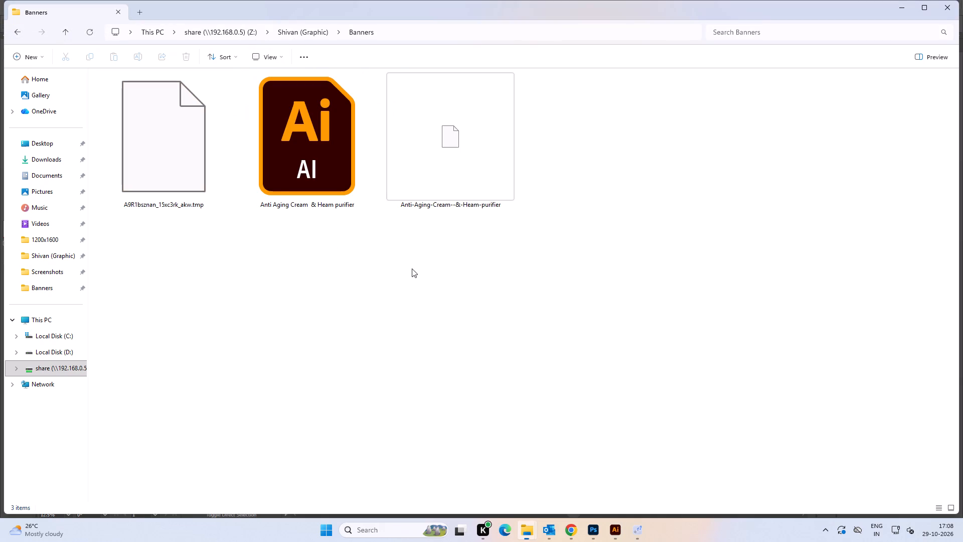
Open the exported Anti-Aging-Cream--&-Heam-purifier JPEG and inspect the banner's colours and detail.
{"action": "double_click", "coordinate": [473, 145]}
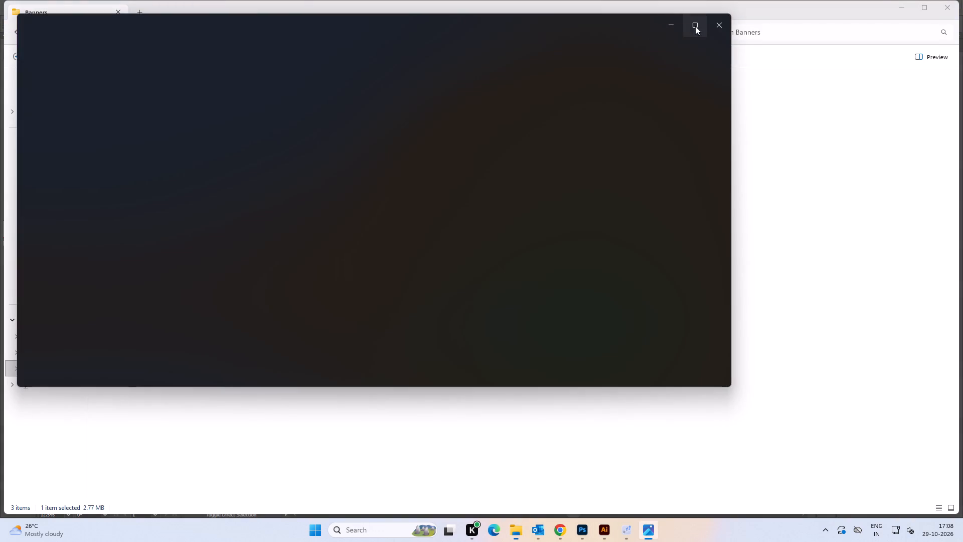
{"action": "left_click", "coordinate": [696, 26]}
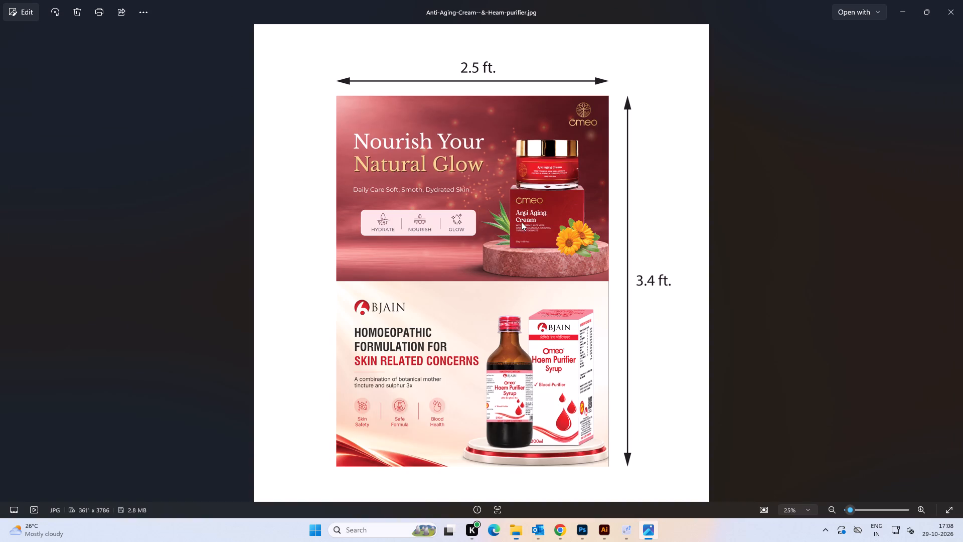
{"action": "scroll", "coordinate": [510, 292], "scroll_direction": "up", "scroll_amount": 3}
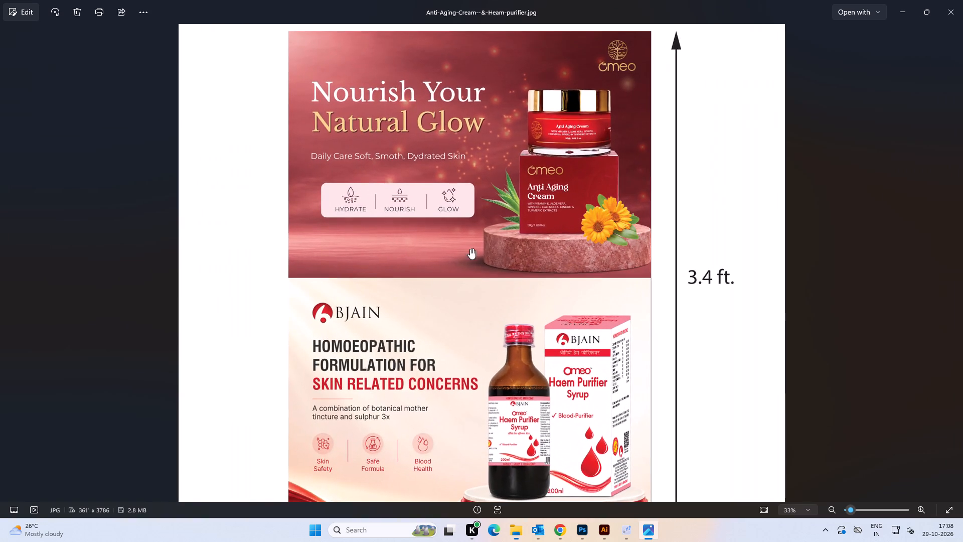
{"action": "scroll", "coordinate": [470, 248], "scroll_direction": "down", "scroll_amount": 4}
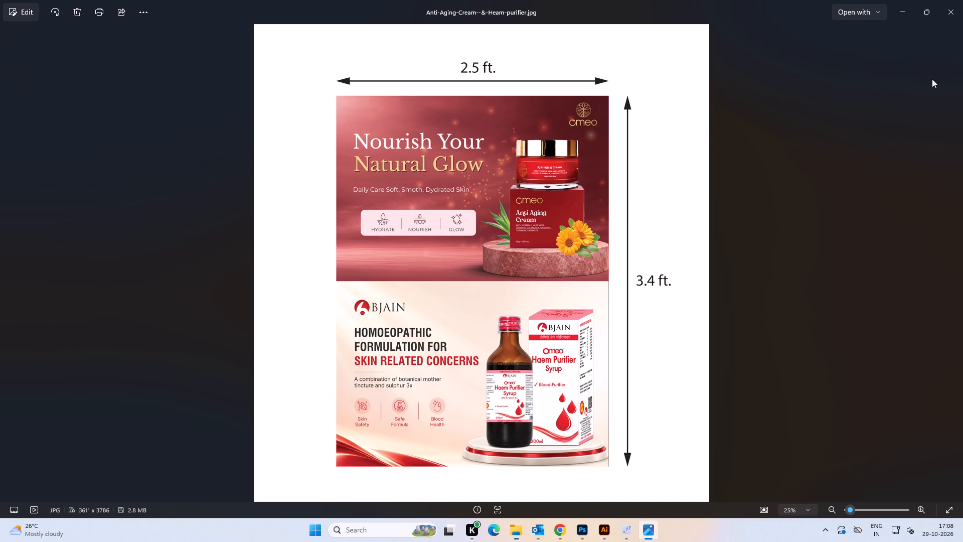
{"action": "left_click", "coordinate": [946, 14]}
Return to Illustrator and close the Anti Aging Cream & Heam purifier PDF document.
{"action": "key", "text": "alt+Tab"}
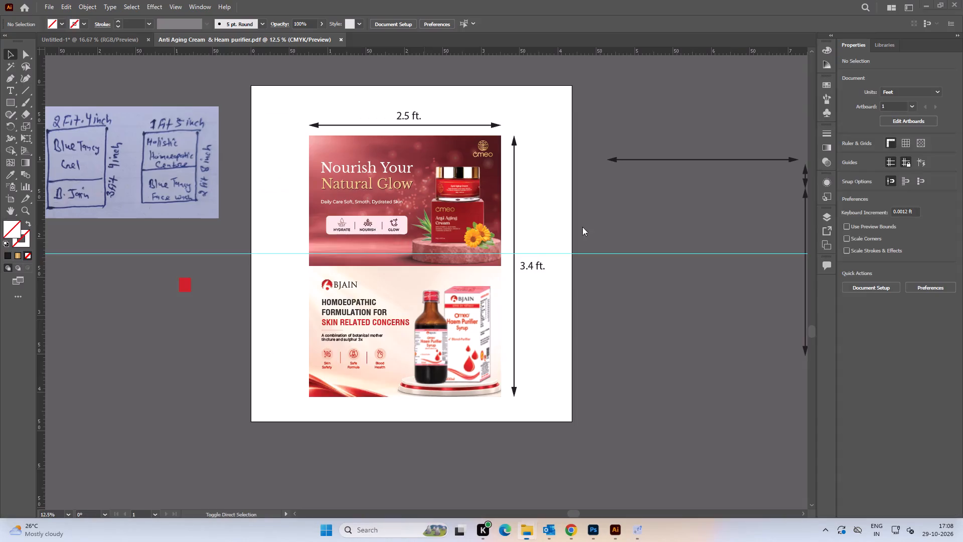
{"action": "key", "text": "alt+Tab"}
{"action": "left_click", "coordinate": [220, 160]}
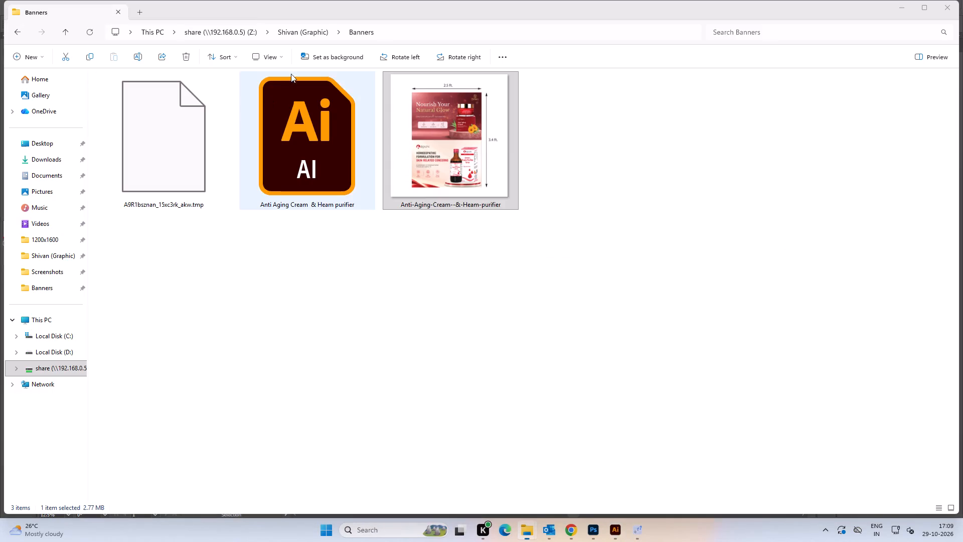
{"action": "key", "text": "alt+Tab"}
{"action": "left_click", "coordinate": [339, 40]}
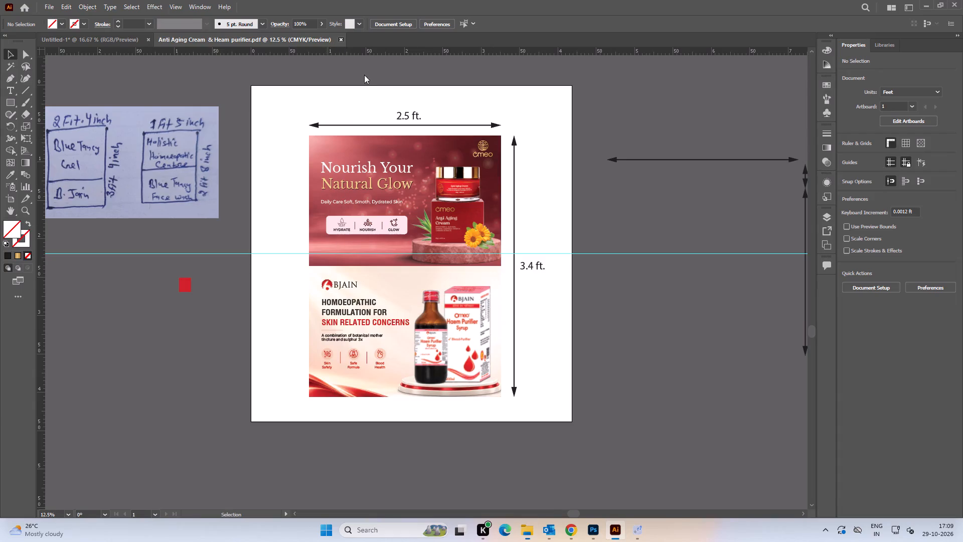
Open the LKD Illustrator file from the Shivan (Graphic) folder in File Explorer.
{"action": "key", "text": "alt+Tab"}
{"action": "left_click", "coordinate": [389, 151], "text": "alt"}
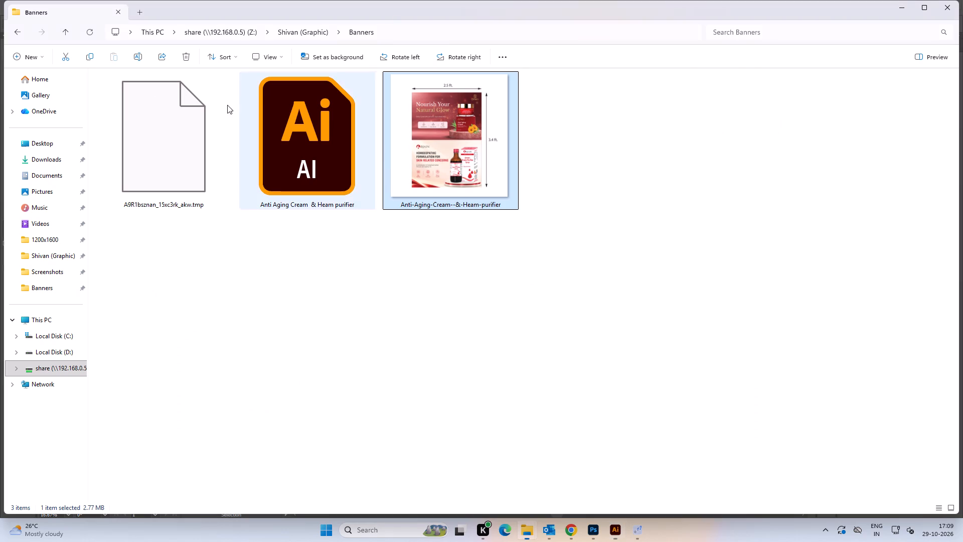
{"action": "left_click", "coordinate": [16, 34]}
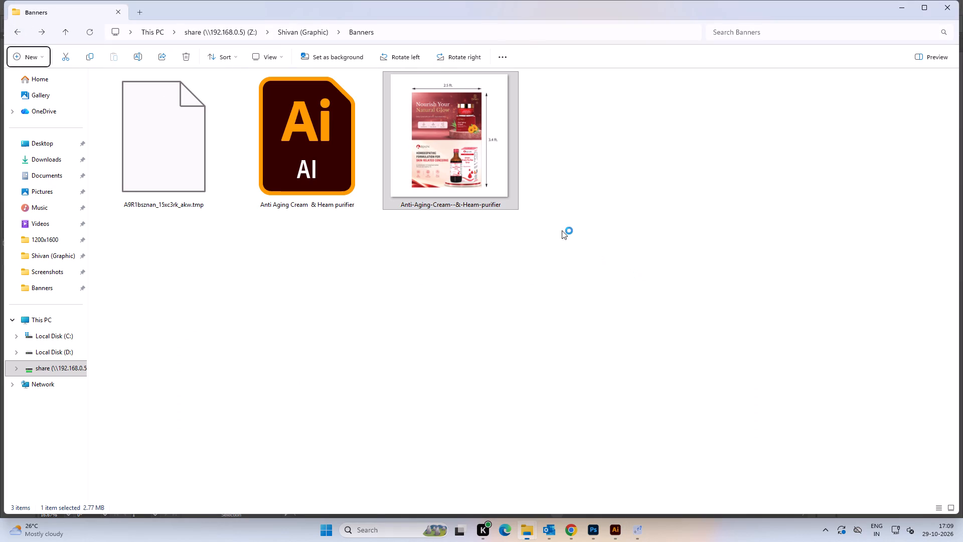
{"action": "left_click_drag", "start_coordinate": [658, 361], "coordinate": [661, 353]}
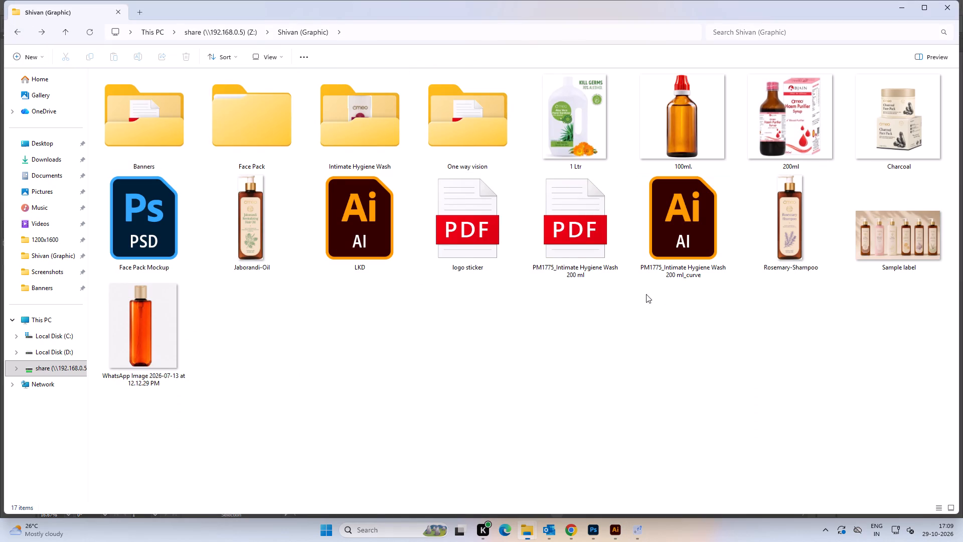
{"action": "double_click", "coordinate": [380, 251]}
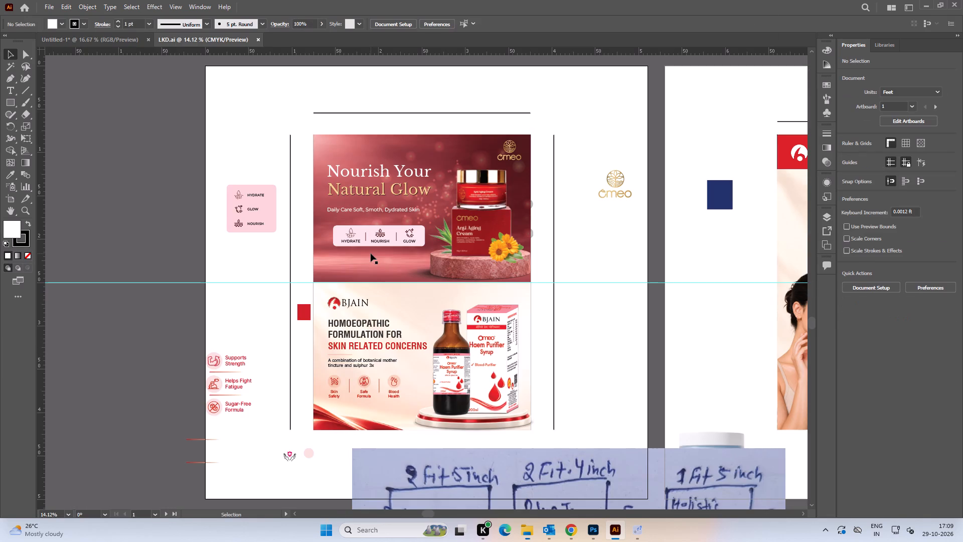
Delete all the anti-aging cream and Haem Purifier artwork on the first artboard, plus the large handwritten size sketch below it.
{"action": "key", "text": "space"}
{"action": "key", "text": "space"}
{"action": "key", "text": "space"}
{"action": "scroll", "coordinate": [374, 252], "scroll_direction": "down", "scroll_amount": 1}
{"action": "left_click_drag", "start_coordinate": [466, 312], "coordinate": [344, 290]}
{"action": "scroll", "coordinate": [354, 256], "scroll_direction": "down", "scroll_amount": 3, "text": "alt"}
{"action": "key", "text": "space"}
{"action": "left_click_drag", "start_coordinate": [299, 294], "coordinate": [439, 276]}
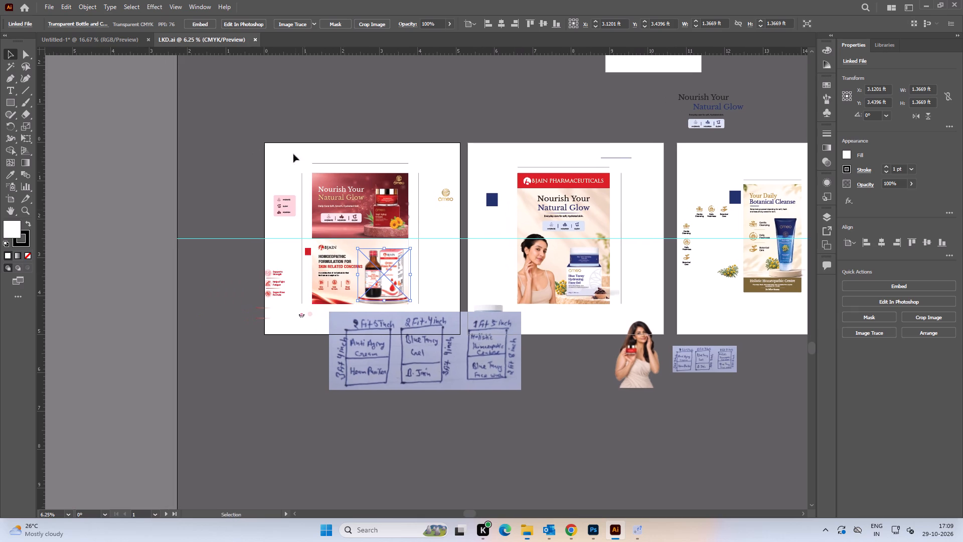
{"action": "left_click_drag", "start_coordinate": [248, 116], "coordinate": [460, 417]}
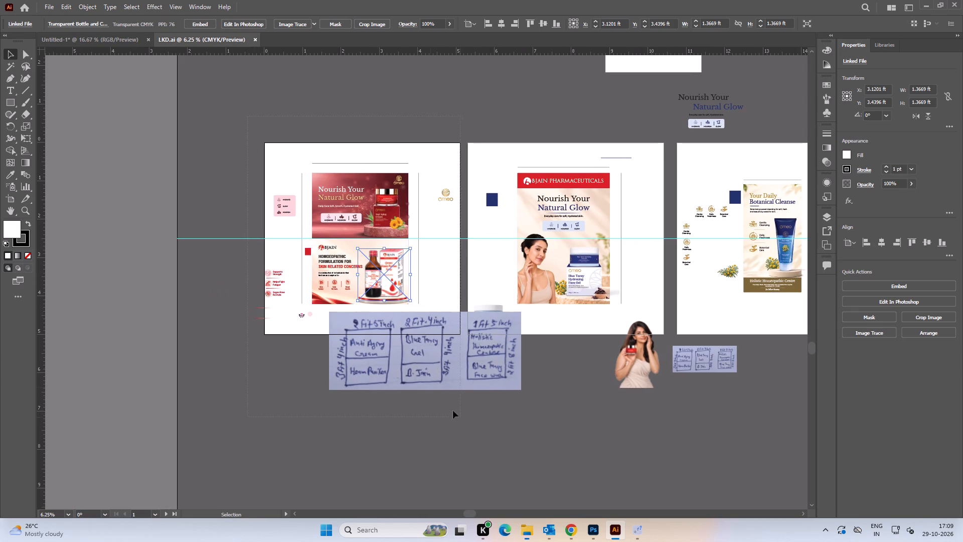
{"action": "left_click", "coordinate": [9, 197]}
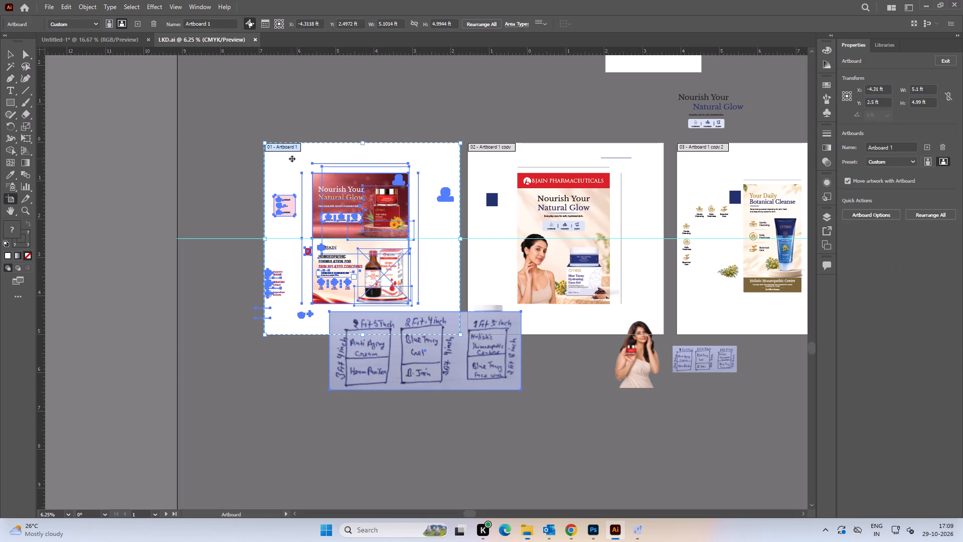
{"action": "key", "text": "Delete"}
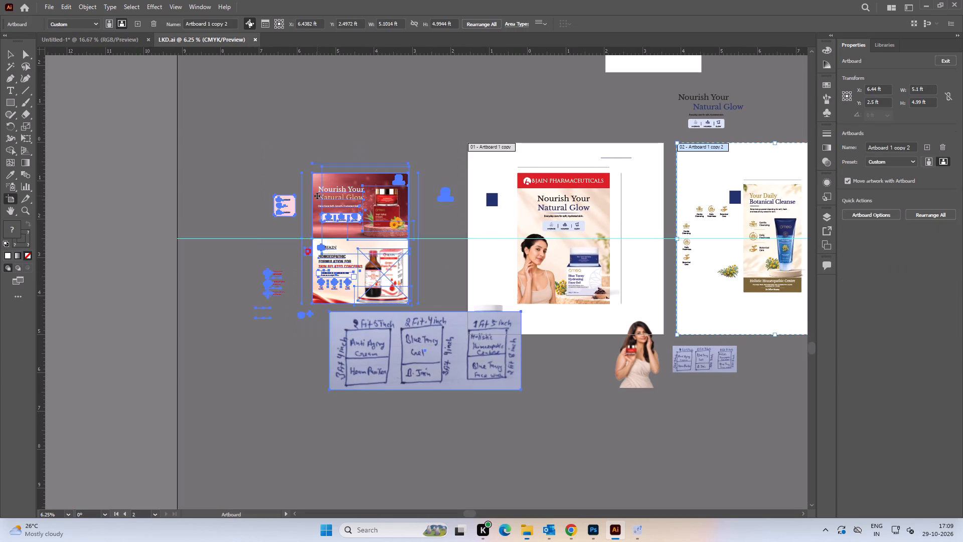
{"action": "key", "text": "ctrl+z"}
{"action": "left_click", "coordinate": [2, 47]}
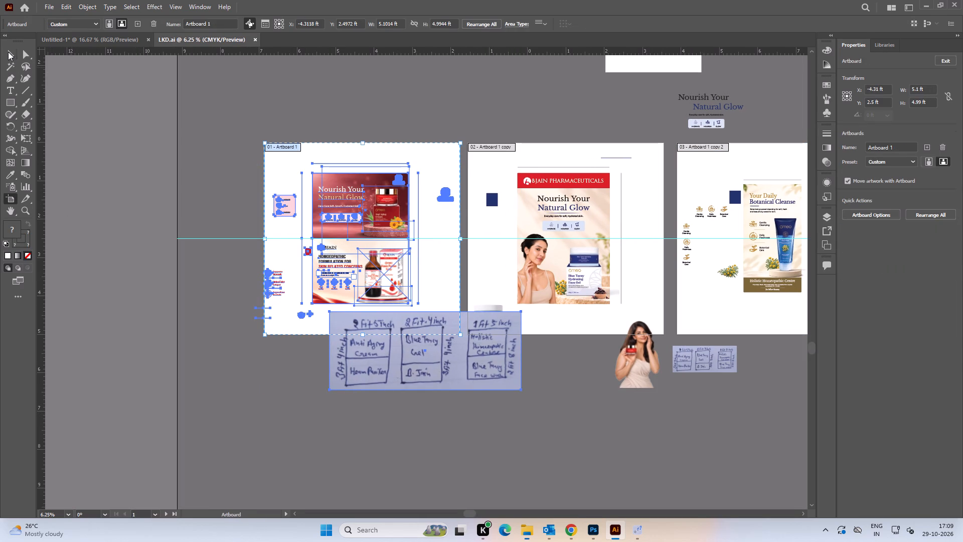
{"action": "left_click", "coordinate": [8, 52]}
{"action": "key", "text": "Delete"}
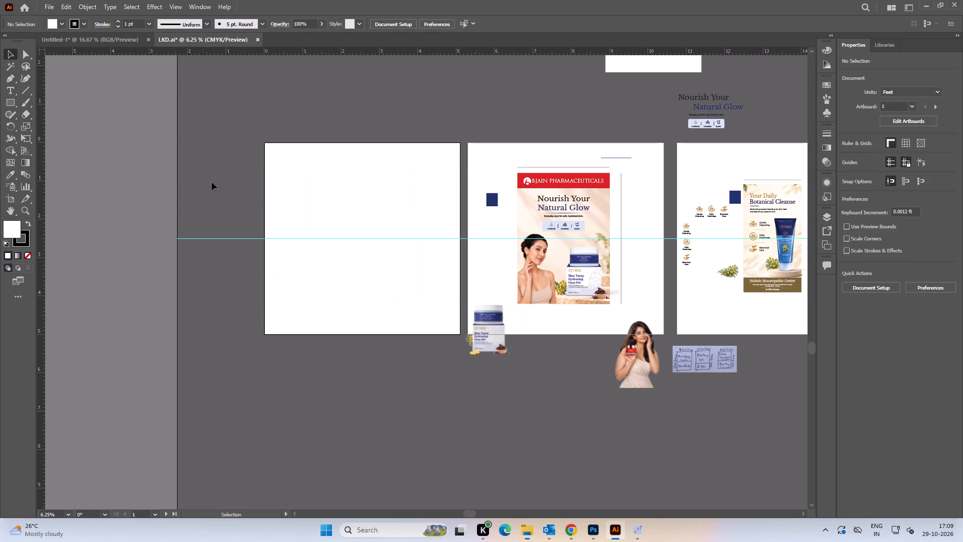
{"action": "key", "text": "ctrl+z"}
{"action": "left_click", "coordinate": [460, 368], "text": "shift"}
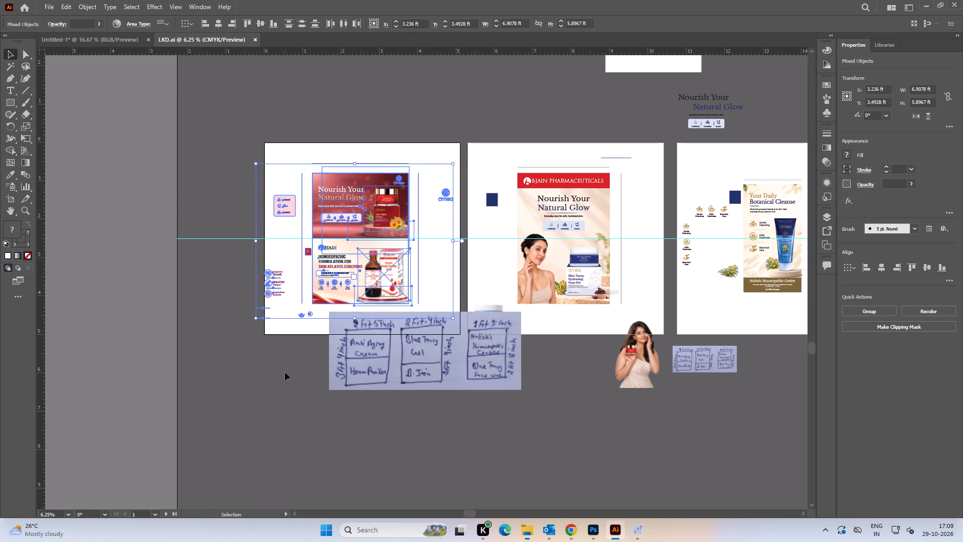
{"action": "key", "text": "Delete"}
{"action": "left_click", "coordinate": [366, 376]}
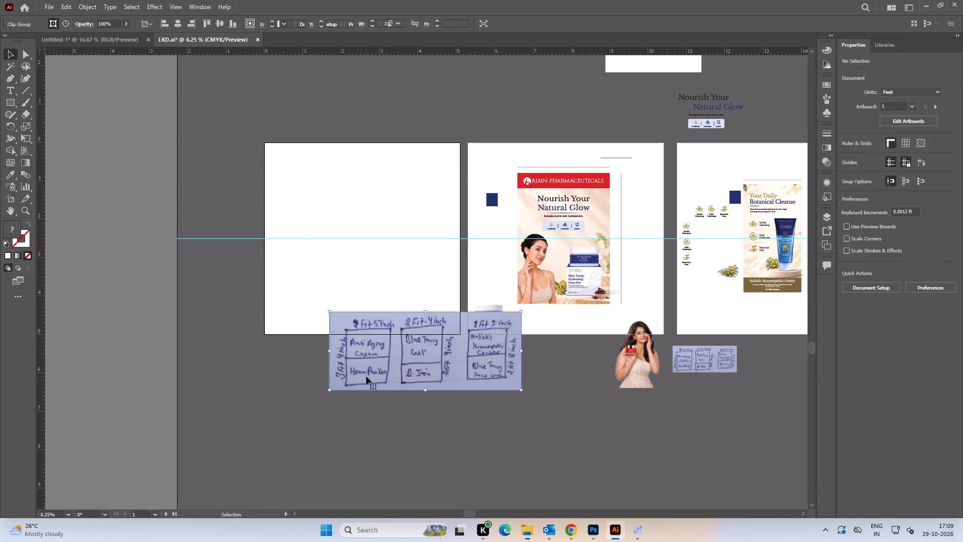
{"action": "key", "text": "Delete"}
Delete the emptied first artboard, Artboard 1, and return to the Selection tool.
{"action": "left_click", "coordinate": [14, 197]}
{"action": "left_click", "coordinate": [283, 186]}
{"action": "key", "text": "Delete"}
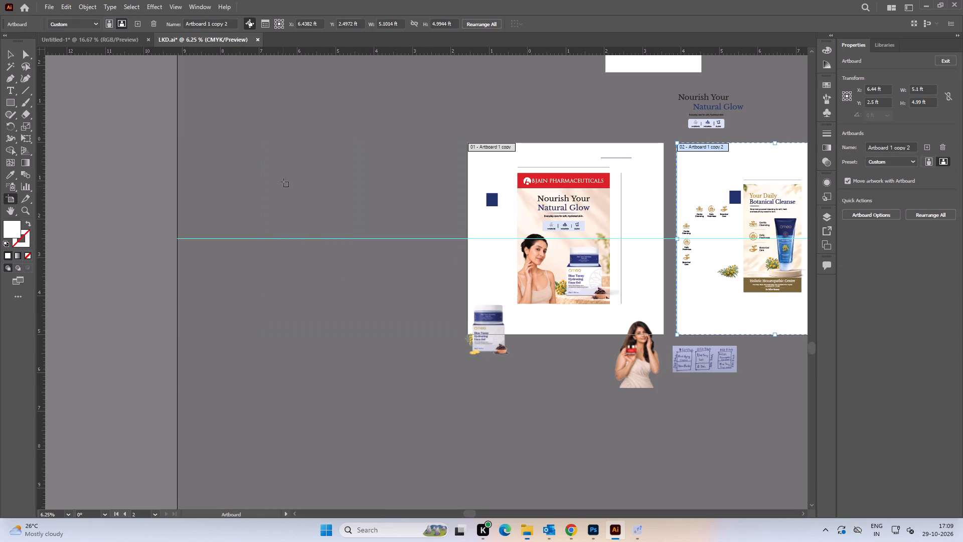
{"action": "left_click", "coordinate": [11, 55]}
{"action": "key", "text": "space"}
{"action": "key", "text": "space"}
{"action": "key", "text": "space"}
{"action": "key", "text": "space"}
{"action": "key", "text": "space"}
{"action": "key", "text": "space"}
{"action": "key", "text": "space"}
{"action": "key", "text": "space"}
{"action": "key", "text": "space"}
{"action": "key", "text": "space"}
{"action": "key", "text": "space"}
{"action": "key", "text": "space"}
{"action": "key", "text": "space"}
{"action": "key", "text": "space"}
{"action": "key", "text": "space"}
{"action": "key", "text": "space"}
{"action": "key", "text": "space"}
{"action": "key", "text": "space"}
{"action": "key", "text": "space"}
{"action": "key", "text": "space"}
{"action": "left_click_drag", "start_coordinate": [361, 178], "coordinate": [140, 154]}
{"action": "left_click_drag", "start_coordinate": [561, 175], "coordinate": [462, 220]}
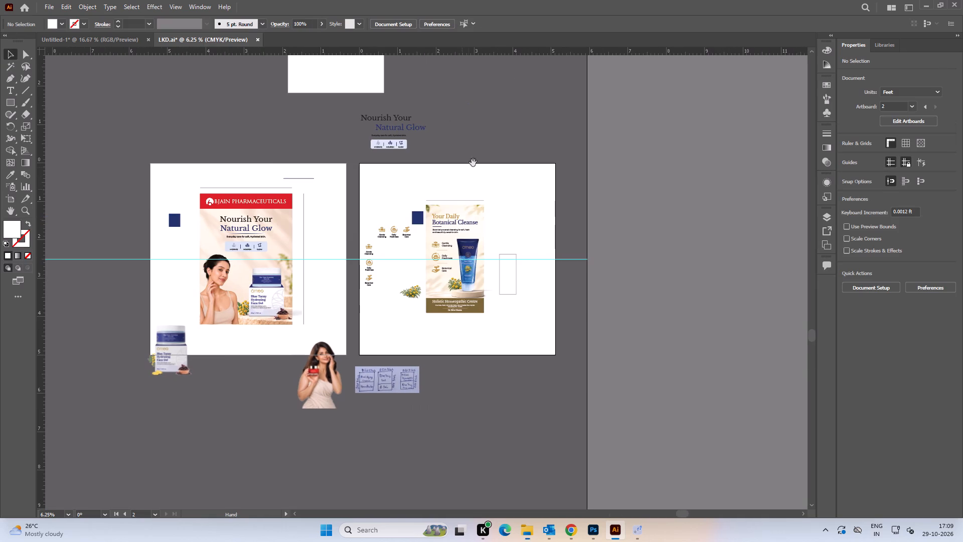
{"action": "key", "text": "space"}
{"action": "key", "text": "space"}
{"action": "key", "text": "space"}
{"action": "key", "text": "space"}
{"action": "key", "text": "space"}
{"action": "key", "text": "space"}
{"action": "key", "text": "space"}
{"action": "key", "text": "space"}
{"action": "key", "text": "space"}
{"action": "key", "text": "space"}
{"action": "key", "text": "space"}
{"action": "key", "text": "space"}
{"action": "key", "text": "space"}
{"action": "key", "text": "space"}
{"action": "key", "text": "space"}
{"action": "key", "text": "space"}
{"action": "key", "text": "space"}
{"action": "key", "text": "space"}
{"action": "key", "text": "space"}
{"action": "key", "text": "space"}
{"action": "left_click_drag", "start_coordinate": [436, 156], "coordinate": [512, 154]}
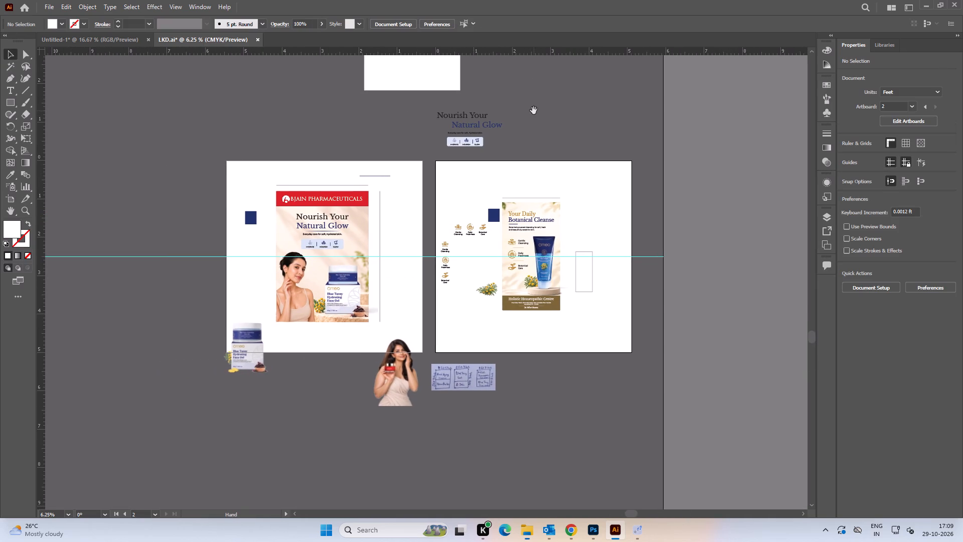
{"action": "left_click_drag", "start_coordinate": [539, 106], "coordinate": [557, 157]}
Save the document into the Banners folder as an Illustrator file named Blue Tansy Gel, accepting the Illustrator 2020 options.
{"action": "key", "text": "ctrl+shift+s"}
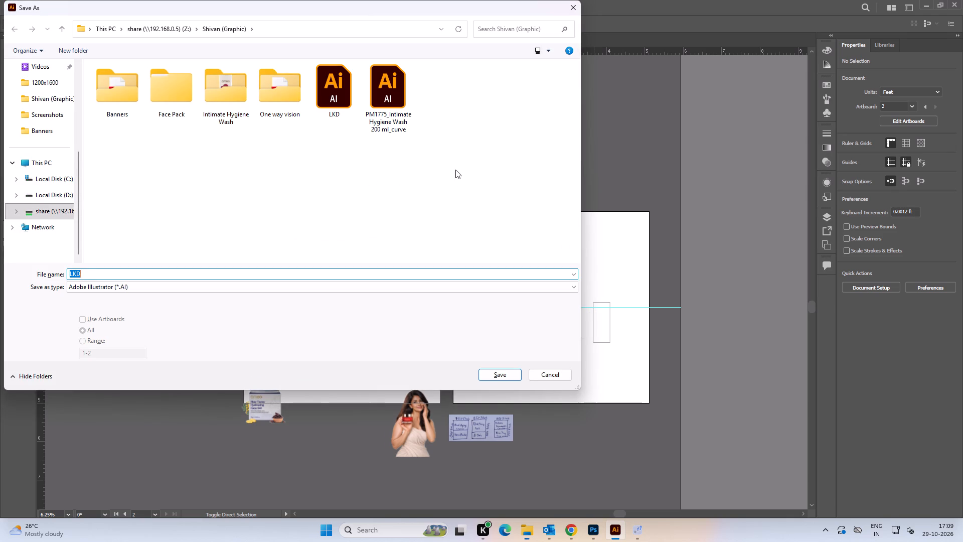
{"action": "double_click", "coordinate": [118, 98]}
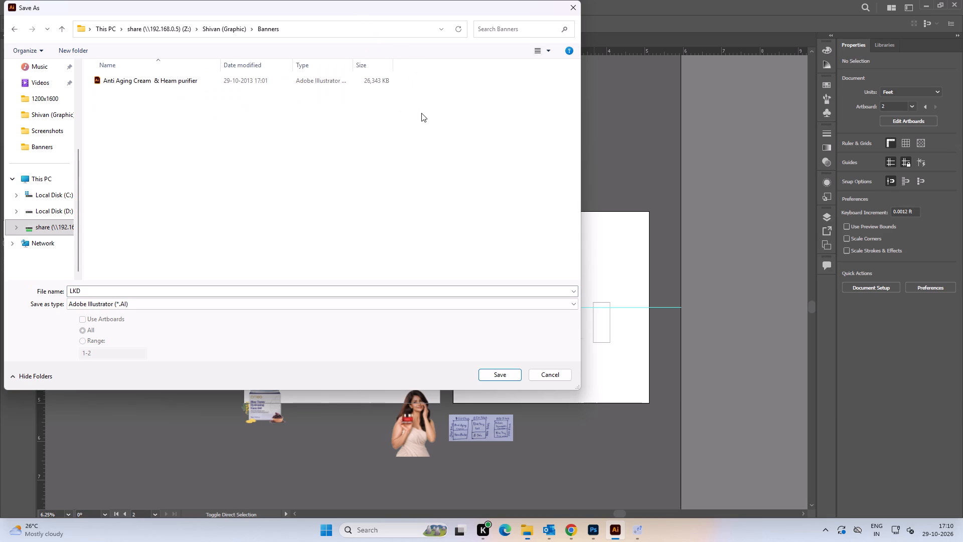
{"action": "left_click_drag", "start_coordinate": [380, 7], "coordinate": [168, 251]}
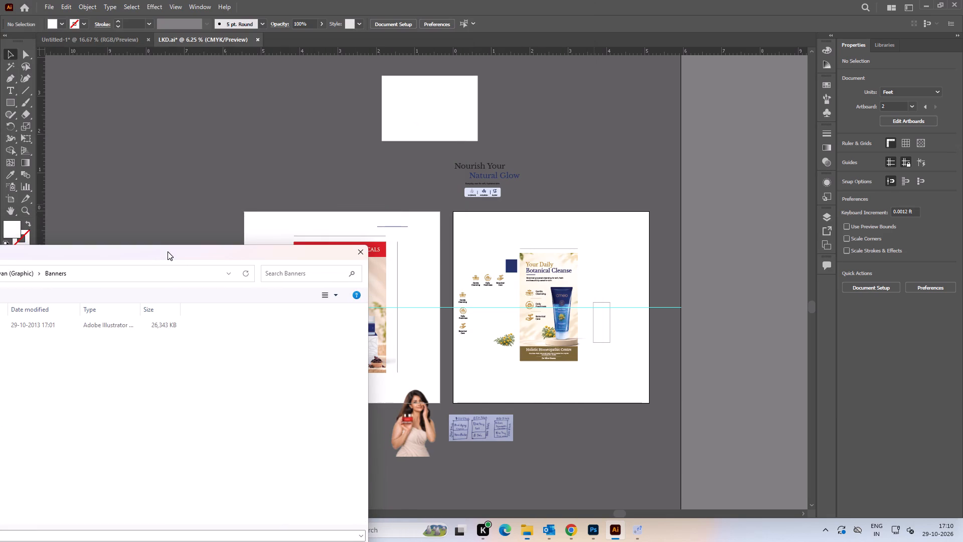
{"action": "left_click_drag", "start_coordinate": [168, 251], "coordinate": [793, 84]}
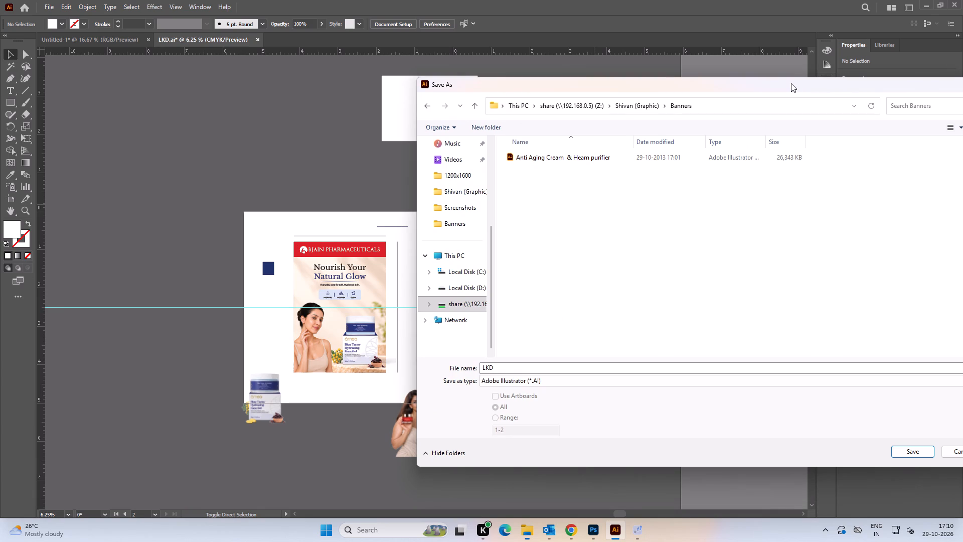
{"action": "left_click", "coordinate": [569, 365]}
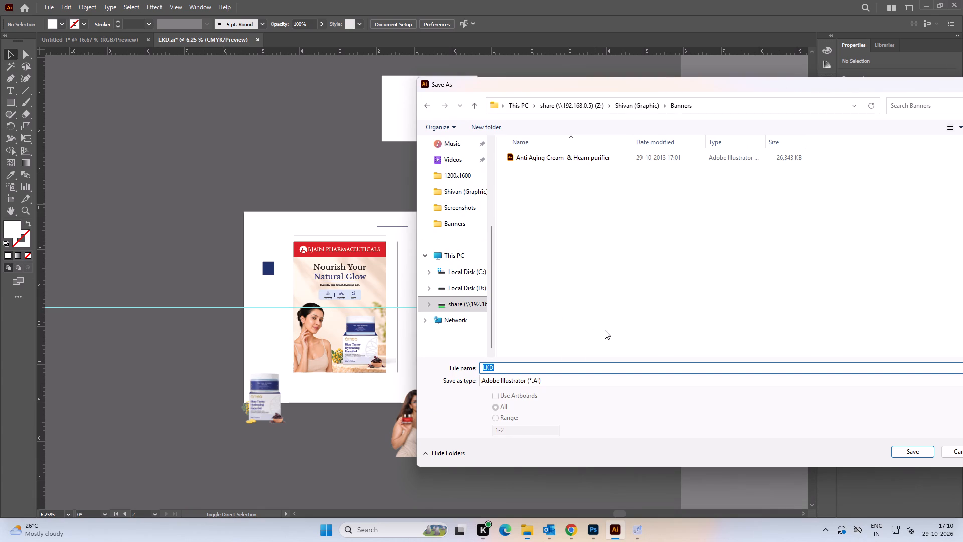
{"action": "type", "text": "Blue"}
{"action": "key", "text": "space"}
{"action": "key", "text": "shift+t"}
{"action": "type", "text": "ansy"}
{"action": "key", "text": "space"}
{"action": "type", "text": "Gel"}
{"action": "key", "text": "space"}
{"action": "key", "text": "BackSpace"}
{"action": "key", "text": "Return"}
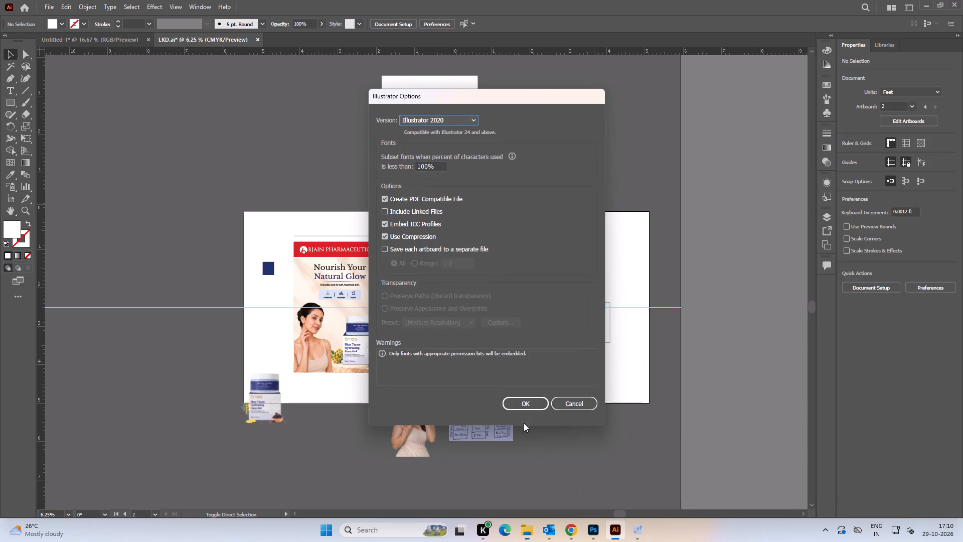
{"action": "left_click", "coordinate": [525, 408]}
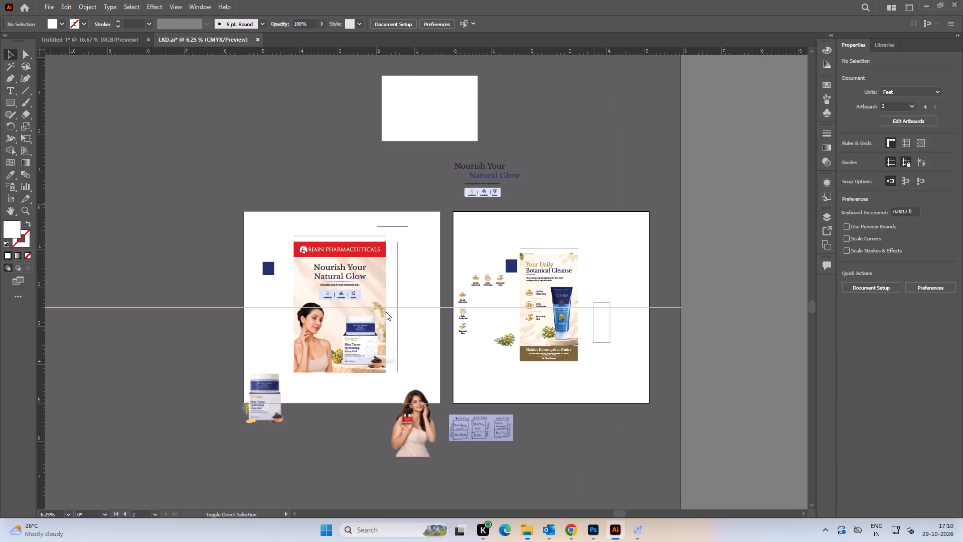
Delete the blank white rectangle and the spare Nourish Your Natural Glow text group above the two artboards.
{"action": "key", "text": "space"}
{"action": "key", "text": "space"}
{"action": "key", "text": "space"}
{"action": "key", "text": "space"}
{"action": "left_click_drag", "start_coordinate": [363, 197], "coordinate": [310, 177]}
{"action": "left_click_drag", "start_coordinate": [310, 177], "coordinate": [235, 151]}
{"action": "scroll", "coordinate": [327, 162], "scroll_direction": "down", "scroll_amount": 1, "text": "alt"}
{"action": "key", "text": "space"}
{"action": "key", "text": "space"}
{"action": "key", "text": "space"}
{"action": "key", "text": "space"}
{"action": "key", "text": "space"}
{"action": "key", "text": "space"}
{"action": "key", "text": "space"}
{"action": "key", "text": "space"}
{"action": "key", "text": "space"}
{"action": "key", "text": "space"}
{"action": "key", "text": "space"}
{"action": "key", "text": "space"}
{"action": "key", "text": "space"}
{"action": "key", "text": "space"}
{"action": "left_click_drag", "start_coordinate": [286, 130], "coordinate": [300, 170]}
{"action": "left_click_drag", "start_coordinate": [573, 225], "coordinate": [312, 162]}
{"action": "left_click_drag", "start_coordinate": [304, 122], "coordinate": [363, 165]}
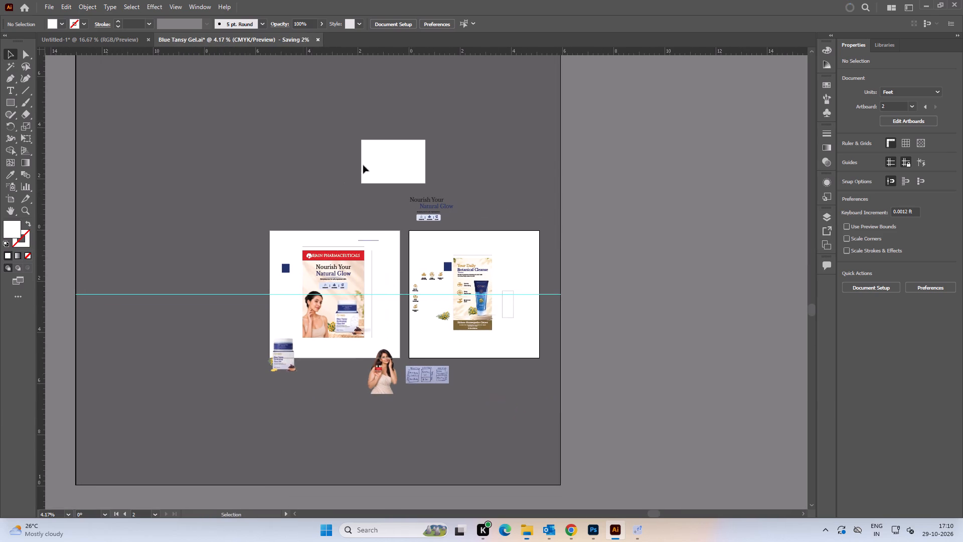
{"action": "left_click_drag", "start_coordinate": [363, 165], "coordinate": [487, 225]}
{"action": "key", "text": "Delete"}
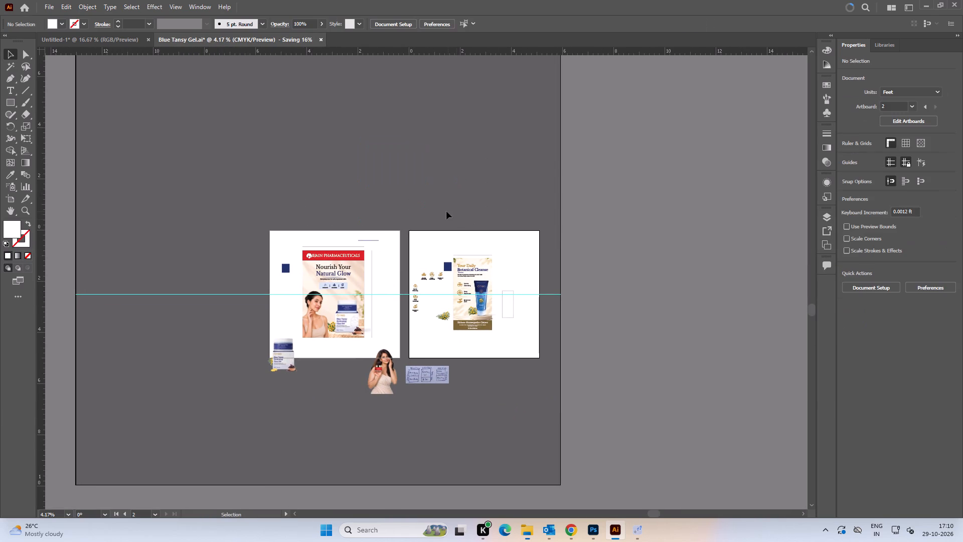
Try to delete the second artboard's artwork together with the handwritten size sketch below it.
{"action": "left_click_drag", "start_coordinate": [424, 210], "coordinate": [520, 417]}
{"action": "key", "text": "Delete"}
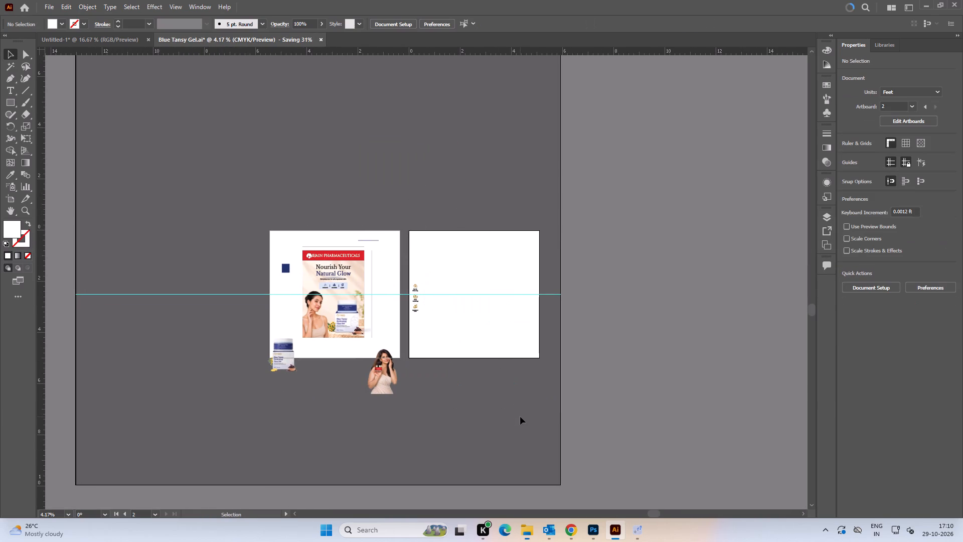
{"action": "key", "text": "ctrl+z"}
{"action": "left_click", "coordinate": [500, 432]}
Move the handwritten size sketch out to the empty canvas left of the first artboard.
{"action": "left_click_drag", "start_coordinate": [427, 381], "coordinate": [189, 324]}
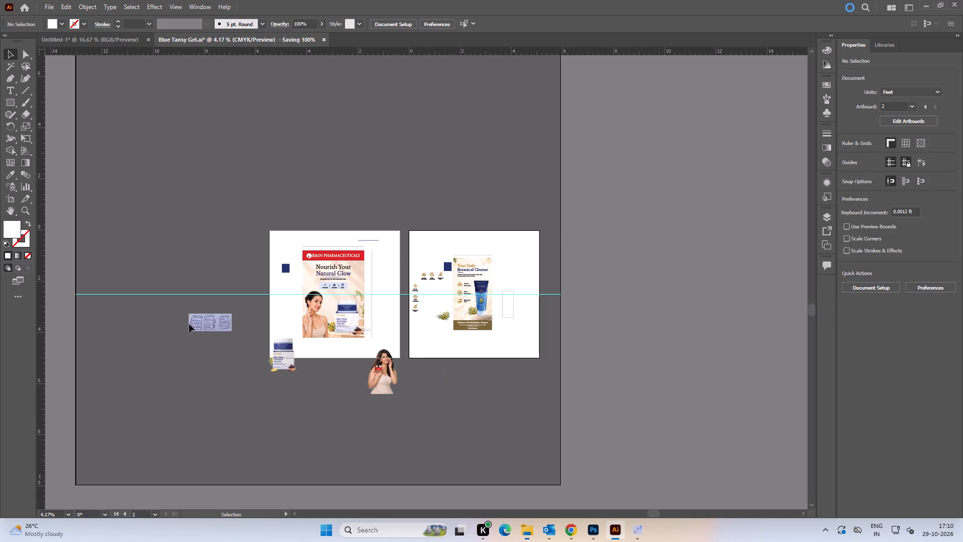
{"action": "left_click_drag", "start_coordinate": [189, 324], "coordinate": [181, 322]}
Delete the spare face gel product image, the navy square and the thin navy line around the first artboard's banner.
{"action": "left_click", "coordinate": [288, 357]}
{"action": "key", "text": "Delete"}
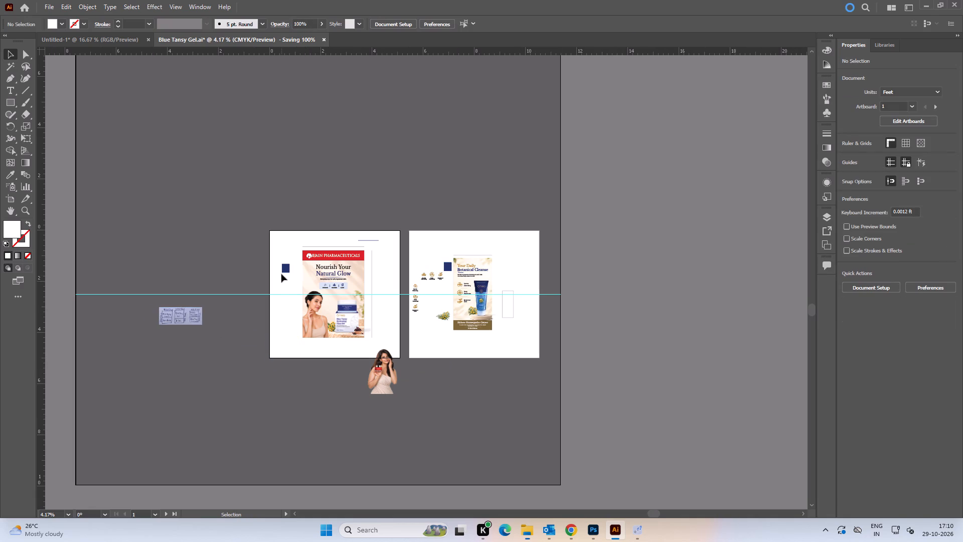
{"action": "left_click", "coordinate": [283, 272]}
{"action": "key", "text": "Delete"}
{"action": "left_click", "coordinate": [375, 240]}
{"action": "key", "text": "Delete"}
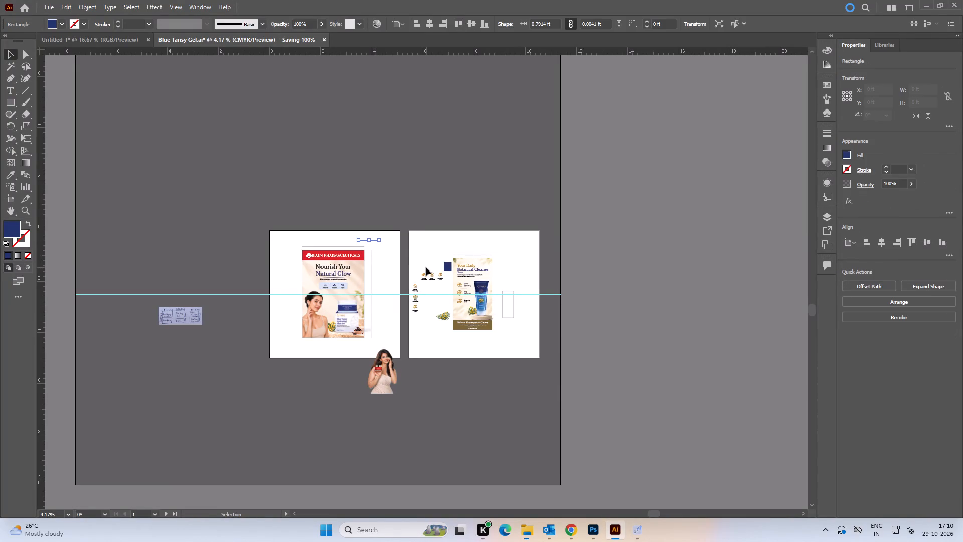
Delete all the Botanical Cleanse artwork on the second artboard and the image of the woman holding a red jar.
{"action": "left_click_drag", "start_coordinate": [417, 238], "coordinate": [531, 352]}
{"action": "key", "text": "Delete"}
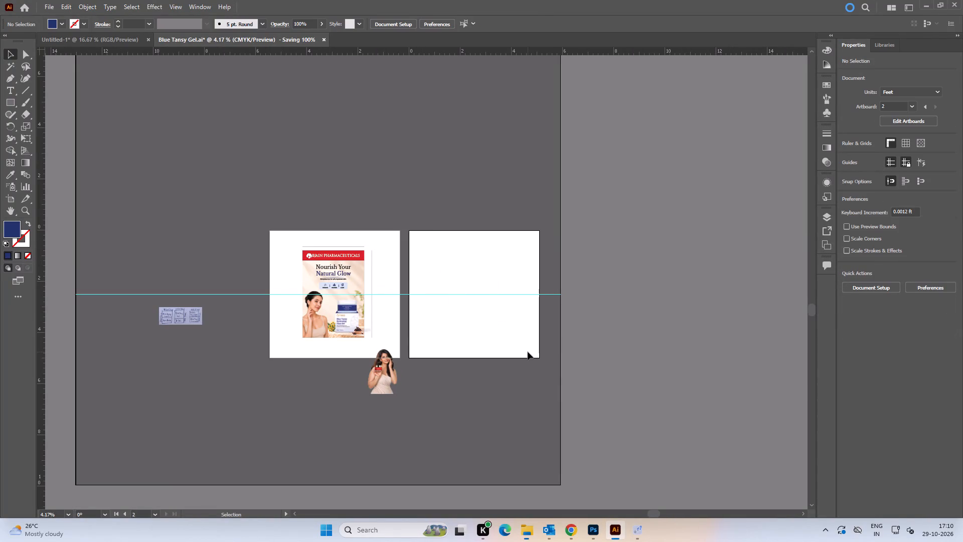
{"action": "scroll", "coordinate": [373, 391], "scroll_direction": "up", "scroll_amount": 2, "text": "alt"}
{"action": "left_click", "coordinate": [577, 362]}
{"action": "key", "text": "Delete"}
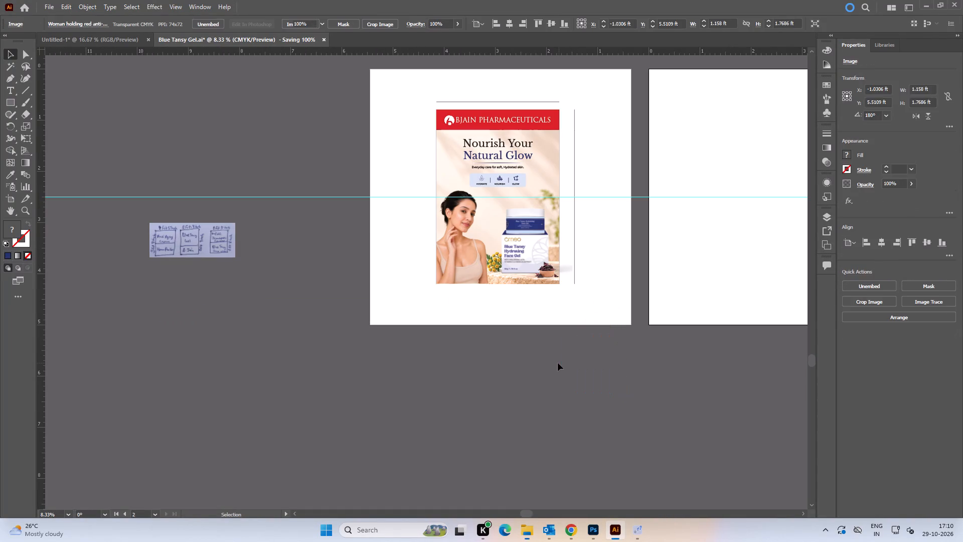
Delete the emptied second artboard, Artboard 1 copy 2, and return to the Selection tool.
{"action": "key", "text": "space"}
{"action": "left_click_drag", "start_coordinate": [647, 342], "coordinate": [429, 435]}
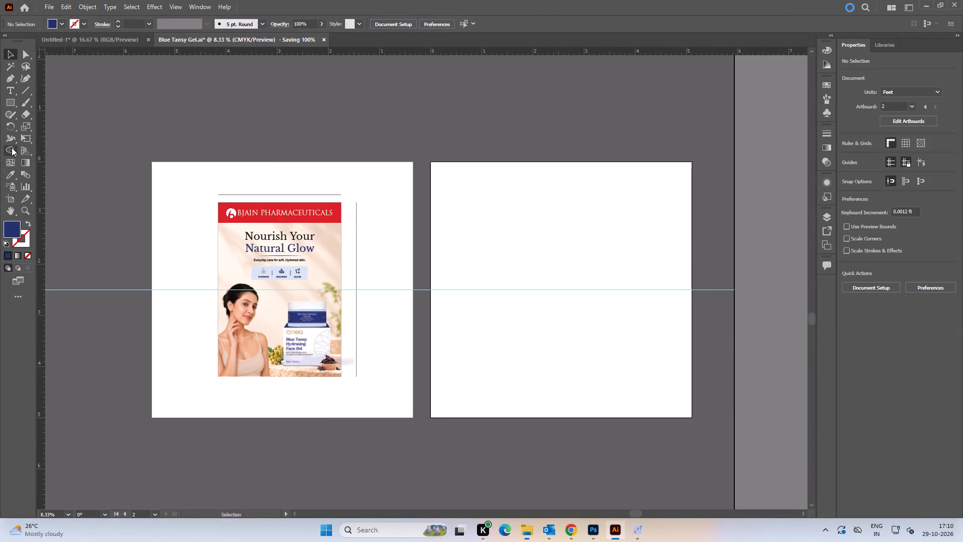
{"action": "left_click", "coordinate": [9, 202]}
{"action": "left_click", "coordinate": [503, 231]}
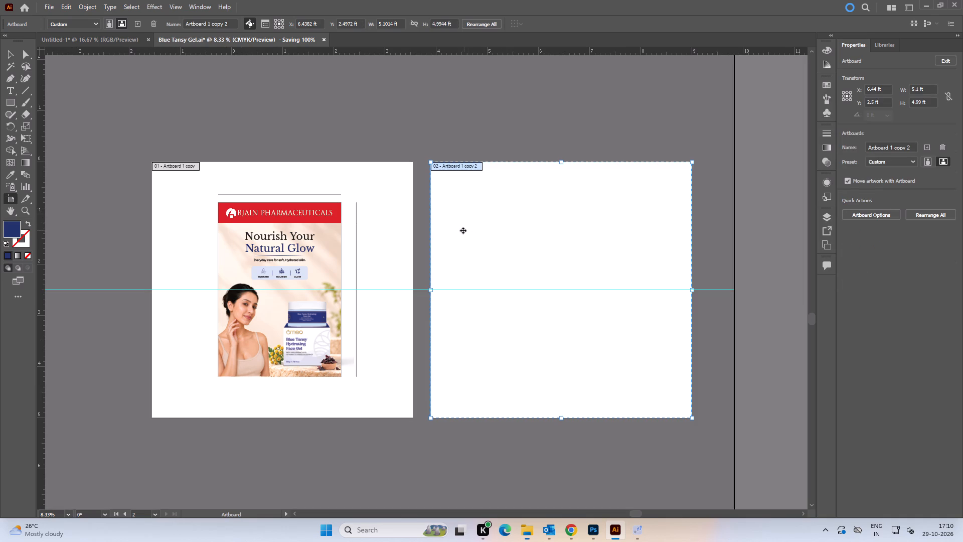
{"action": "key", "text": "Delete"}
{"action": "left_click", "coordinate": [6, 53]}
{"action": "left_click", "coordinate": [249, 112]}
Narrow the remaining artboard symmetrically around the Blue Tansy banner to about 4.3 ft wide, and return to the Selection tool.
{"action": "key", "text": "space"}
{"action": "key", "text": "space"}
{"action": "key", "text": "space"}
{"action": "key", "text": "space"}
{"action": "key", "text": "space"}
{"action": "key", "text": "space"}
{"action": "key", "text": "space"}
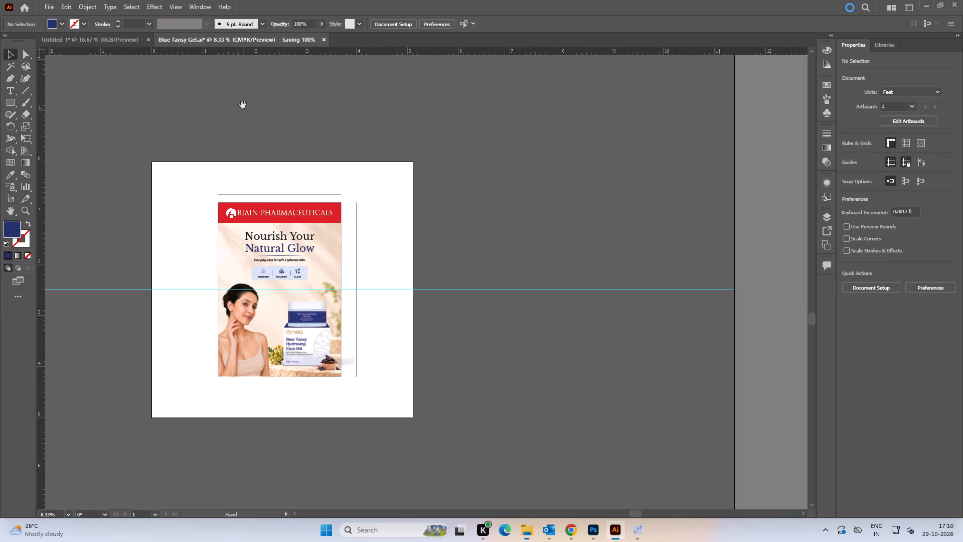
{"action": "left_click_drag", "start_coordinate": [229, 150], "coordinate": [333, 81]}
{"action": "key", "text": "space"}
{"action": "left_click_drag", "start_coordinate": [515, 201], "coordinate": [461, 207]}
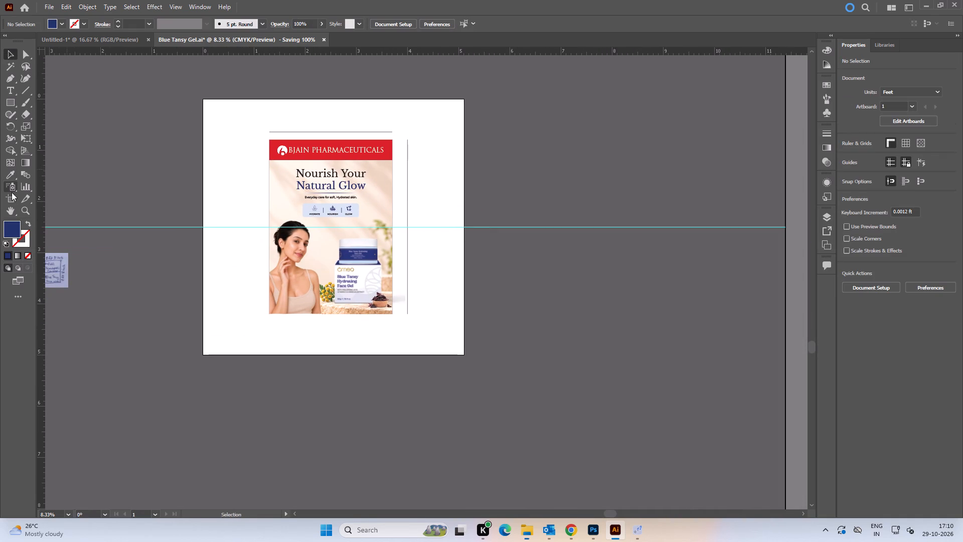
{"action": "left_click", "coordinate": [8, 201]}
{"action": "left_click_drag", "start_coordinate": [463, 227], "coordinate": [444, 230], "text": "alt"}
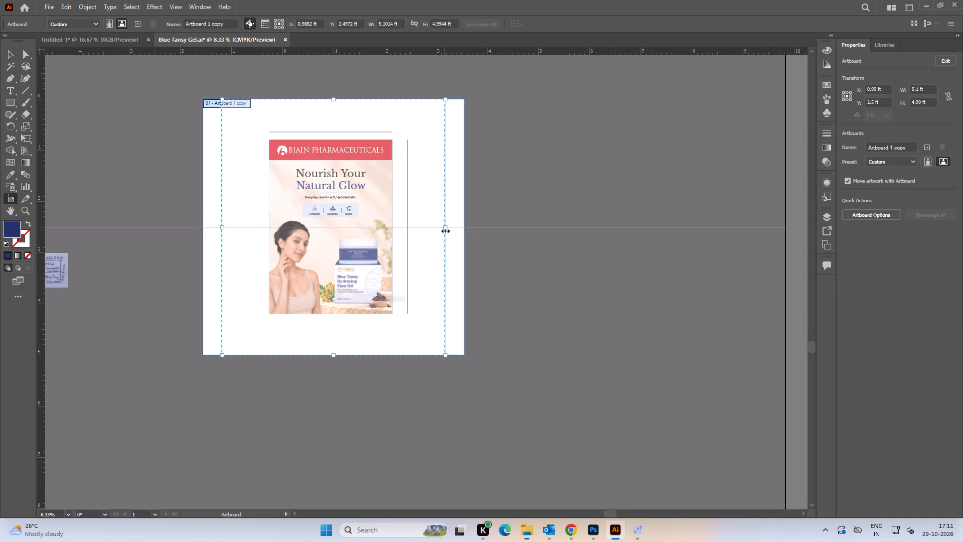
{"action": "left_click_drag", "start_coordinate": [444, 230], "coordinate": [439, 230], "text": "alt"}
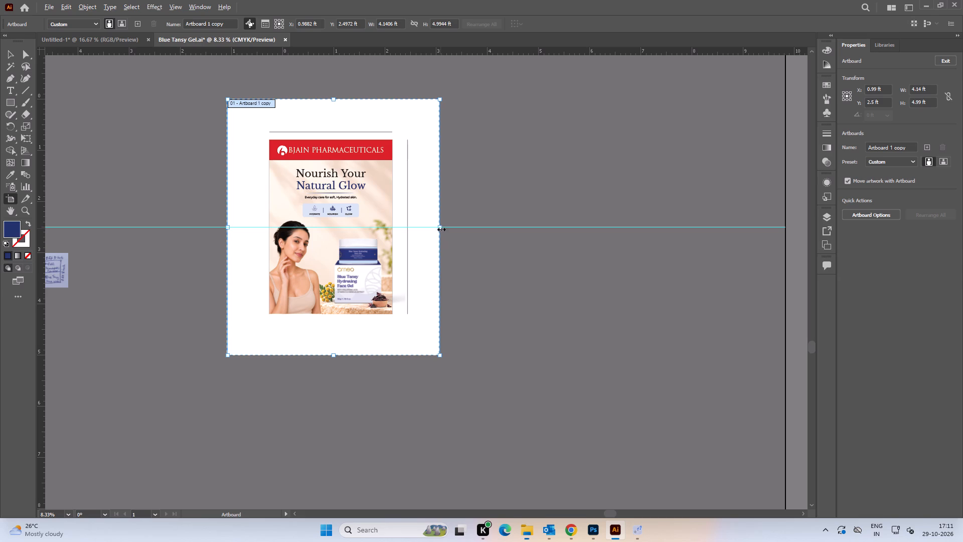
{"action": "left_click", "coordinate": [440, 228], "text": "alt"}
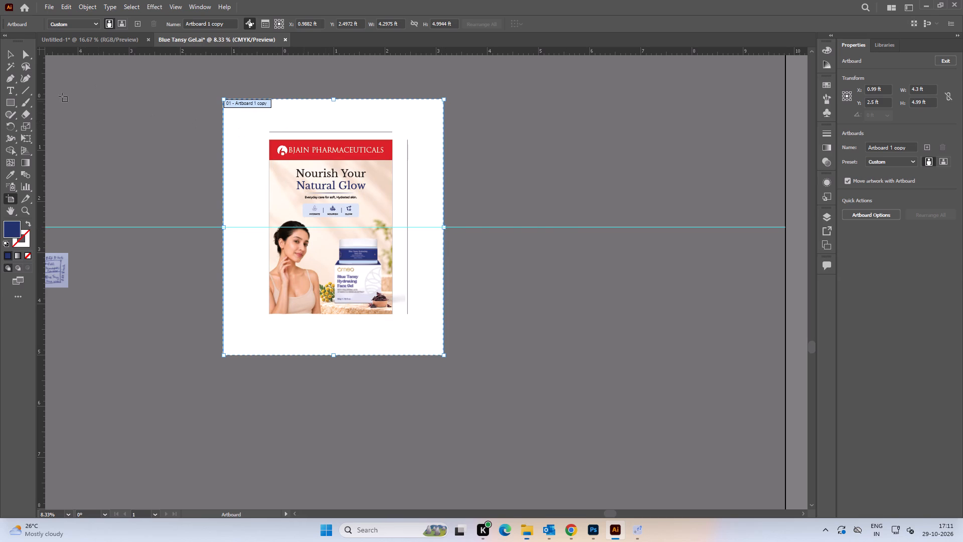
{"action": "left_click", "coordinate": [13, 53]}
Unlock all locked artwork in the Blue Tansy banner so its background pieces can be selected.
{"action": "left_click_drag", "start_coordinate": [95, 120], "coordinate": [99, 124]}
{"action": "key", "text": "space"}
{"action": "left_click_drag", "start_coordinate": [154, 159], "coordinate": [133, 152]}
{"action": "scroll", "coordinate": [256, 210], "scroll_direction": "up", "scroll_amount": 2, "text": "alt"}
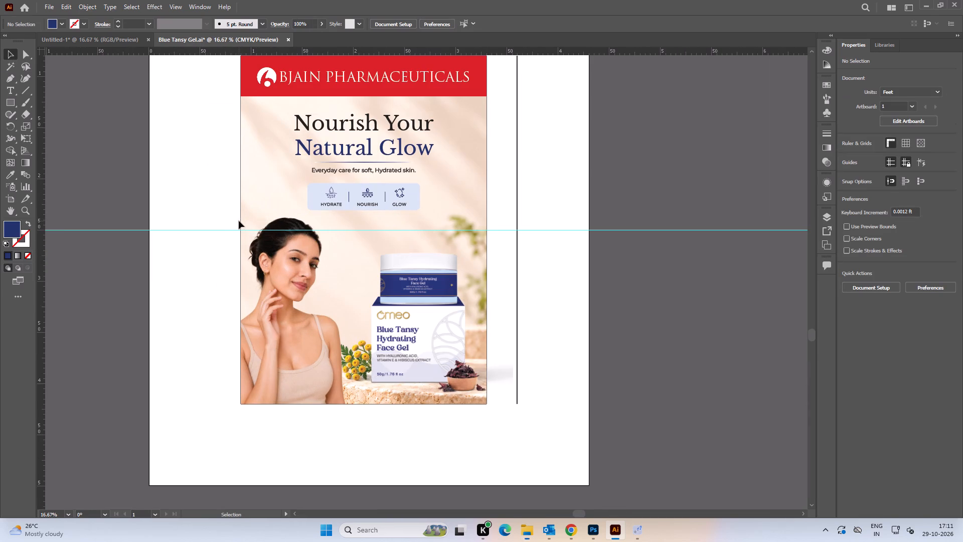
{"action": "left_click_drag", "start_coordinate": [240, 222], "coordinate": [218, 220]}
{"action": "key", "text": "ctrl+z"}
{"action": "left_click", "coordinate": [185, 181]}
{"action": "left_click_drag", "start_coordinate": [240, 181], "coordinate": [204, 181]}
{"action": "key", "text": "ctrl+alt+2"}
{"action": "left_click", "coordinate": [183, 171]}
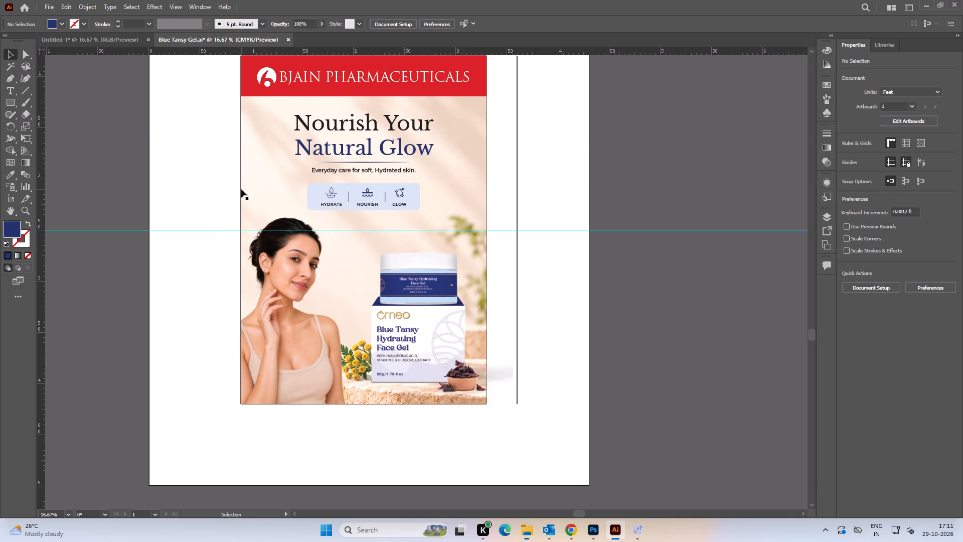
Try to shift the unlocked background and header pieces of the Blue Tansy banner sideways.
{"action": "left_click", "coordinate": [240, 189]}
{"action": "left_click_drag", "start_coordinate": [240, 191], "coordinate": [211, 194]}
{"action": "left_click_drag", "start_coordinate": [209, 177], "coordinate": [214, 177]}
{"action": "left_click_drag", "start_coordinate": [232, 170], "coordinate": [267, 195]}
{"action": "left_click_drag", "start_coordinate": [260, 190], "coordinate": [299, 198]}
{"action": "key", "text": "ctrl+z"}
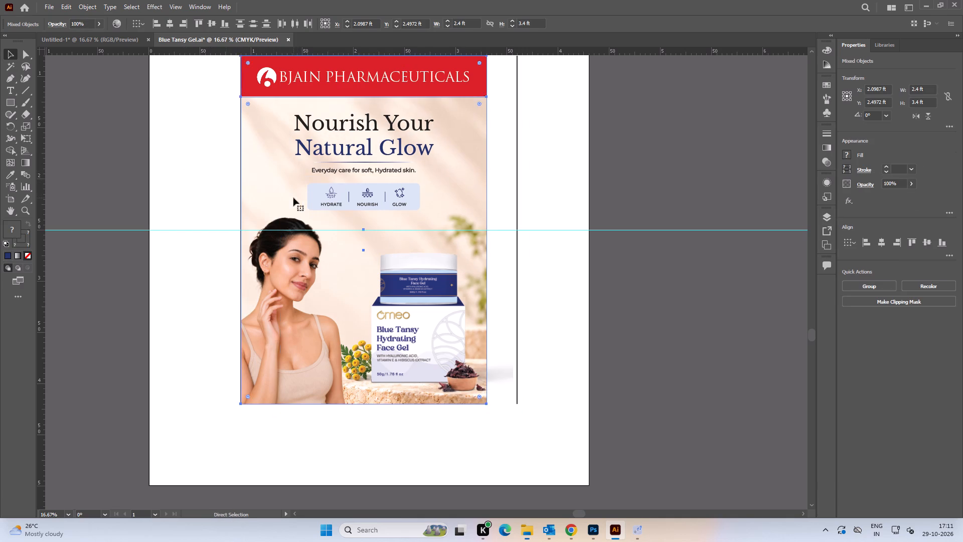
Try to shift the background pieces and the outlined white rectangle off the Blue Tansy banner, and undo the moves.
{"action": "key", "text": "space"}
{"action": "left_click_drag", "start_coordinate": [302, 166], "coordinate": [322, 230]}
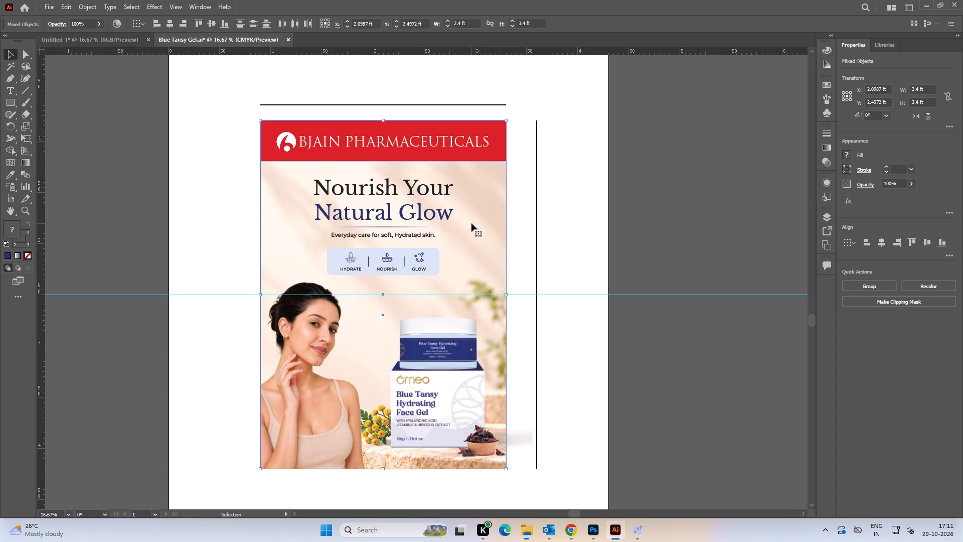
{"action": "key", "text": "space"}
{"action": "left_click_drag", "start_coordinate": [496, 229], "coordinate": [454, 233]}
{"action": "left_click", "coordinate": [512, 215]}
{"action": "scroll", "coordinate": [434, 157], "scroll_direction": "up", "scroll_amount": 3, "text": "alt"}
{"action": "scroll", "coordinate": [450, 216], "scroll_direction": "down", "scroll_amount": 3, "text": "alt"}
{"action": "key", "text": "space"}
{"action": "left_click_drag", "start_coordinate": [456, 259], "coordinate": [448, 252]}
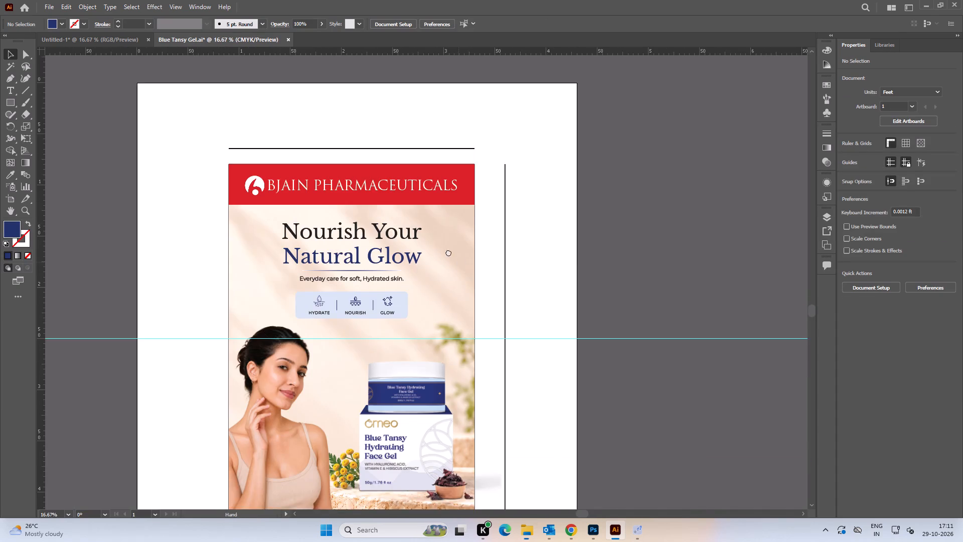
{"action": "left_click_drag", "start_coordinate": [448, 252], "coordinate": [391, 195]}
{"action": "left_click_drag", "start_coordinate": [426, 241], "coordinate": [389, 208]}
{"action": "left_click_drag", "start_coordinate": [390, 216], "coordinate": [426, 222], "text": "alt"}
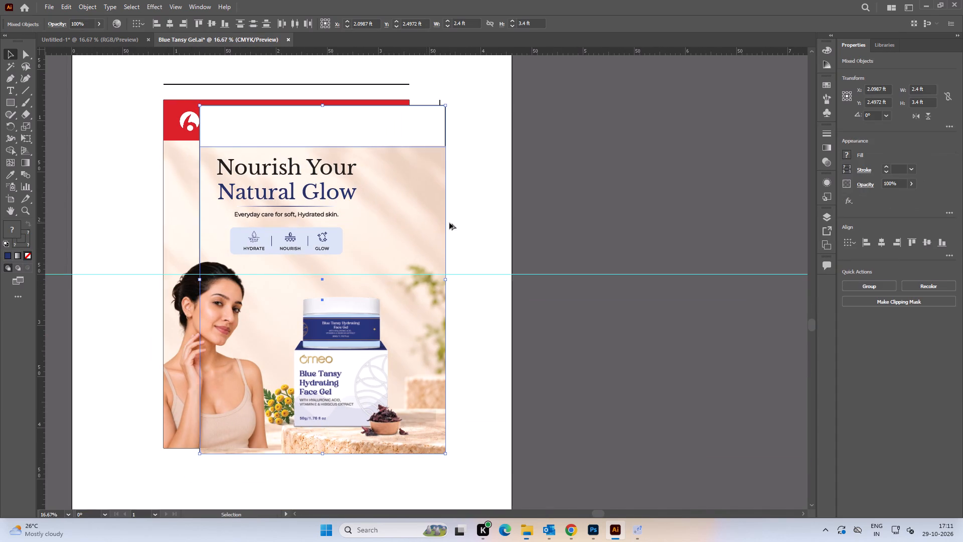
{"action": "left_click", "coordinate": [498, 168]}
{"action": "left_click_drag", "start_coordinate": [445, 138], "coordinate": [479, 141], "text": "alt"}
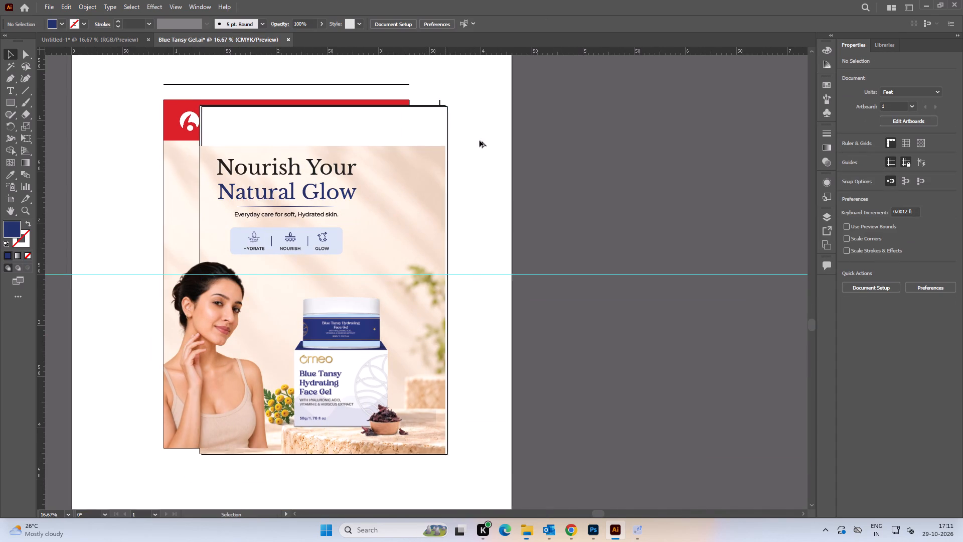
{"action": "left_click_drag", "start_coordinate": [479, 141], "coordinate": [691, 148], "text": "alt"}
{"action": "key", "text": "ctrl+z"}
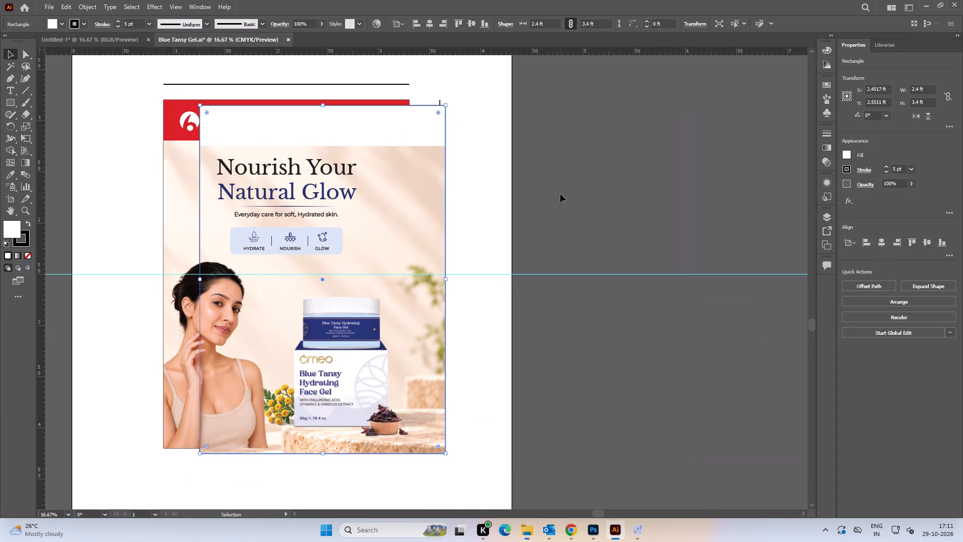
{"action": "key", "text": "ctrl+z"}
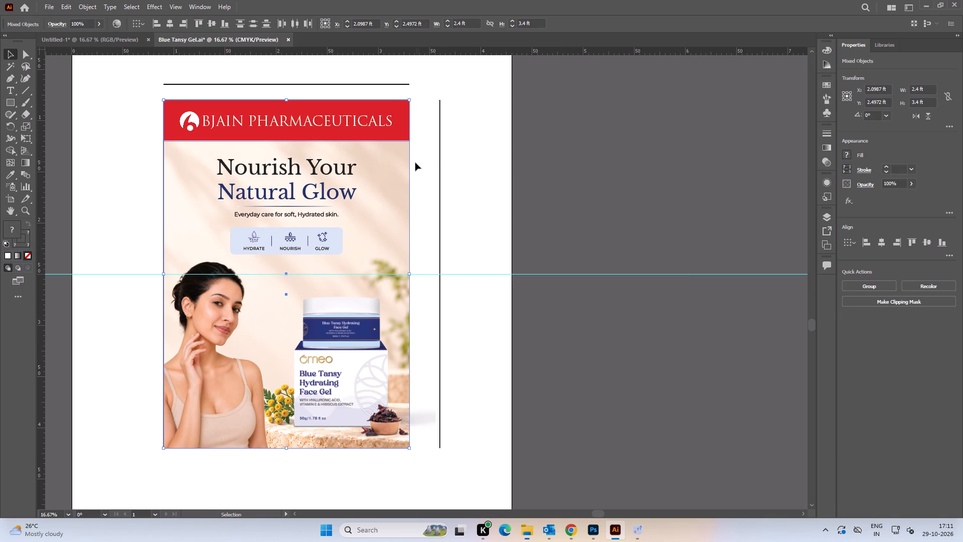
Place a copy of the banner's outlined 2.4 by 3.4 ft background rectangle beside the artboard, keeping the original pieces in place.
{"action": "left_click_drag", "start_coordinate": [410, 166], "coordinate": [500, 168]}
{"action": "left_click", "coordinate": [598, 155]}
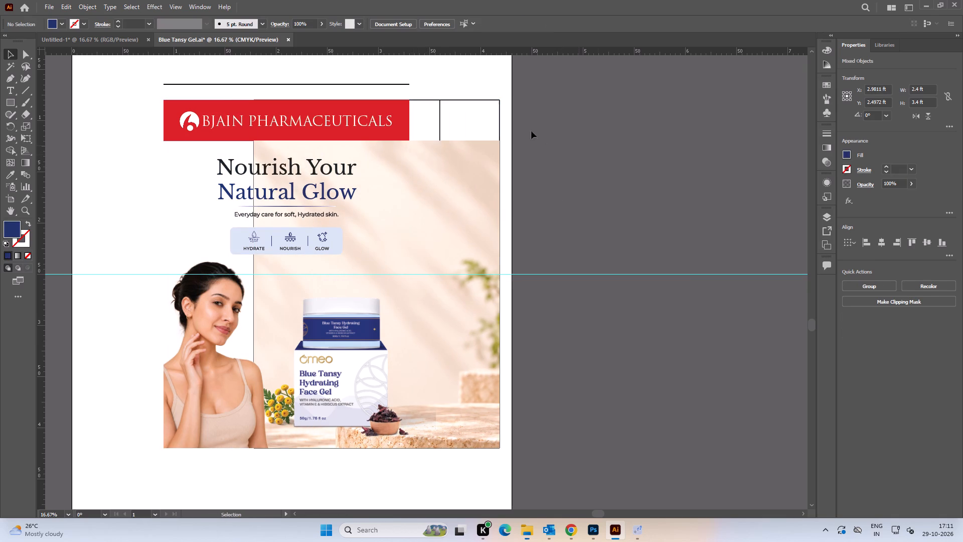
{"action": "left_click", "coordinate": [500, 130]}
{"action": "key", "text": "ctrl+c"}
{"action": "key", "text": "ctrl+c"}
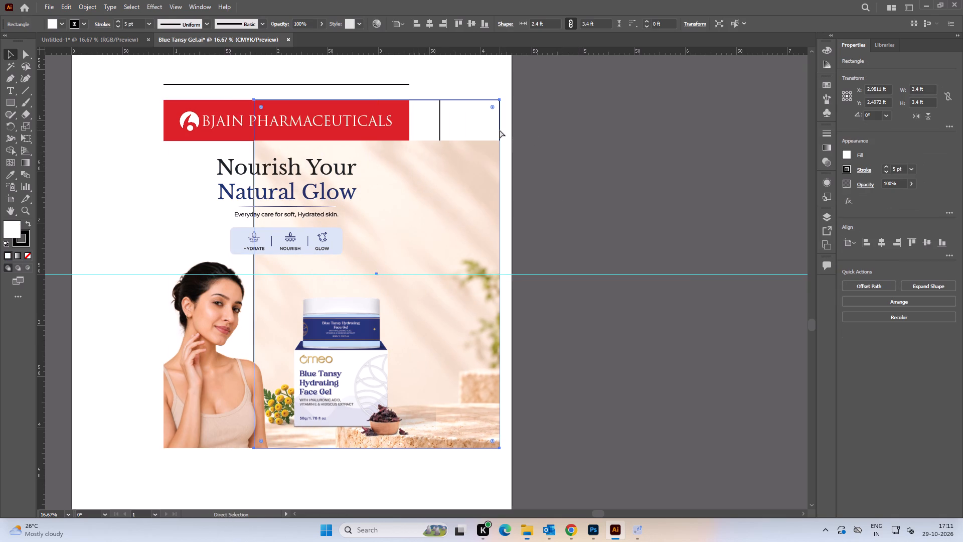
{"action": "key", "text": "ctrl+c"}
{"action": "key", "text": "ctrl+c"}
{"action": "key", "text": "ctrl+z"}
{"action": "left_click", "coordinate": [507, 153]}
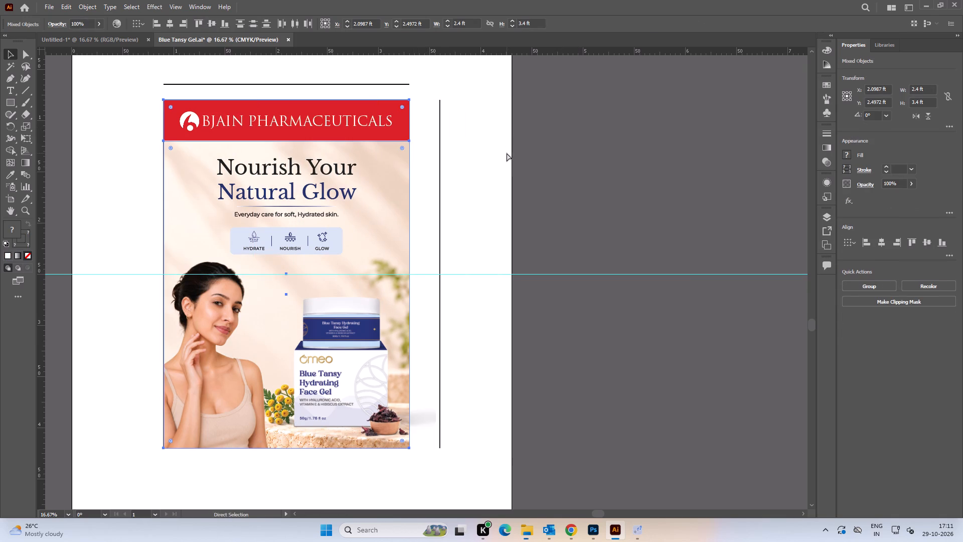
{"action": "key", "text": "ctrl+v"}
{"action": "scroll", "coordinate": [501, 171], "scroll_direction": "down", "scroll_amount": 2, "text": "alt"}
{"action": "key", "text": "space"}
{"action": "left_click_drag", "start_coordinate": [503, 174], "coordinate": [421, 174]}
{"action": "left_click_drag", "start_coordinate": [445, 184], "coordinate": [598, 177]}
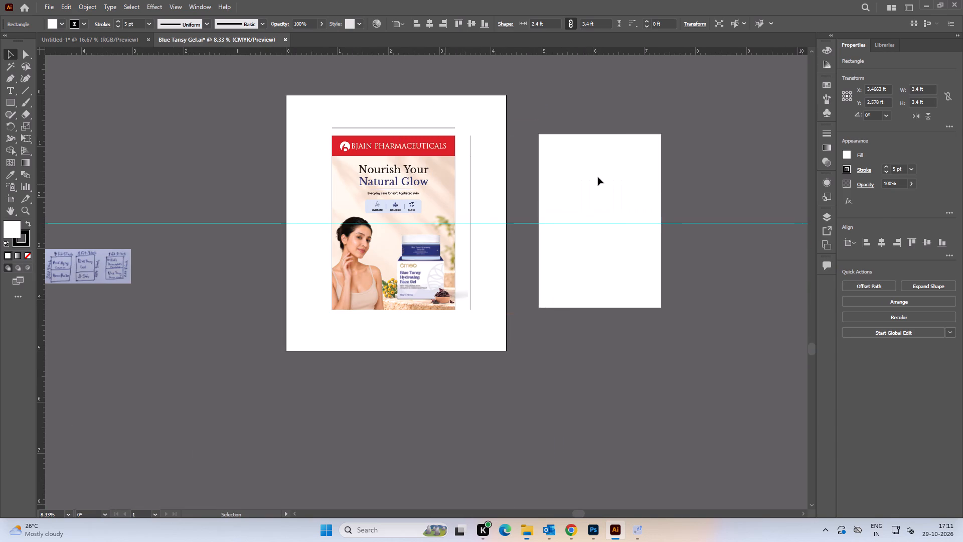
{"action": "left_click_drag", "start_coordinate": [598, 177], "coordinate": [599, 177]}
{"action": "left_click", "coordinate": [498, 151]}
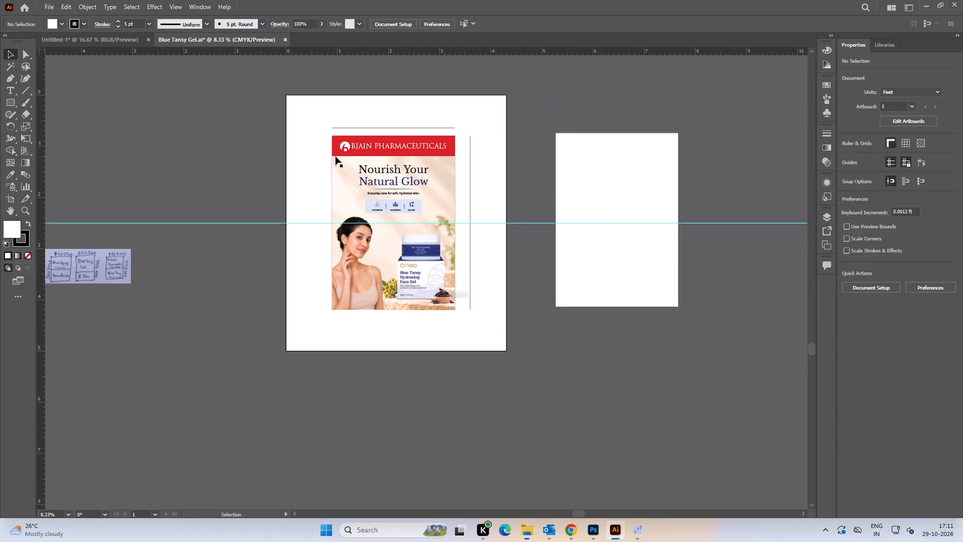
Group all the Blue Tansy banner artwork, leaving out the two dimension lines.
{"action": "left_click", "coordinate": [306, 198]}
{"action": "scroll", "coordinate": [344, 174], "scroll_direction": "up", "scroll_amount": 1, "text": "alt"}
{"action": "left_click", "coordinate": [290, 140]}
{"action": "key", "text": "space"}
{"action": "left_click_drag", "start_coordinate": [310, 148], "coordinate": [276, 139]}
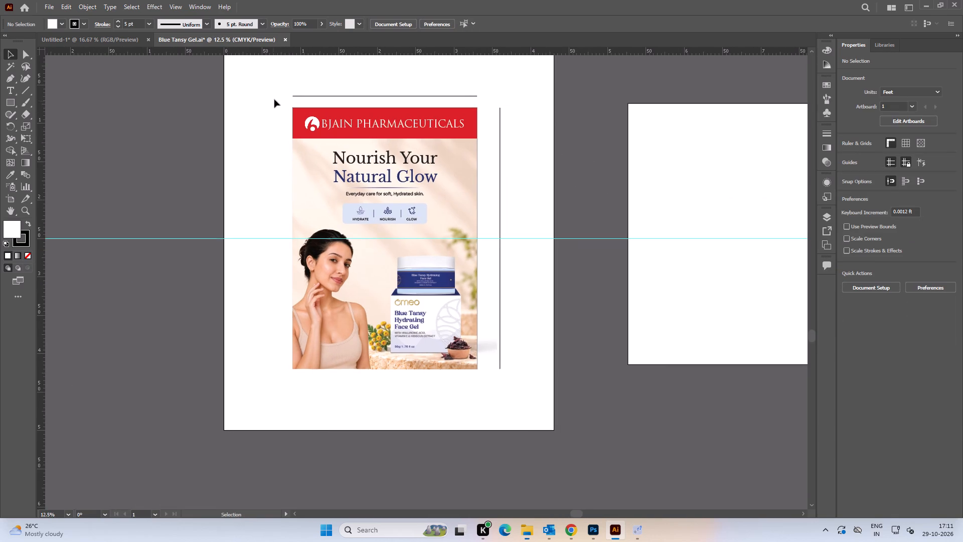
{"action": "left_click_drag", "start_coordinate": [274, 99], "coordinate": [485, 376]}
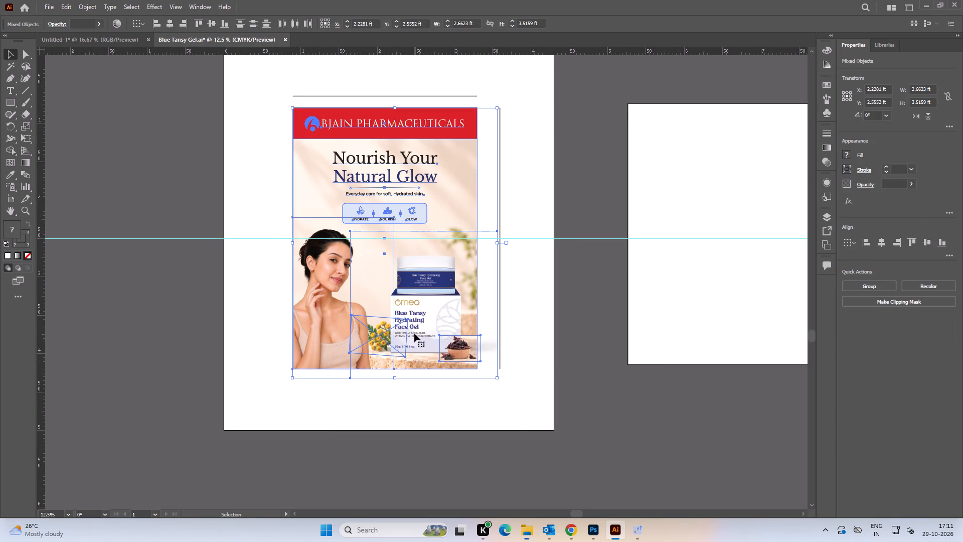
{"action": "left_click", "coordinate": [284, 211]}
{"action": "left_click_drag", "start_coordinate": [279, 104], "coordinate": [388, 277]}
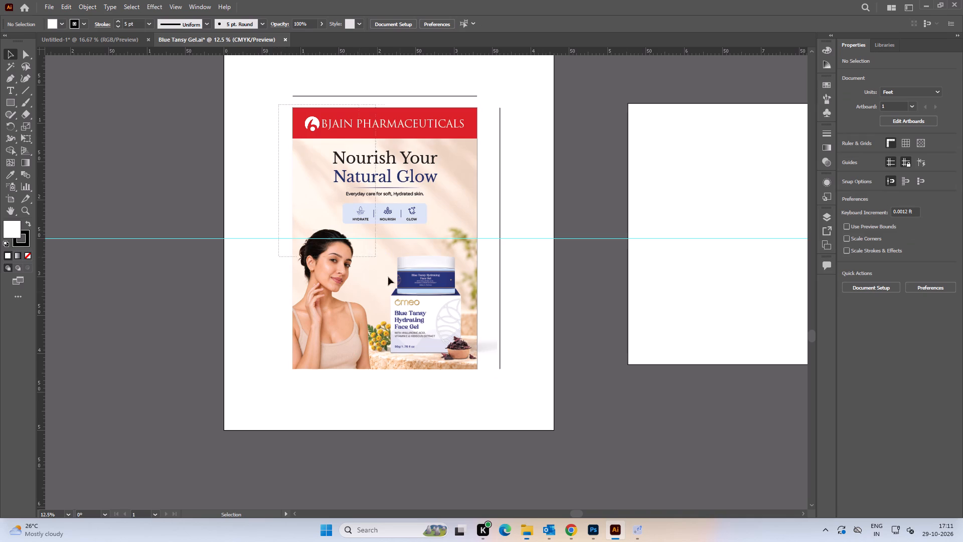
{"action": "left_click_drag", "start_coordinate": [388, 277], "coordinate": [478, 377]}
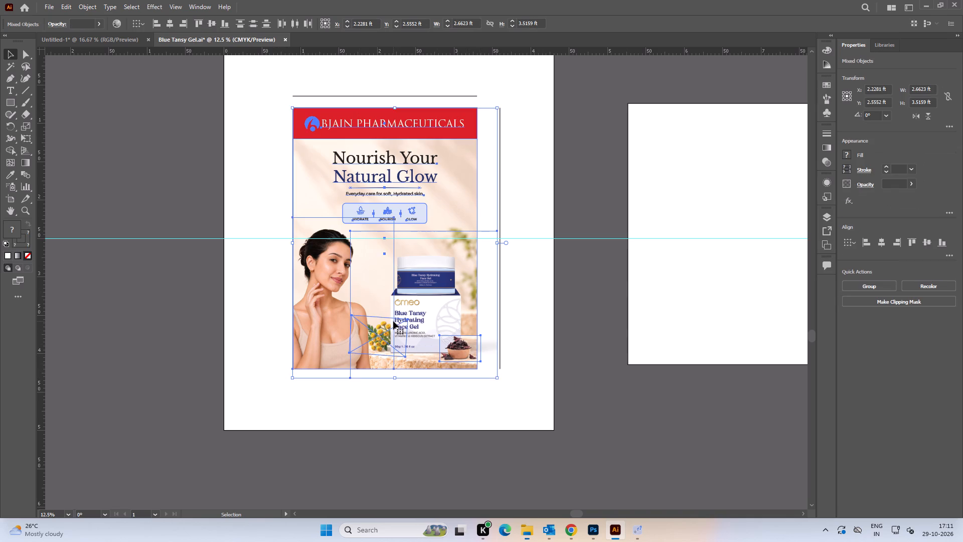
{"action": "key", "text": "ctrl+g"}
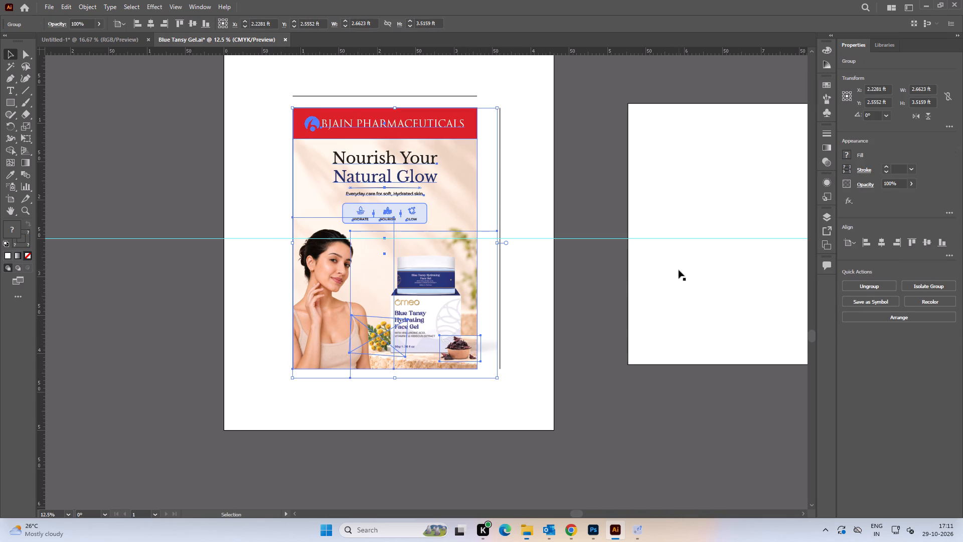
Move the copied white rectangle over the banner, matching its upper-left corner, and set its stroke to 3 pt.
{"action": "left_click", "coordinate": [679, 270]}
{"action": "left_click_drag", "start_coordinate": [722, 278], "coordinate": [391, 283]}
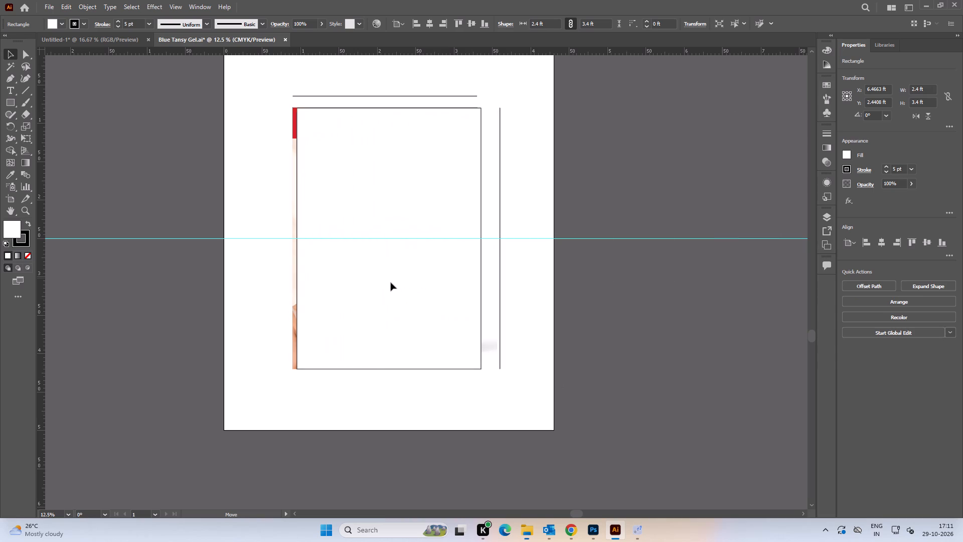
{"action": "left_click_drag", "start_coordinate": [391, 283], "coordinate": [387, 282]}
{"action": "scroll", "coordinate": [278, 85], "scroll_direction": "up", "scroll_amount": 4, "text": "alt"}
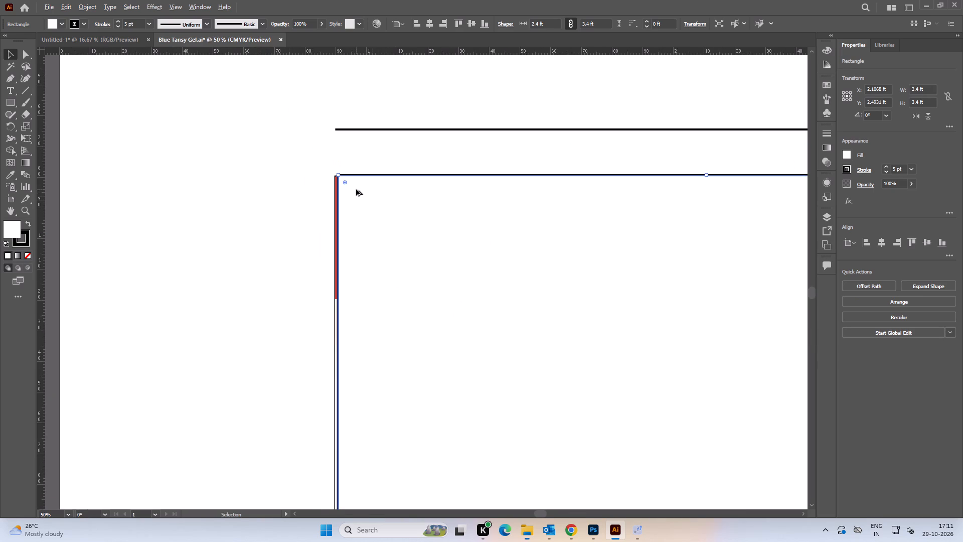
{"action": "scroll", "coordinate": [356, 189], "scroll_direction": "up", "scroll_amount": 2, "text": "alt"}
{"action": "left_click_drag", "start_coordinate": [387, 184], "coordinate": [382, 185]}
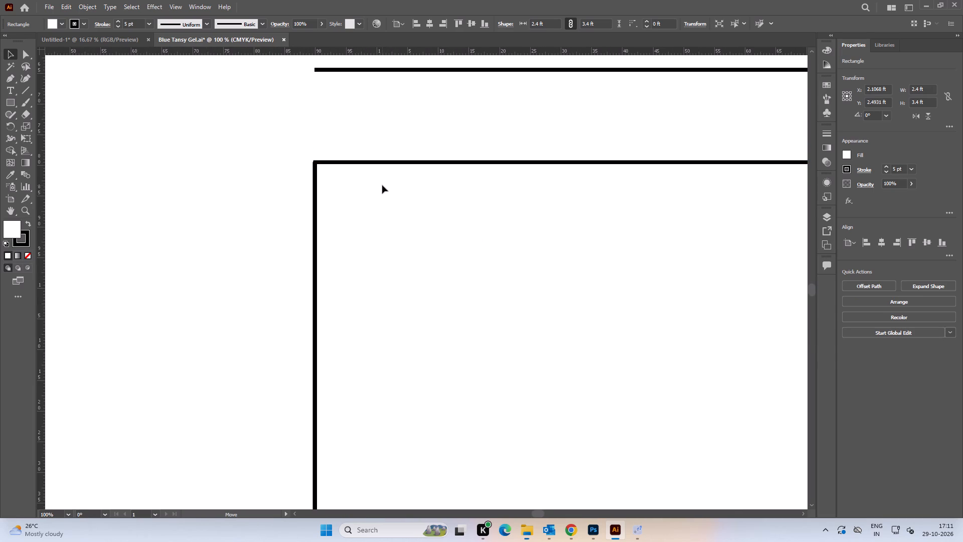
{"action": "left_click_drag", "start_coordinate": [382, 185], "coordinate": [382, 186]}
{"action": "double_click", "coordinate": [885, 172]}
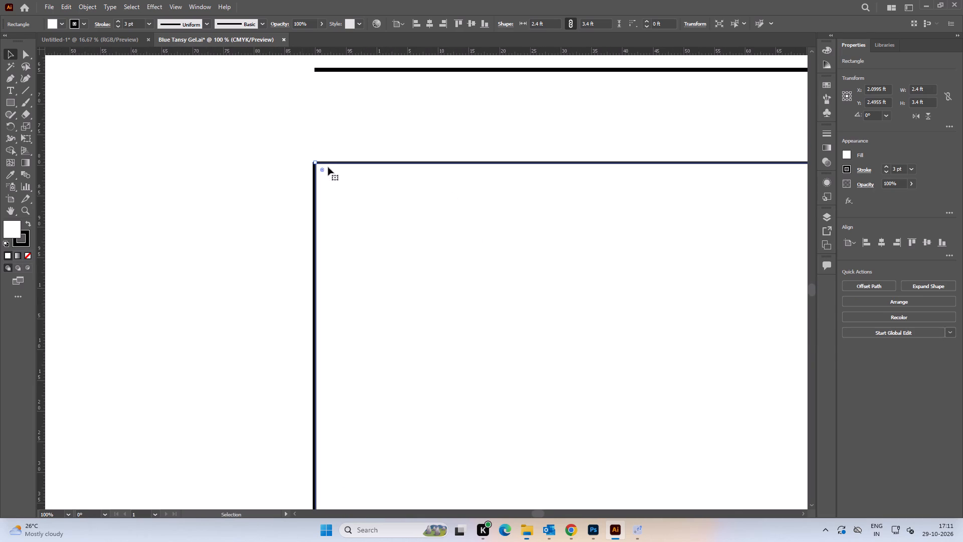
Align the top edges of the white rectangle and the grouped banner artwork.
{"action": "left_click_drag", "start_coordinate": [269, 142], "coordinate": [428, 226]}
{"action": "left_click", "coordinate": [913, 243]}
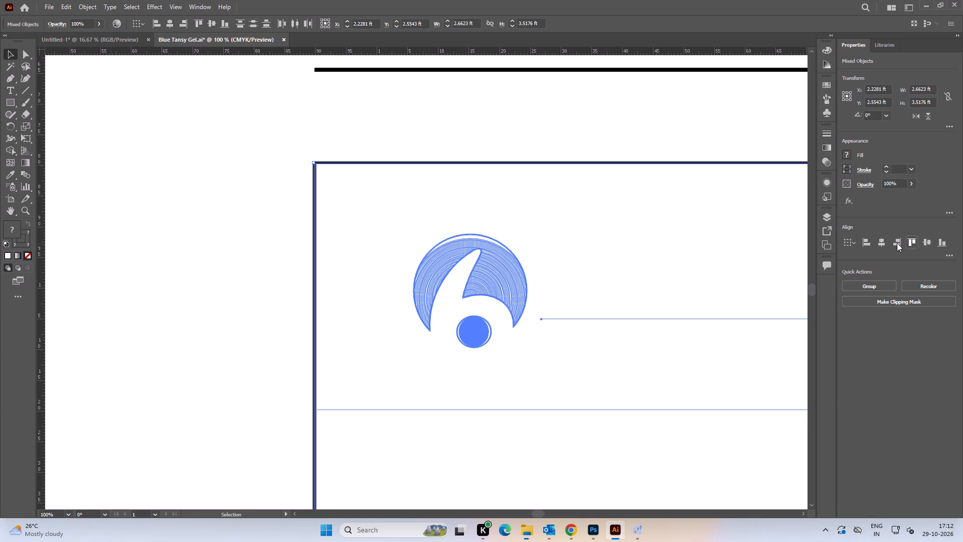
{"action": "left_click", "coordinate": [242, 204]}
{"action": "scroll", "coordinate": [319, 174], "scroll_direction": "up", "scroll_amount": 3, "text": "alt"}
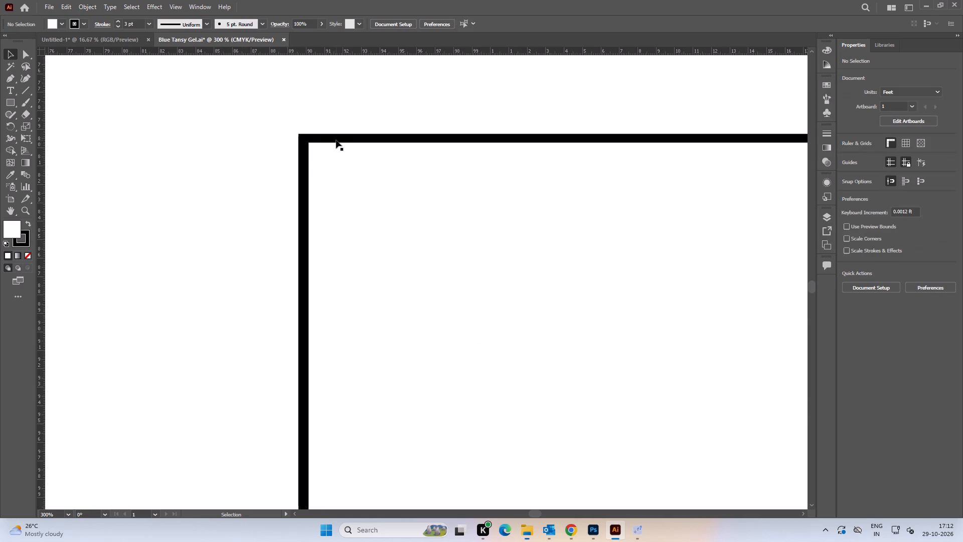
{"action": "left_click", "coordinate": [358, 177]}
{"action": "left_click_drag", "start_coordinate": [358, 181], "coordinate": [360, 203]}
{"action": "key", "text": "ctrl+z"}
{"action": "scroll", "coordinate": [236, 194], "scroll_direction": "down", "scroll_amount": 3, "text": "alt"}
{"action": "left_click", "coordinate": [230, 167]}
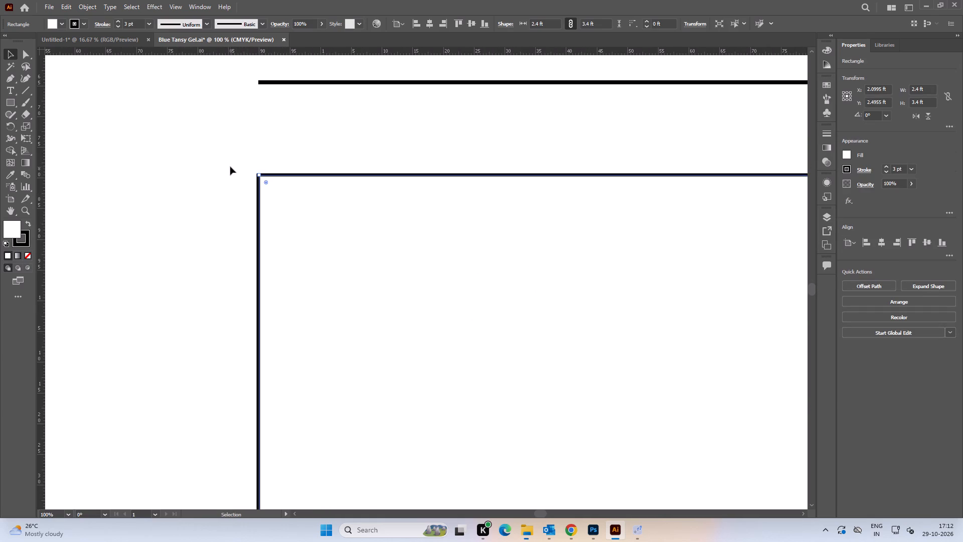
Clip the grouped banner artwork to the white rectangle with a clipping mask.
{"action": "left_click_drag", "start_coordinate": [231, 152], "coordinate": [310, 220]}
{"action": "scroll", "coordinate": [310, 220], "scroll_direction": "down", "scroll_amount": 7, "text": "alt"}
{"action": "scroll", "coordinate": [388, 292], "scroll_direction": "up", "scroll_amount": 1, "text": "alt"}
{"action": "scroll", "coordinate": [388, 292], "scroll_direction": "down", "scroll_amount": 2, "text": "alt"}
{"action": "key", "text": "space"}
{"action": "left_click_drag", "start_coordinate": [391, 320], "coordinate": [406, 257]}
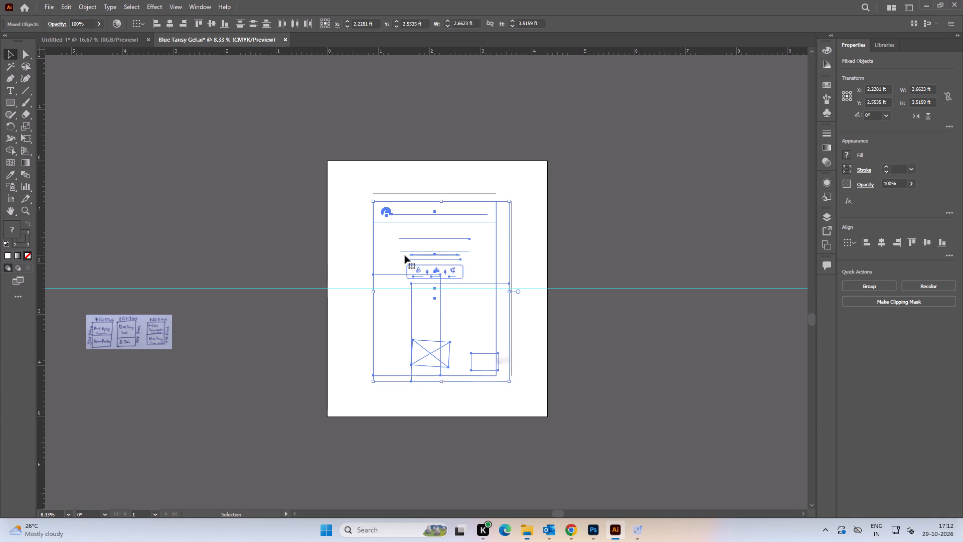
{"action": "right_click", "coordinate": [405, 255]}
{"action": "left_click", "coordinate": [452, 346]}
{"action": "left_click", "coordinate": [599, 314]}
Centre the clipped banner horizontally and vertically on the artboard.
{"action": "left_click", "coordinate": [450, 297]}
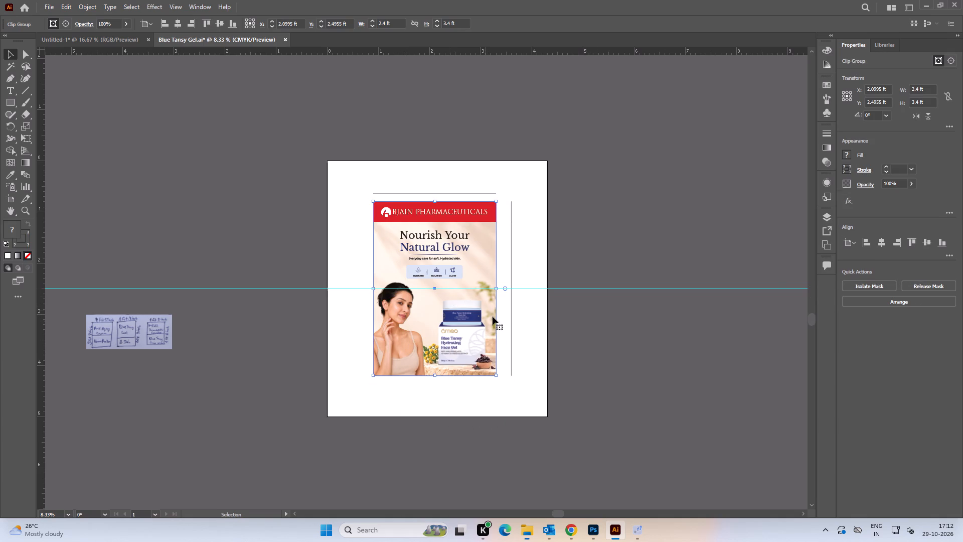
{"action": "left_click", "coordinate": [882, 243]}
{"action": "left_click", "coordinate": [924, 243]}
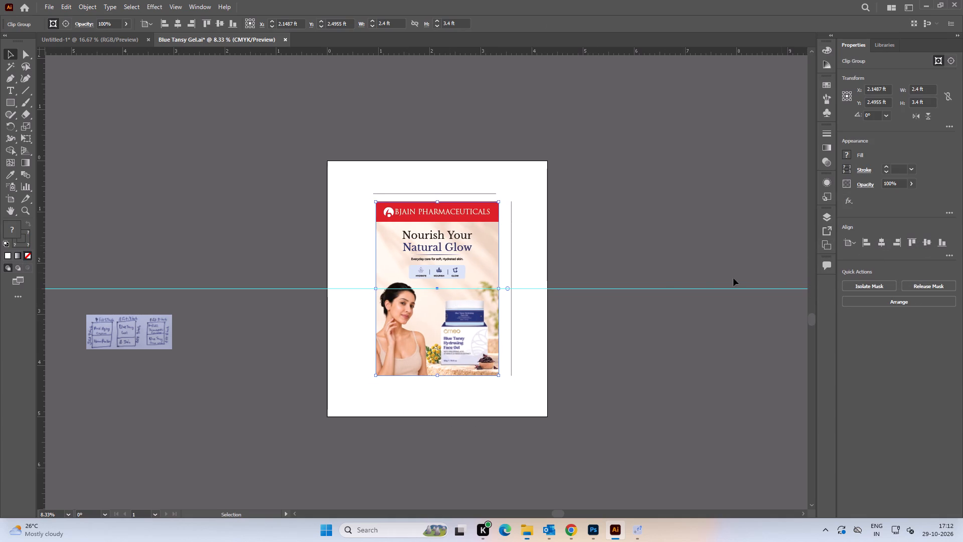
{"action": "left_click", "coordinate": [665, 278]}
Examine the horizontal dimension line above the Blue Tansy banner.
{"action": "key", "text": "space"}
{"action": "left_click_drag", "start_coordinate": [643, 311], "coordinate": [654, 309]}
{"action": "scroll", "coordinate": [489, 213], "scroll_direction": "up", "scroll_amount": 4, "text": "alt"}
{"action": "key", "text": "space"}
{"action": "left_click_drag", "start_coordinate": [503, 194], "coordinate": [503, 200]}
{"action": "scroll", "coordinate": [439, 145], "scroll_direction": "down", "scroll_amount": 3, "text": "alt"}
{"action": "left_click_drag", "start_coordinate": [430, 131], "coordinate": [443, 143]}
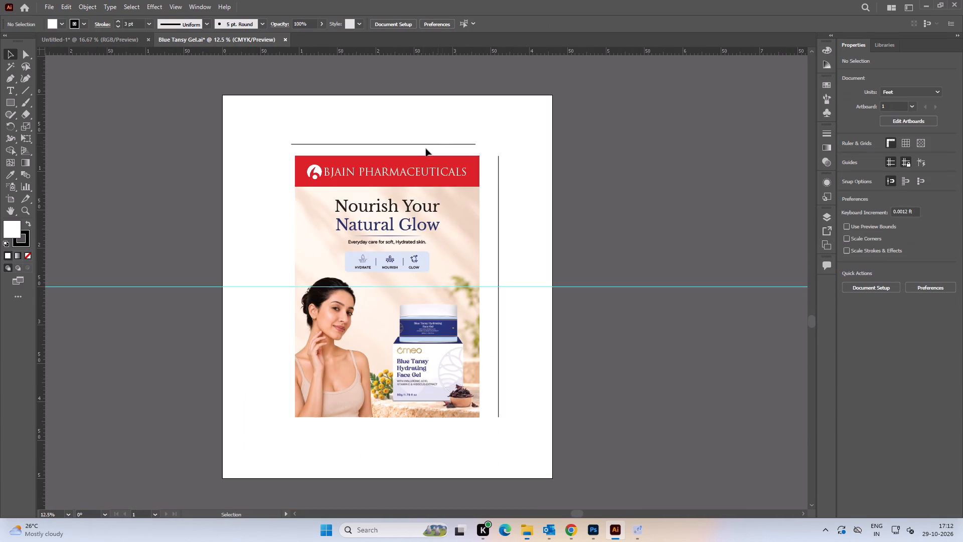
{"action": "scroll", "coordinate": [422, 149], "scroll_direction": "up", "scroll_amount": 3, "text": "alt"}
{"action": "left_click_drag", "start_coordinate": [427, 135], "coordinate": [433, 137]}
{"action": "left_click", "coordinate": [434, 121]}
{"action": "left_click_drag", "start_coordinate": [431, 127], "coordinate": [458, 153]}
{"action": "left_click_drag", "start_coordinate": [443, 136], "coordinate": [461, 137]}
{"action": "left_click", "coordinate": [444, 117]}
{"action": "left_click_drag", "start_coordinate": [435, 118], "coordinate": [468, 148]}
{"action": "left_click", "coordinate": [462, 124]}
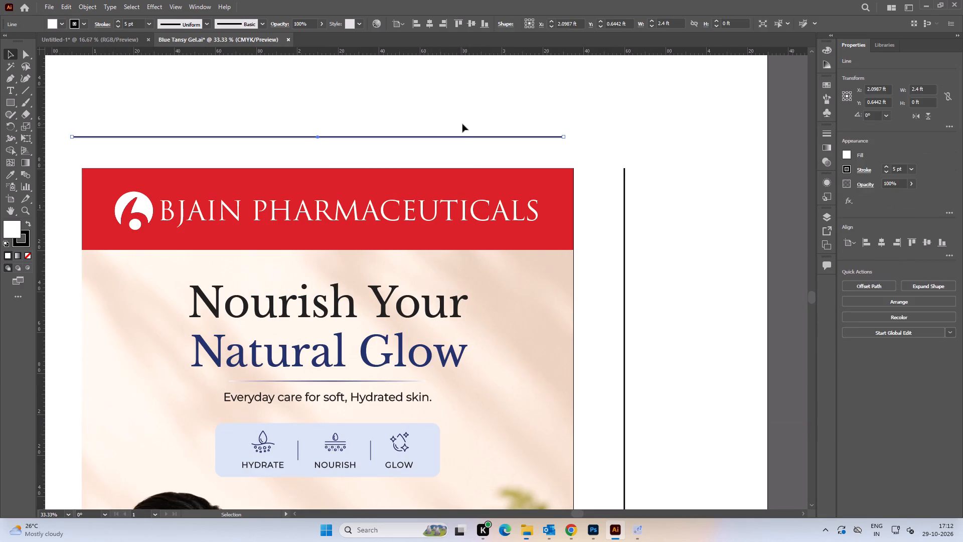
{"action": "left_click_drag", "start_coordinate": [445, 119], "coordinate": [479, 151]}
{"action": "left_click", "coordinate": [381, 91]}
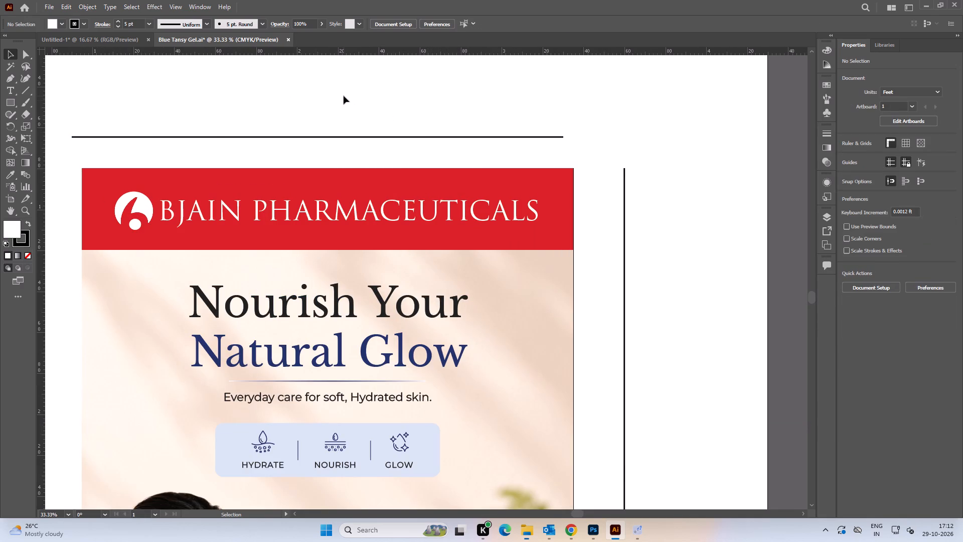
Switch to File Explorer and open the Anti Aging Cream & Heam purifier Illustrator file from the Banners folder.
{"action": "key", "text": "alt+Tab"}
{"action": "left_click", "coordinate": [431, 174], "text": "alt"}
{"action": "double_click", "coordinate": [240, 117]}
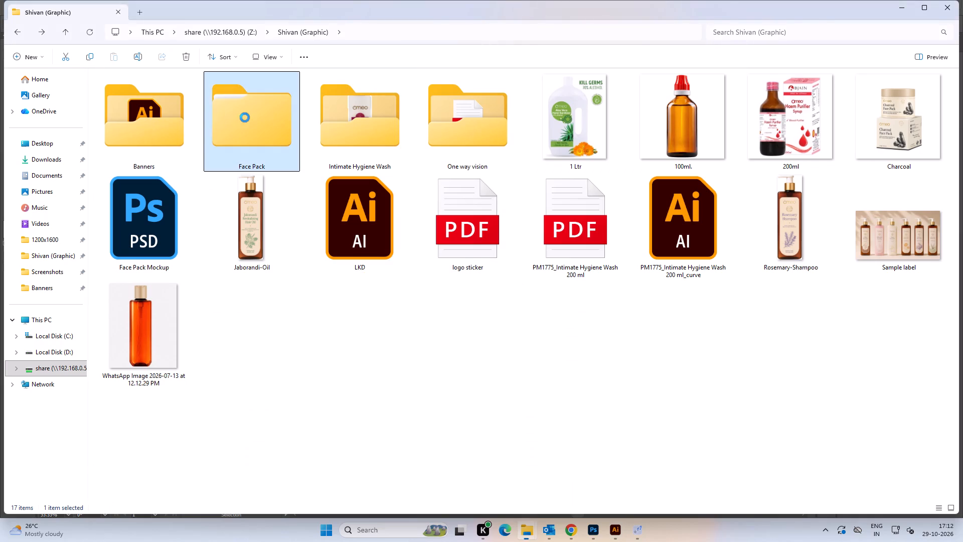
{"action": "key", "text": "BackSpace"}
{"action": "left_click", "coordinate": [467, 272]}
{"action": "left_click_drag", "start_coordinate": [364, 129], "coordinate": [370, 131]}
{"action": "double_click", "coordinate": [455, 134]}
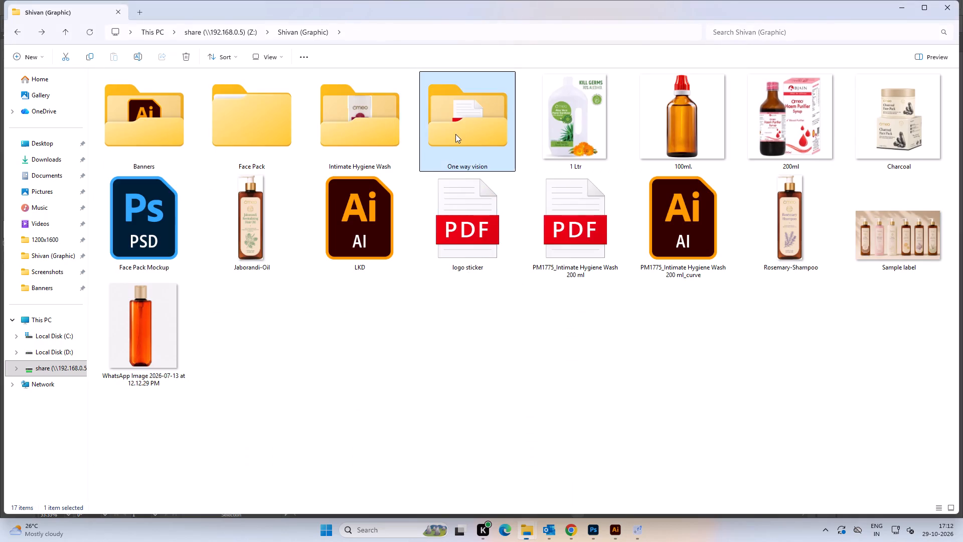
{"action": "left_click", "coordinate": [458, 181]}
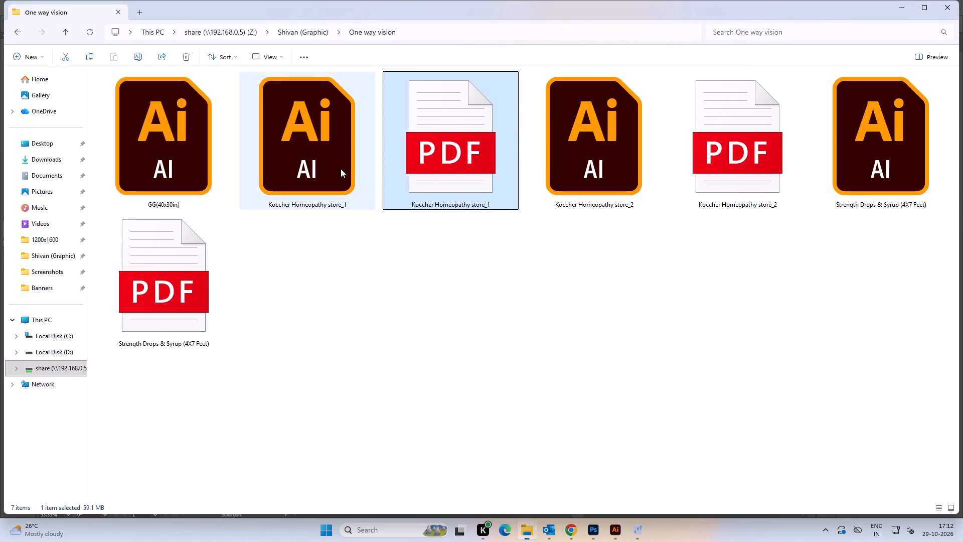
{"action": "left_click", "coordinate": [341, 169]}
{"action": "key", "text": "BackSpace"}
{"action": "left_click", "coordinate": [529, 326]}
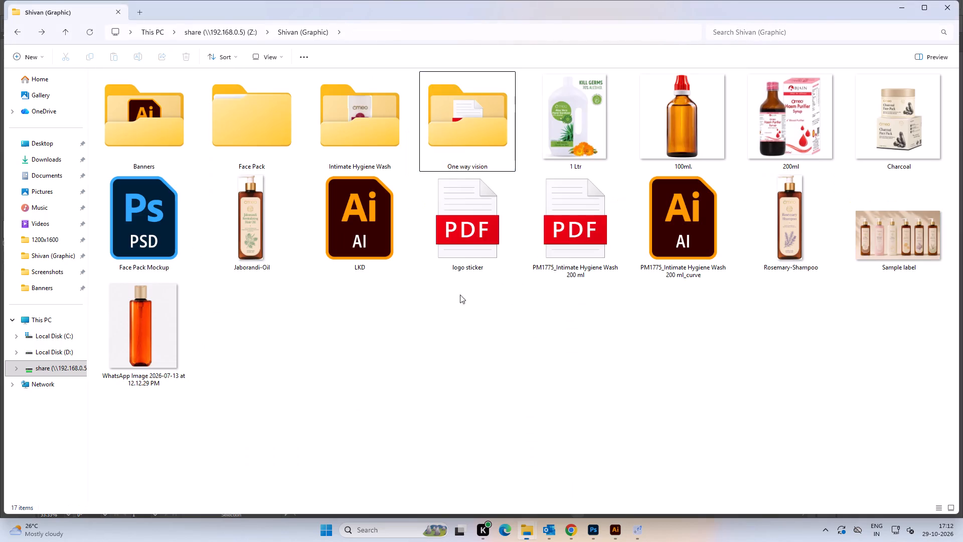
{"action": "double_click", "coordinate": [157, 129]}
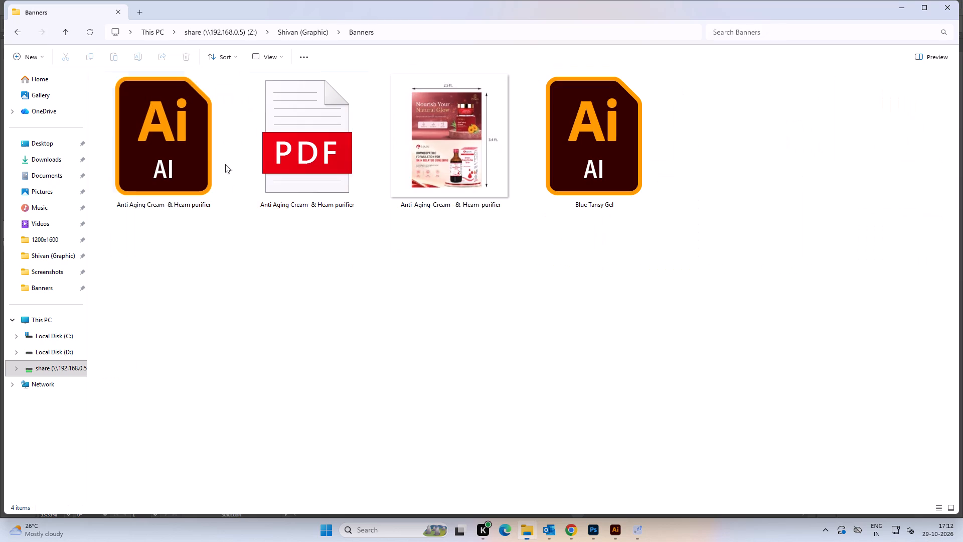
{"action": "double_click", "coordinate": [169, 155]}
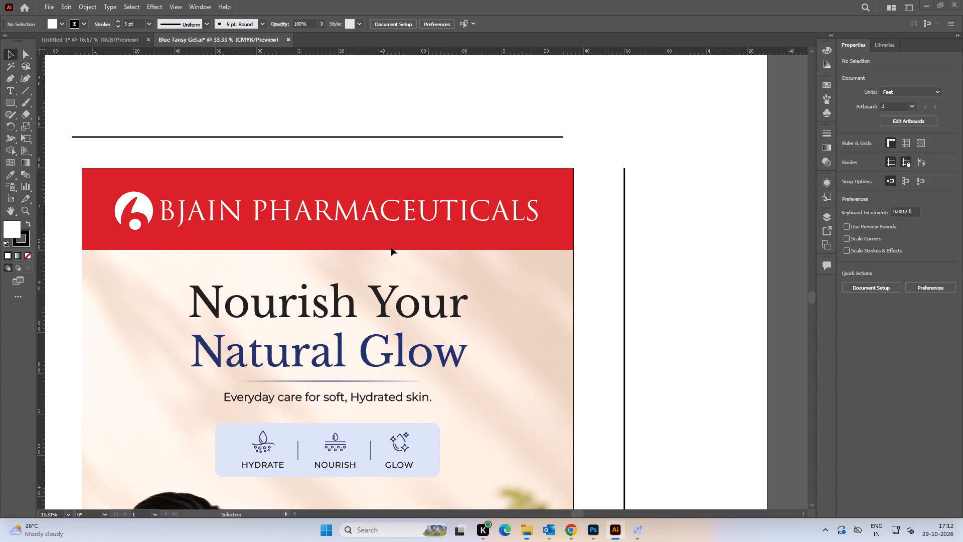
Copy the loose dimension arrows and their foot labels from beside the Anti Aging Cream artboard into the Blue Tansy Gel document.
{"action": "key", "text": "space"}
{"action": "key", "text": "space"}
{"action": "key", "text": "space"}
{"action": "key", "text": "space"}
{"action": "key", "text": "space"}
{"action": "key", "text": "space"}
{"action": "key", "text": "space"}
{"action": "key", "text": "space"}
{"action": "key", "text": "space"}
{"action": "key", "text": "space"}
{"action": "key", "text": "space"}
{"action": "key", "text": "space"}
{"action": "key", "text": "space"}
{"action": "key", "text": "space"}
{"action": "key", "text": "space"}
{"action": "key", "text": "space"}
{"action": "key", "text": "space"}
{"action": "key", "text": "space"}
{"action": "key", "text": "space"}
{"action": "key", "text": "space"}
{"action": "left_click_drag", "start_coordinate": [612, 193], "coordinate": [495, 199]}
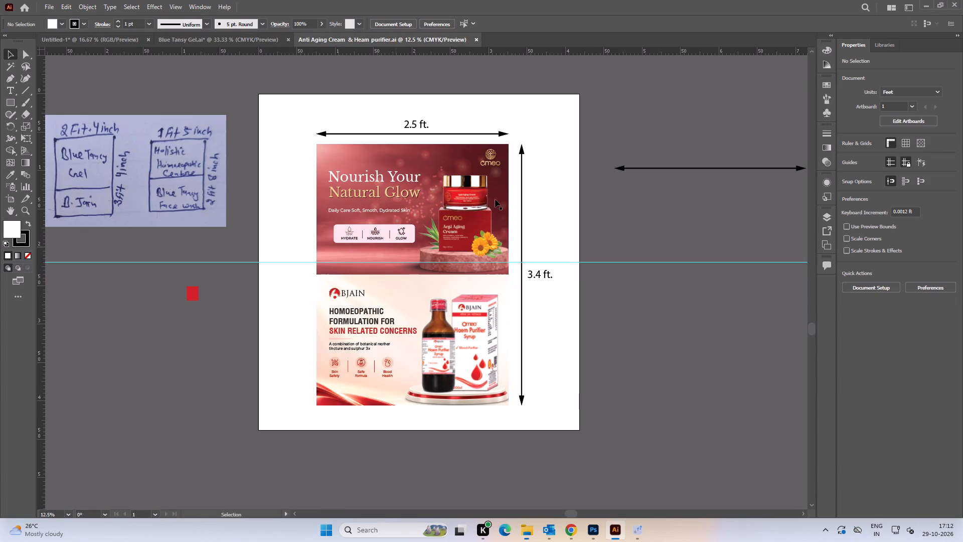
{"action": "left_click_drag", "start_coordinate": [495, 199], "coordinate": [406, 200]}
{"action": "left_click_drag", "start_coordinate": [742, 209], "coordinate": [494, 207]}
{"action": "left_click_drag", "start_coordinate": [509, 128], "coordinate": [607, 257]}
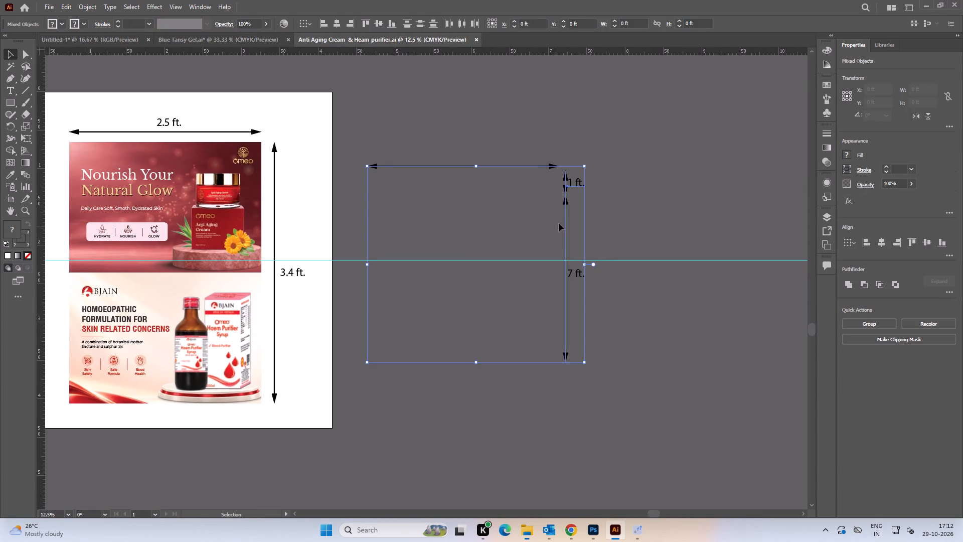
{"action": "left_click_drag", "start_coordinate": [566, 232], "coordinate": [244, 39]}
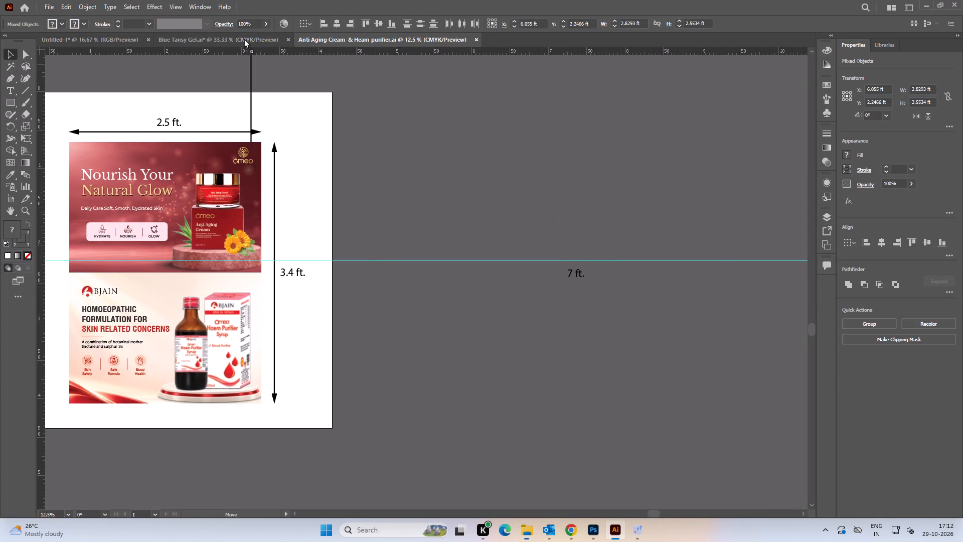
{"action": "left_click_drag", "start_coordinate": [244, 39], "coordinate": [366, 125]}
Move the pasted arrows and labels off the banner into the empty area to the right of the artboard.
{"action": "scroll", "coordinate": [393, 140], "scroll_direction": "down", "scroll_amount": 1, "text": "alt"}
{"action": "key", "text": "space"}
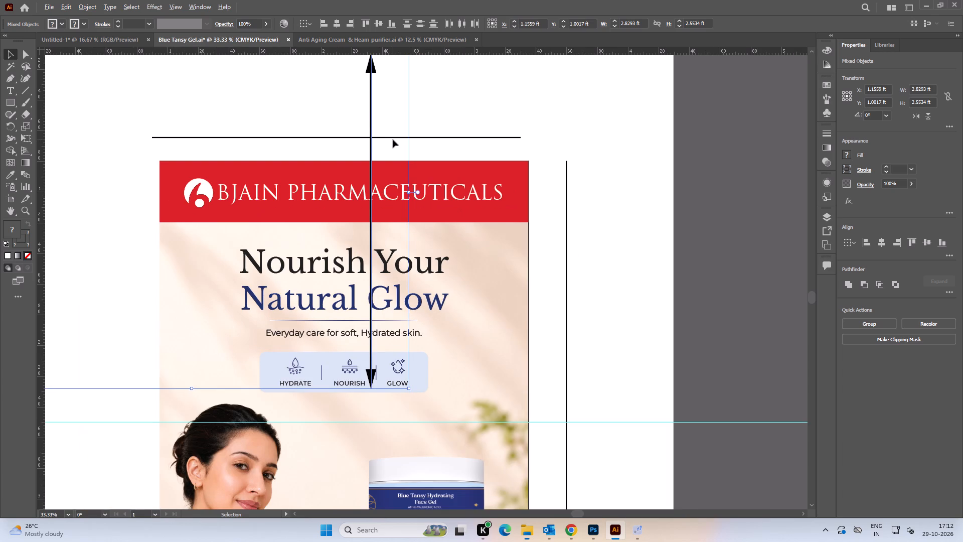
{"action": "scroll", "coordinate": [393, 140], "scroll_direction": "down", "scroll_amount": 2}
{"action": "left_click_drag", "start_coordinate": [507, 140], "coordinate": [470, 206]}
{"action": "scroll", "coordinate": [487, 169], "scroll_direction": "down", "scroll_amount": 4, "text": "alt"}
{"action": "key", "text": "space"}
{"action": "left_click_drag", "start_coordinate": [507, 144], "coordinate": [459, 167]}
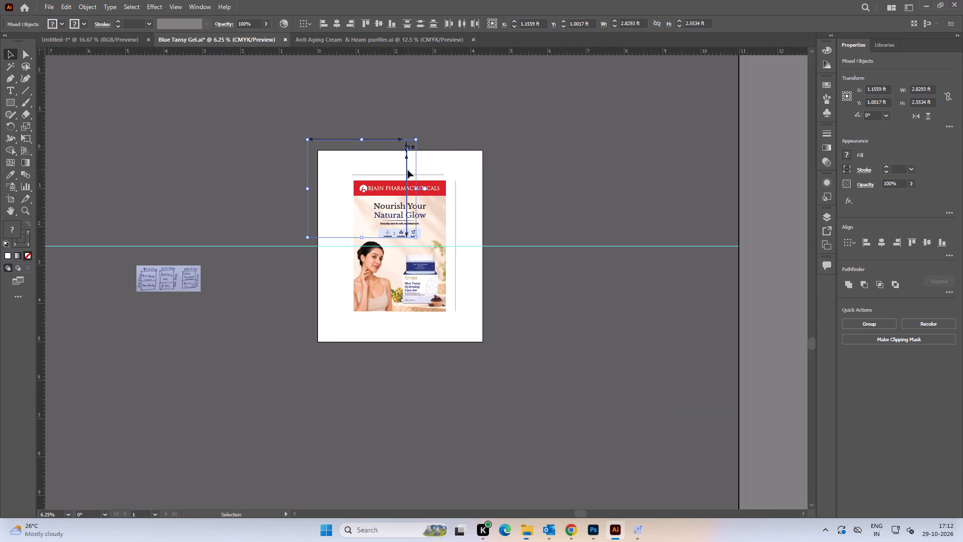
{"action": "left_click_drag", "start_coordinate": [407, 171], "coordinate": [558, 165]}
{"action": "left_click", "coordinate": [611, 161]}
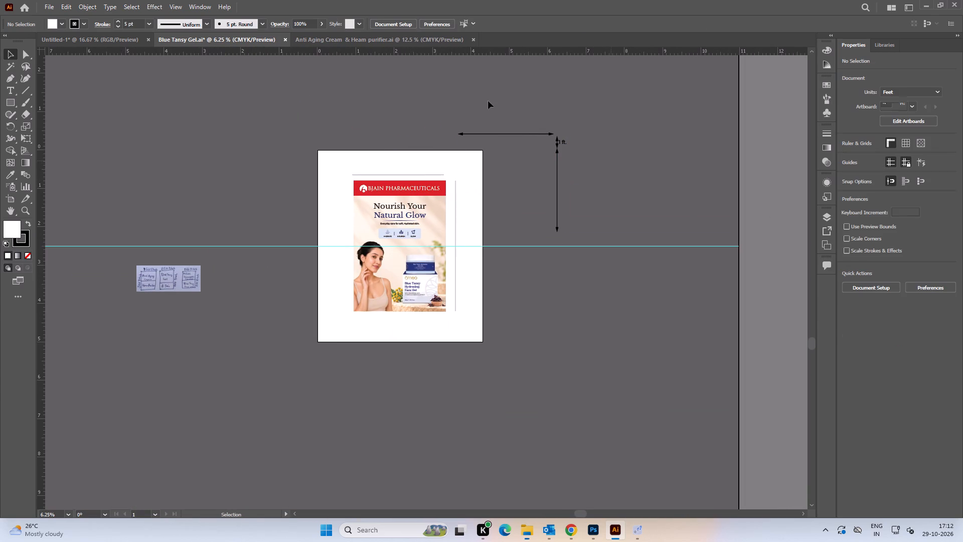
Return to the Anti Aging Cream & Heam purifier file and close it.
{"action": "left_click", "coordinate": [367, 33]}
{"action": "left_click", "coordinate": [477, 40]}
{"action": "left_click", "coordinate": [473, 41]}
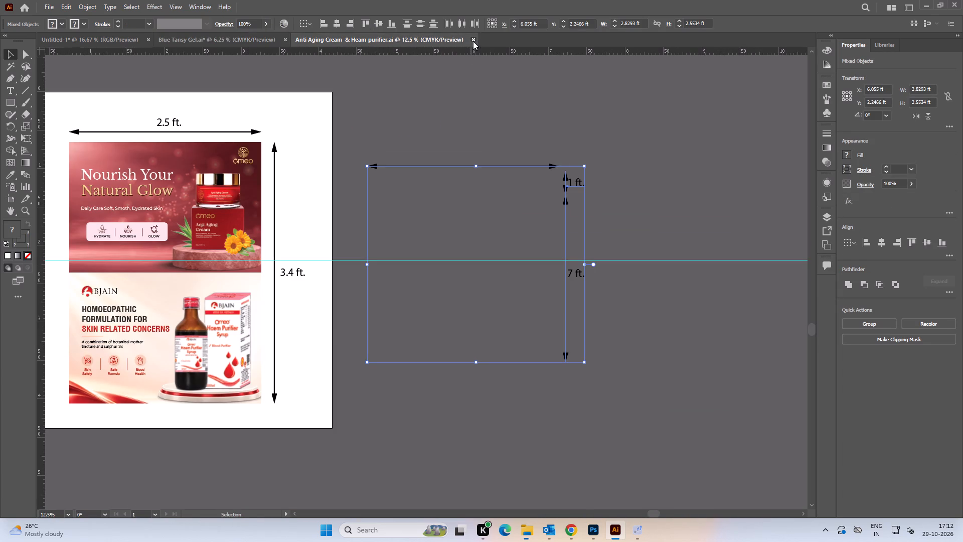
Move the set of dimension arrows and labels closer, next to the artboard's upper right corner.
{"action": "scroll", "coordinate": [477, 218], "scroll_direction": "up", "scroll_amount": 2, "text": "alt"}
{"action": "key", "text": "space"}
{"action": "left_click_drag", "start_coordinate": [461, 171], "coordinate": [512, 228]}
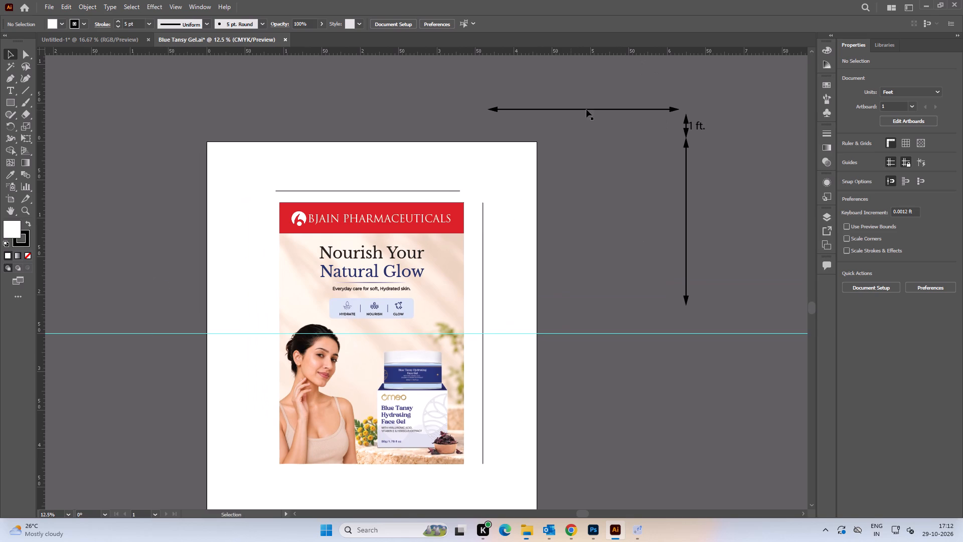
{"action": "left_click_drag", "start_coordinate": [650, 86], "coordinate": [717, 189]}
{"action": "left_click_drag", "start_coordinate": [686, 175], "coordinate": [572, 229]}
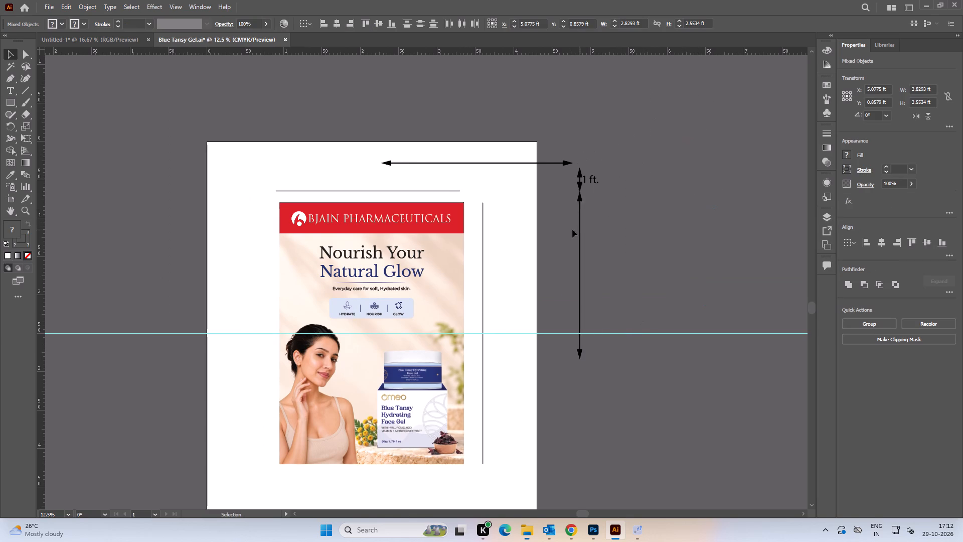
{"action": "left_click_drag", "start_coordinate": [572, 229], "coordinate": [561, 213]}
{"action": "left_click", "coordinate": [657, 195]}
Delete the plain horizontal line above the Blue Tansy banner.
{"action": "key", "text": "space"}
{"action": "left_click_drag", "start_coordinate": [635, 216], "coordinate": [647, 208]}
{"action": "scroll", "coordinate": [439, 226], "scroll_direction": "up", "scroll_amount": 2, "text": "alt"}
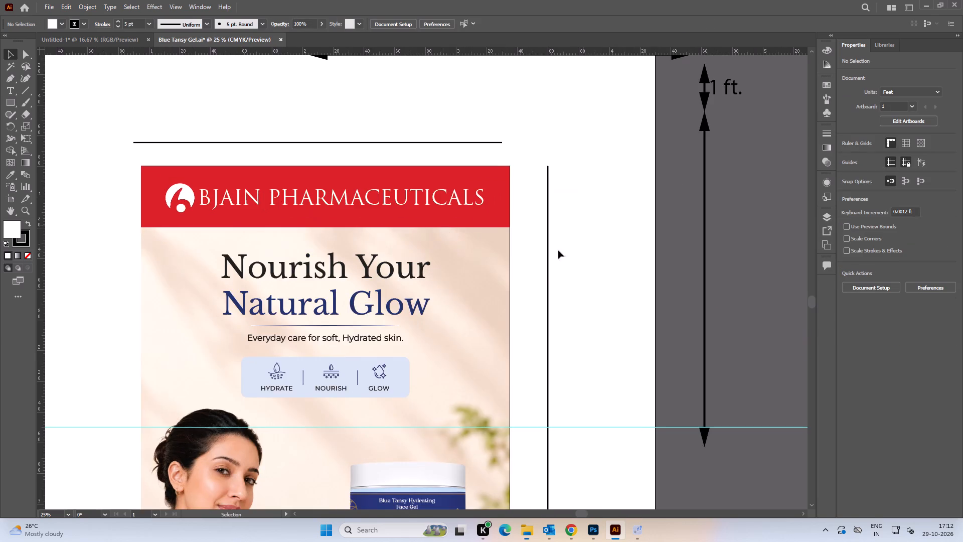
{"action": "key", "text": "space"}
{"action": "left_click_drag", "start_coordinate": [576, 243], "coordinate": [509, 241]}
{"action": "scroll", "coordinate": [517, 230], "scroll_direction": "down", "scroll_amount": 3}
{"action": "key", "text": "space"}
{"action": "left_click_drag", "start_coordinate": [508, 249], "coordinate": [523, 232]}
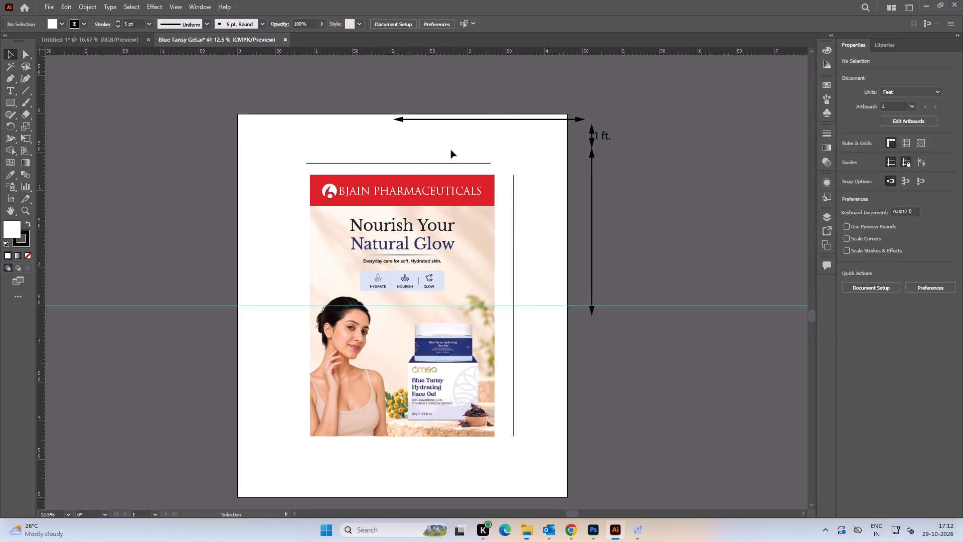
{"action": "left_click_drag", "start_coordinate": [447, 161], "coordinate": [425, 163]}
{"action": "left_click_drag", "start_coordinate": [421, 157], "coordinate": [431, 166]}
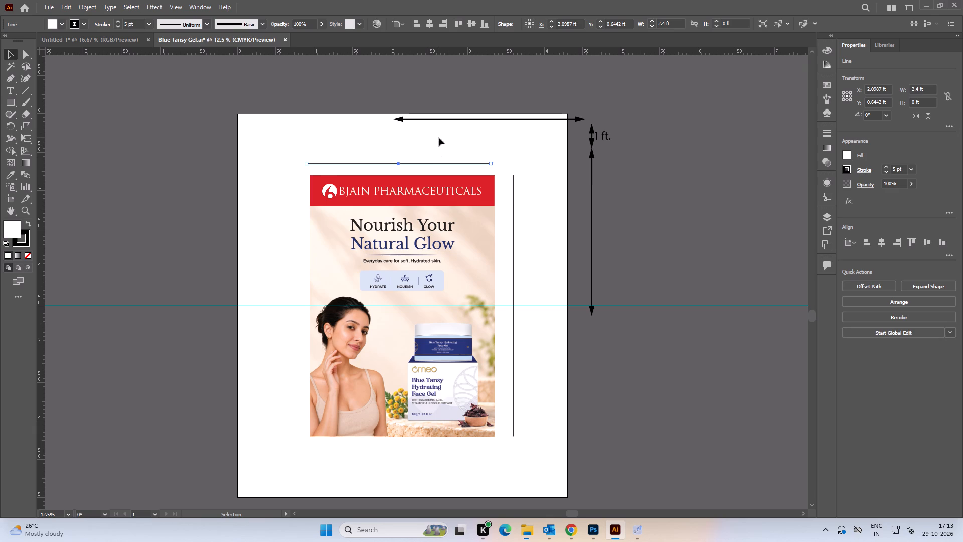
{"action": "key", "text": "Delete"}
Place the horizontal double-headed arrow just above the banner's red header, roughly over its width.
{"action": "left_click_drag", "start_coordinate": [464, 119], "coordinate": [408, 149]}
{"action": "left_click_drag", "start_coordinate": [446, 120], "coordinate": [371, 157]}
{"action": "left_click", "coordinate": [436, 107]}
{"action": "left_click_drag", "start_coordinate": [401, 119], "coordinate": [328, 157]}
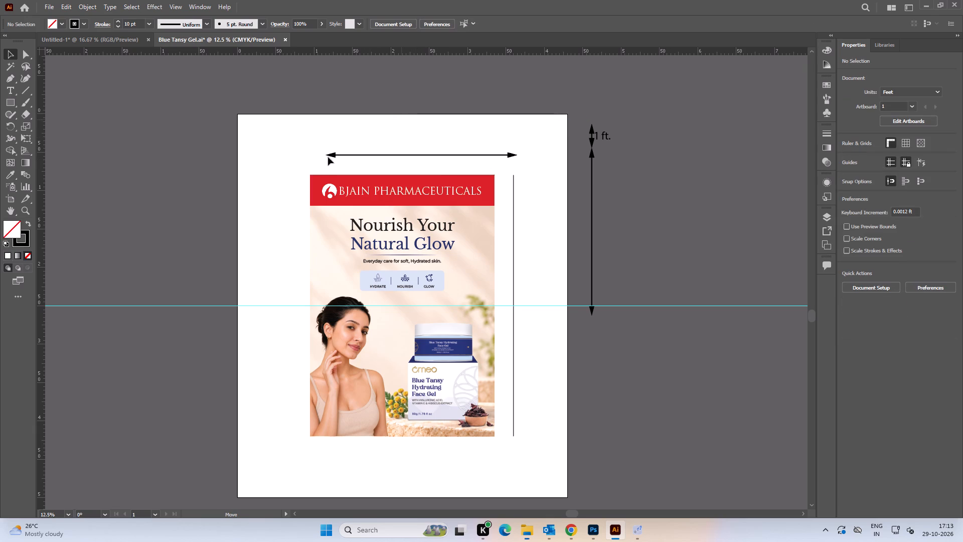
{"action": "left_click_drag", "start_coordinate": [328, 157], "coordinate": [319, 168]}
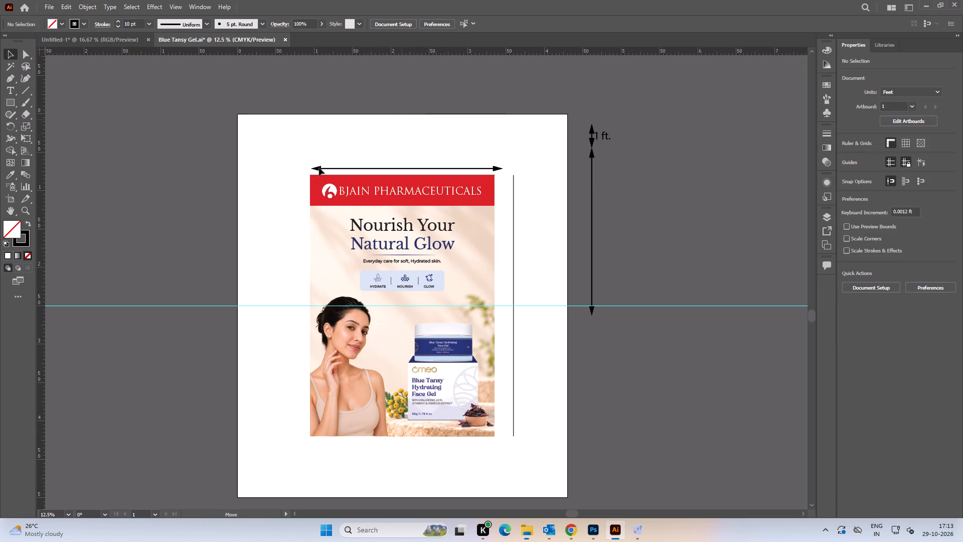
{"action": "left_click_drag", "start_coordinate": [319, 168], "coordinate": [317, 164]}
Align the left ends of the horizontal arrow and the clipped banner.
{"action": "scroll", "coordinate": [315, 173], "scroll_direction": "up", "scroll_amount": 3, "text": "alt"}
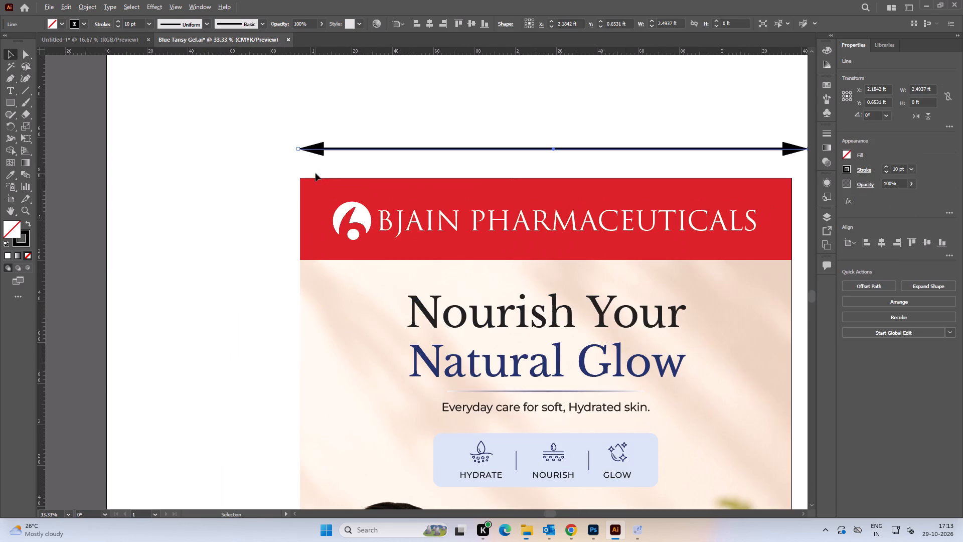
{"action": "left_click", "coordinate": [310, 190]}
{"action": "left_click", "coordinate": [313, 152], "text": "shift"}
{"action": "left_click", "coordinate": [306, 197]}
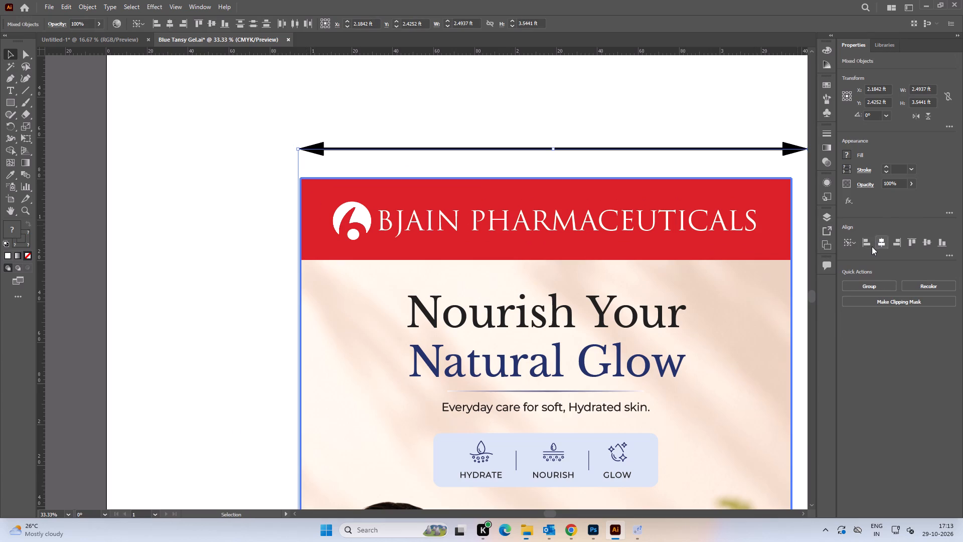
{"action": "left_click", "coordinate": [867, 243]}
Shorten the horizontal arrow to the banner's right edge, making it about 2.4 ft long.
{"action": "key", "text": "space"}
{"action": "left_click_drag", "start_coordinate": [597, 112], "coordinate": [359, 111]}
{"action": "left_click", "coordinate": [359, 111]}
{"action": "double_click", "coordinate": [588, 122]}
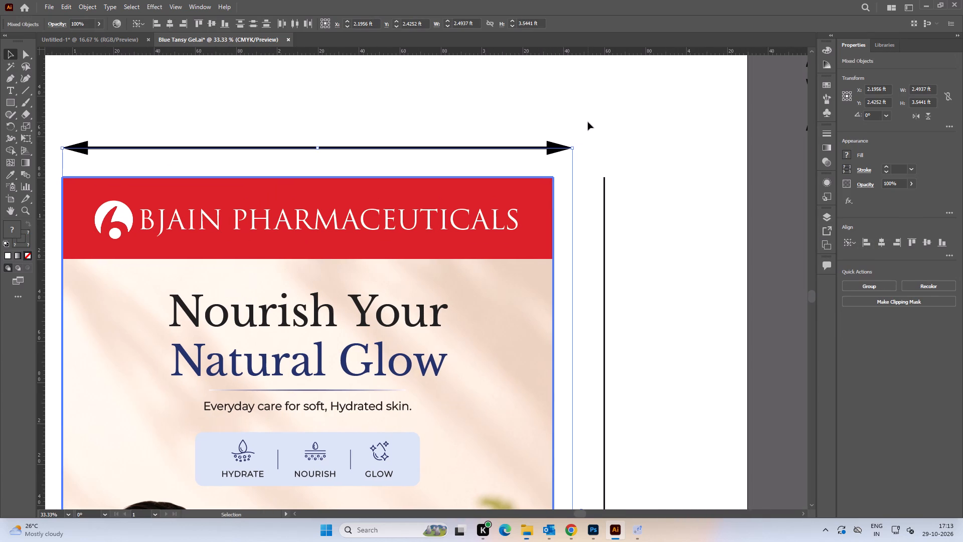
{"action": "scroll", "coordinate": [551, 155], "scroll_direction": "up", "scroll_amount": 2, "text": "alt"}
{"action": "left_click", "coordinate": [547, 142]}
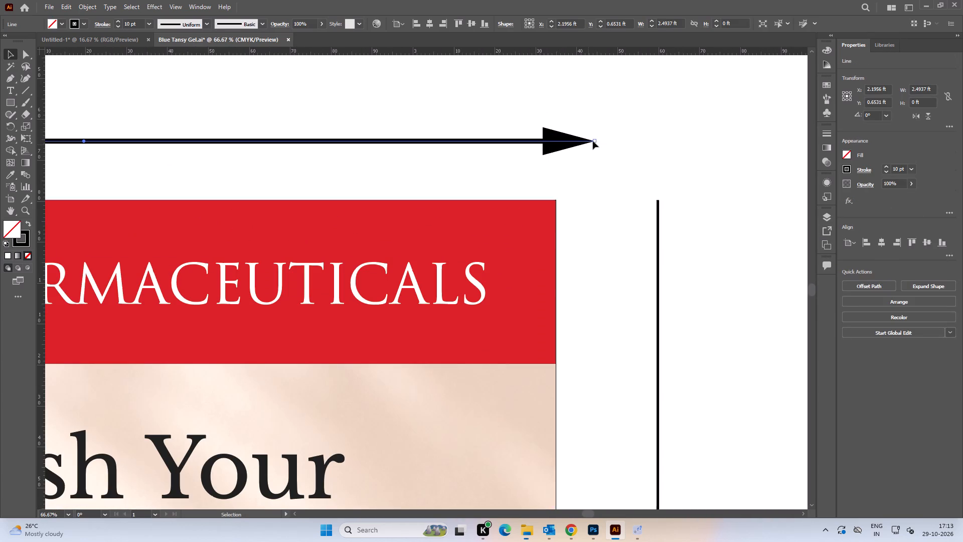
{"action": "left_click_drag", "start_coordinate": [595, 141], "coordinate": [552, 143]}
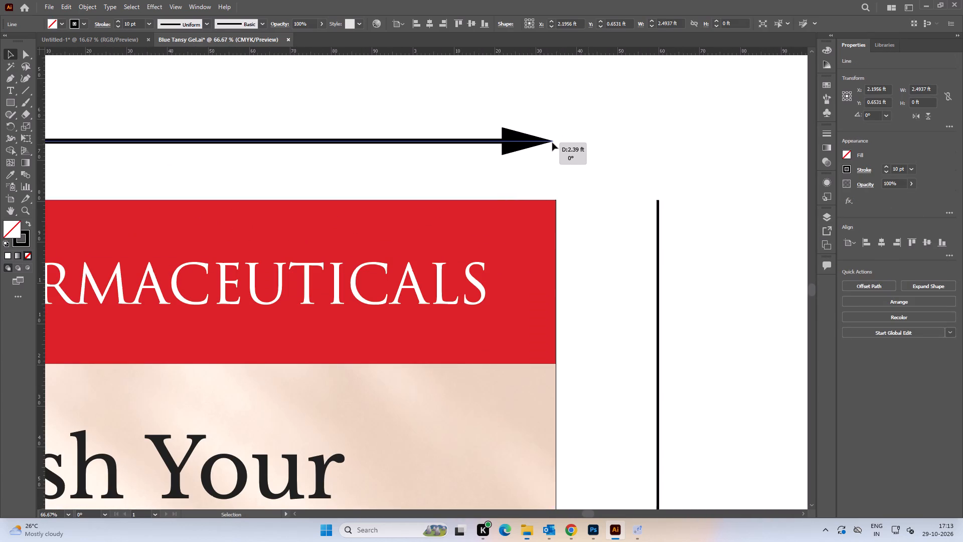
{"action": "left_click_drag", "start_coordinate": [552, 143], "coordinate": [554, 143]}
Move the shortened horizontal arrow higher above the banner, close to the top of the artboard.
{"action": "scroll", "coordinate": [633, 141], "scroll_direction": "down", "scroll_amount": 3, "text": "alt"}
{"action": "key", "text": "space"}
{"action": "left_click_drag", "start_coordinate": [637, 122], "coordinate": [590, 202]}
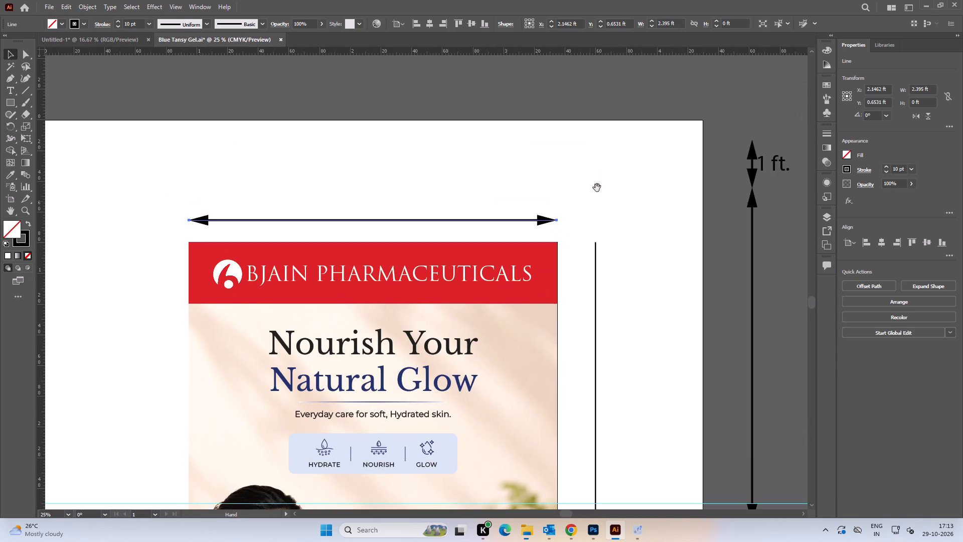
{"action": "left_click", "coordinate": [604, 168]}
{"action": "left_click_drag", "start_coordinate": [476, 219], "coordinate": [472, 153]}
{"action": "left_click_drag", "start_coordinate": [483, 221], "coordinate": [477, 171]}
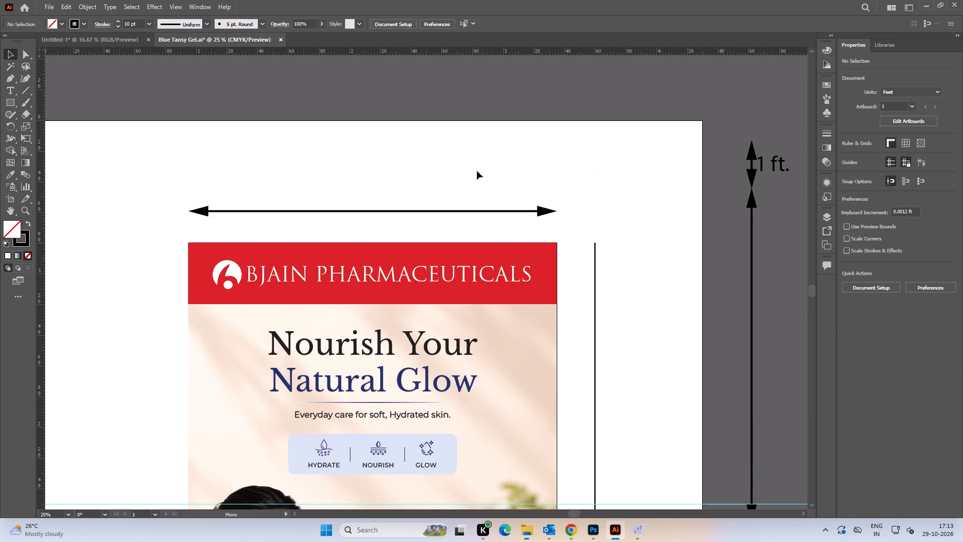
{"action": "left_click_drag", "start_coordinate": [477, 171], "coordinate": [476, 161]}
{"action": "left_click", "coordinate": [602, 197]}
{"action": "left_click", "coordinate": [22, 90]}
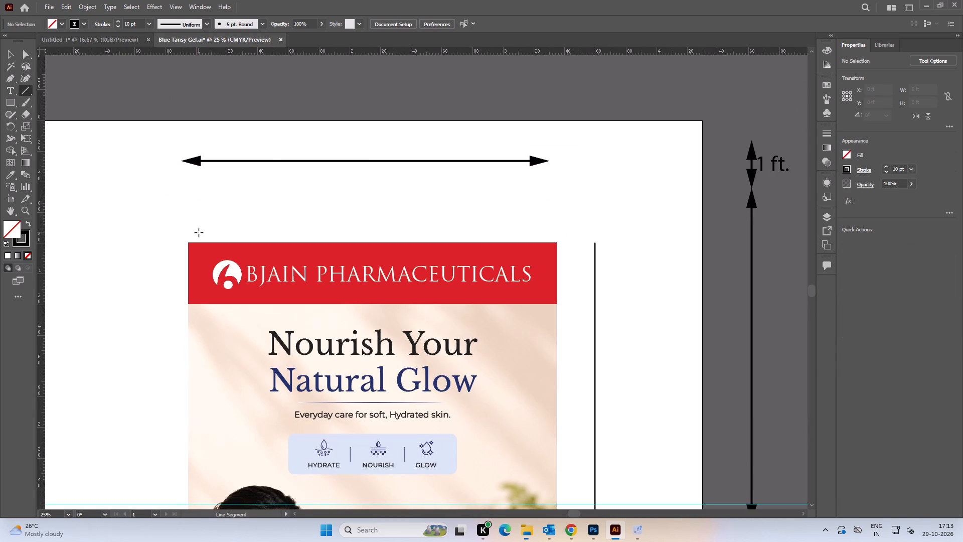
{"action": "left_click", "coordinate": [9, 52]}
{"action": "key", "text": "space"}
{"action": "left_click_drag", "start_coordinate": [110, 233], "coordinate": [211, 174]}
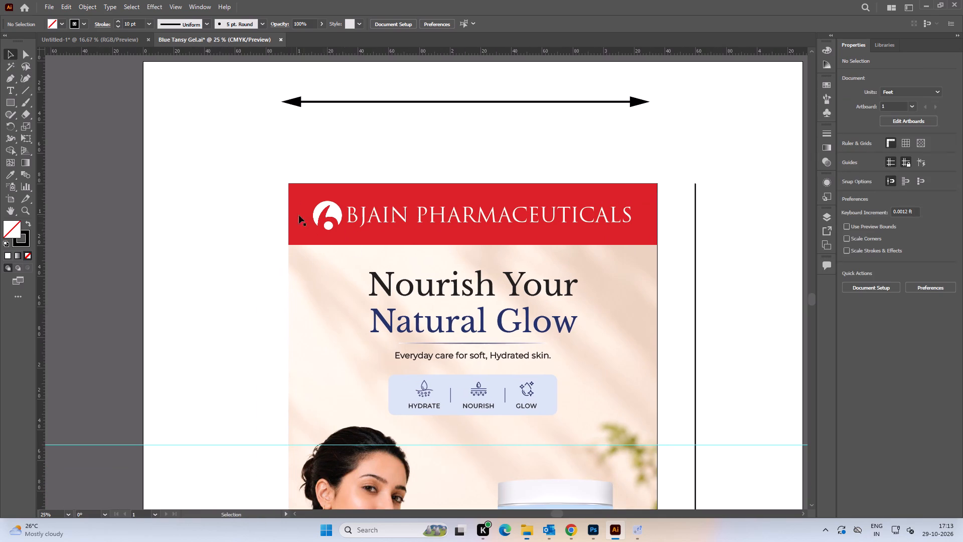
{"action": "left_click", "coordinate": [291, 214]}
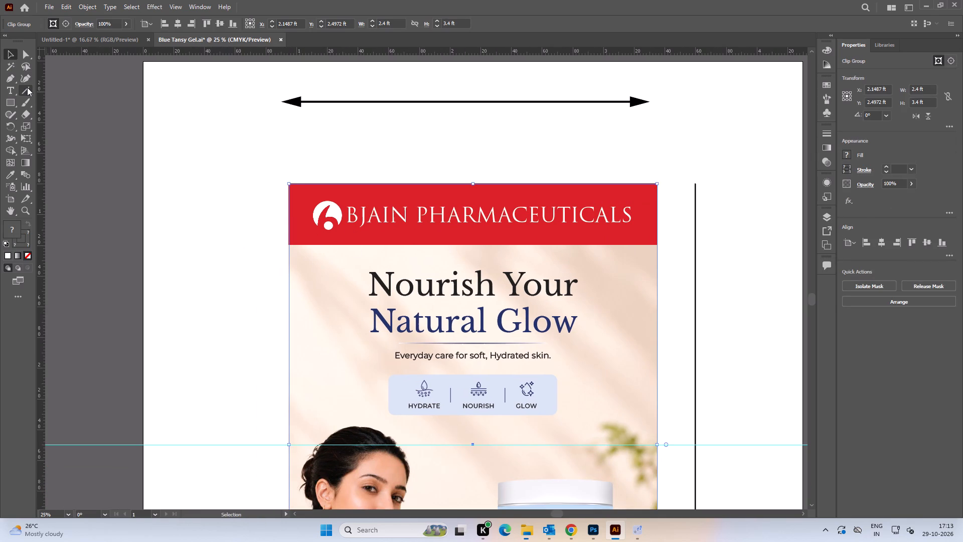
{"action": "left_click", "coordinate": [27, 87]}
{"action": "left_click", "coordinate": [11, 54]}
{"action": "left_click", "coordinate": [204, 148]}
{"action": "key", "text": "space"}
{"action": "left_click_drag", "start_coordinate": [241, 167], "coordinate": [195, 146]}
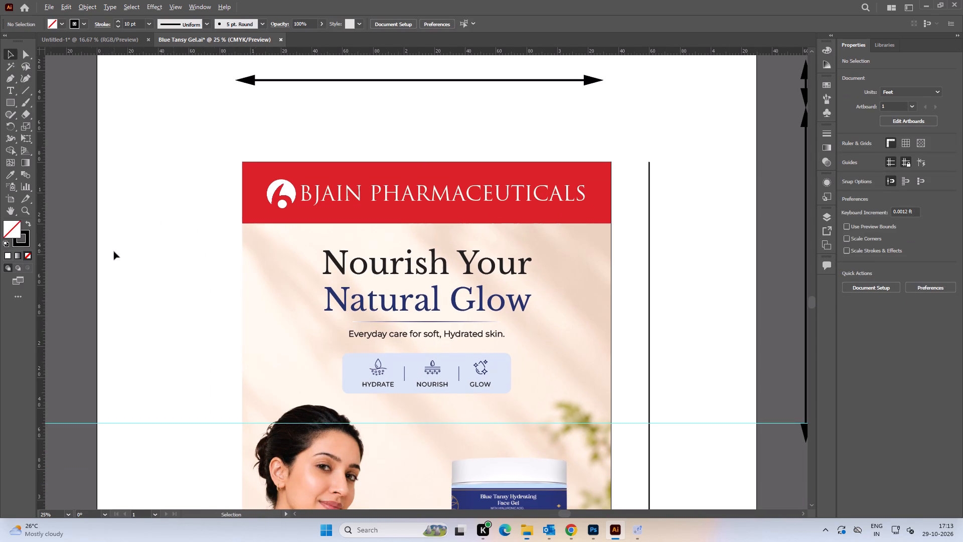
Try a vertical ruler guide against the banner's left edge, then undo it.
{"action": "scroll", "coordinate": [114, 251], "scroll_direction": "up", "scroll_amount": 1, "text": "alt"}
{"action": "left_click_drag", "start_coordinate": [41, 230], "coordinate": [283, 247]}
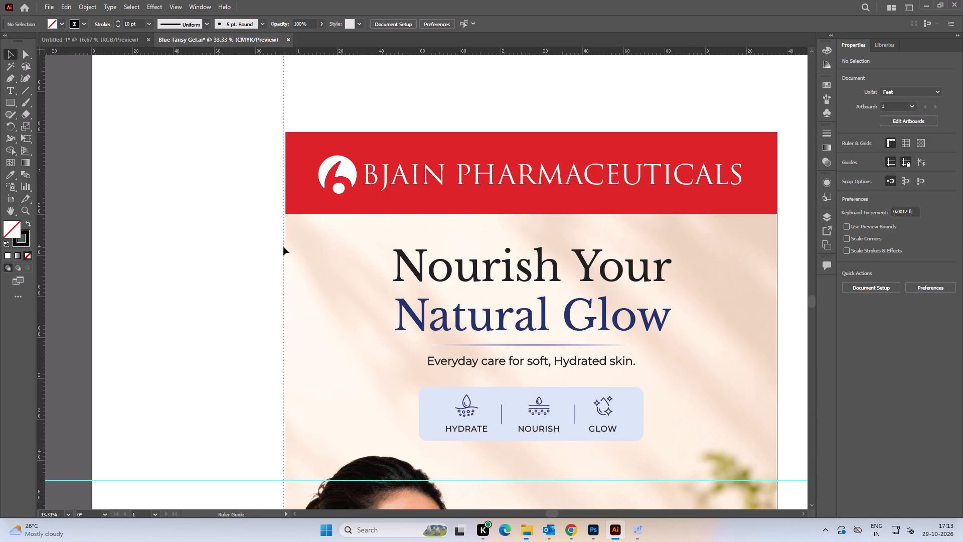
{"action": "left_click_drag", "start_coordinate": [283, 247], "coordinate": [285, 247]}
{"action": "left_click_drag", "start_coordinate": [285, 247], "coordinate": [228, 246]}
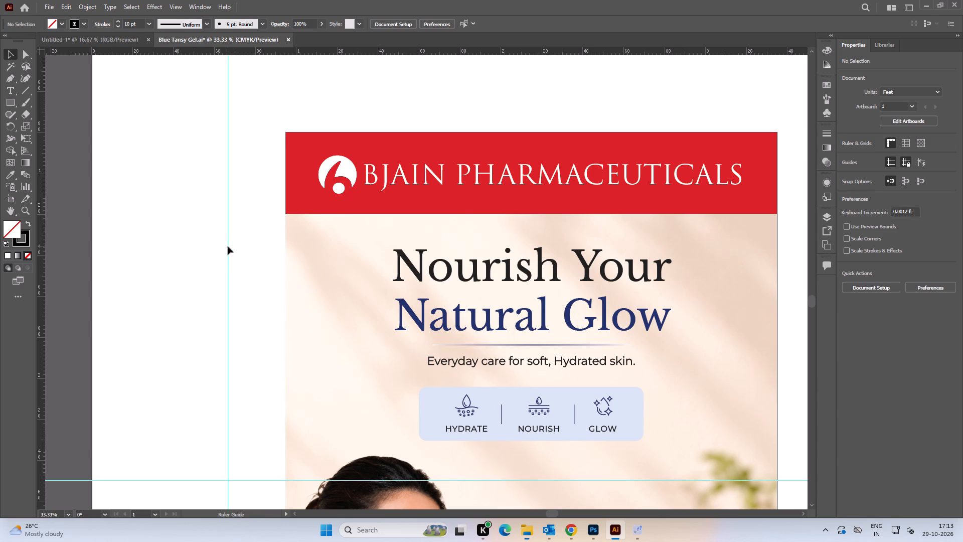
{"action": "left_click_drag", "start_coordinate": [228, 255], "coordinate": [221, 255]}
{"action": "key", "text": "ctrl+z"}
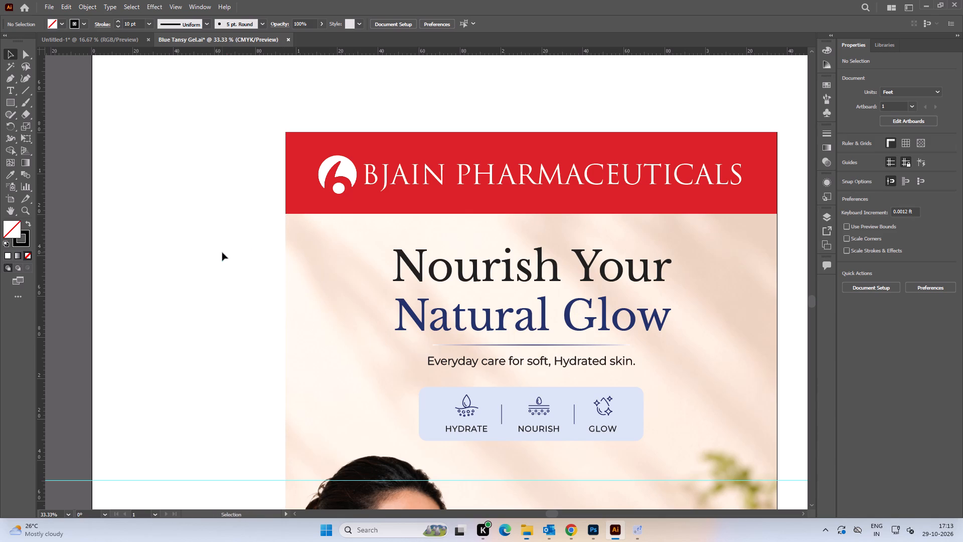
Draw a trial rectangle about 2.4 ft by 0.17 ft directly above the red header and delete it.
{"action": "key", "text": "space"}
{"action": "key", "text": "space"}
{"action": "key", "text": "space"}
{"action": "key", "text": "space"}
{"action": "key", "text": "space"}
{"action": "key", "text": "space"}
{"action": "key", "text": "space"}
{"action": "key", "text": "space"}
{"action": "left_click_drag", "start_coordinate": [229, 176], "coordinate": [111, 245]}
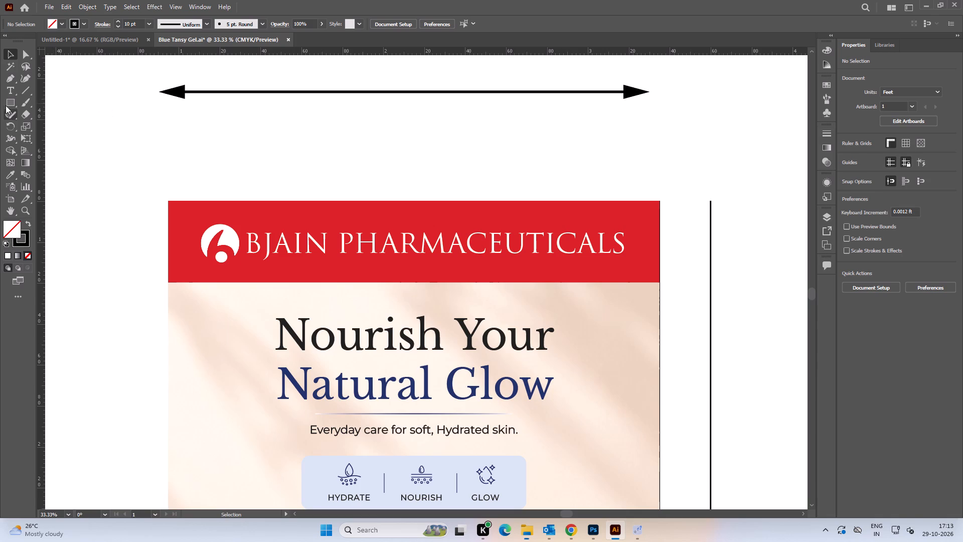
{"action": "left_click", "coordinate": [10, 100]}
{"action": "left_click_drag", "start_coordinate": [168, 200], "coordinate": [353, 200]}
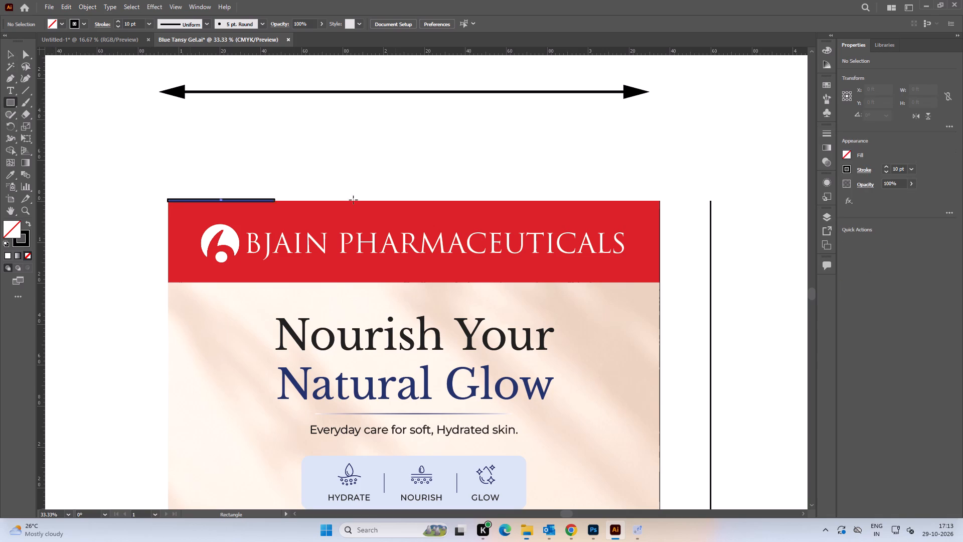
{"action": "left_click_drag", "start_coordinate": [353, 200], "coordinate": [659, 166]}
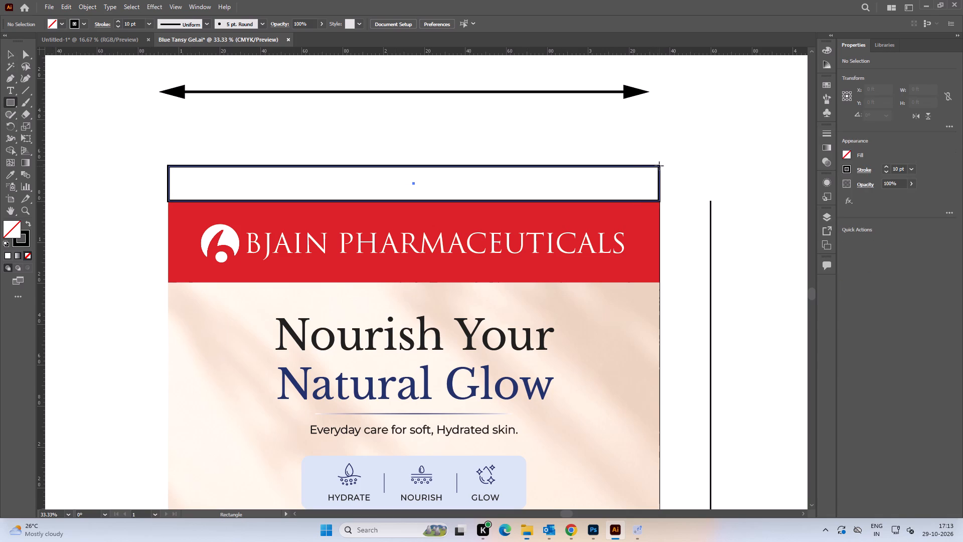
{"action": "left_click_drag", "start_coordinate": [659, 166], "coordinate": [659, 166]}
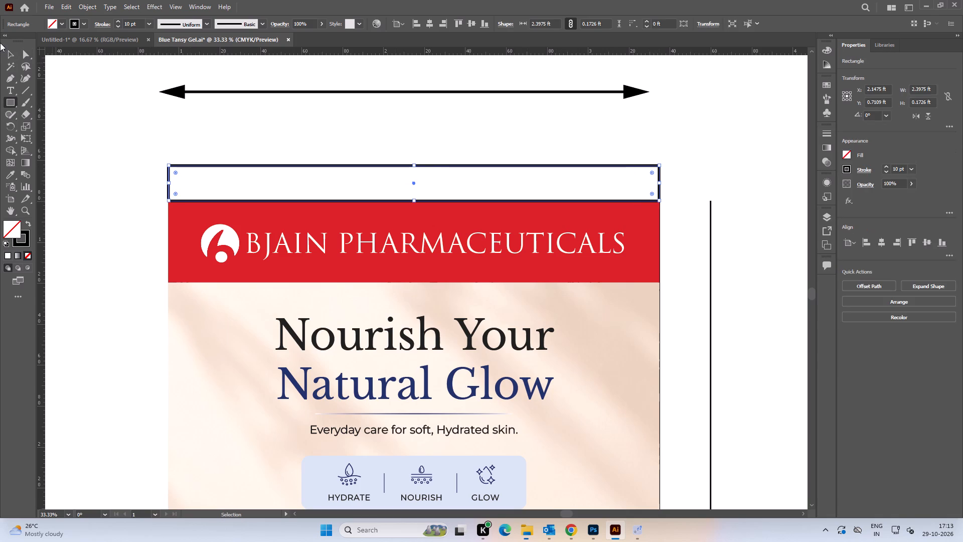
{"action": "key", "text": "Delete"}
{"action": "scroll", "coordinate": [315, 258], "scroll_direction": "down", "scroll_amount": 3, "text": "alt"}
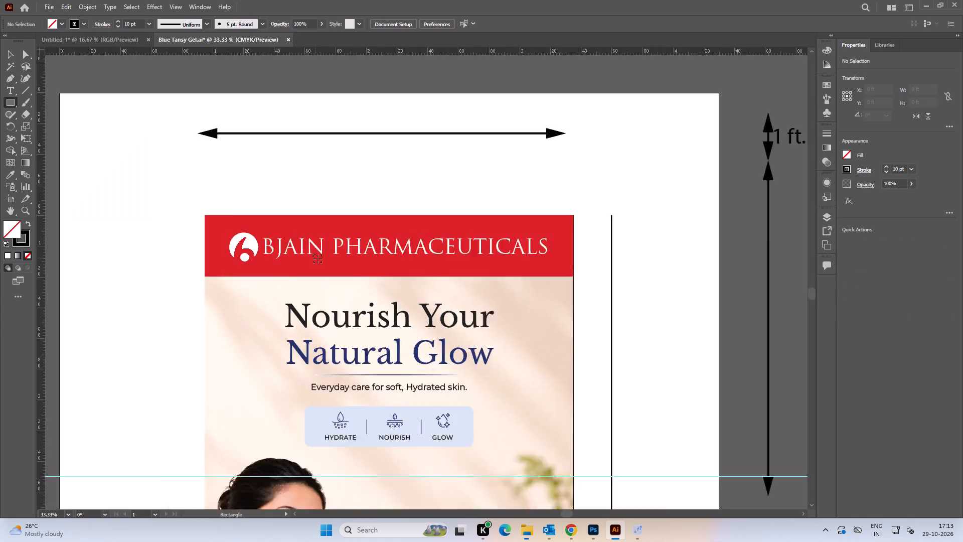
Move the handwritten size sketch on the pasteboard closer to the artboard's left side.
{"action": "scroll", "coordinate": [317, 258], "scroll_direction": "down", "scroll_amount": 1, "text": "alt"}
{"action": "key", "text": "space"}
{"action": "left_click_drag", "start_coordinate": [378, 346], "coordinate": [391, 236]}
{"action": "key", "text": "v"}
{"action": "left_click_drag", "start_coordinate": [81, 263], "coordinate": [134, 255]}
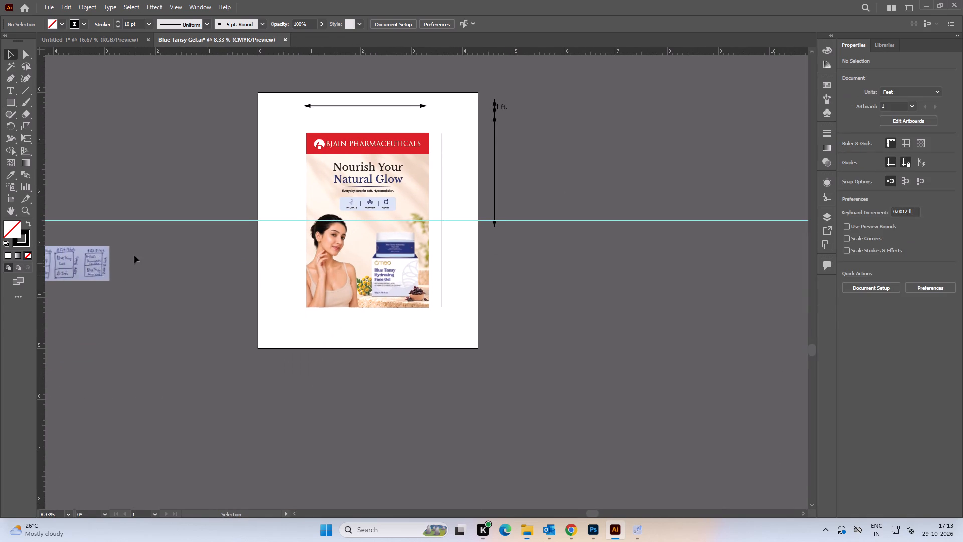
{"action": "left_click_drag", "start_coordinate": [134, 255], "coordinate": [229, 239]}
{"action": "scroll", "coordinate": [195, 246], "scroll_direction": "up", "scroll_amount": 3, "text": "alt"}
{"action": "left_click", "coordinate": [221, 229]}
{"action": "double_click", "coordinate": [238, 233]}
{"action": "left_click_drag", "start_coordinate": [228, 231], "coordinate": [244, 232]}
{"action": "key", "text": "ctrl+z"}
{"action": "double_click", "coordinate": [226, 316]}
Draw a rectangle about 0.51 ft by 0.66 ft around the sketch's Blue Tansy Gel drawing and clip the sketch to it.
{"action": "left_click", "coordinate": [207, 210]}
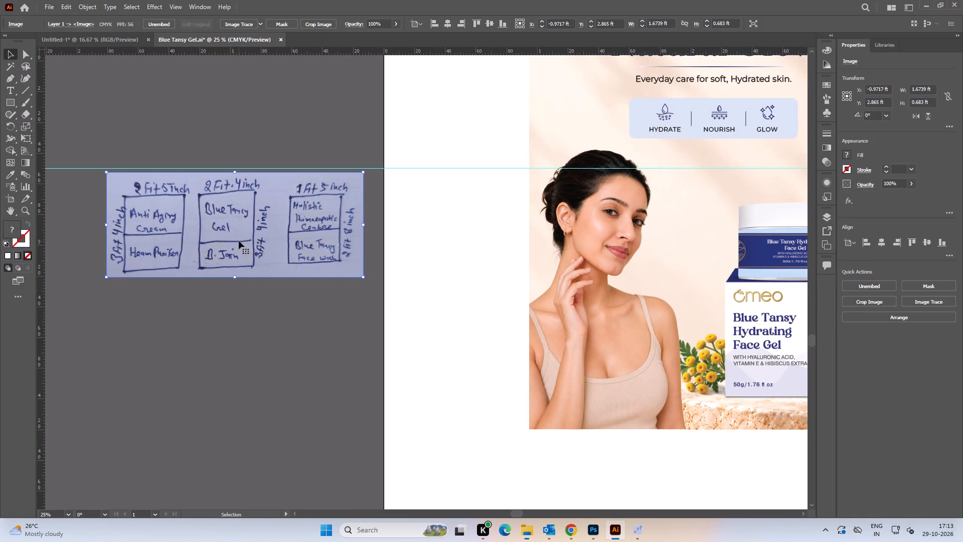
{"action": "left_click", "coordinate": [6, 99]}
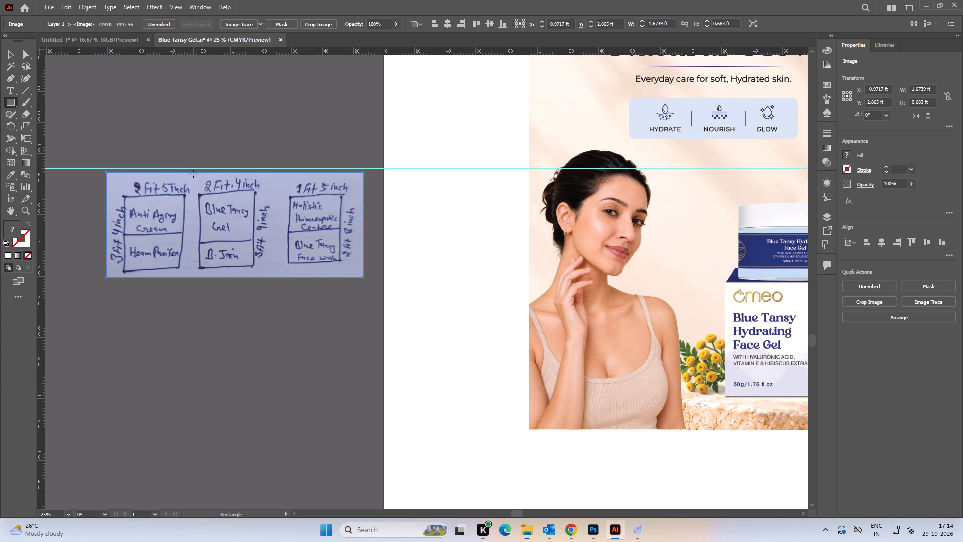
{"action": "left_click_drag", "start_coordinate": [193, 174], "coordinate": [271, 276]}
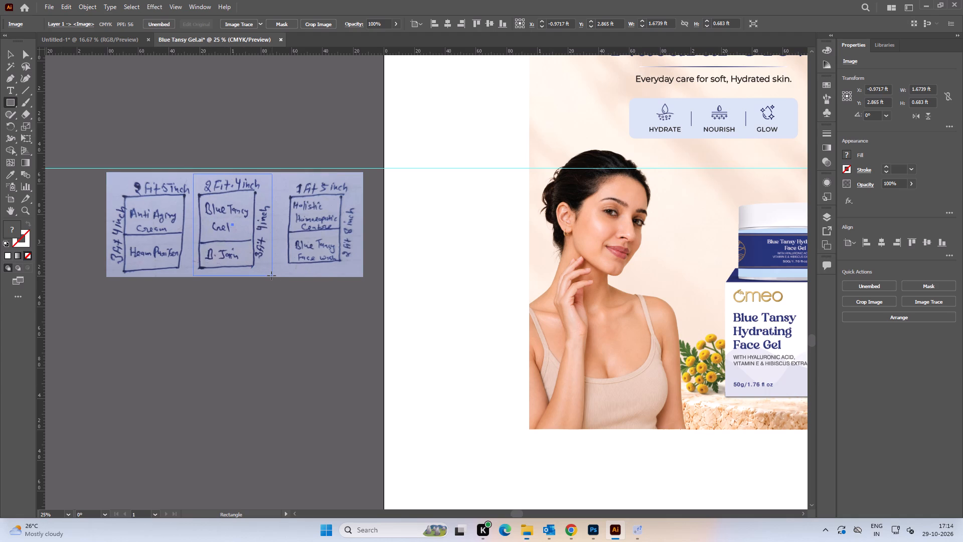
{"action": "left_click_drag", "start_coordinate": [271, 276], "coordinate": [272, 275]}
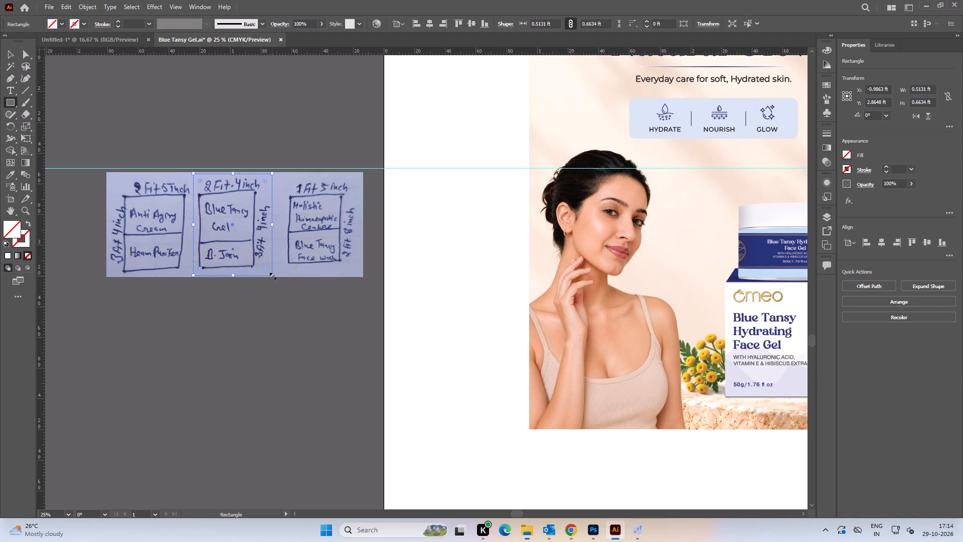
{"action": "key", "text": "v"}
{"action": "left_click_drag", "start_coordinate": [278, 317], "coordinate": [182, 201]}
{"action": "right_click", "coordinate": [182, 201]}
{"action": "left_click", "coordinate": [228, 292]}
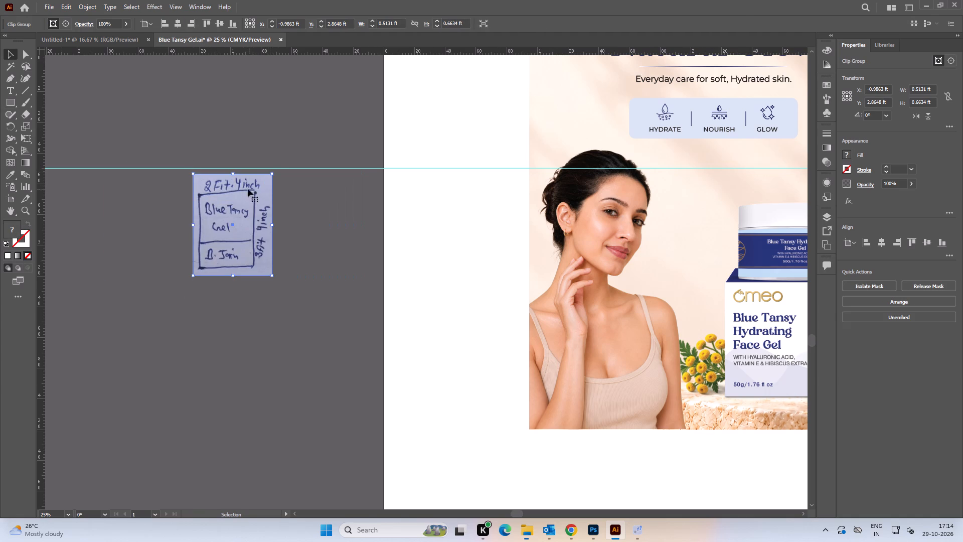
Enlarge the clipped sketch to about 1.08 ft by 1.4 ft and place it across the artboard's left edge beside the banner.
{"action": "left_click_drag", "start_coordinate": [271, 273], "coordinate": [319, 329]}
{"action": "key", "text": "space"}
{"action": "left_click_drag", "start_coordinate": [294, 252], "coordinate": [185, 308]}
{"action": "left_click_drag", "start_coordinate": [181, 301], "coordinate": [283, 245]}
{"action": "scroll", "coordinate": [283, 228], "scroll_direction": "down", "scroll_amount": 2, "text": "alt"}
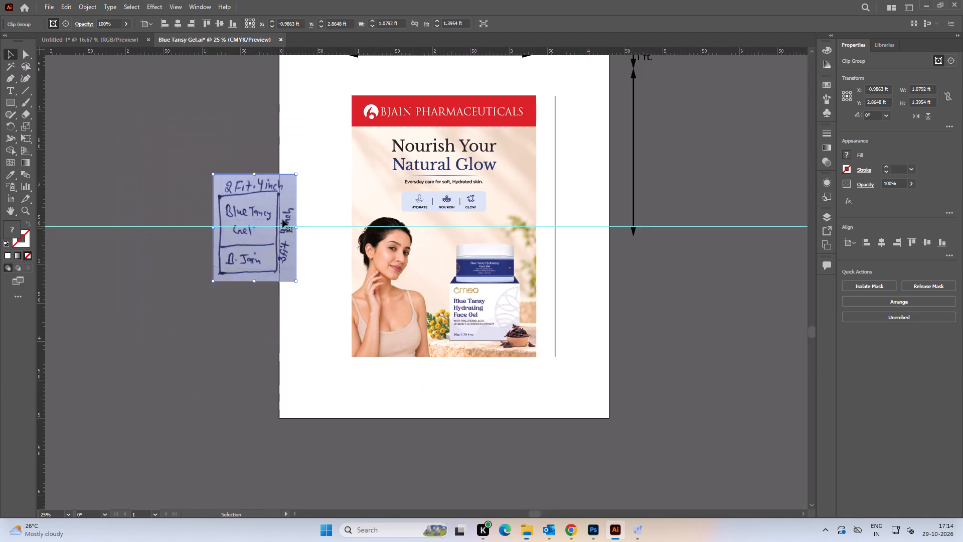
{"action": "key", "text": "space"}
{"action": "left_click_drag", "start_coordinate": [292, 215], "coordinate": [249, 254]}
{"action": "left_click", "coordinate": [214, 170]}
Set the horizontal arrow's width to 2.4 ft.
{"action": "key", "text": "space"}
{"action": "left_click_drag", "start_coordinate": [388, 111], "coordinate": [377, 114]}
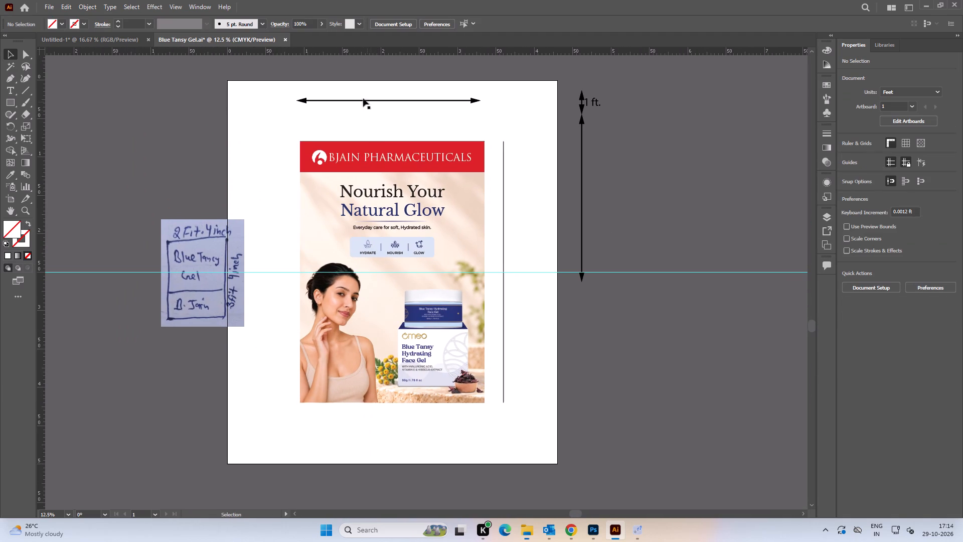
{"action": "left_click_drag", "start_coordinate": [359, 94], "coordinate": [383, 110]}
{"action": "left_click", "coordinate": [924, 91]}
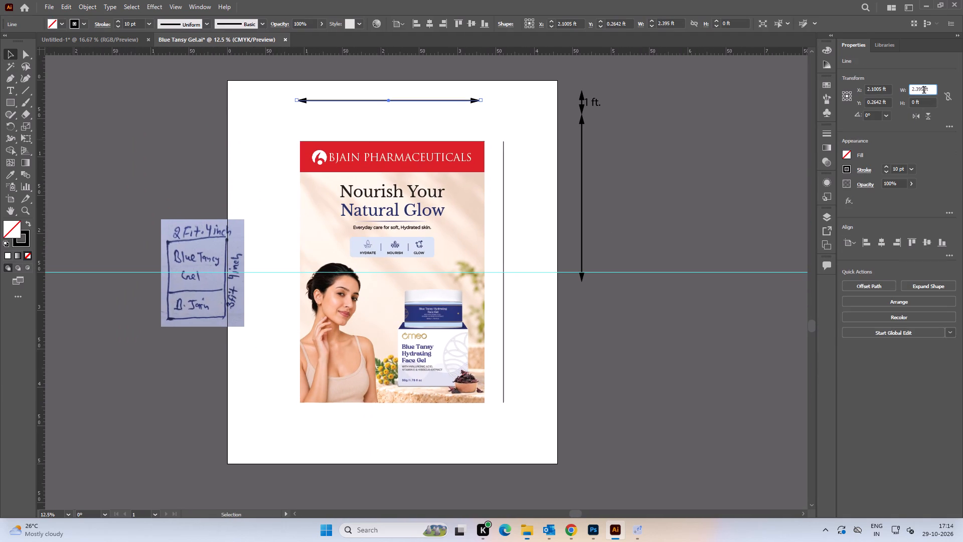
{"action": "key", "text": "ctrl+a"}
{"action": "type", "text": "2.4"}
{"action": "key", "text": "Return"}
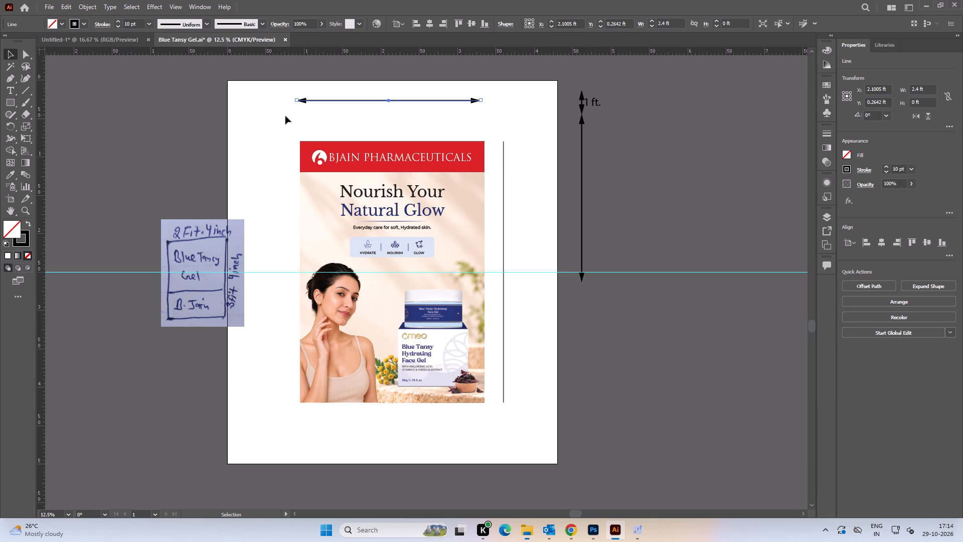
{"action": "left_click", "coordinate": [260, 117]}
Centre the horizontal arrow over the banner, using the banner as the alignment reference.
{"action": "scroll", "coordinate": [397, 118], "scroll_direction": "up", "scroll_amount": 2, "text": "alt"}
{"action": "left_click", "coordinate": [394, 190]}
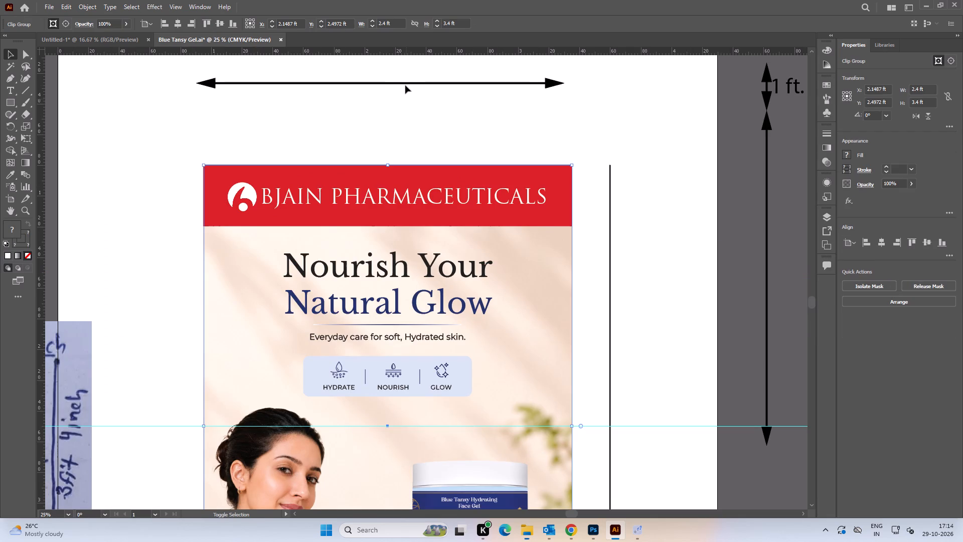
{"action": "left_click", "coordinate": [405, 83], "text": "shift"}
{"action": "left_click", "coordinate": [444, 186]}
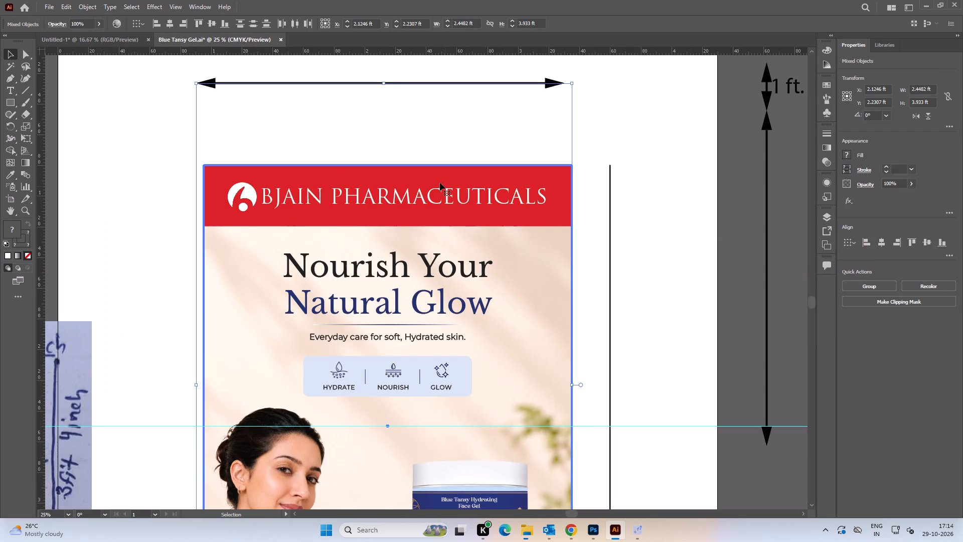
{"action": "left_click", "coordinate": [881, 243]}
{"action": "left_click", "coordinate": [640, 136]}
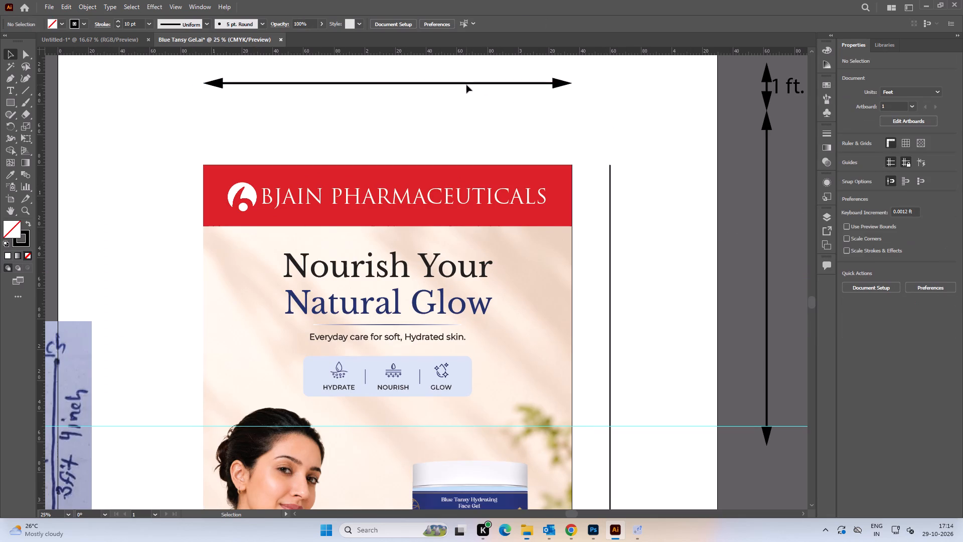
Move the horizontal arrow straight down to sit just above the red header.
{"action": "left_click_drag", "start_coordinate": [466, 84], "coordinate": [467, 138]}
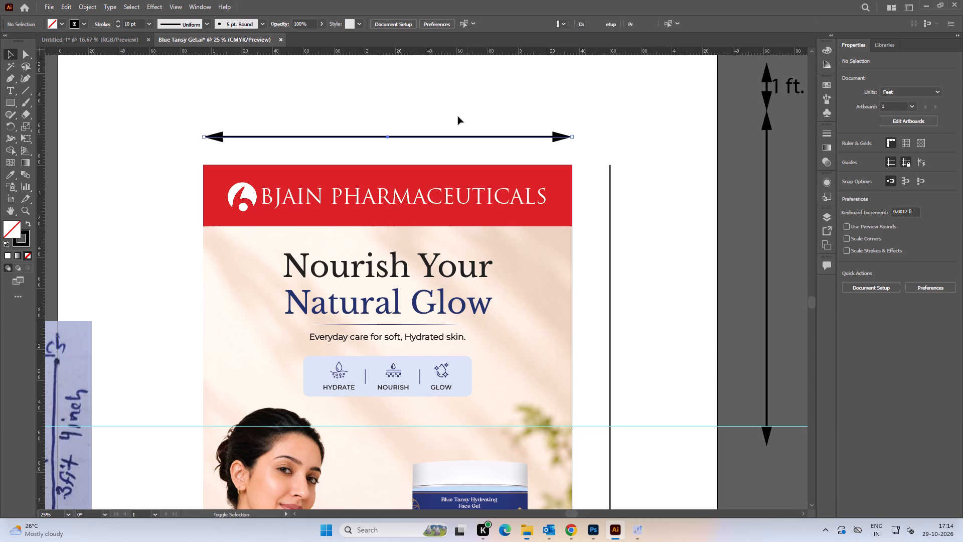
{"action": "left_click", "coordinate": [451, 106]}
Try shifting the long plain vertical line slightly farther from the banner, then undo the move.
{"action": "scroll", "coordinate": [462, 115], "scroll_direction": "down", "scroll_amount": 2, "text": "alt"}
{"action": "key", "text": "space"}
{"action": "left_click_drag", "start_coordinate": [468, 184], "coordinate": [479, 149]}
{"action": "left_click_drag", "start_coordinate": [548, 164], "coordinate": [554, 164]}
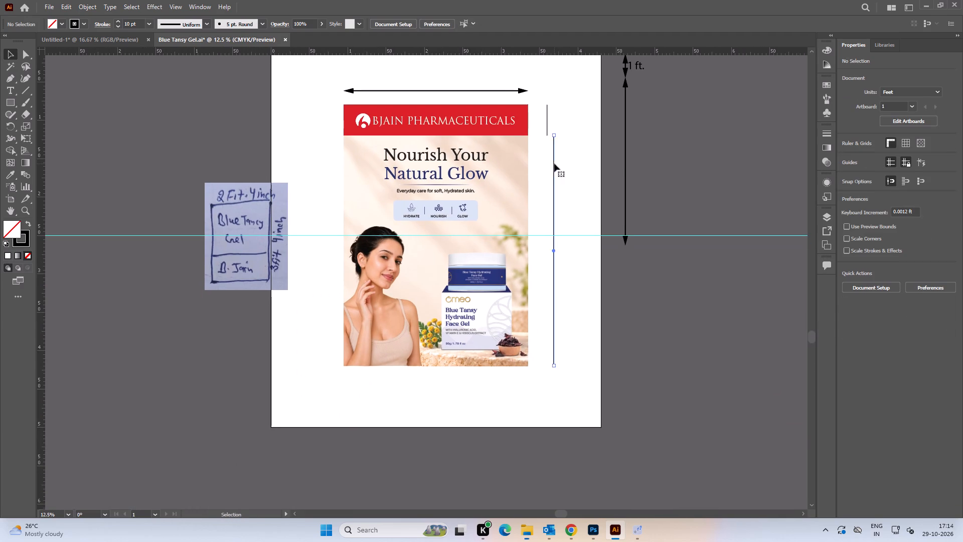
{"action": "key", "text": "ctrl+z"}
Delete the plain vertical dimension lines beside the banner's right edge.
{"action": "key", "text": "space"}
{"action": "left_click_drag", "start_coordinate": [574, 144], "coordinate": [543, 168]}
{"action": "left_click", "coordinate": [549, 159]}
{"action": "scroll", "coordinate": [530, 149], "scroll_direction": "up", "scroll_amount": 2, "text": "alt"}
{"action": "left_click_drag", "start_coordinate": [489, 107], "coordinate": [525, 207]}
{"action": "key", "text": "Delete"}
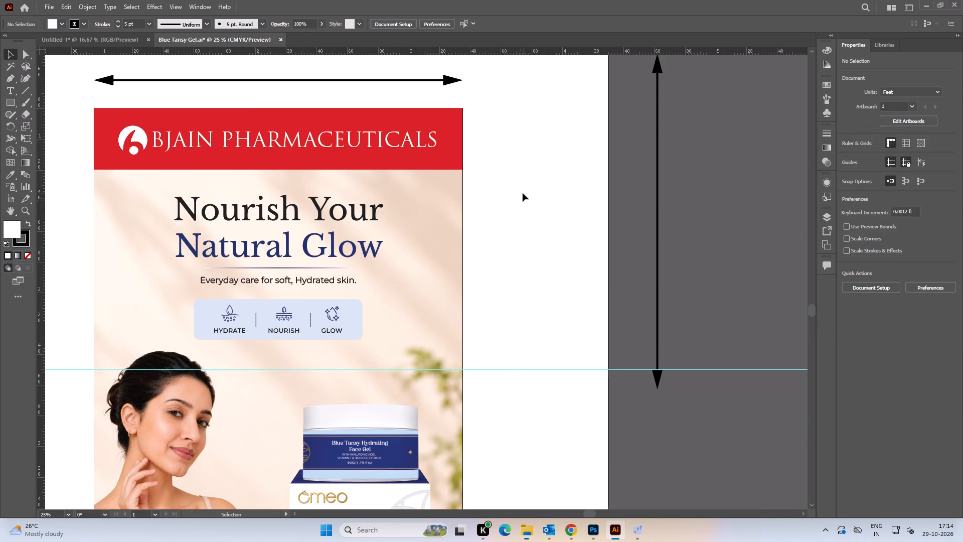
Move the "1 ft." label away from the vertical arrows, farther outside the artboard.
{"action": "scroll", "coordinate": [526, 202], "scroll_direction": "down", "scroll_amount": 3, "text": "alt"}
{"action": "key", "text": "space"}
{"action": "left_click_drag", "start_coordinate": [532, 206], "coordinate": [505, 235]}
{"action": "left_click", "coordinate": [620, 211]}
{"action": "left_click_drag", "start_coordinate": [607, 252], "coordinate": [554, 141]}
{"action": "left_click", "coordinate": [574, 201]}
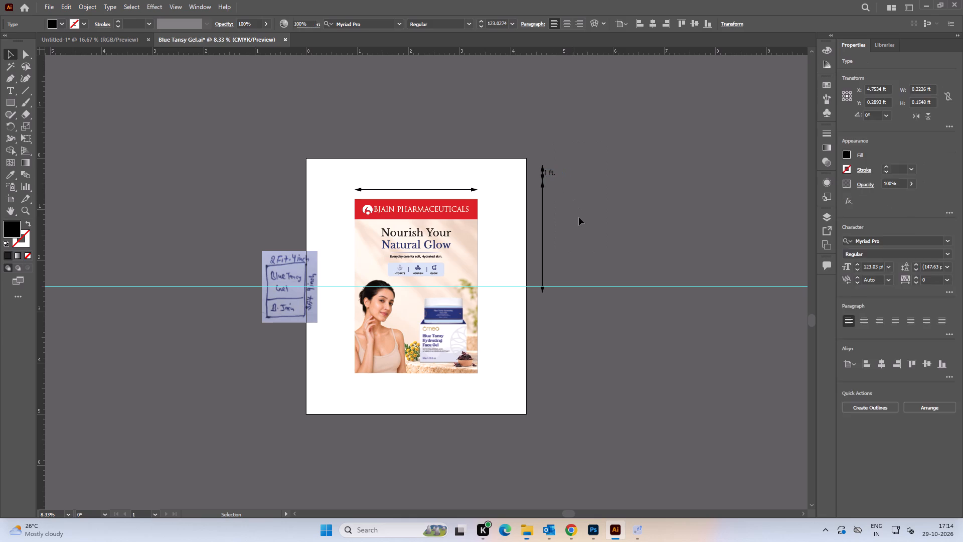
{"action": "left_click_drag", "start_coordinate": [580, 221], "coordinate": [532, 149]}
{"action": "left_click", "coordinate": [575, 219]}
{"action": "left_click_drag", "start_coordinate": [571, 221], "coordinate": [535, 156]}
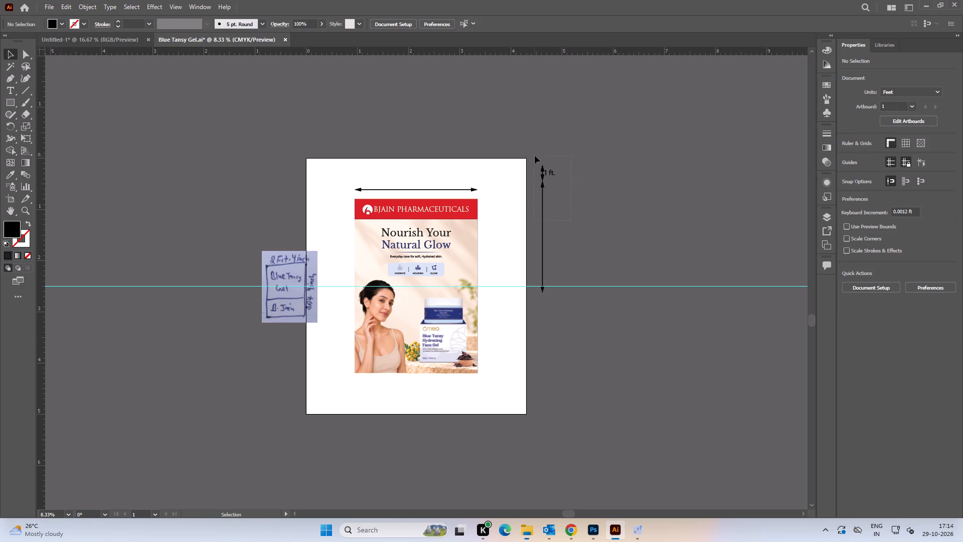
{"action": "left_click_drag", "start_coordinate": [535, 156], "coordinate": [535, 155]}
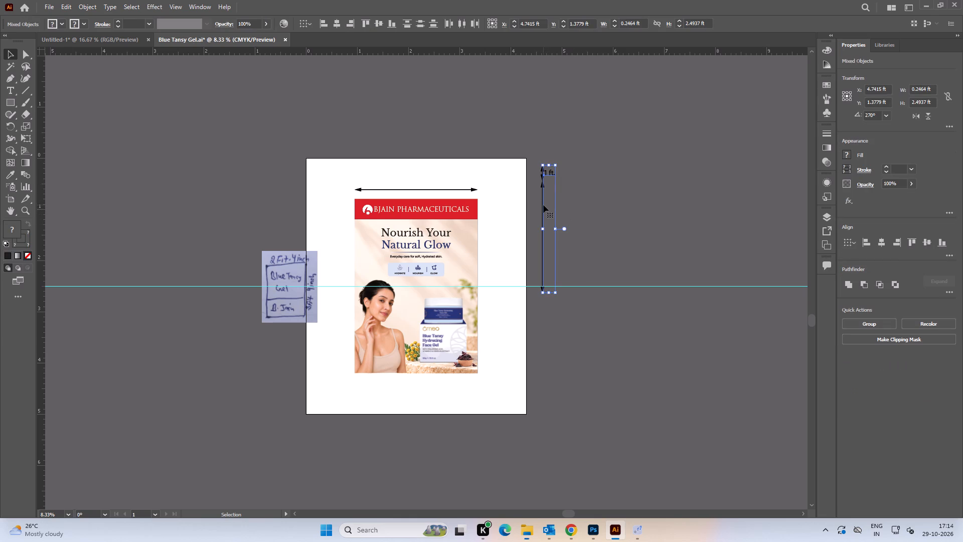
{"action": "left_click", "coordinate": [575, 198]}
{"action": "left_click_drag", "start_coordinate": [553, 174], "coordinate": [591, 173]}
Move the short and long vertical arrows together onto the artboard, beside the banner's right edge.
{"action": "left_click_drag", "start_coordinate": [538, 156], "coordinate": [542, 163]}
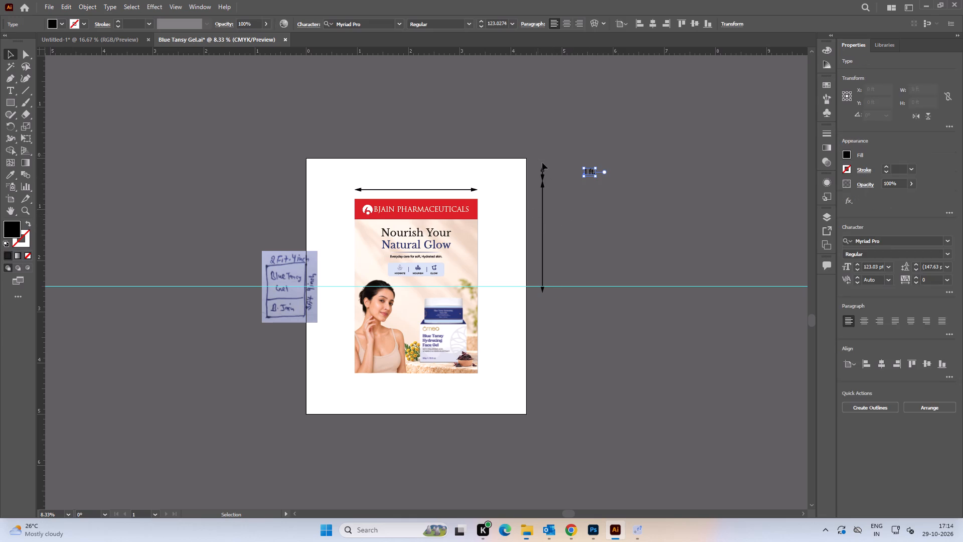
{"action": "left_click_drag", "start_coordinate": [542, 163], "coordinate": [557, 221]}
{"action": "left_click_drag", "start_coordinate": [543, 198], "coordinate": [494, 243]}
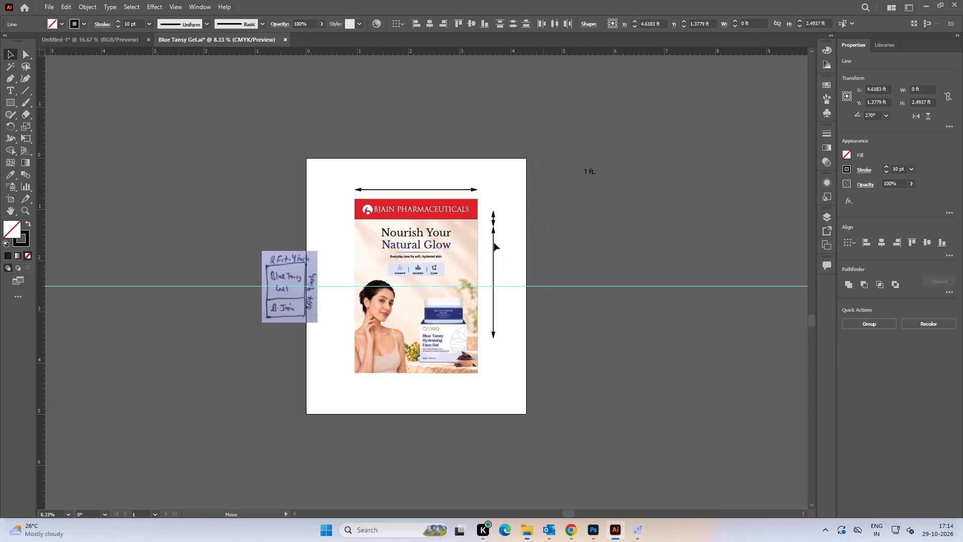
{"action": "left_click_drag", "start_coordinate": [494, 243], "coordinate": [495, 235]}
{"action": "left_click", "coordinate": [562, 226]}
Draw a vertical 10 pt line about 0.4 ft long just outside the red header's right edge, spanning the header's height.
{"action": "scroll", "coordinate": [492, 205], "scroll_direction": "up", "scroll_amount": 7, "text": "alt"}
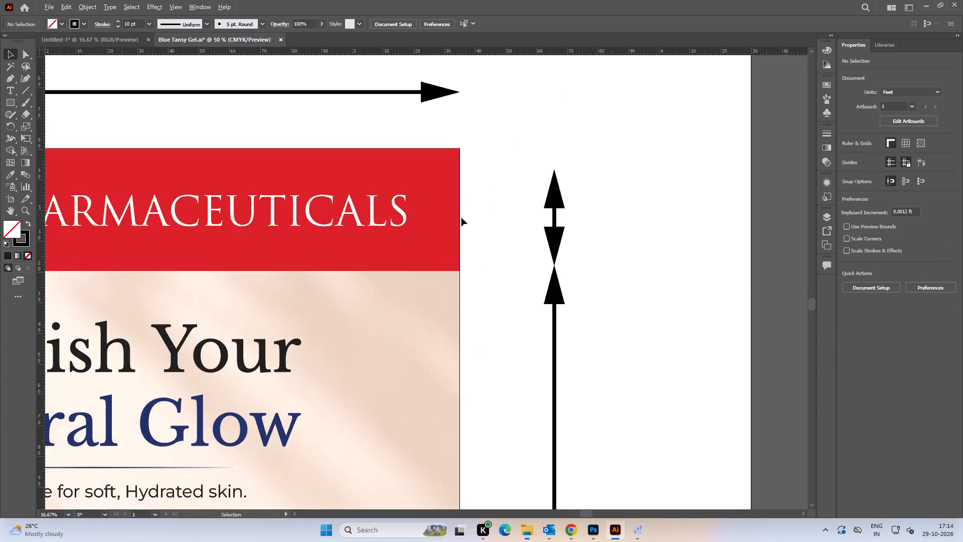
{"action": "scroll", "coordinate": [453, 217], "scroll_direction": "up", "scroll_amount": 4, "text": "alt"}
{"action": "key", "text": "space"}
{"action": "left_click_drag", "start_coordinate": [532, 170], "coordinate": [524, 248]}
{"action": "scroll", "coordinate": [527, 237], "scroll_direction": "down", "scroll_amount": 1, "text": "alt"}
{"action": "key", "text": "space"}
{"action": "left_click", "coordinate": [542, 237]}
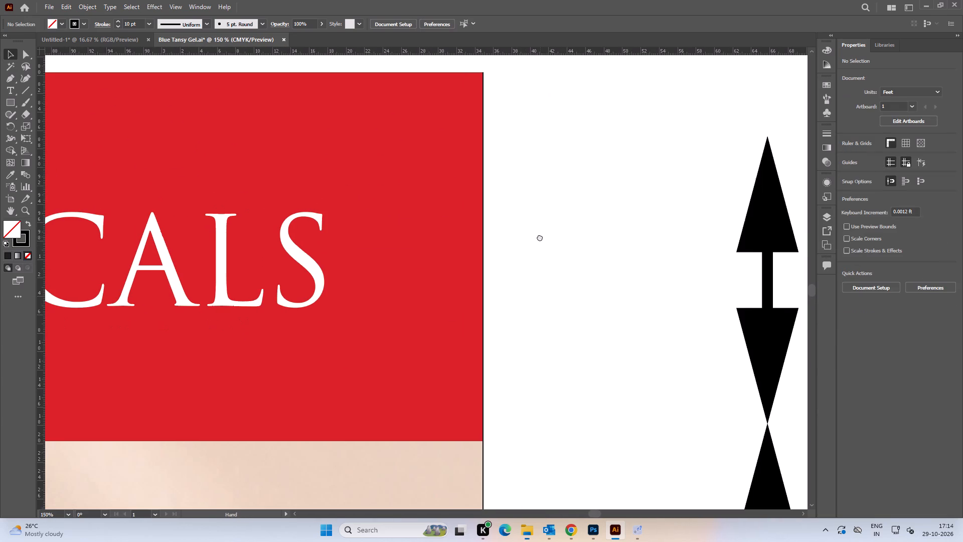
{"action": "left_click", "coordinate": [26, 91]}
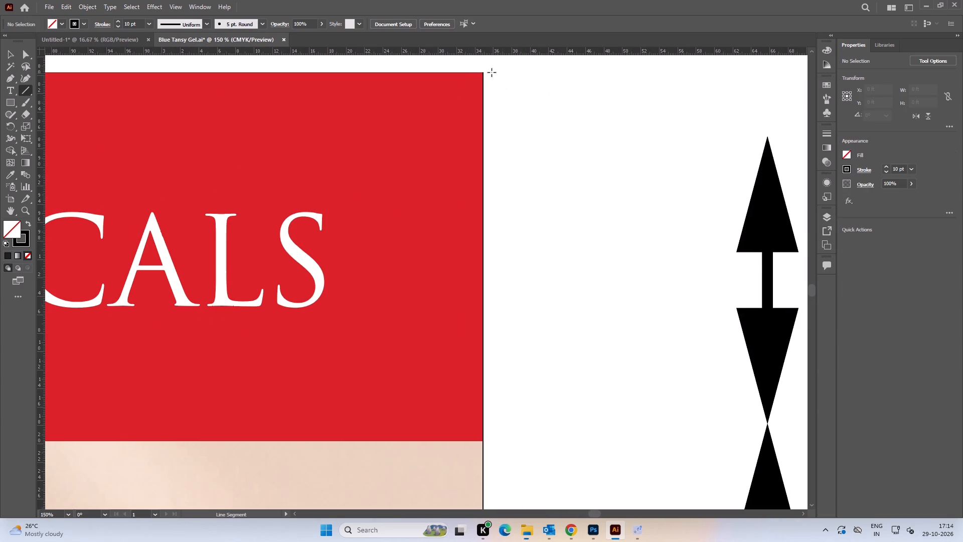
{"action": "left_click_drag", "start_coordinate": [492, 72], "coordinate": [498, 438]}
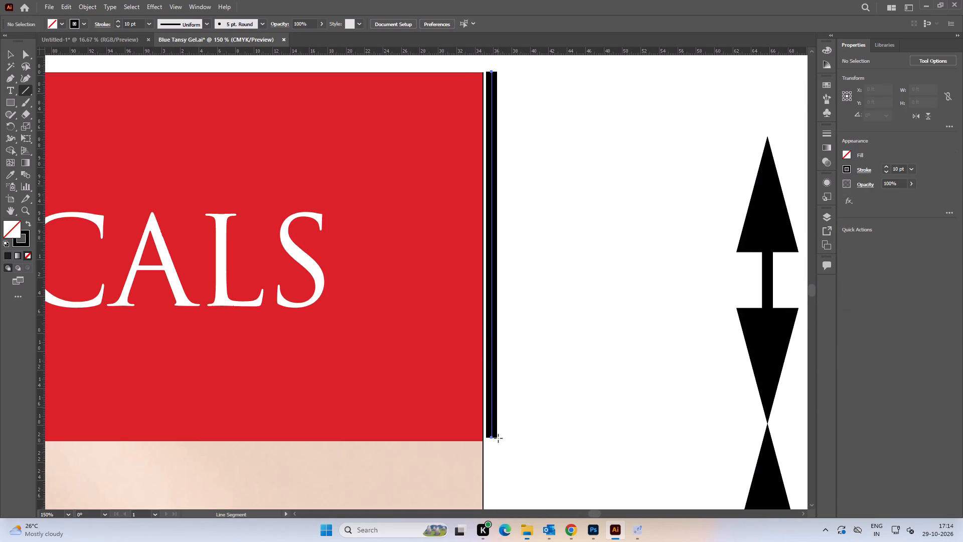
{"action": "left_click_drag", "start_coordinate": [498, 438], "coordinate": [500, 440]}
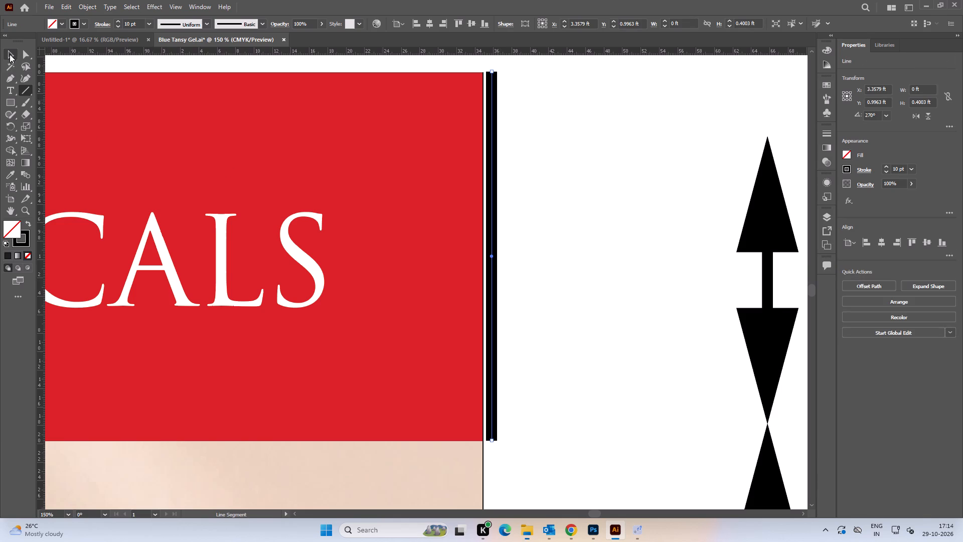
Move the new vertical line onto the red header's right edge, with its top flush with the banner's top.
{"action": "left_click", "coordinate": [10, 54]}
{"action": "key", "text": "space"}
{"action": "left_click_drag", "start_coordinate": [202, 125], "coordinate": [251, 169]}
{"action": "scroll", "coordinate": [547, 90], "scroll_direction": "up", "scroll_amount": 3, "text": "alt"}
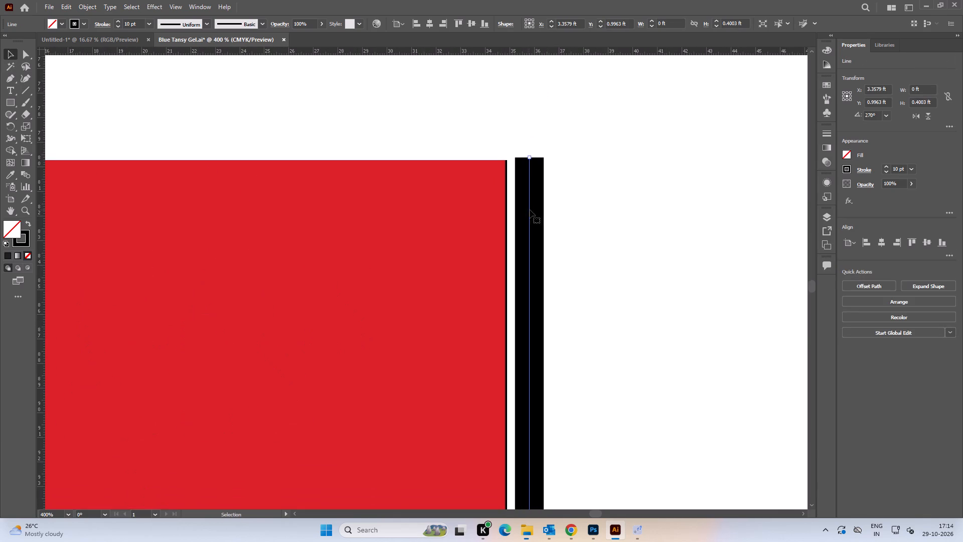
{"action": "left_click_drag", "start_coordinate": [532, 210], "coordinate": [499, 220]}
{"action": "left_click_drag", "start_coordinate": [592, 212], "coordinate": [586, 214]}
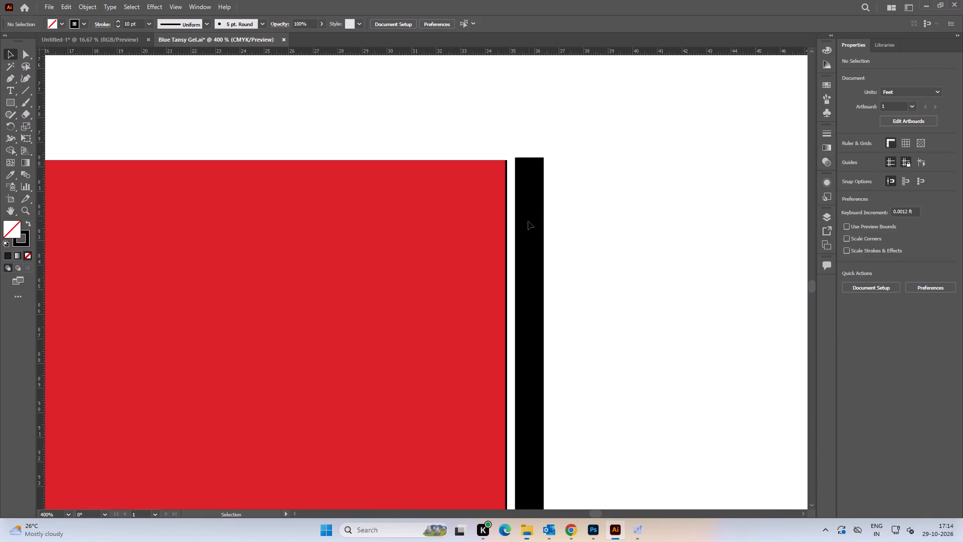
{"action": "left_click", "coordinate": [531, 224]}
{"action": "left_click", "coordinate": [530, 168]}
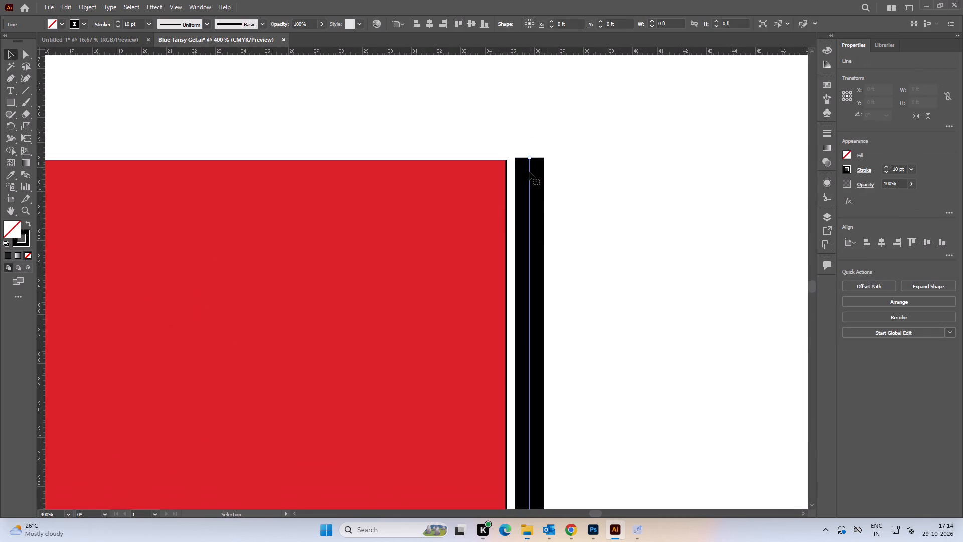
{"action": "left_click_drag", "start_coordinate": [529, 173], "coordinate": [493, 176]}
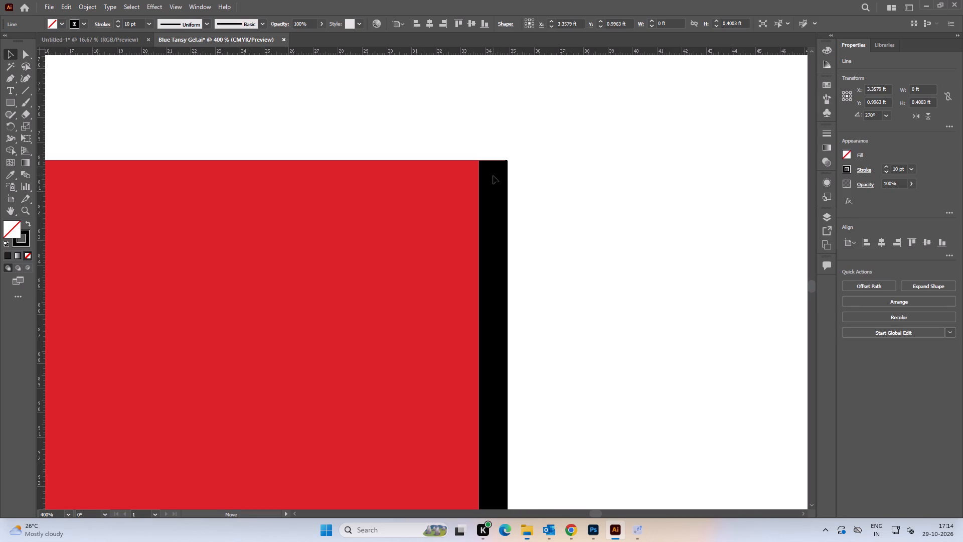
{"action": "left_click_drag", "start_coordinate": [493, 176], "coordinate": [493, 176]}
Adjust the vertical line's lower end to meet the red header's bottom edge.
{"action": "scroll", "coordinate": [492, 175], "scroll_direction": "down", "scroll_amount": 4, "text": "alt"}
{"action": "key", "text": "space"}
{"action": "left_click_drag", "start_coordinate": [474, 293], "coordinate": [470, 152]}
{"action": "scroll", "coordinate": [478, 295], "scroll_direction": "up", "scroll_amount": 6, "text": "alt"}
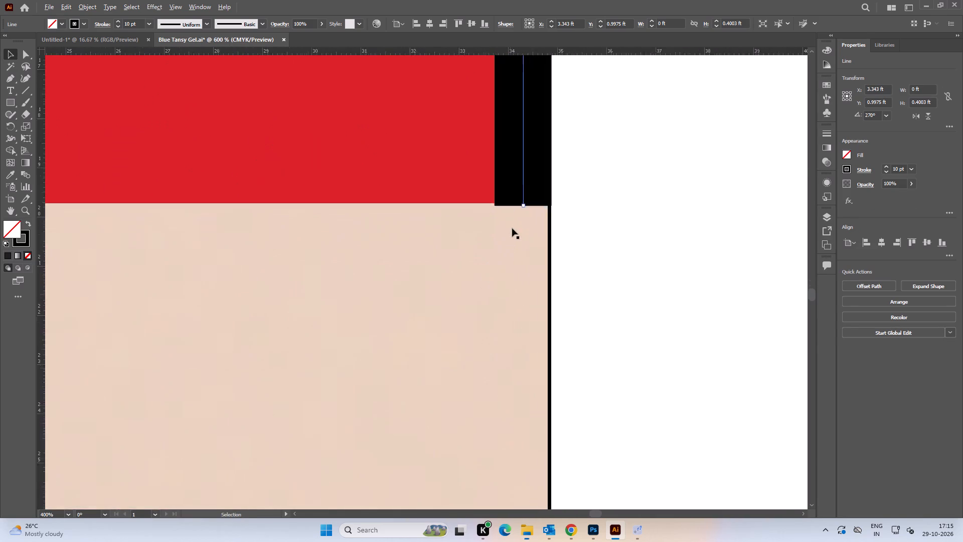
{"action": "scroll", "coordinate": [512, 228], "scroll_direction": "up", "scroll_amount": 1, "text": "alt"}
{"action": "scroll", "coordinate": [523, 182], "scroll_direction": "up", "scroll_amount": 5, "text": "alt"}
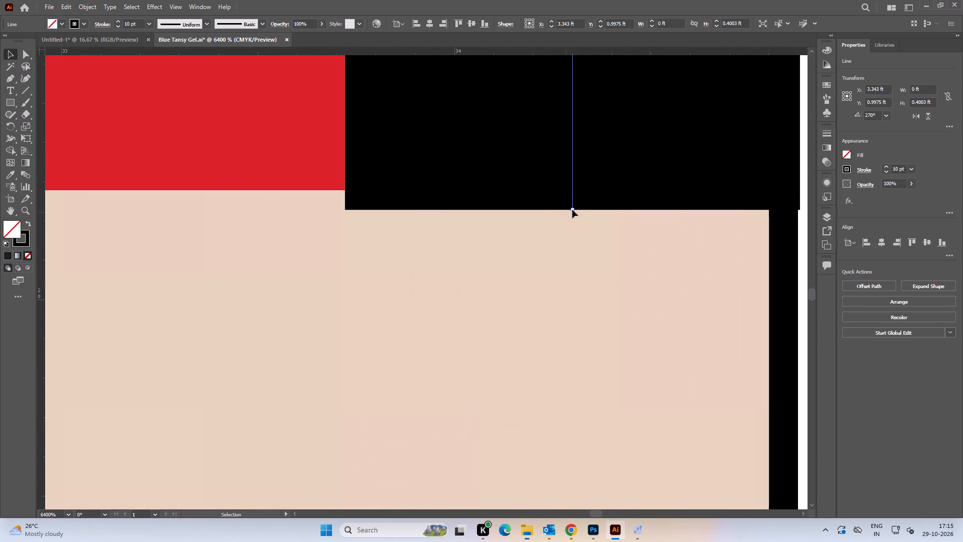
{"action": "left_click_drag", "start_coordinate": [572, 209], "coordinate": [569, 190]}
Move the header-height vertical line sideways off the banner, leaving a small gap beside its right edge.
{"action": "scroll", "coordinate": [547, 160], "scroll_direction": "down", "scroll_amount": 10, "text": "alt"}
{"action": "key", "text": "space"}
{"action": "left_click_drag", "start_coordinate": [547, 133], "coordinate": [500, 284]}
{"action": "scroll", "coordinate": [496, 236], "scroll_direction": "down", "scroll_amount": 5, "text": "alt"}
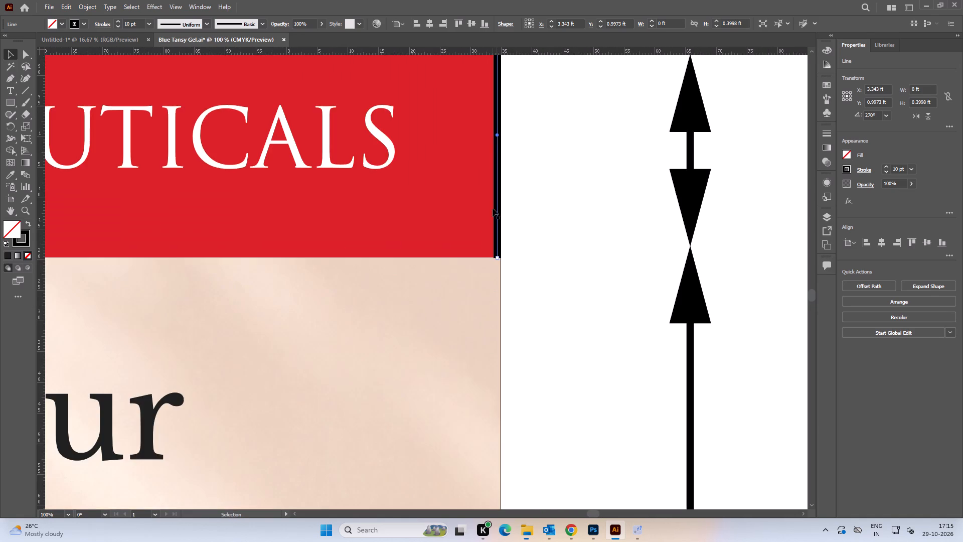
{"action": "key", "text": "space"}
{"action": "left_click_drag", "start_coordinate": [492, 207], "coordinate": [385, 347]}
{"action": "scroll", "coordinate": [399, 286], "scroll_direction": "down", "scroll_amount": 2, "text": "alt"}
{"action": "left_click_drag", "start_coordinate": [395, 280], "coordinate": [436, 283]}
{"action": "left_click", "coordinate": [576, 277]}
Move both vertical arrows together off the artboard to the empty pasteboard on its right.
{"action": "scroll", "coordinate": [557, 280], "scroll_direction": "down", "scroll_amount": 3, "text": "alt"}
{"action": "key", "text": "space"}
{"action": "left_click_drag", "start_coordinate": [573, 328], "coordinate": [500, 213]}
{"action": "scroll", "coordinate": [528, 239], "scroll_direction": "down", "scroll_amount": 3}
{"action": "key", "text": "space"}
{"action": "left_click_drag", "start_coordinate": [537, 274], "coordinate": [495, 260]}
{"action": "left_click", "coordinate": [487, 243]}
{"action": "left_click_drag", "start_coordinate": [458, 210], "coordinate": [433, 155]}
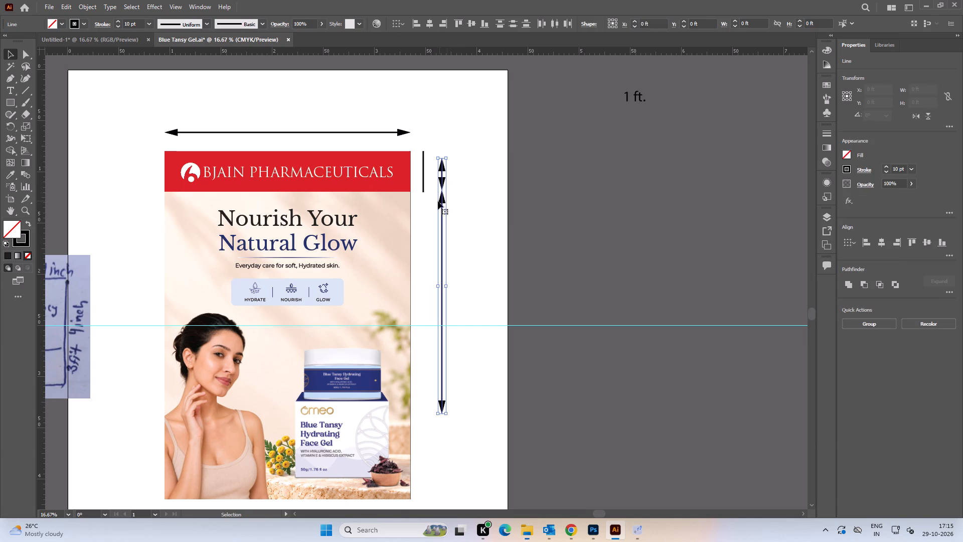
{"action": "left_click_drag", "start_coordinate": [442, 200], "coordinate": [602, 210]}
{"action": "left_click", "coordinate": [466, 197]}
Move the header-height vertical line slightly farther out from the banner's right edge, to about X 3.50 ft.
{"action": "scroll", "coordinate": [426, 179], "scroll_direction": "up", "scroll_amount": 2, "text": "alt"}
{"action": "key", "text": "space"}
{"action": "left_click_drag", "start_coordinate": [447, 149], "coordinate": [442, 164]}
{"action": "scroll", "coordinate": [412, 199], "scroll_direction": "up", "scroll_amount": 4}
{"action": "left_click", "coordinate": [424, 212]}
{"action": "scroll", "coordinate": [424, 208], "scroll_direction": "down", "scroll_amount": 4, "text": "alt"}
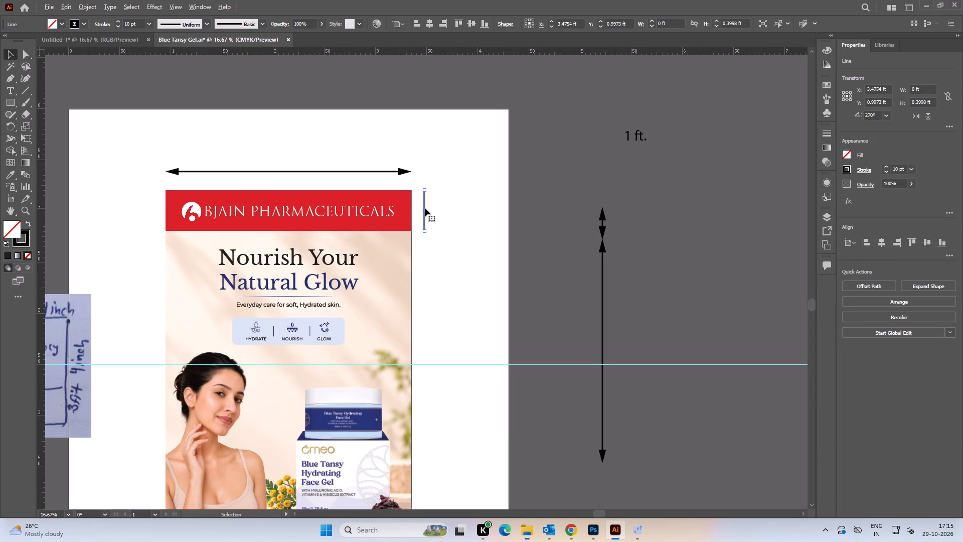
{"action": "scroll", "coordinate": [425, 208], "scroll_direction": "up", "scroll_amount": 4, "text": "alt"}
{"action": "left_click_drag", "start_coordinate": [424, 218], "coordinate": [436, 219]}
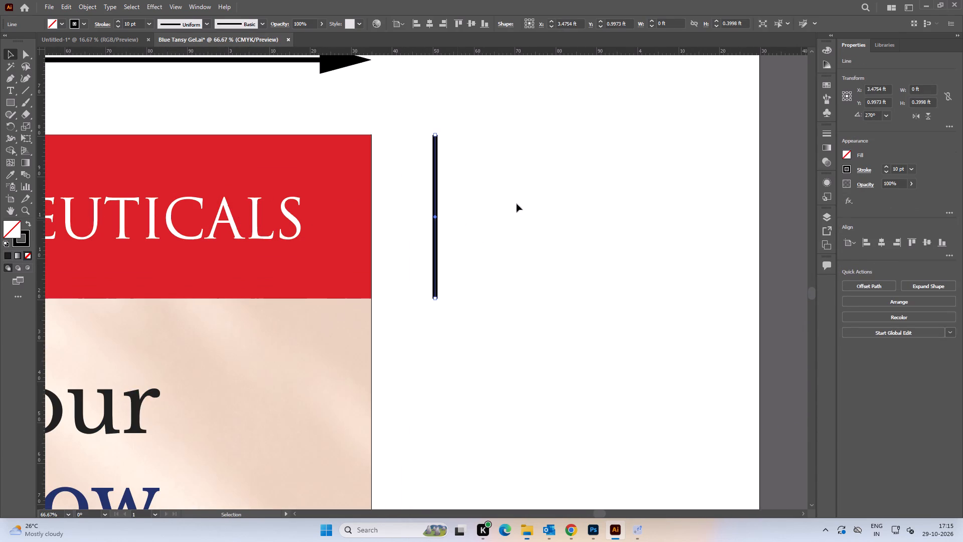
Add matching solid triangular arrowheads (Arrow 9) to both ends of the header-height line.
{"action": "left_click", "coordinate": [864, 170]}
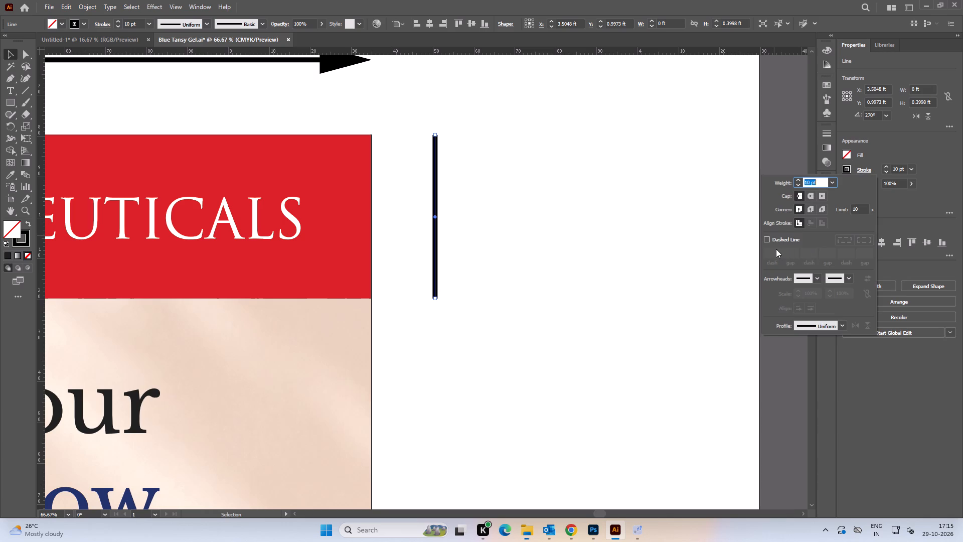
{"action": "left_click", "coordinate": [815, 281]}
{"action": "scroll", "coordinate": [807, 335], "scroll_direction": "down", "scroll_amount": 1}
{"action": "left_click", "coordinate": [785, 390]}
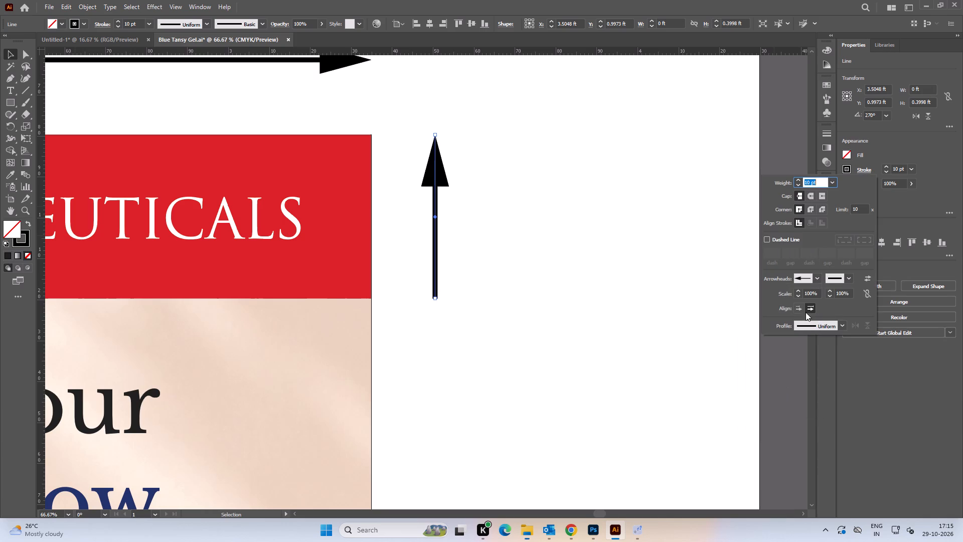
{"action": "left_click", "coordinate": [847, 278]}
{"action": "scroll", "coordinate": [783, 346], "scroll_direction": "down", "scroll_amount": 2}
{"action": "scroll", "coordinate": [815, 363], "scroll_direction": "up", "scroll_amount": 1}
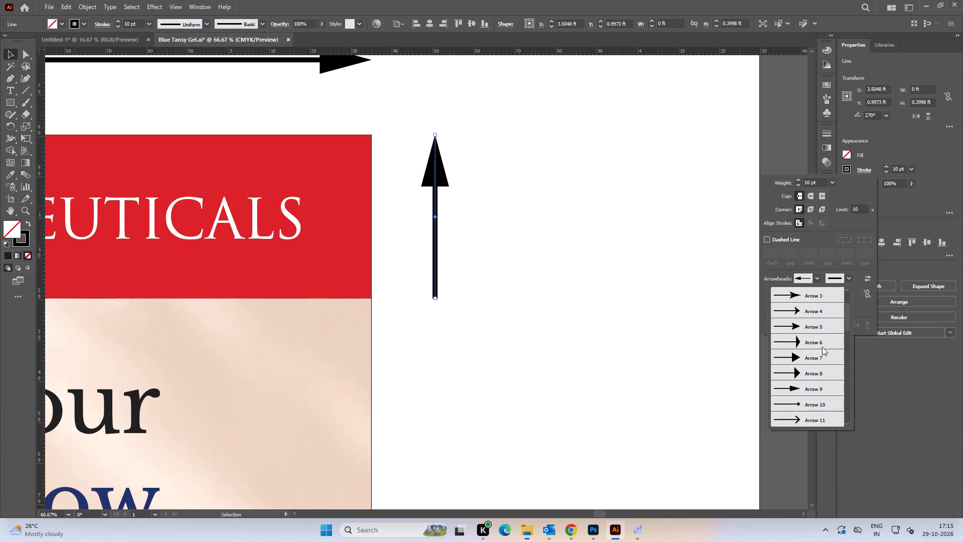
{"action": "left_click", "coordinate": [822, 386]}
{"action": "left_click", "coordinate": [623, 257]}
{"action": "scroll", "coordinate": [584, 240], "scroll_direction": "down", "scroll_amount": 1, "text": "alt"}
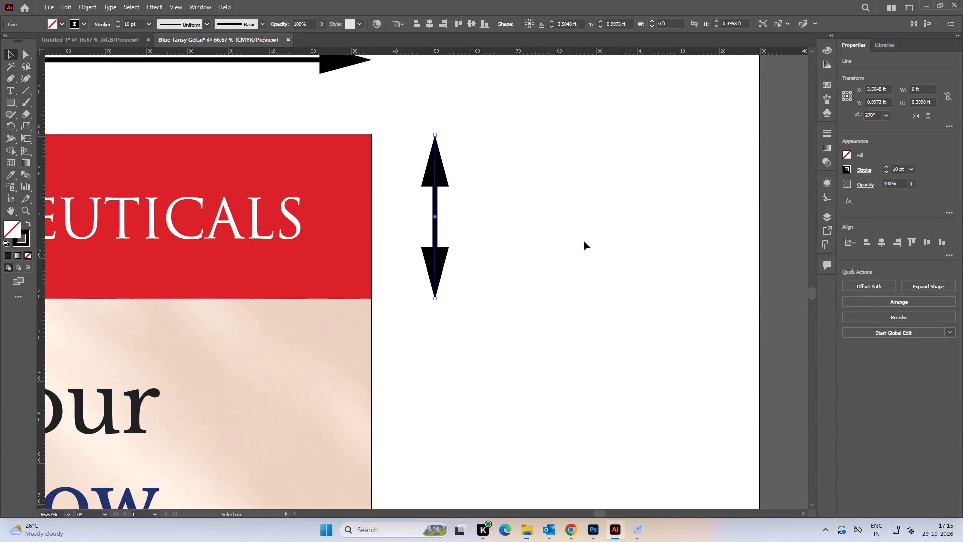
{"action": "double_click", "coordinate": [584, 242]}
Place a copy of the 1 ft. label beside the header-height arrow, leaving a small gap between them.
{"action": "scroll", "coordinate": [584, 241], "scroll_direction": "down", "scroll_amount": 4, "text": "alt"}
{"action": "key", "text": "space"}
{"action": "left_click_drag", "start_coordinate": [602, 255], "coordinate": [455, 254]}
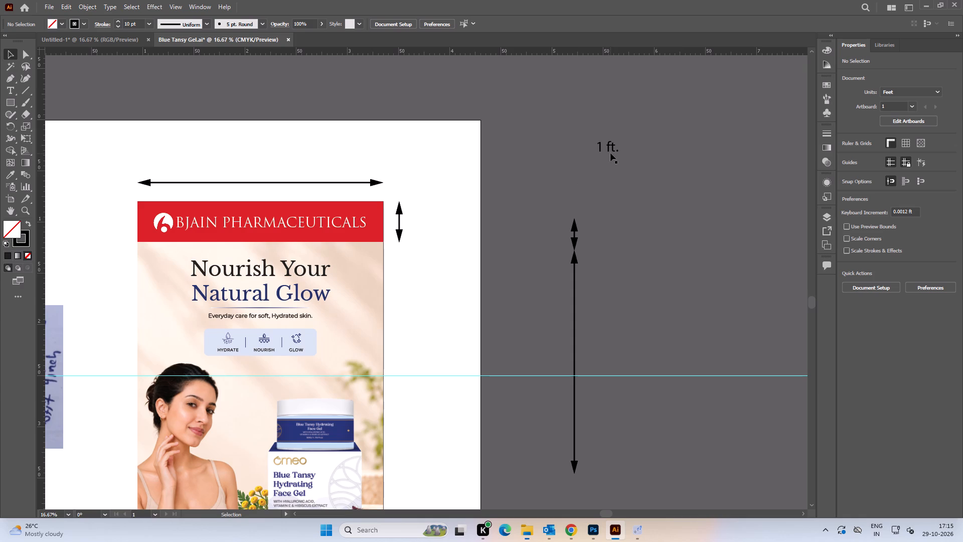
{"action": "left_click_drag", "start_coordinate": [609, 151], "coordinate": [413, 227], "text": "alt"}
{"action": "left_click", "coordinate": [436, 222]}
{"action": "scroll", "coordinate": [401, 236], "scroll_direction": "up", "scroll_amount": 3, "text": "alt"}
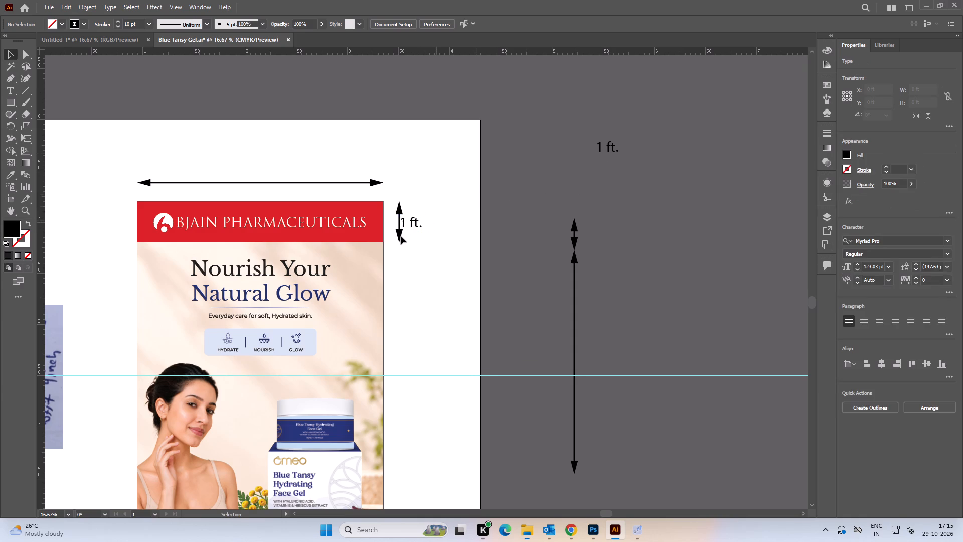
{"action": "scroll", "coordinate": [410, 223], "scroll_direction": "up", "scroll_amount": 4, "text": "alt"}
{"action": "left_click_drag", "start_coordinate": [468, 192], "coordinate": [559, 193]}
{"action": "left_click", "coordinate": [361, 237]}
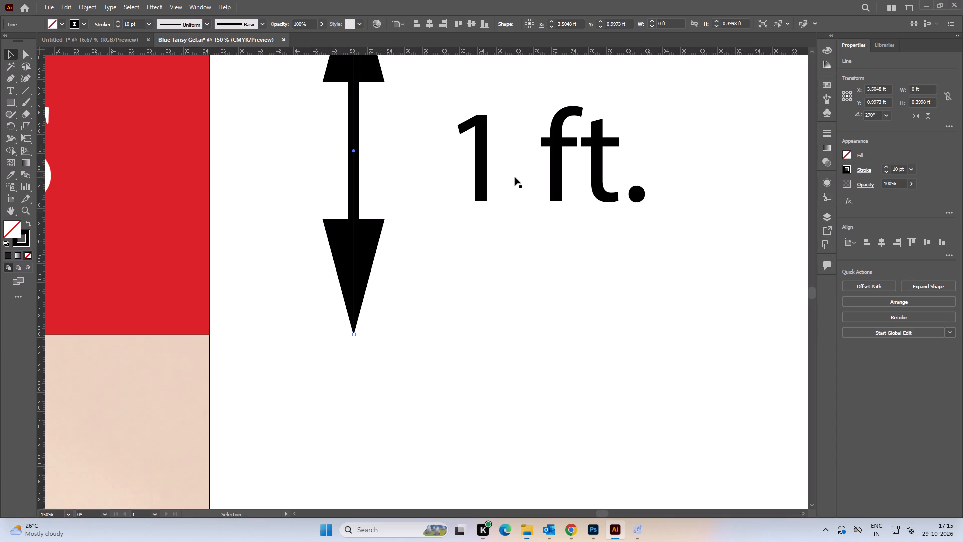
{"action": "scroll", "coordinate": [489, 234], "scroll_direction": "down", "scroll_amount": 4, "text": "alt"}
{"action": "left_click", "coordinate": [476, 268]}
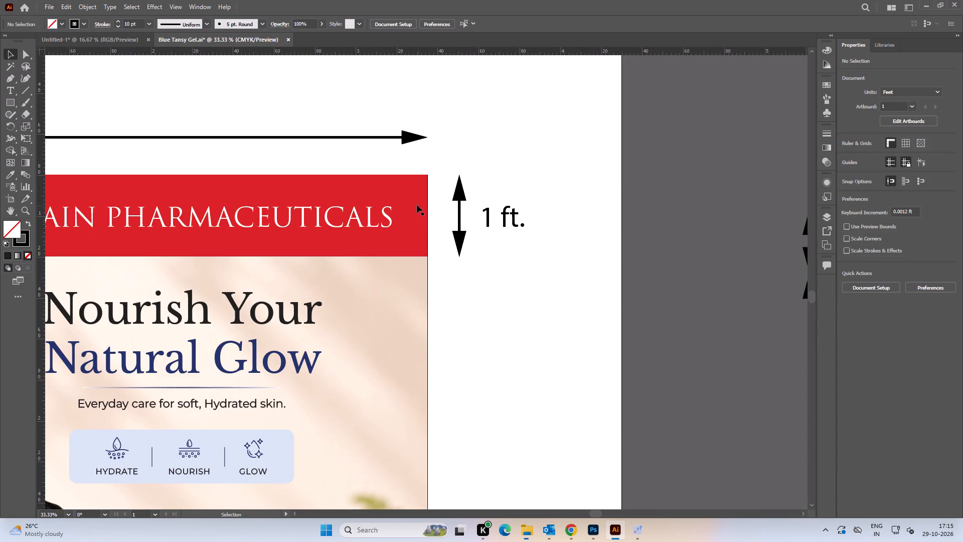
Isolate the banner's clip group, undo the accidental shifts of its artwork, and ungroup its contents.
{"action": "triple_click", "coordinate": [413, 208]}
{"action": "left_click", "coordinate": [413, 208]}
{"action": "key", "text": "ctrl+z"}
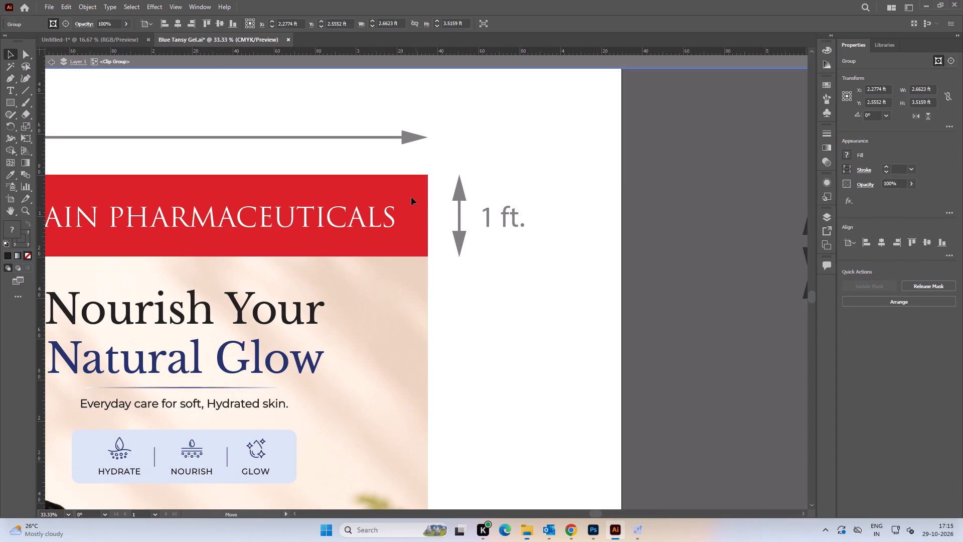
{"action": "scroll", "coordinate": [409, 197], "scroll_direction": "down", "scroll_amount": 3, "text": "alt"}
{"action": "key", "text": "space"}
{"action": "left_click_drag", "start_coordinate": [407, 200], "coordinate": [419, 197]}
{"action": "key", "text": "ctrl+z"}
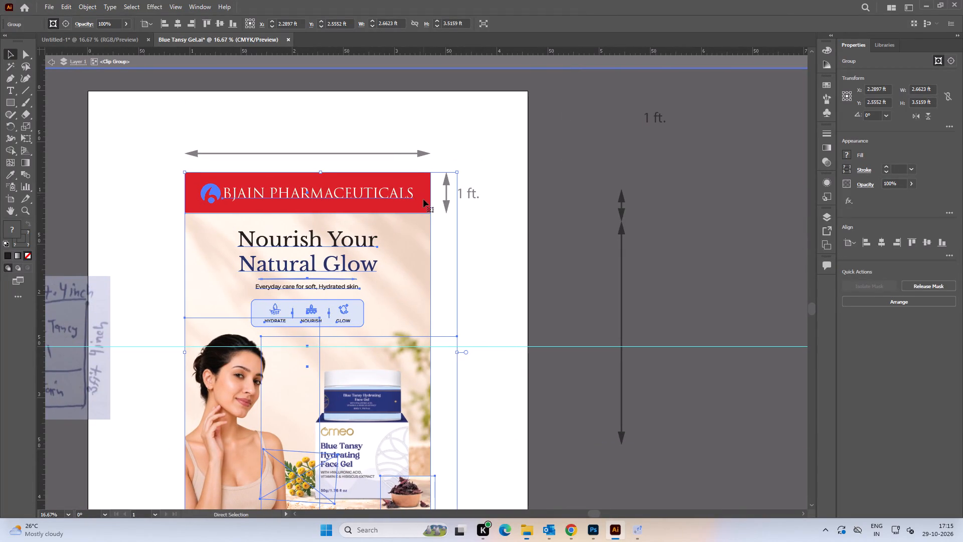
{"action": "key", "text": "ctrl+shift+g"}
{"action": "left_click", "coordinate": [517, 228]}
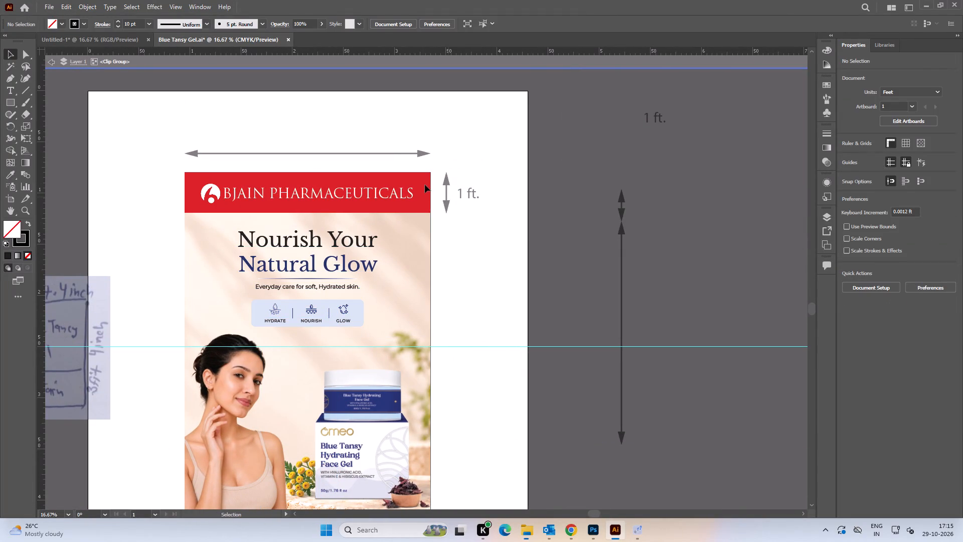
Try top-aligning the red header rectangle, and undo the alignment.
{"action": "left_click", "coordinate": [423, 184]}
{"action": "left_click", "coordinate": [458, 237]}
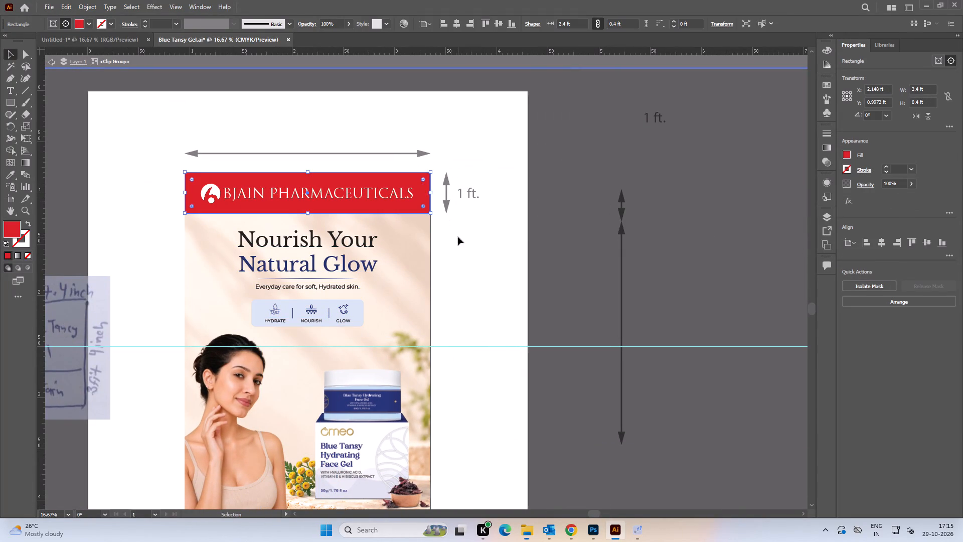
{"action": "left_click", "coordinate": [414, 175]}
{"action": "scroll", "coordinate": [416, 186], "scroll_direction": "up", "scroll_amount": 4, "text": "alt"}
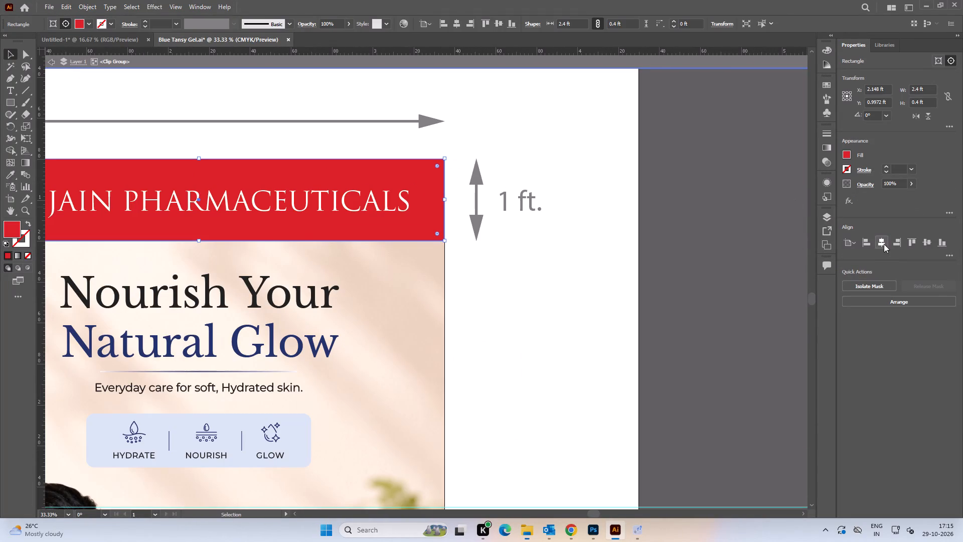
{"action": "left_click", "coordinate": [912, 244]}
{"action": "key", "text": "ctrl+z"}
Shift the red header rectangle slightly within the banner, to X 2.1504 ft and Y 0.9989 ft.
{"action": "scroll", "coordinate": [390, 171], "scroll_direction": "up", "scroll_amount": 4, "text": "alt"}
{"action": "left_click", "coordinate": [397, 171]}
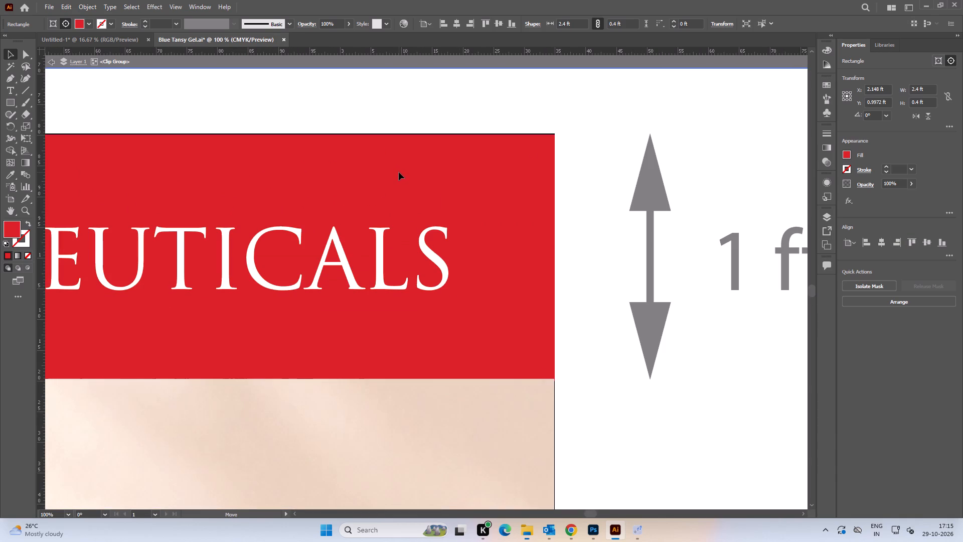
{"action": "scroll", "coordinate": [398, 172], "scroll_direction": "down", "scroll_amount": 2, "text": "alt"}
{"action": "key", "text": "space"}
{"action": "key", "text": "space"}
{"action": "key", "text": "space"}
{"action": "left_click_drag", "start_coordinate": [343, 246], "coordinate": [493, 208]}
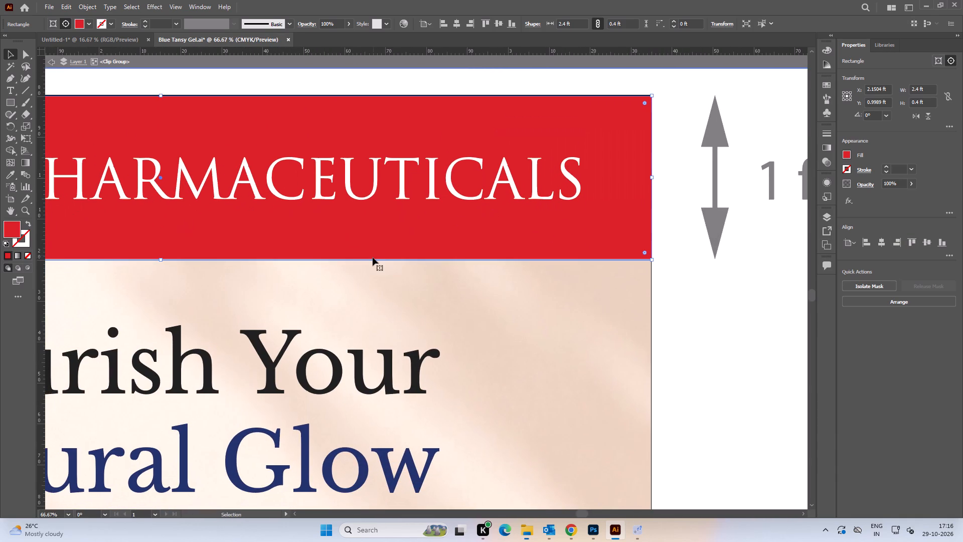
Move the background image group to meet the red header's bottom edge without a gap, and exit isolation.
{"action": "left_click", "coordinate": [408, 314]}
{"action": "key", "text": "space"}
{"action": "left_click_drag", "start_coordinate": [408, 311], "coordinate": [440, 250]}
{"action": "scroll", "coordinate": [400, 269], "scroll_direction": "up", "scroll_amount": 2, "text": "alt"}
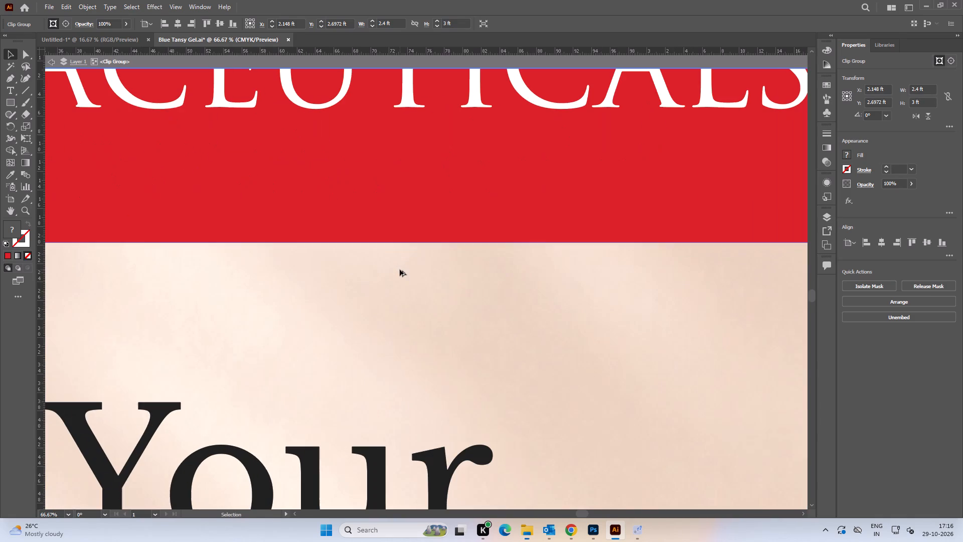
{"action": "left_click", "coordinate": [417, 290]}
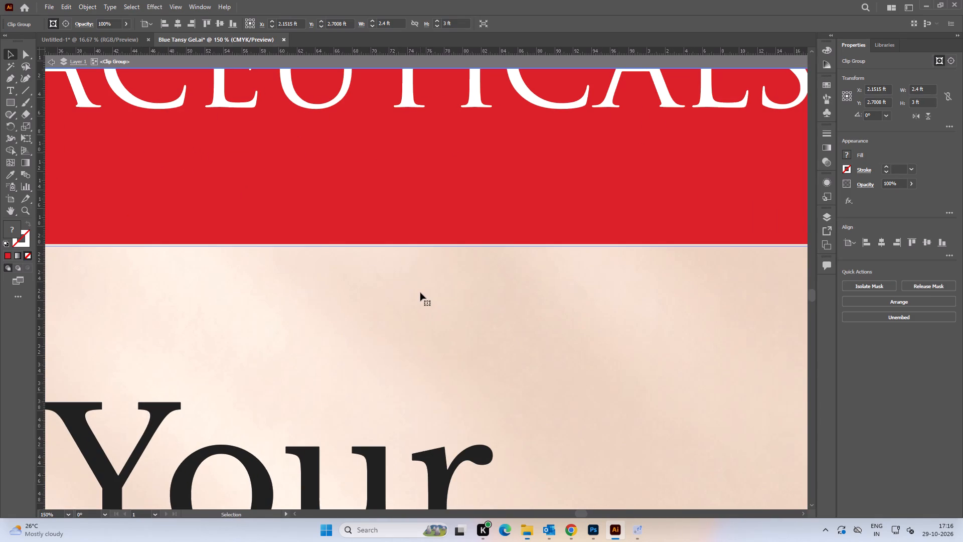
{"action": "key", "text": "Up"}
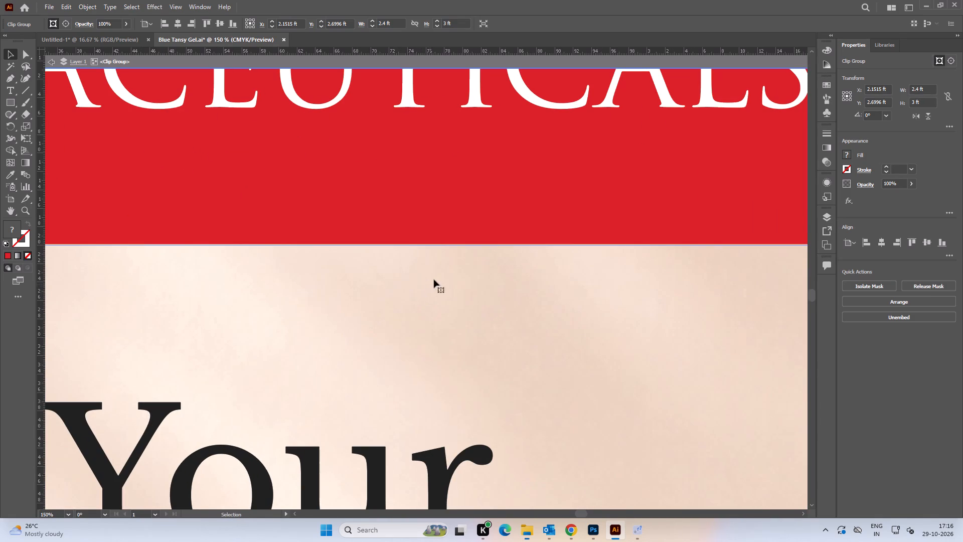
{"action": "scroll", "coordinate": [416, 243], "scroll_direction": "up", "scroll_amount": 7, "text": "alt"}
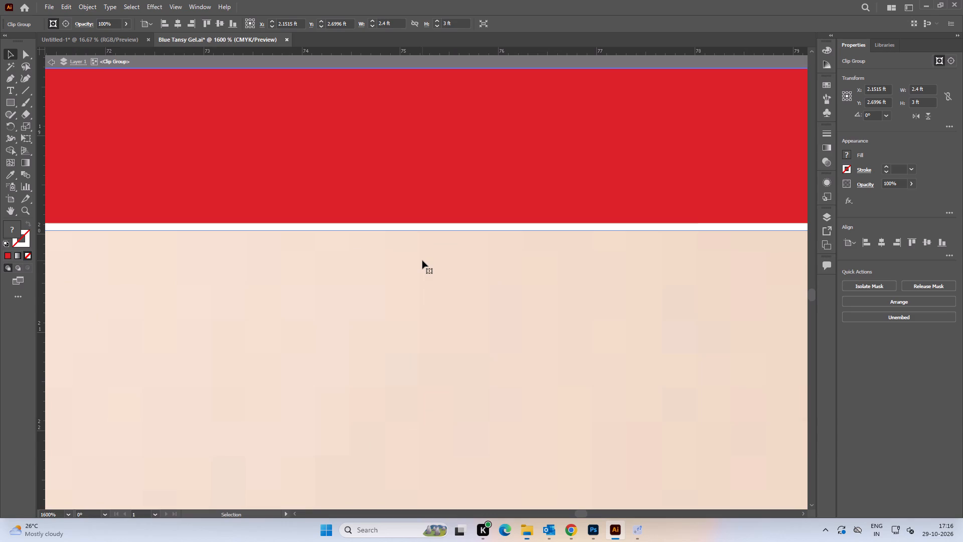
{"action": "key", "text": "Up"}
{"action": "left_click_drag", "start_coordinate": [436, 245], "coordinate": [437, 246]}
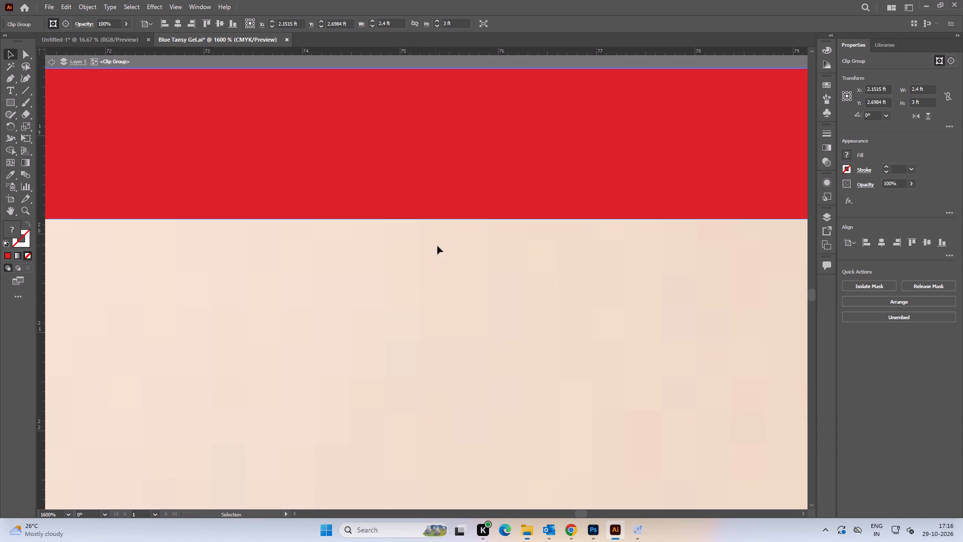
{"action": "left_click_drag", "start_coordinate": [437, 246], "coordinate": [438, 250]}
{"action": "scroll", "coordinate": [438, 250], "scroll_direction": "down", "scroll_amount": 4, "text": "alt"}
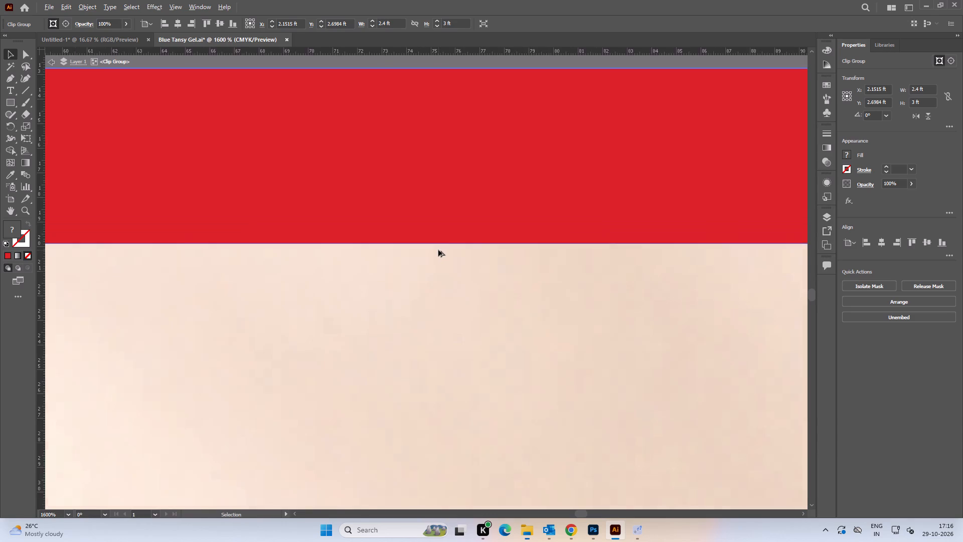
{"action": "scroll", "coordinate": [438, 250], "scroll_direction": "down", "scroll_amount": 8, "text": "alt"}
{"action": "double_click", "coordinate": [635, 273]}
{"action": "key", "text": "space"}
{"action": "left_click_drag", "start_coordinate": [670, 280], "coordinate": [626, 281]}
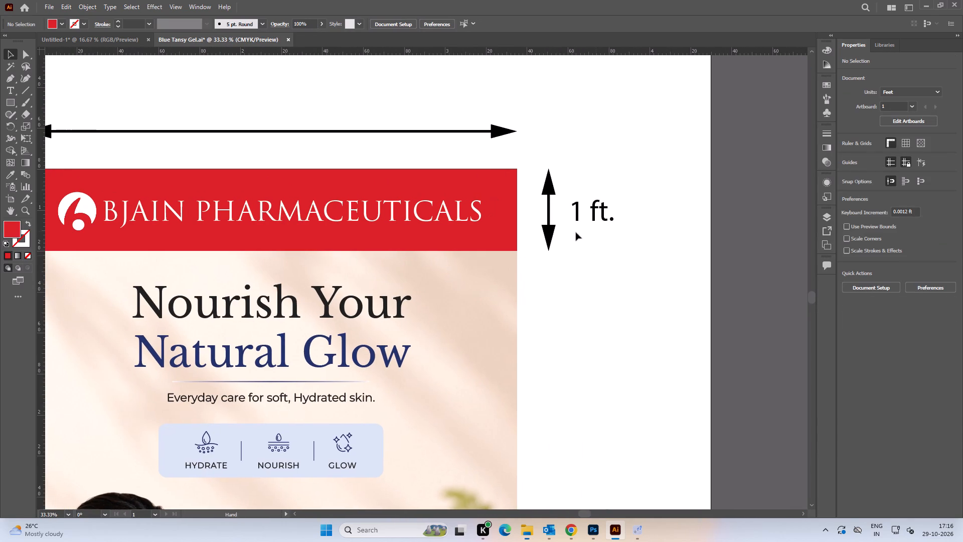
Set the header-height arrow's height to 0.4 ft.
{"action": "left_click", "coordinate": [547, 236]}
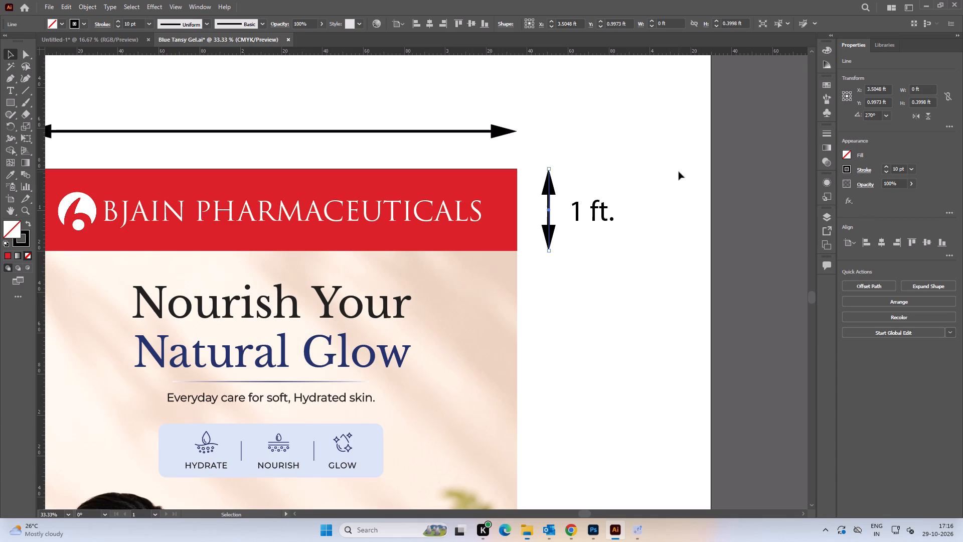
{"action": "left_click", "coordinate": [919, 101]}
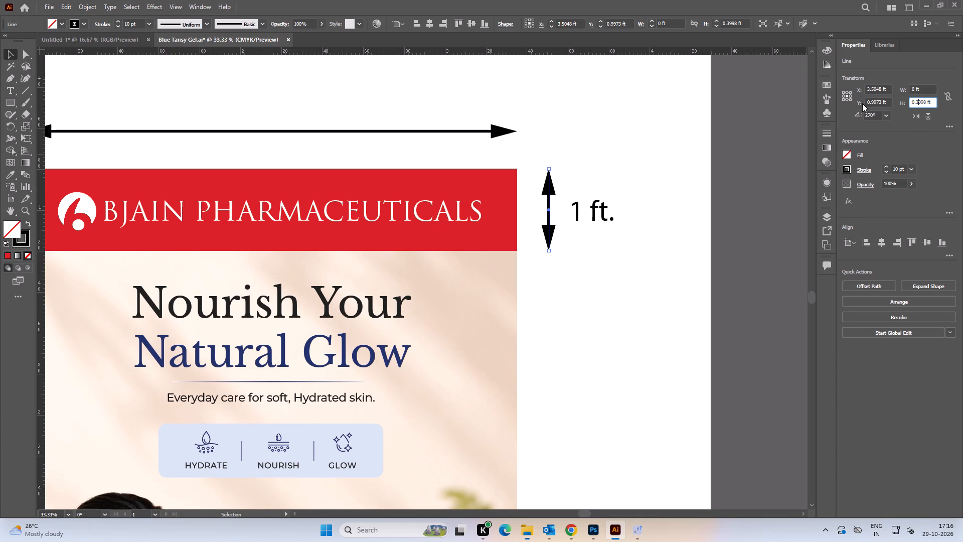
{"action": "key", "text": "Right"}
{"action": "key", "text": "Right"}
{"action": "key", "text": "Right"}
{"action": "key", "text": "shift+Left"}
{"action": "key", "text": "shift+Left"}
{"action": "key", "text": "shift+Left"}
{"action": "key", "text": "shift+Left"}
{"action": "key", "text": "shift+Left"}
{"action": "key", "text": "Insert"}
{"action": "key", "text": "shift+Right"}
{"action": "key", "text": "4"}
{"action": "key", "text": "Return"}
{"action": "double_click", "coordinate": [709, 242]}
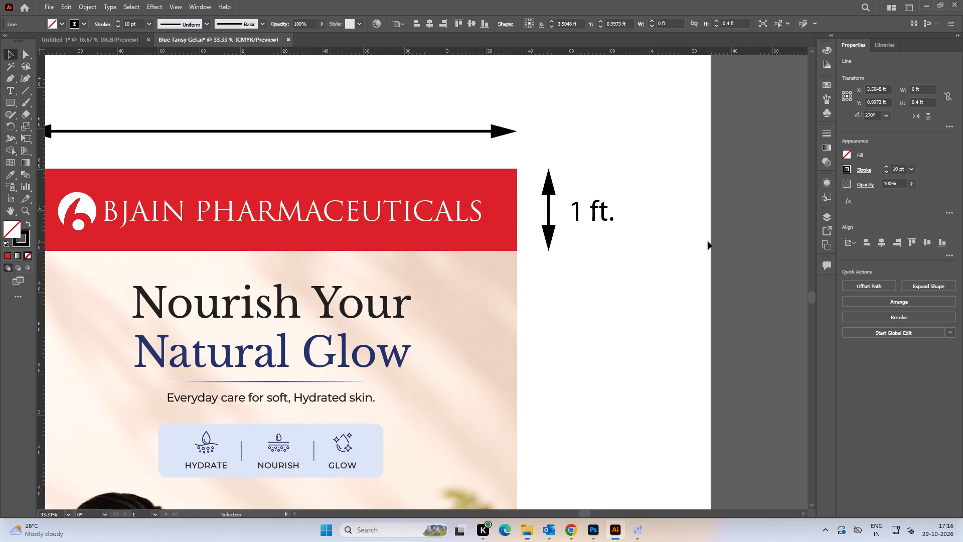
Align the header-height arrow's top with the banner's top, using the banner as the key object.
{"action": "scroll", "coordinate": [566, 215], "scroll_direction": "up", "scroll_amount": 3, "text": "alt"}
{"action": "left_click", "coordinate": [513, 124]}
{"action": "left_click", "coordinate": [394, 130], "text": "shift"}
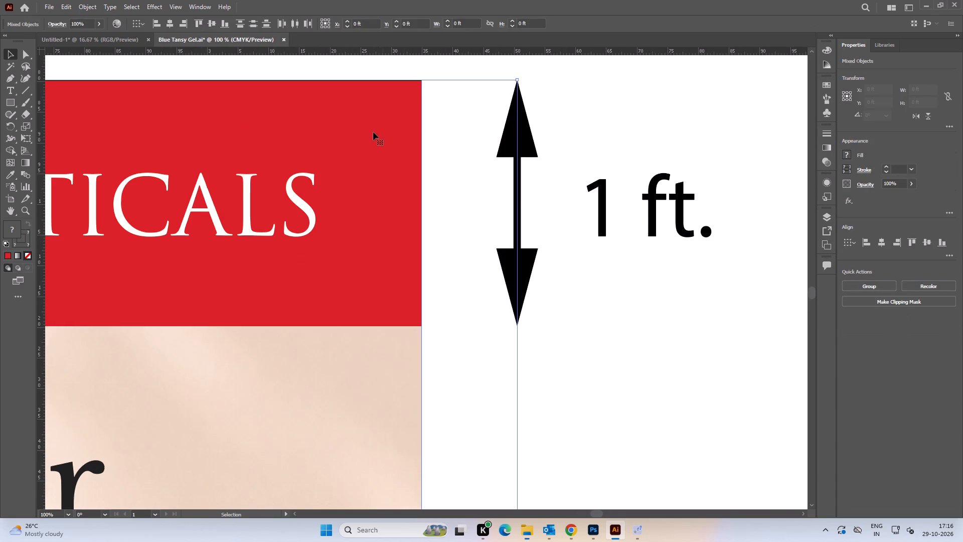
{"action": "left_click", "coordinate": [372, 131]}
{"action": "left_click", "coordinate": [911, 242]}
{"action": "left_click", "coordinate": [675, 257]}
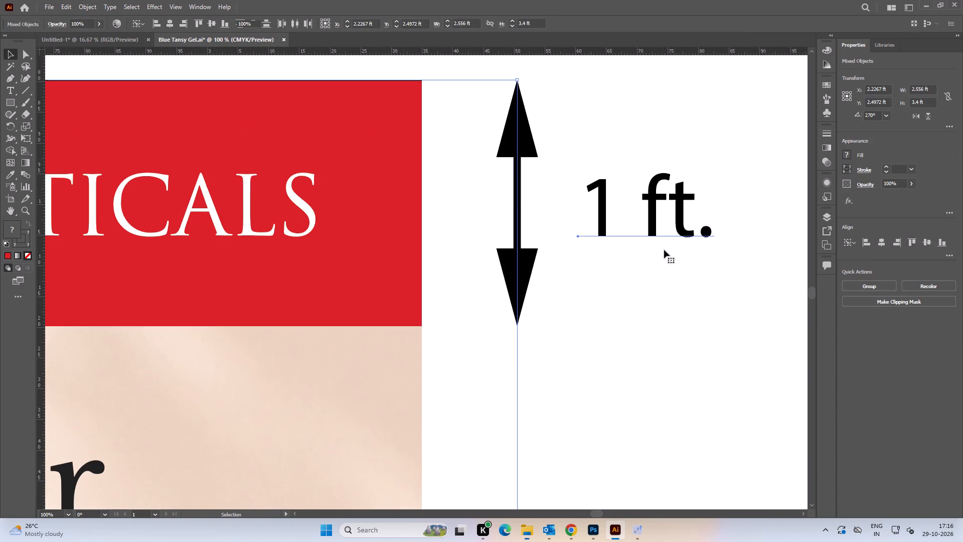
Move the copied 1 ft. label slightly closer to the header-height arrow.
{"action": "left_click_drag", "start_coordinate": [655, 227], "coordinate": [645, 225]}
Change the header-height arrow's label to read 0.4 ft.
{"action": "key", "text": "t"}
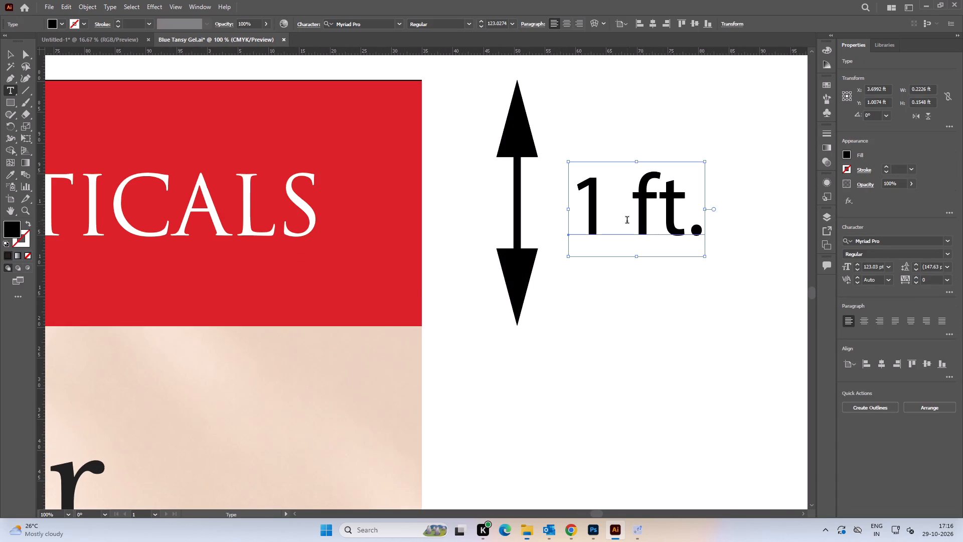
{"action": "left_click", "coordinate": [621, 218]}
{"action": "key", "text": "Left"}
{"action": "key", "text": "Right"}
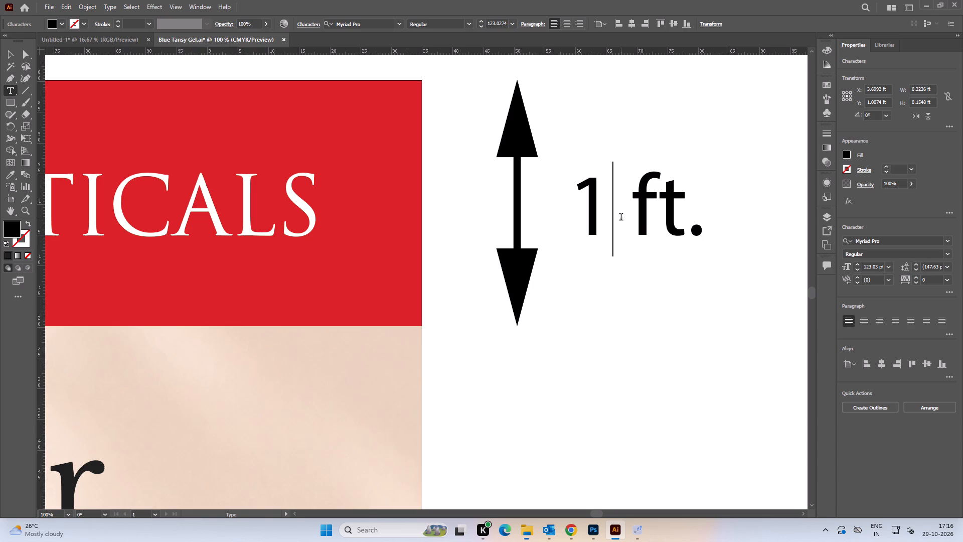
{"action": "key", "text": "shift+Left"}
{"action": "type", "text": "0."}
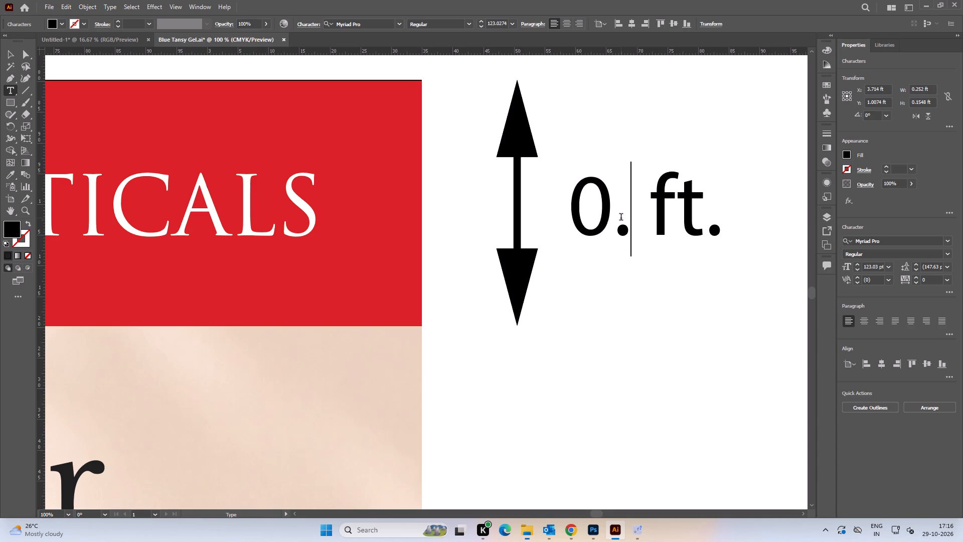
{"action": "key", "text": "4"}
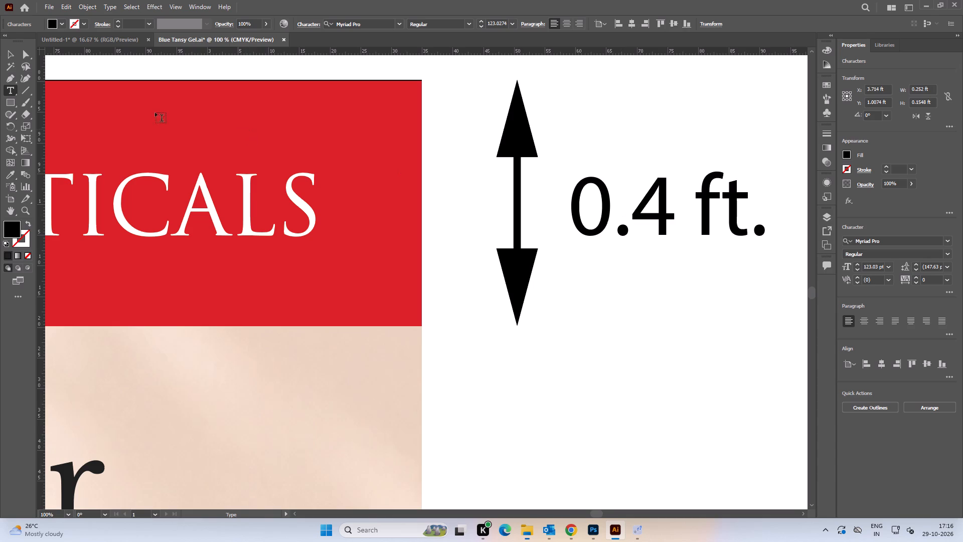
{"action": "left_click", "coordinate": [16, 52]}
{"action": "scroll", "coordinate": [530, 260], "scroll_direction": "down", "scroll_amount": 4, "text": "alt"}
{"action": "left_click", "coordinate": [593, 299]}
Duplicate the header-height arrow straight down, placing the copy directly beneath the original beside the banner.
{"action": "key", "text": "space"}
{"action": "left_click_drag", "start_coordinate": [565, 334], "coordinate": [558, 248]}
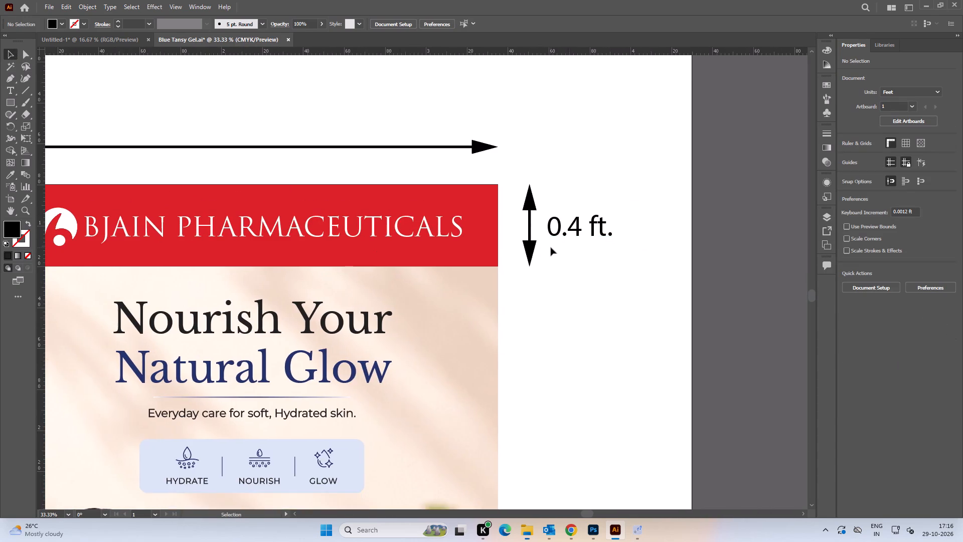
{"action": "scroll", "coordinate": [551, 247], "scroll_direction": "down", "scroll_amount": 2, "text": "alt"}
{"action": "key", "text": "space"}
{"action": "left_click_drag", "start_coordinate": [594, 303], "coordinate": [521, 165]}
{"action": "left_click", "coordinate": [561, 175]}
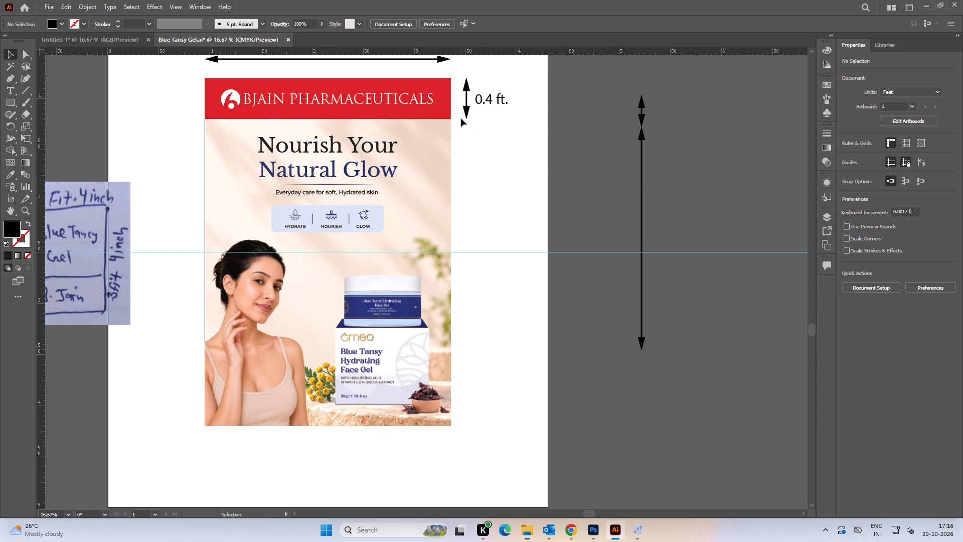
{"action": "scroll", "coordinate": [463, 109], "scroll_direction": "up", "scroll_amount": 3, "text": "alt"}
{"action": "key", "text": "space"}
{"action": "left_click_drag", "start_coordinate": [483, 109], "coordinate": [483, 130]}
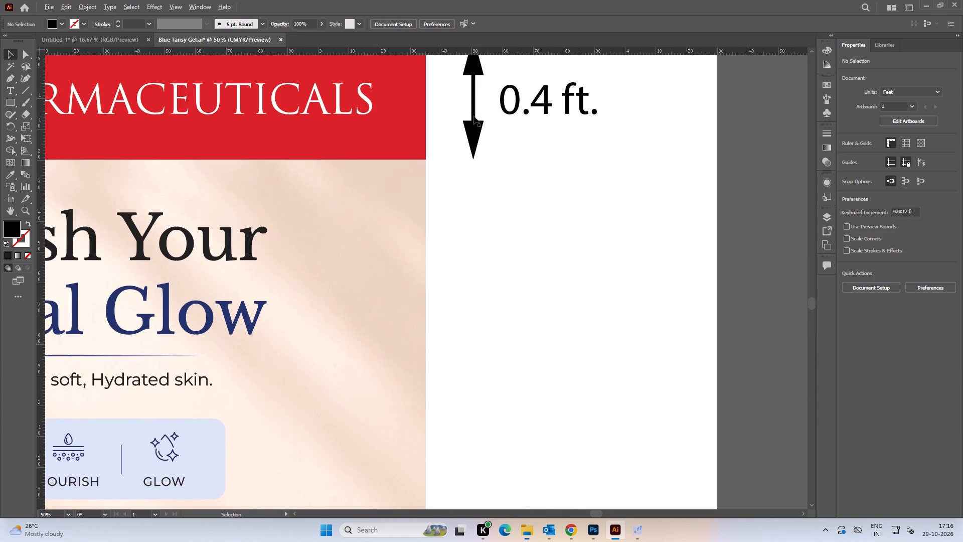
{"action": "left_click", "coordinate": [472, 113]}
{"action": "left_click", "coordinate": [473, 127]}
{"action": "left_click_drag", "start_coordinate": [473, 129], "coordinate": [464, 240], "text": "alt+shift"}
{"action": "left_click", "coordinate": [470, 132]}
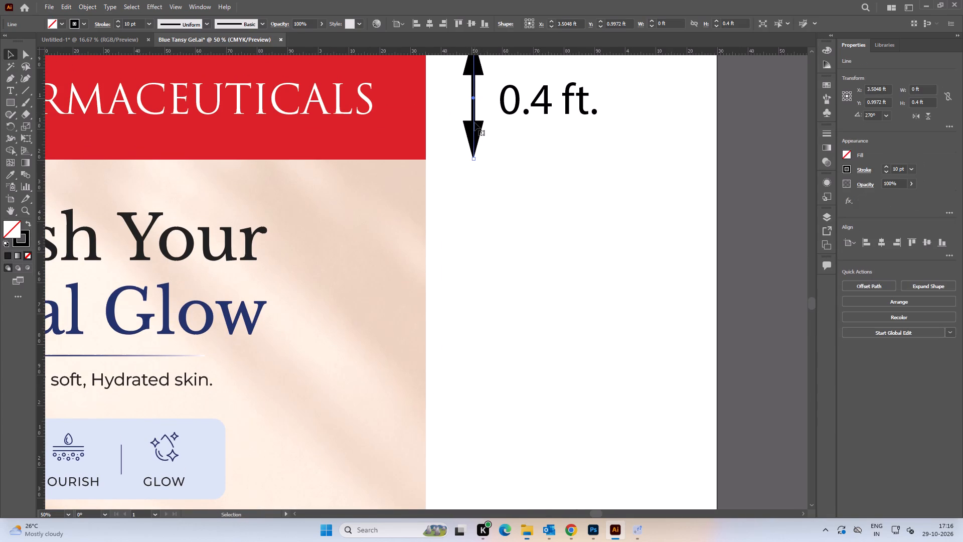
{"action": "left_click_drag", "start_coordinate": [474, 122], "coordinate": [473, 244], "text": "alt"}
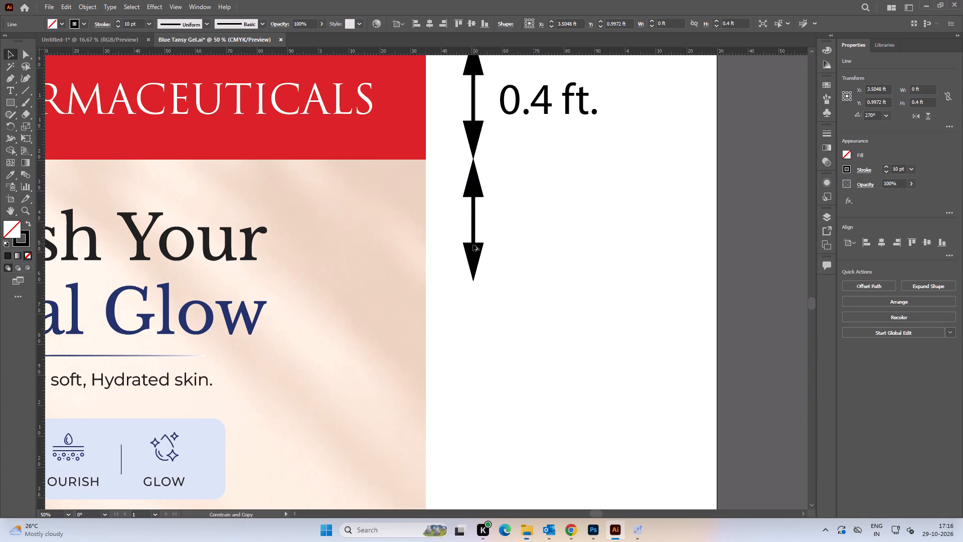
{"action": "left_click_drag", "start_coordinate": [473, 244], "coordinate": [473, 246], "text": "alt"}
Move the lower arrow straight up until its tip meets the bottom tip of the header-height arrow.
{"action": "scroll", "coordinate": [476, 152], "scroll_direction": "up", "scroll_amount": 4, "text": "alt"}
{"action": "scroll", "coordinate": [465, 195], "scroll_direction": "up", "scroll_amount": 1, "text": "alt"}
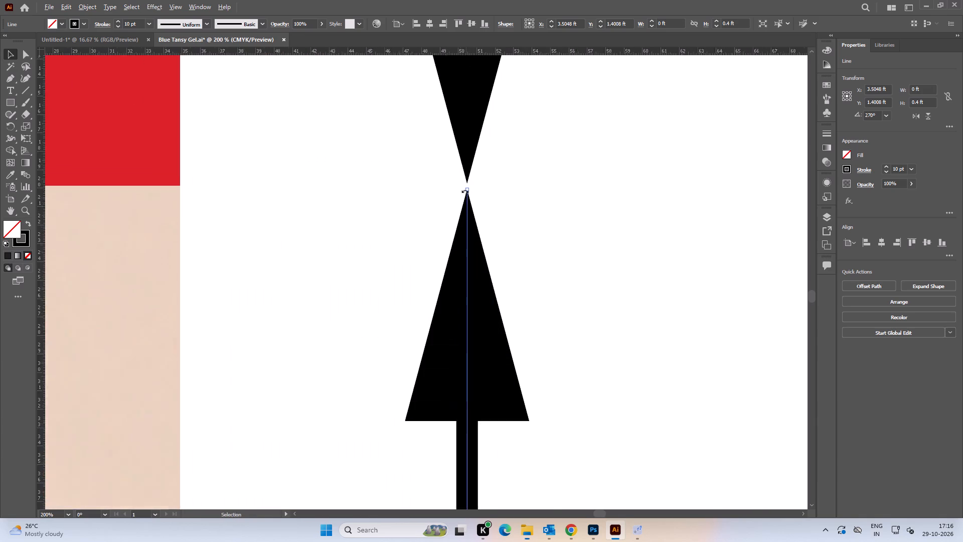
{"action": "scroll", "coordinate": [465, 191], "scroll_direction": "up", "scroll_amount": 3, "text": "alt"}
{"action": "left_click_drag", "start_coordinate": [467, 222], "coordinate": [468, 204]}
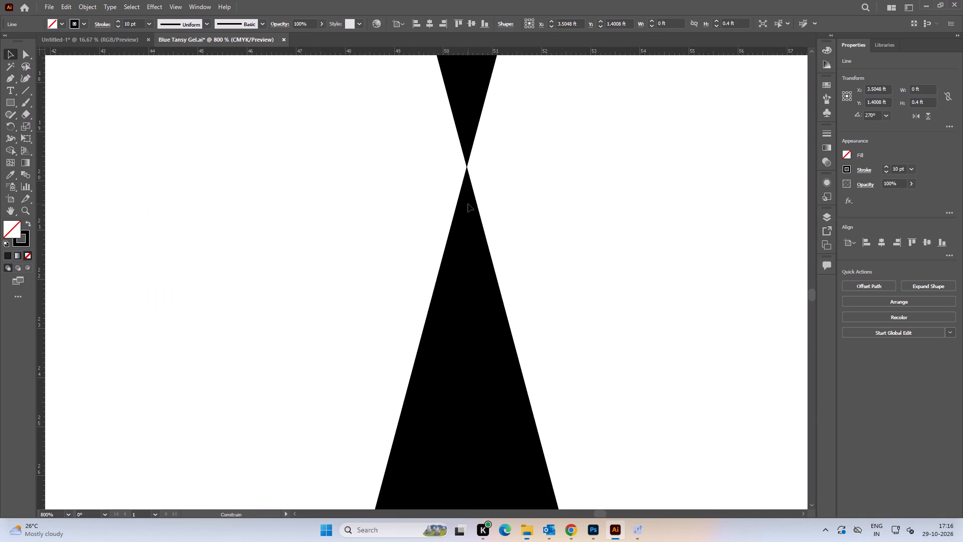
{"action": "left_click_drag", "start_coordinate": [468, 204], "coordinate": [468, 203]}
Check the handwritten size sketch beside the artboard and set the lower arrow's height to 3 ft.
{"action": "scroll", "coordinate": [464, 199], "scroll_direction": "down", "scroll_amount": 10, "text": "alt"}
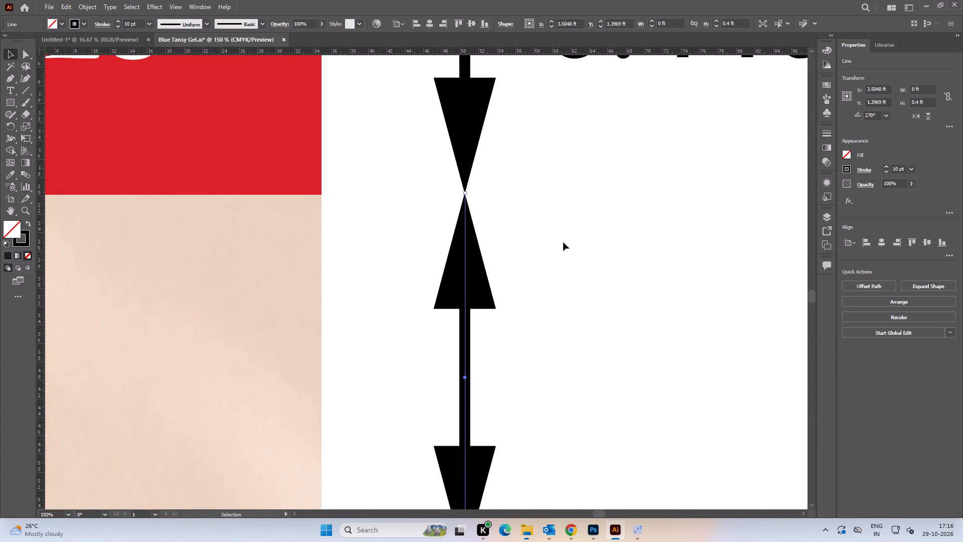
{"action": "scroll", "coordinate": [575, 232], "scroll_direction": "down", "scroll_amount": 3, "text": "alt"}
{"action": "scroll", "coordinate": [575, 232], "scroll_direction": "up", "scroll_amount": 1, "text": "alt"}
{"action": "scroll", "coordinate": [575, 232], "scroll_direction": "down", "scroll_amount": 2, "text": "alt"}
{"action": "key", "text": "space"}
{"action": "left_click_drag", "start_coordinate": [419, 261], "coordinate": [748, 183]}
{"action": "scroll", "coordinate": [413, 197], "scroll_direction": "down", "scroll_amount": 2}
{"action": "key", "text": "space"}
{"action": "left_click_drag", "start_coordinate": [347, 228], "coordinate": [460, 114]}
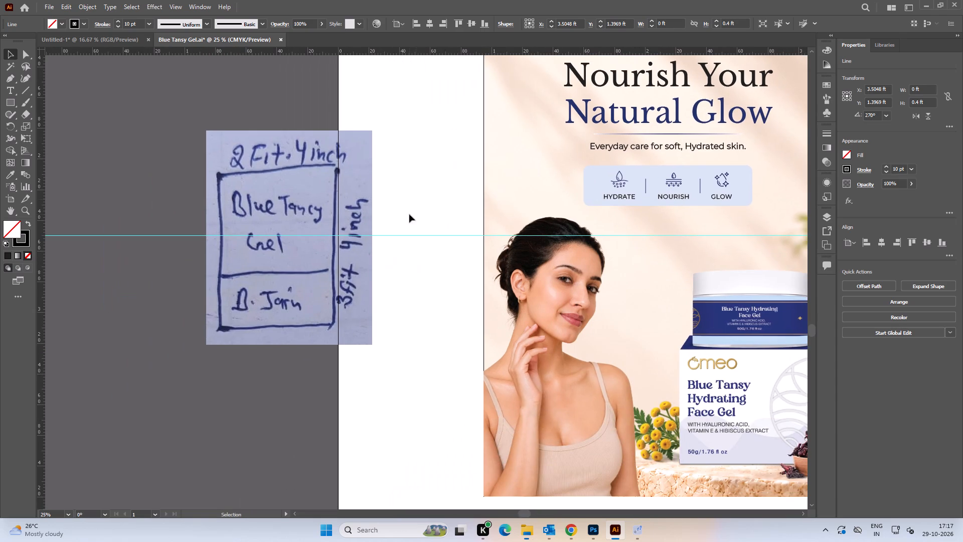
{"action": "key", "text": "space"}
{"action": "key", "text": "space"}
{"action": "key", "text": "space"}
{"action": "key", "text": "space"}
{"action": "key", "text": "space"}
{"action": "key", "text": "space"}
{"action": "key", "text": "space"}
{"action": "key", "text": "space"}
{"action": "key", "text": "space"}
{"action": "key", "text": "space"}
{"action": "key", "text": "space"}
{"action": "key", "text": "space"}
{"action": "key", "text": "space"}
{"action": "key", "text": "space"}
{"action": "key", "text": "space"}
{"action": "key", "text": "space"}
{"action": "key", "text": "space"}
{"action": "key", "text": "space"}
{"action": "key", "text": "space"}
{"action": "key", "text": "space"}
{"action": "left_click_drag", "start_coordinate": [399, 254], "coordinate": [128, 245]}
{"action": "left_click_drag", "start_coordinate": [688, 236], "coordinate": [488, 229]}
{"action": "left_click_drag", "start_coordinate": [500, 134], "coordinate": [529, 260]}
{"action": "left_click", "coordinate": [924, 101]}
{"action": "key", "text": "ctrl+a"}
{"action": "key", "text": "3"}
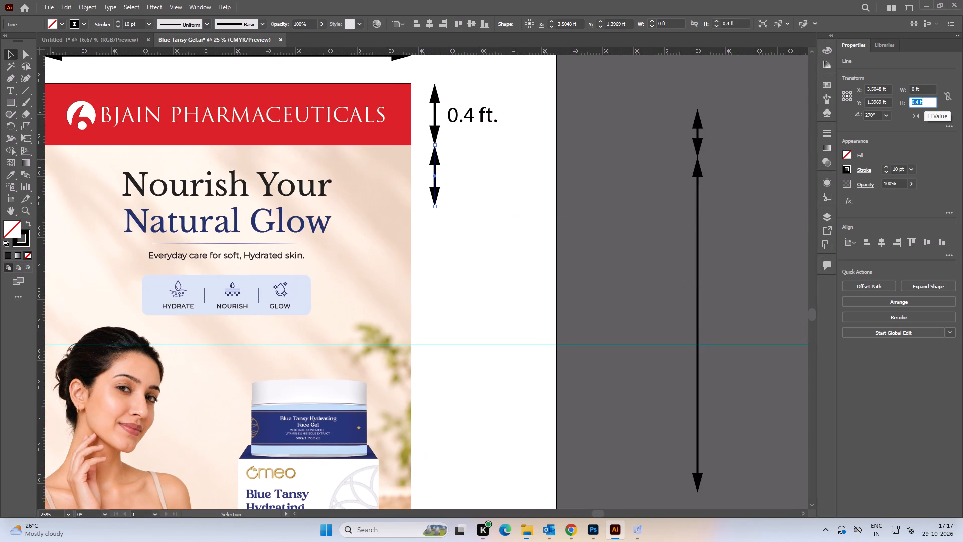
{"action": "key", "text": "Return"}
Align the bottom of the 3 ft arrow with the banner's bottom edge and deselect.
{"action": "scroll", "coordinate": [534, 292], "scroll_direction": "down", "scroll_amount": 2, "text": "alt"}
{"action": "key", "text": "space"}
{"action": "left_click_drag", "start_coordinate": [531, 302], "coordinate": [520, 241]}
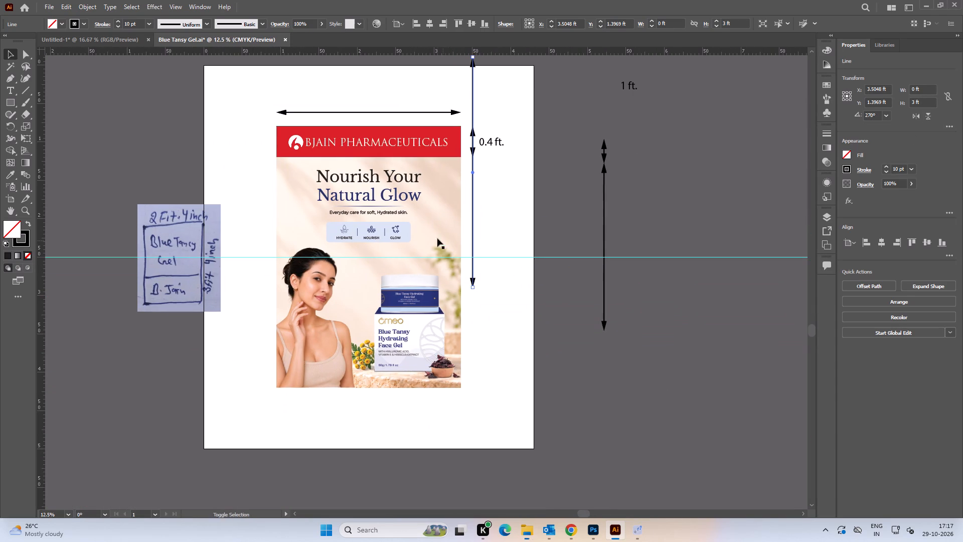
{"action": "left_click", "coordinate": [437, 238], "text": "shift"}
{"action": "left_click", "coordinate": [942, 245]}
{"action": "left_click", "coordinate": [596, 343]}
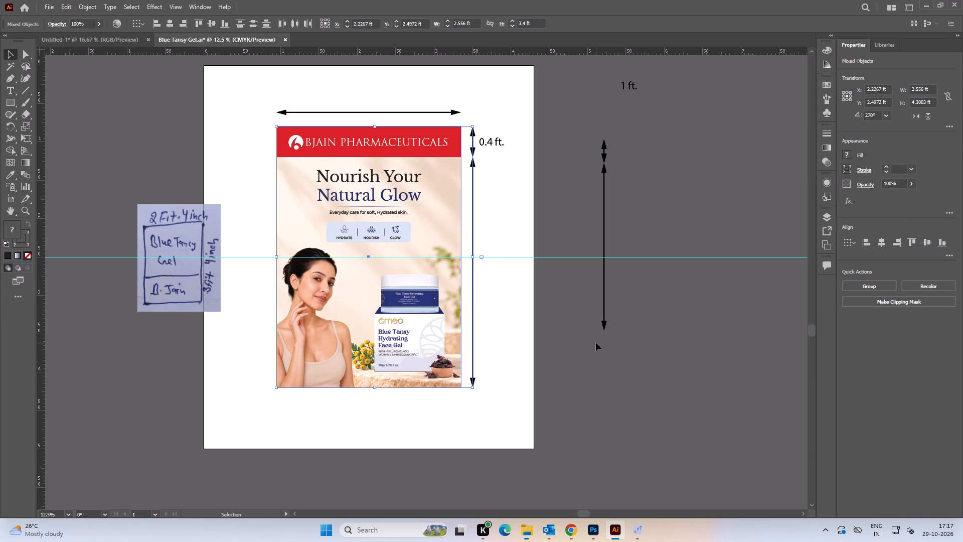
Examine the long arrow's lower tip against the banner's bottom edge and its upper tip against the header-height arrow.
{"action": "key", "text": "space"}
{"action": "scroll", "coordinate": [472, 400], "scroll_direction": "up", "scroll_amount": 4}
{"action": "scroll", "coordinate": [473, 445], "scroll_direction": "up", "scroll_amount": 2, "text": "alt"}
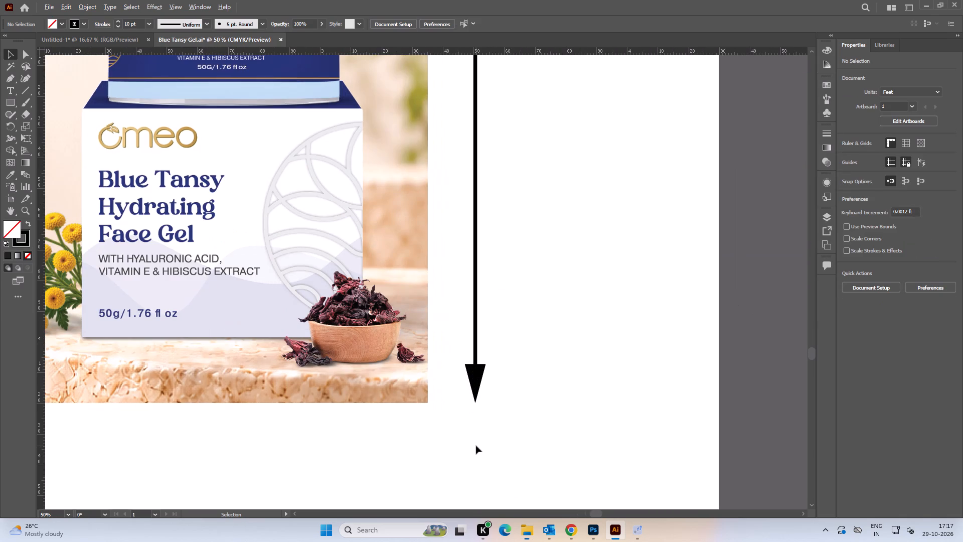
{"action": "scroll", "coordinate": [446, 425], "scroll_direction": "up", "scroll_amount": 4, "text": "alt"}
{"action": "left_click", "coordinate": [341, 271]}
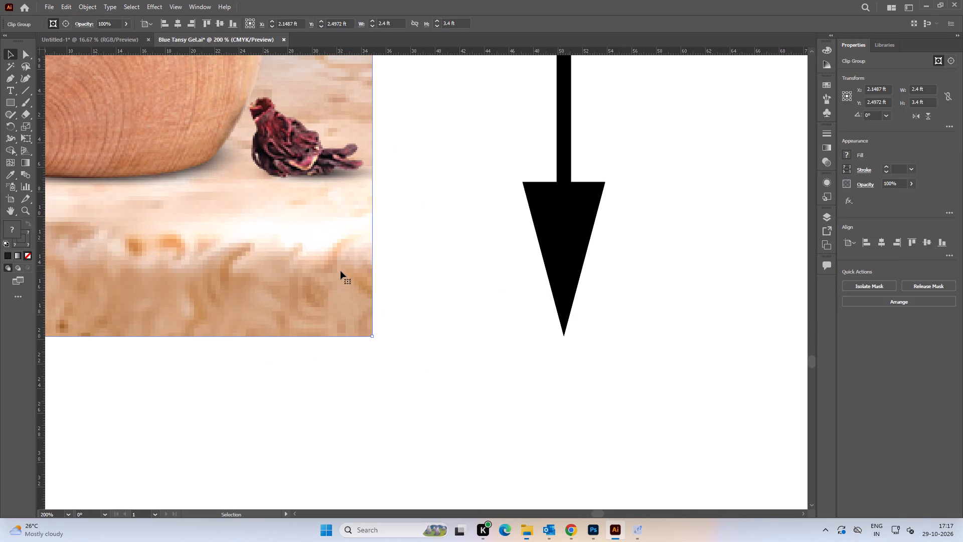
{"action": "scroll", "coordinate": [472, 225], "scroll_direction": "down", "scroll_amount": 5, "text": "alt"}
{"action": "left_click", "coordinate": [568, 169]}
{"action": "scroll", "coordinate": [568, 168], "scroll_direction": "down", "scroll_amount": 4, "text": "alt"}
{"action": "key", "text": "space"}
{"action": "key", "text": "space"}
{"action": "key", "text": "space"}
{"action": "key", "text": "space"}
{"action": "key", "text": "space"}
{"action": "key", "text": "space"}
{"action": "key", "text": "space"}
{"action": "key", "text": "space"}
{"action": "key", "text": "space"}
{"action": "left_click_drag", "start_coordinate": [583, 154], "coordinate": [513, 375]}
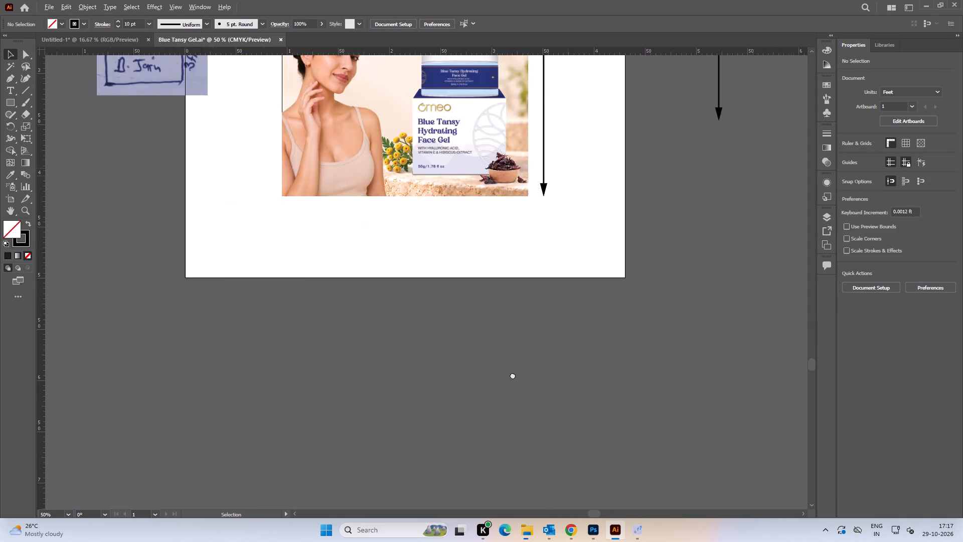
{"action": "left_click_drag", "start_coordinate": [513, 375], "coordinate": [505, 402]}
{"action": "left_click_drag", "start_coordinate": [519, 269], "coordinate": [518, 293]}
{"action": "scroll", "coordinate": [474, 155], "scroll_direction": "up", "scroll_amount": 6, "text": "alt"}
{"action": "scroll", "coordinate": [462, 154], "scroll_direction": "down", "scroll_amount": 4, "text": "alt"}
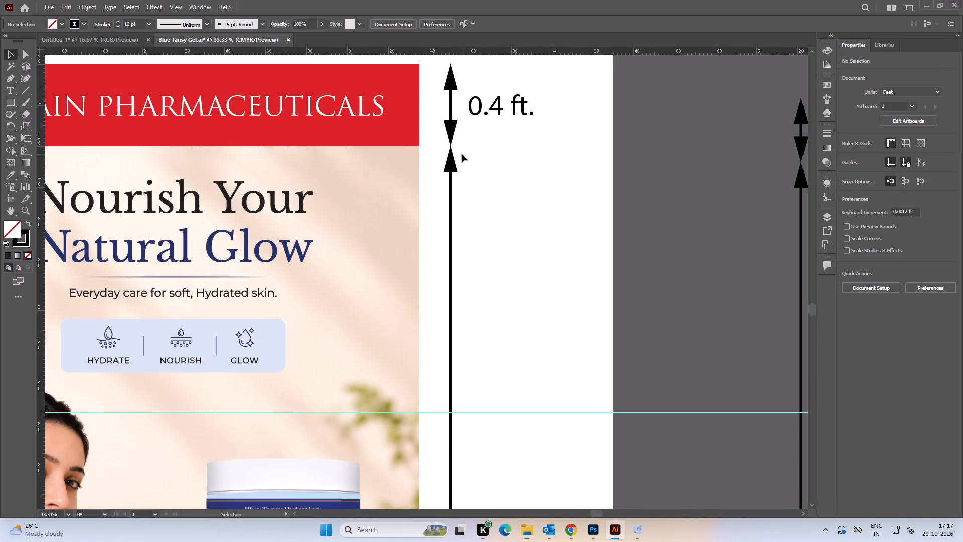
Move the 0.4 ft. label slightly closer to the header-height arrow.
{"action": "scroll", "coordinate": [462, 154], "scroll_direction": "down", "scroll_amount": 4, "text": "alt"}
{"action": "key", "text": "space"}
{"action": "left_click_drag", "start_coordinate": [492, 209], "coordinate": [462, 175]}
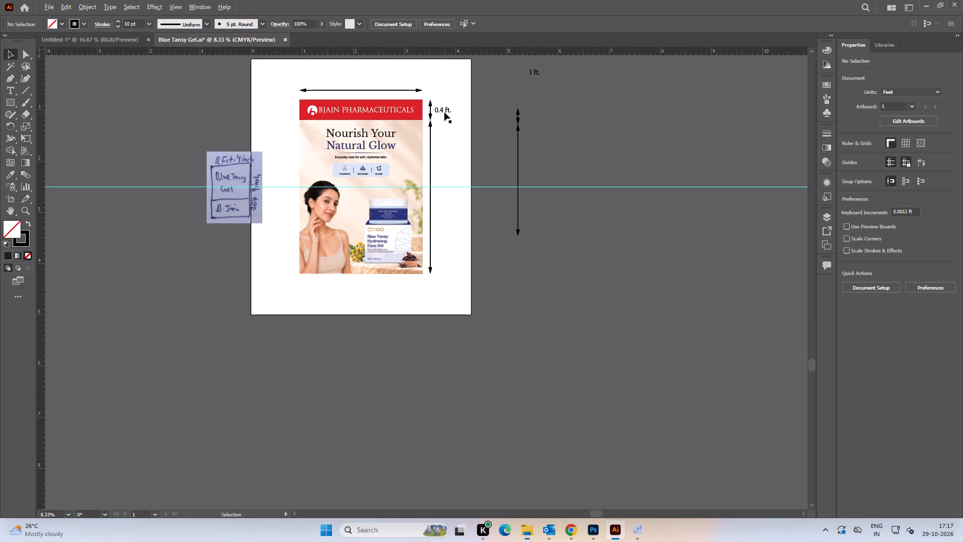
{"action": "left_click", "coordinate": [443, 110]}
{"action": "scroll", "coordinate": [435, 107], "scroll_direction": "up", "scroll_amount": 4, "text": "alt"}
{"action": "scroll", "coordinate": [449, 129], "scroll_direction": "up", "scroll_amount": 6}
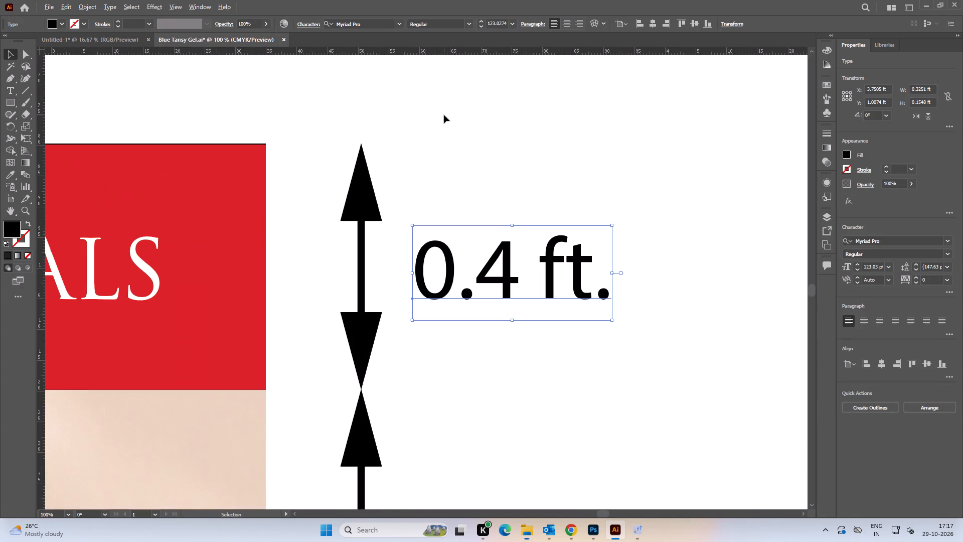
{"action": "left_click_drag", "start_coordinate": [451, 272], "coordinate": [443, 273]}
Duplicate the 0.4 ft. label straight down beside the middle of the long lower arrow.
{"action": "scroll", "coordinate": [443, 267], "scroll_direction": "down", "scroll_amount": 4, "text": "alt"}
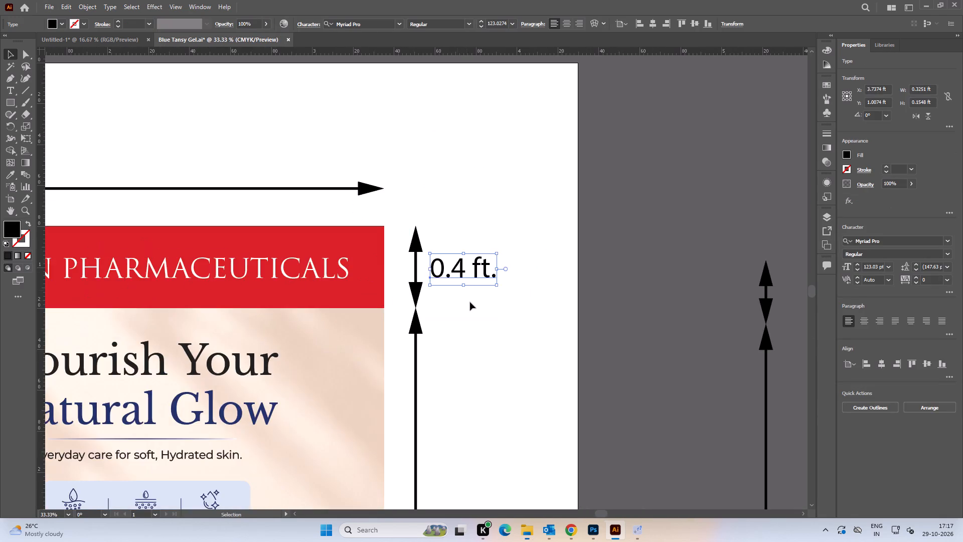
{"action": "scroll", "coordinate": [470, 301], "scroll_direction": "down", "scroll_amount": 3, "text": "alt"}
{"action": "key", "text": "space"}
{"action": "left_click_drag", "start_coordinate": [484, 348], "coordinate": [482, 247]}
{"action": "scroll", "coordinate": [459, 184], "scroll_direction": "up", "scroll_amount": 4}
{"action": "scroll", "coordinate": [473, 229], "scroll_direction": "down", "scroll_amount": 3, "text": "alt"}
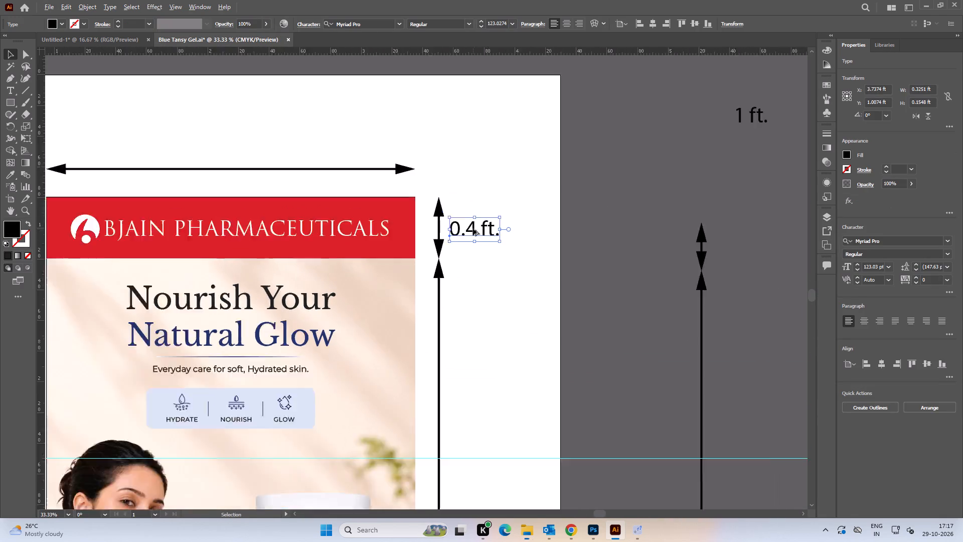
{"action": "scroll", "coordinate": [473, 229], "scroll_direction": "down", "scroll_amount": 2, "text": "alt"}
{"action": "key", "text": "space"}
{"action": "left_click_drag", "start_coordinate": [487, 275], "coordinate": [452, 199]}
{"action": "left_click_drag", "start_coordinate": [494, 153], "coordinate": [498, 226], "text": "alt"}
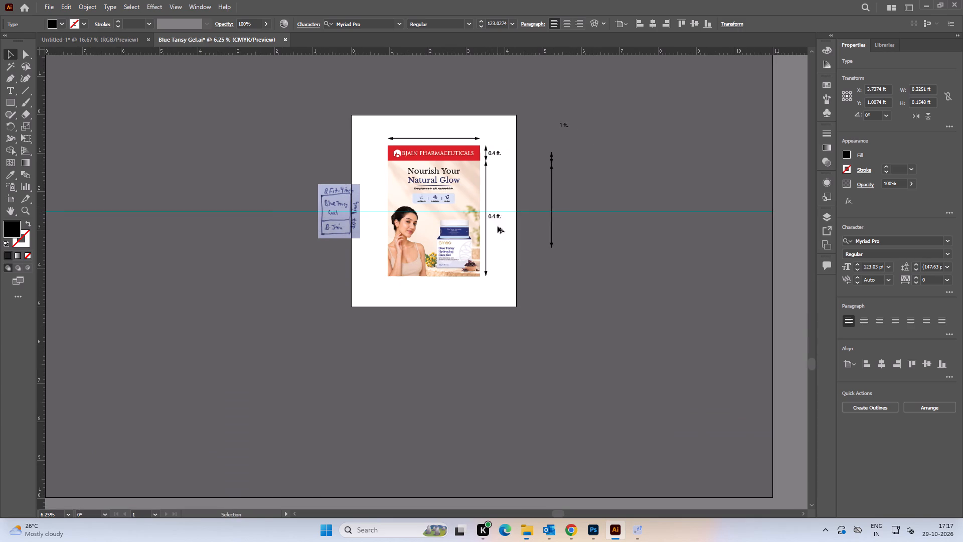
{"action": "left_click_drag", "start_coordinate": [498, 226], "coordinate": [499, 219], "text": "alt"}
Centre the copied label vertically on the long arrow, using the arrow as the key object, and deselect.
{"action": "left_click", "coordinate": [486, 241], "text": "shift"}
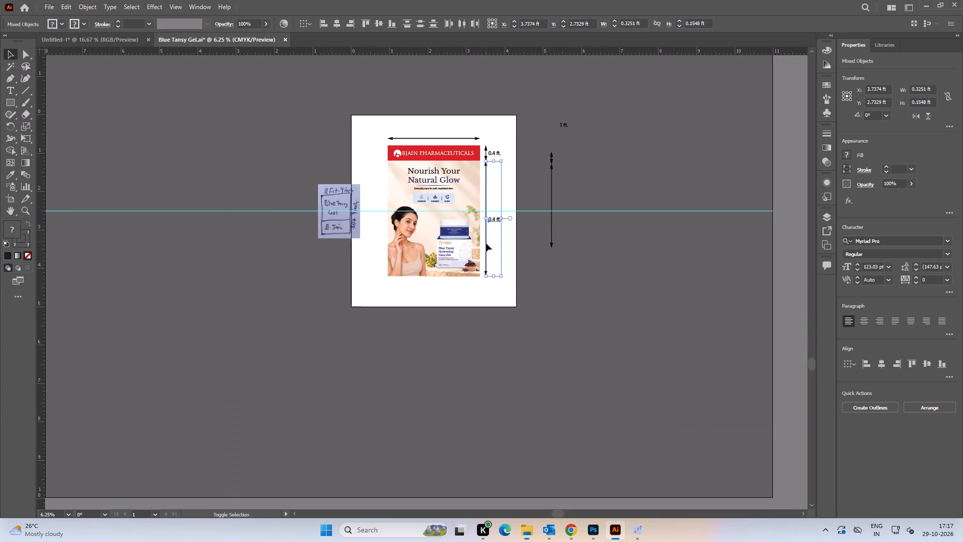
{"action": "left_click", "coordinate": [486, 244]}
{"action": "left_click", "coordinate": [921, 243]}
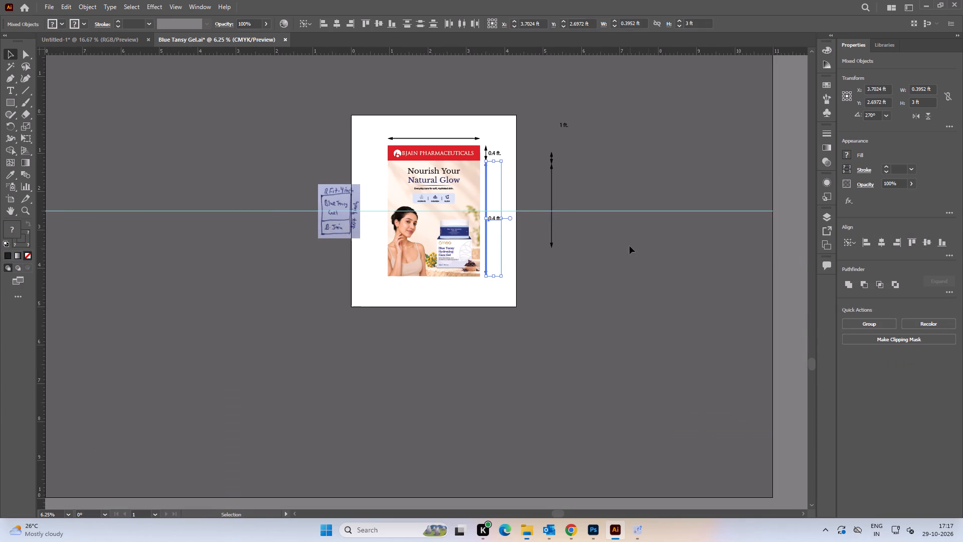
{"action": "left_click", "coordinate": [629, 246]}
Change the long arrow's label to read 3 ft.
{"action": "scroll", "coordinate": [474, 215], "scroll_direction": "up", "scroll_amount": 3, "text": "alt"}
{"action": "scroll", "coordinate": [562, 237], "scroll_direction": "up", "scroll_amount": 2, "text": "alt"}
{"action": "key", "text": "t"}
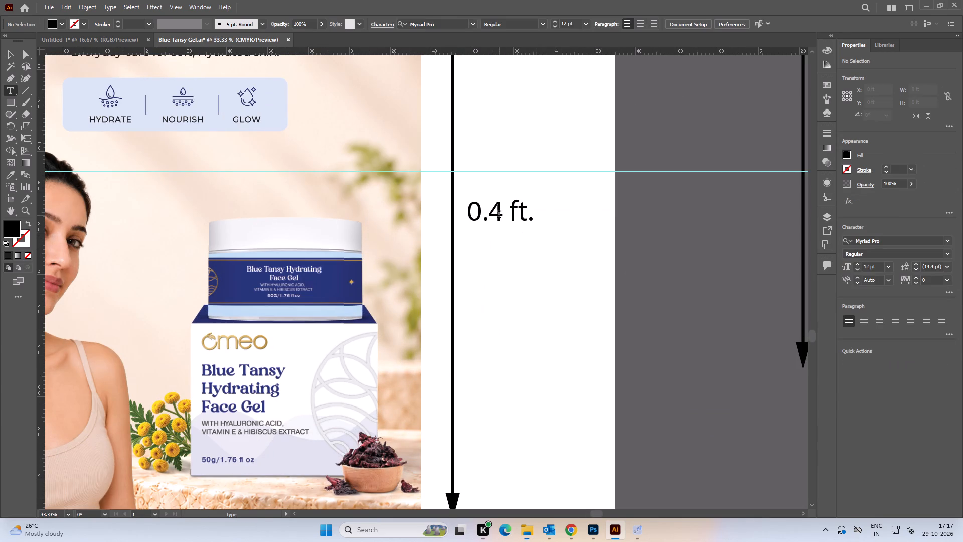
{"action": "left_click", "coordinate": [499, 215]}
{"action": "key", "text": "Left"}
{"action": "key", "text": "shift+Left"}
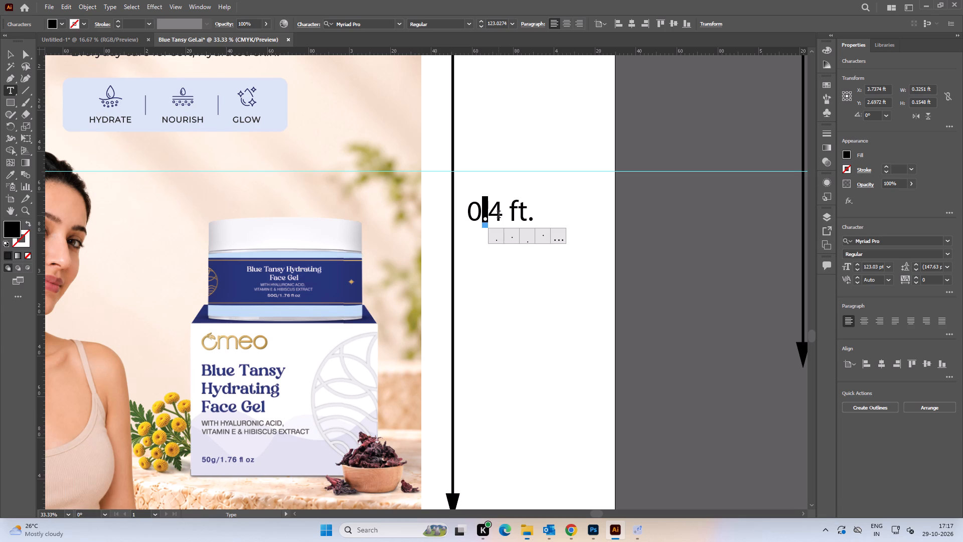
{"action": "key", "text": "shift+Left"}
{"action": "key", "text": "BackSpace"}
{"action": "key", "text": "shift+Right"}
{"action": "key", "text": "3"}
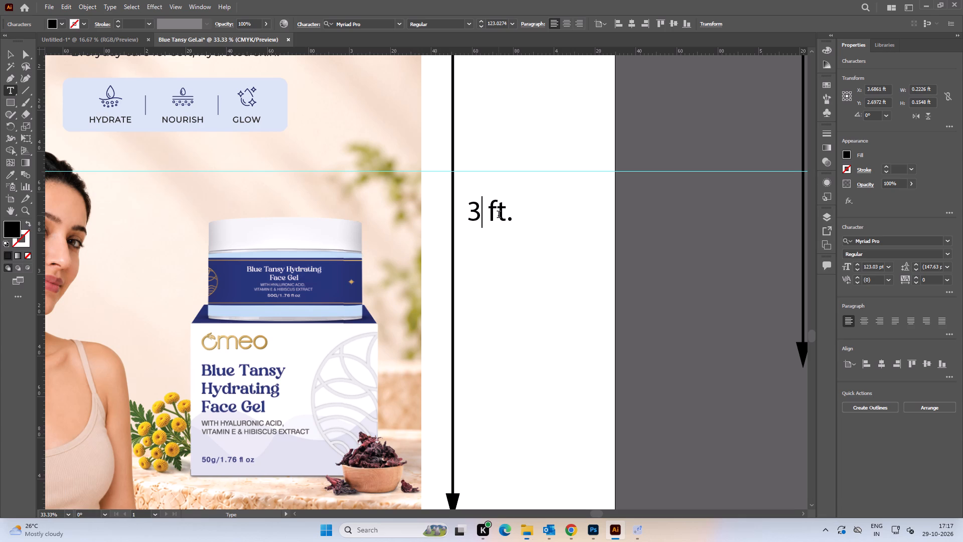
{"action": "left_click", "coordinate": [10, 54]}
{"action": "left_click", "coordinate": [592, 313]}
Duplicate the 0.4 ft. label to just above the middle of the banner's width arrow.
{"action": "scroll", "coordinate": [594, 304], "scroll_direction": "down", "scroll_amount": 3, "text": "alt"}
{"action": "key", "text": "ctrl+0"}
{"action": "key", "text": "space"}
{"action": "key", "text": "space"}
{"action": "key", "text": "space"}
{"action": "key", "text": "space"}
{"action": "left_click_drag", "start_coordinate": [355, 194], "coordinate": [348, 203]}
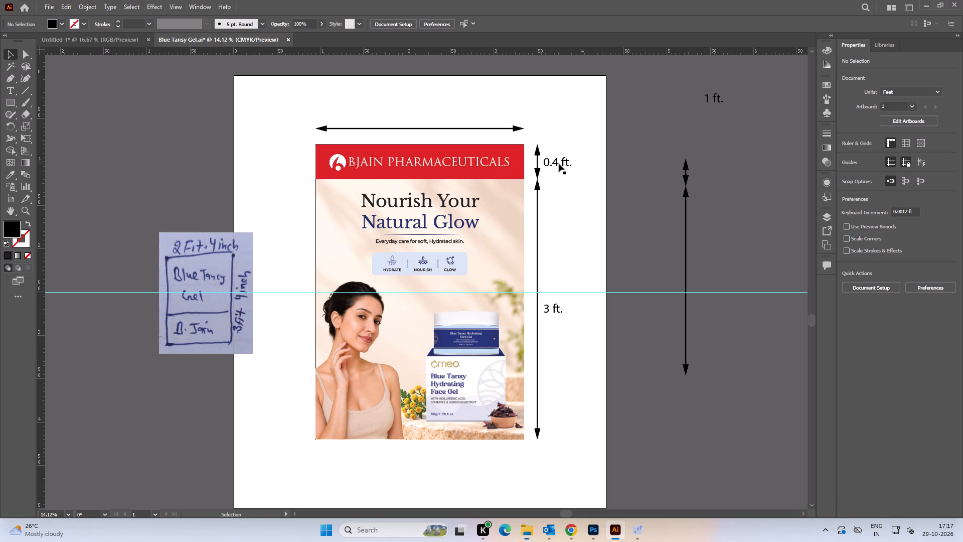
{"action": "left_click_drag", "start_coordinate": [558, 164], "coordinate": [416, 119], "text": "alt"}
{"action": "left_click_drag", "start_coordinate": [416, 119], "coordinate": [415, 121], "text": "alt"}
{"action": "left_click", "coordinate": [466, 108]}
Nudge the width arrow and its label together about 0.03 ft down towards the banner's upper edge, and deselect.
{"action": "left_click_drag", "start_coordinate": [395, 107], "coordinate": [442, 134]}
{"action": "left_click", "coordinate": [589, 443]}
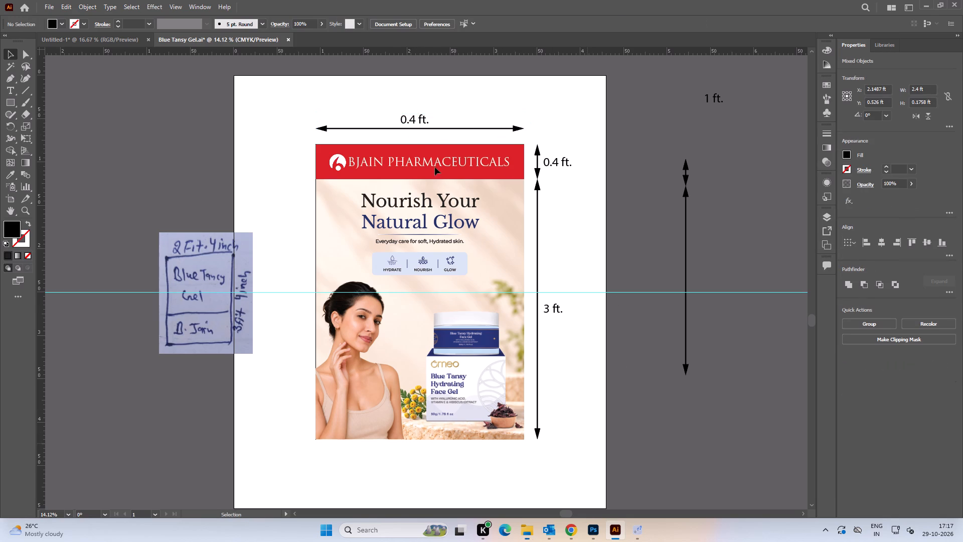
{"action": "left_click_drag", "start_coordinate": [357, 90], "coordinate": [484, 134]}
{"action": "key", "text": "Down"}
{"action": "key", "text": "Down"}
{"action": "key", "text": "Down"}
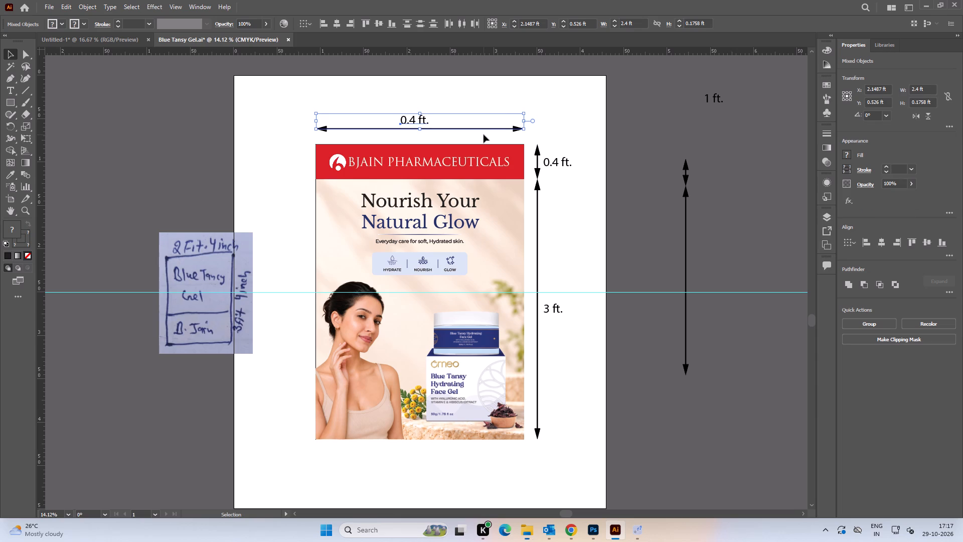
{"action": "key", "text": "Down"}
{"action": "key", "text": "Down"}
{"action": "key", "text": "Down"}
{"action": "key", "text": "Down"}
{"action": "key", "text": "shift+Down"}
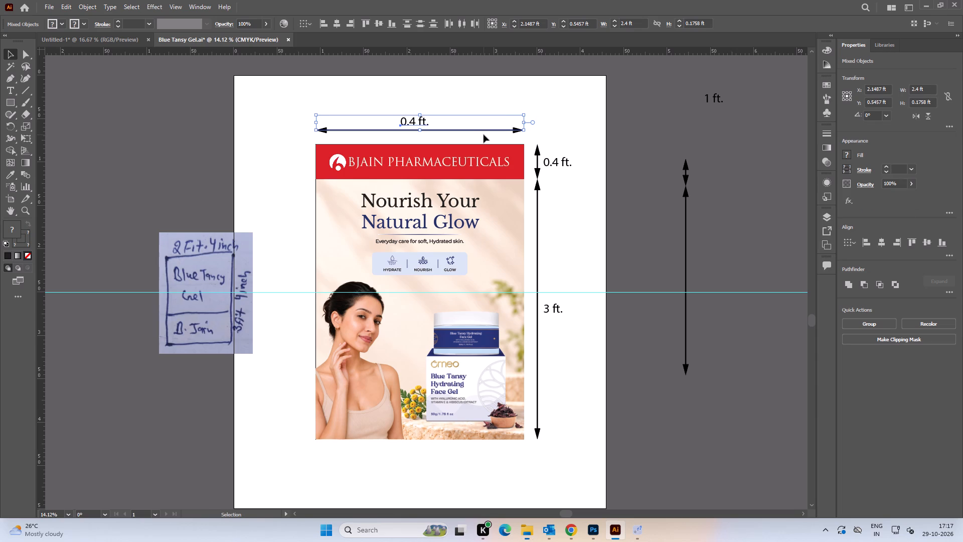
{"action": "key", "text": "shift+Down"}
{"action": "left_click", "coordinate": [548, 107]}
Centre the label horizontally above the width arrow, using the arrow as the key object, and deselect.
{"action": "left_click_drag", "start_coordinate": [411, 103], "coordinate": [414, 109]}
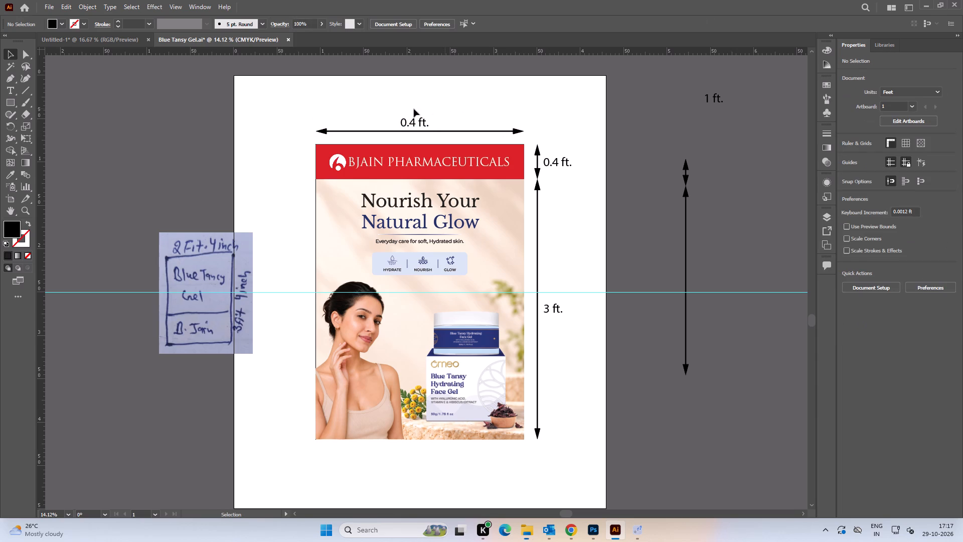
{"action": "left_click_drag", "start_coordinate": [414, 109], "coordinate": [427, 130]}
{"action": "left_click_drag", "start_coordinate": [460, 110], "coordinate": [478, 133]}
{"action": "left_click_drag", "start_coordinate": [417, 105], "coordinate": [428, 121]}
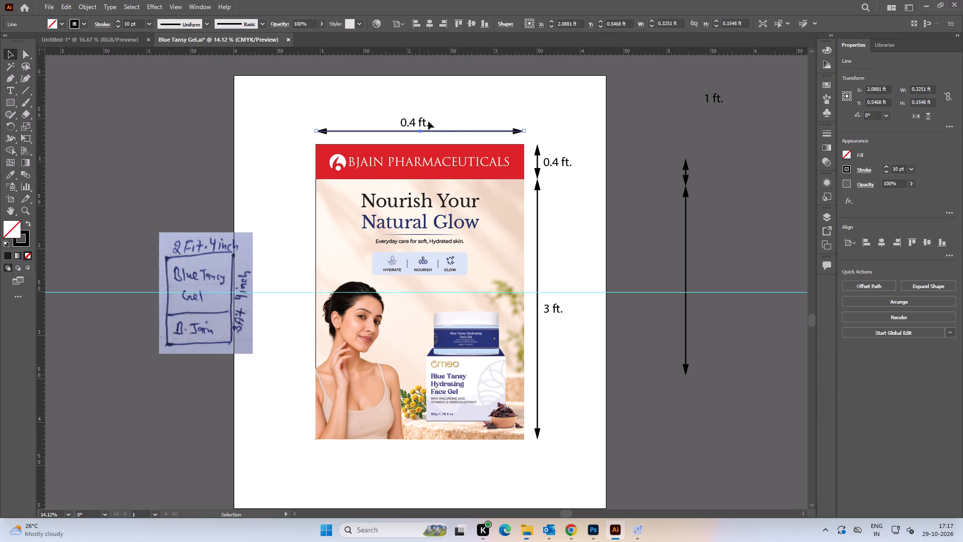
{"action": "left_click_drag", "start_coordinate": [428, 121], "coordinate": [434, 131]}
{"action": "left_click_drag", "start_coordinate": [419, 108], "coordinate": [437, 133]}
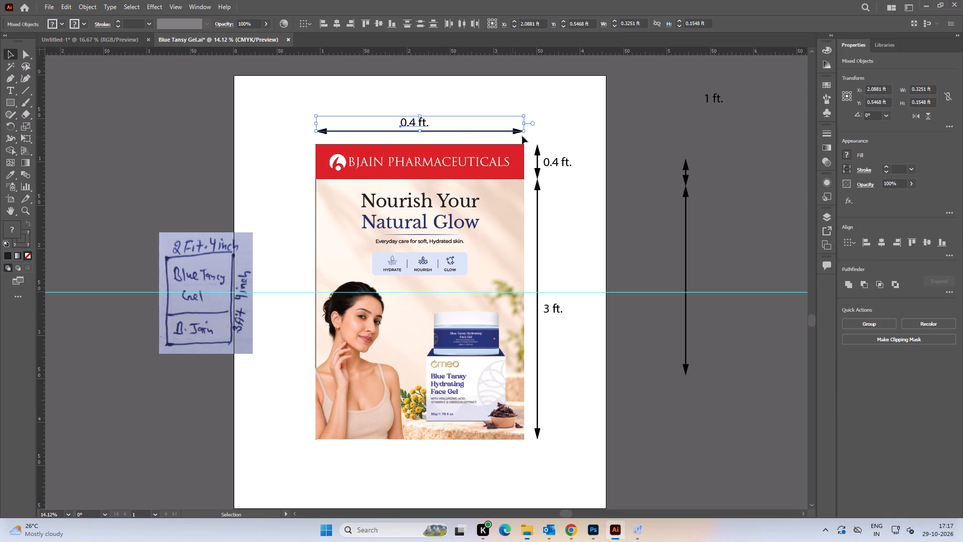
{"action": "left_click", "coordinate": [517, 132]}
{"action": "left_click", "coordinate": [883, 243]}
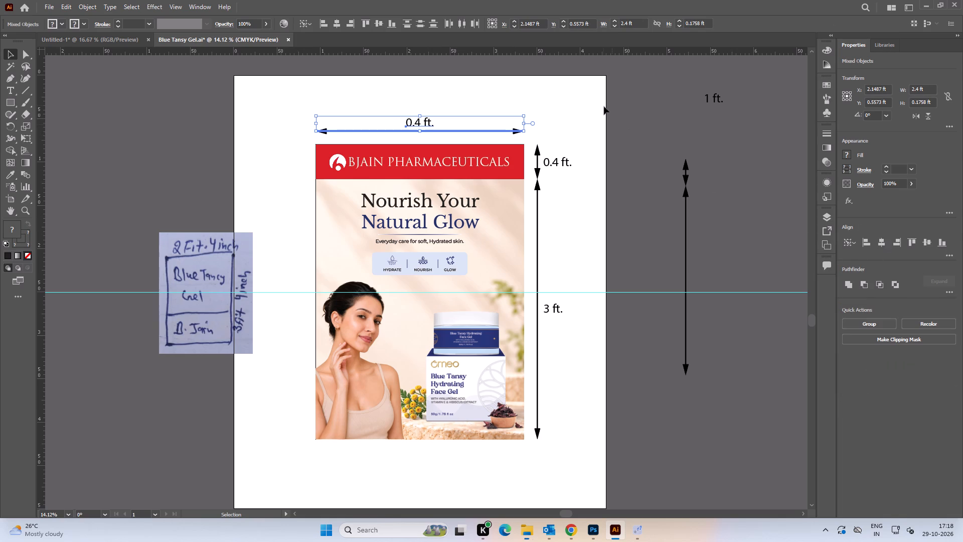
{"action": "left_click", "coordinate": [603, 105]}
Change the width arrow's label to read 2.4 ft. and deselect it.
{"action": "key", "text": "t"}
{"action": "left_click", "coordinate": [413, 122]}
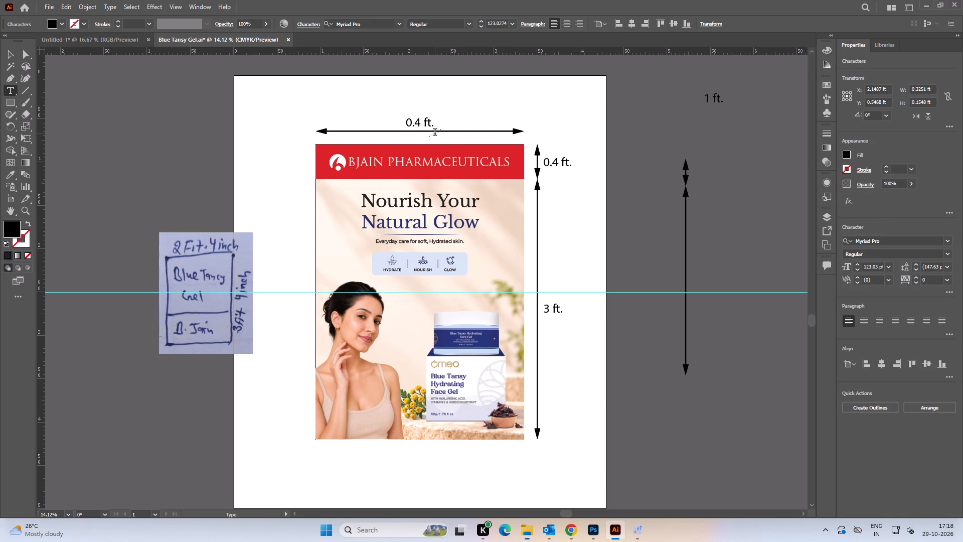
{"action": "key", "text": "Left"}
{"action": "key", "text": "Right"}
{"action": "key", "text": "shift+Left"}
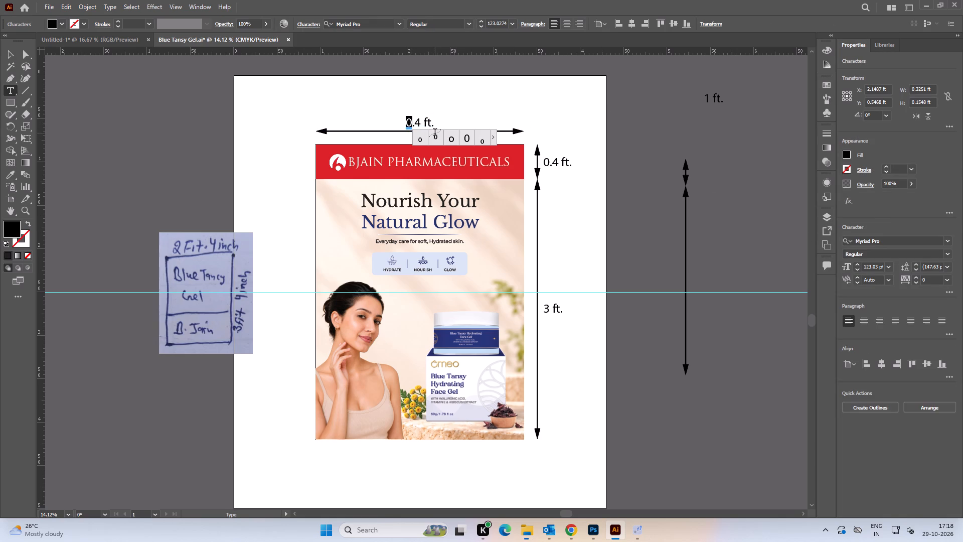
{"action": "key", "text": "2"}
{"action": "left_click", "coordinate": [6, 52]}
{"action": "left_click", "coordinate": [193, 128]}
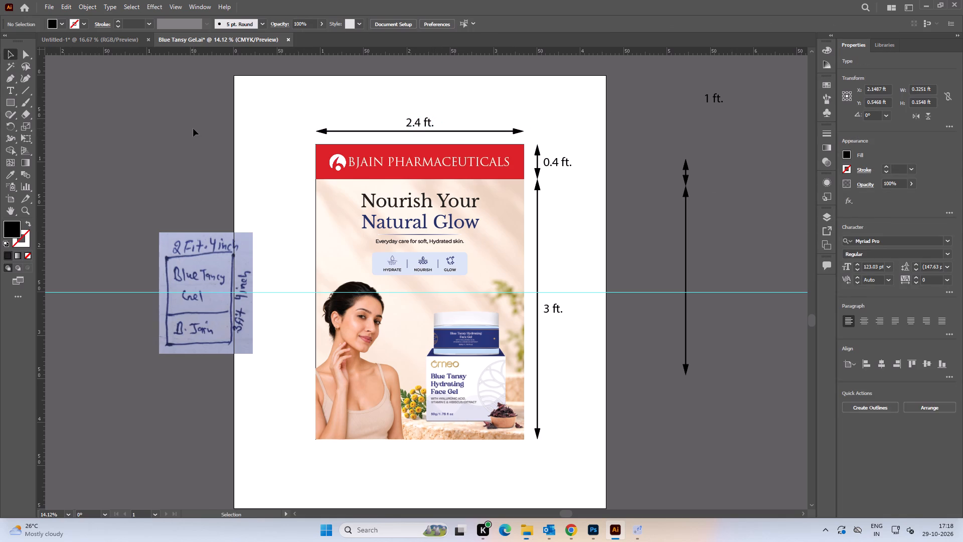
Save the Blue Tansy Gel Illustrator document.
{"action": "key", "text": "ctrl+s"}
{"action": "key", "text": "ctrl+s"}
{"action": "key", "text": "ctrl+s"}
{"action": "key", "text": "ctrl+s"}
{"action": "key", "text": "ctrl+s"}
{"action": "key", "text": "ctrl+s"}
{"action": "key", "text": "ctrl+s"}
{"action": "key", "text": "ctrl+s"}
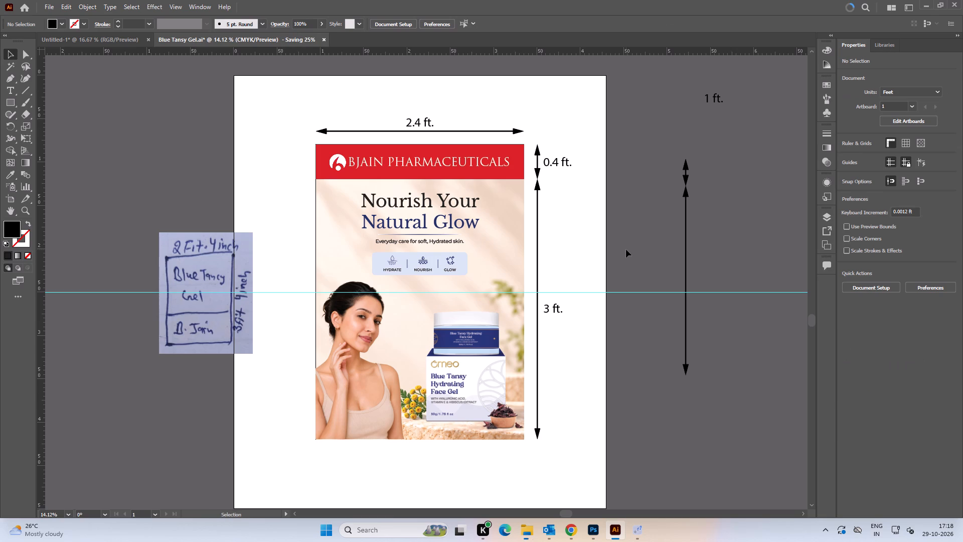
Unlock the guides, delete the horizontal guide crossing the banner, and save the document.
{"action": "left_click_drag", "start_coordinate": [631, 262], "coordinate": [650, 316]}
{"action": "key", "text": "ctrl+alt+semicolon"}
{"action": "left_click_drag", "start_coordinate": [643, 282], "coordinate": [653, 310]}
{"action": "key", "text": "Delete"}
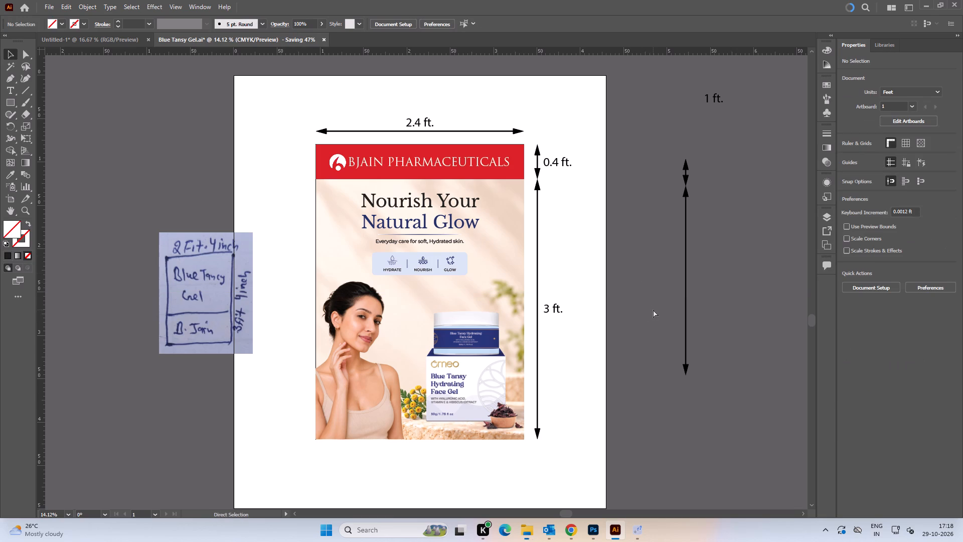
{"action": "key", "text": "ctrl+s"}
{"action": "key", "text": "ctrl+s"}
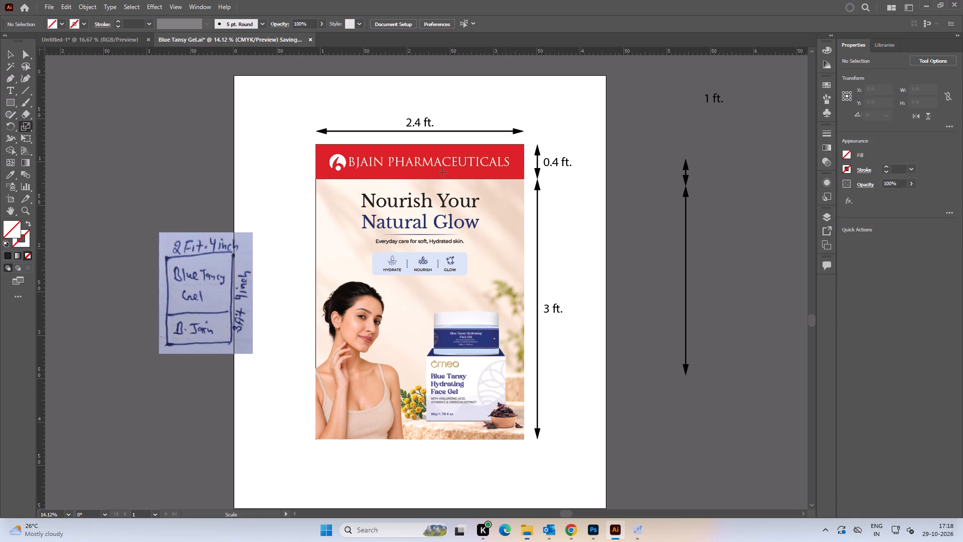
Centre the BJain Pharmaceuticals logo horizontally on the red header band inside its clip group, exit isolation, and save.
{"action": "scroll", "coordinate": [426, 163], "scroll_direction": "up", "scroll_amount": 2, "text": "alt"}
{"action": "key", "text": "v"}
{"action": "triple_click", "coordinate": [274, 160]}
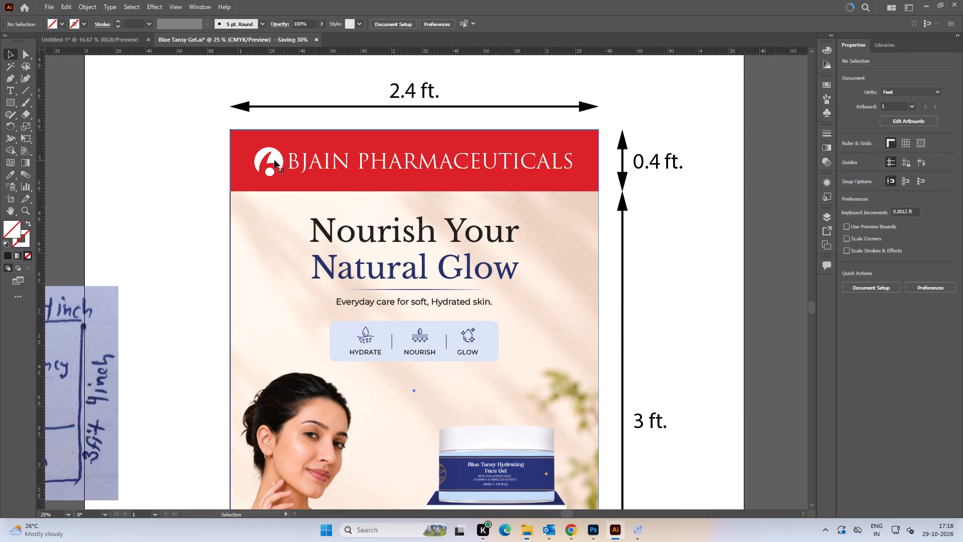
{"action": "left_click", "coordinate": [274, 160]}
{"action": "left_click", "coordinate": [288, 141], "text": "shift"}
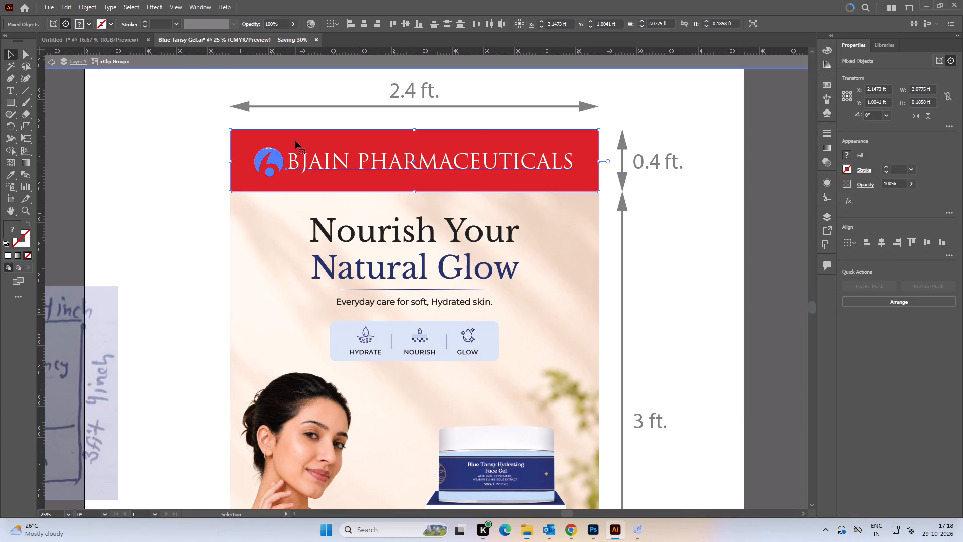
{"action": "left_click", "coordinate": [295, 140]}
{"action": "left_click", "coordinate": [882, 242]}
{"action": "double_click", "coordinate": [698, 250]}
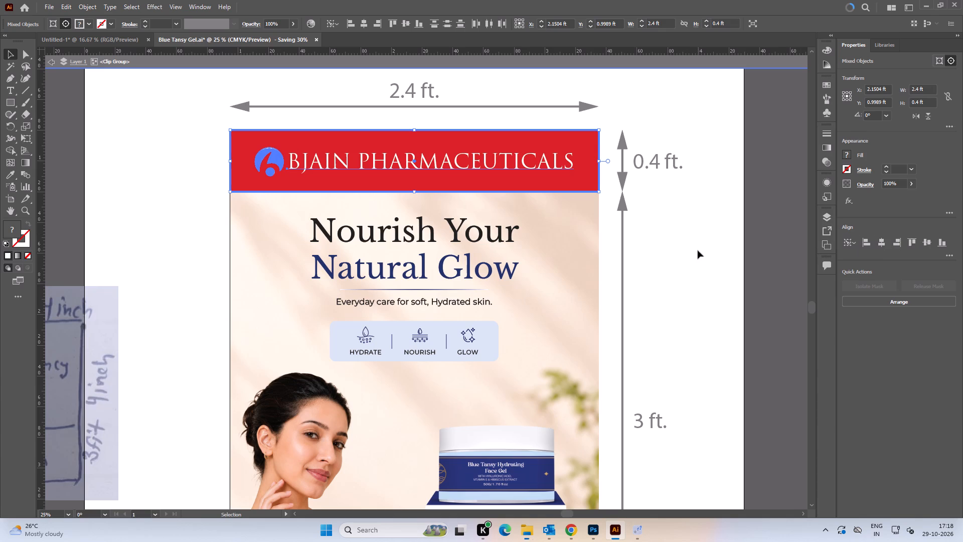
{"action": "key", "text": "ctrl+0"}
{"action": "key", "text": "ctrl+s"}
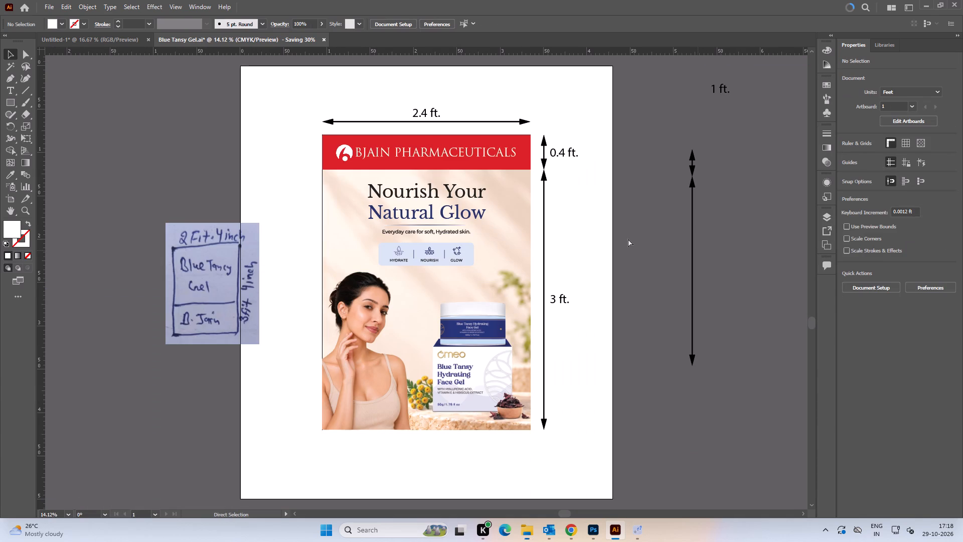
Move the handwritten size sketch away from the banner, fully clear of the artboard, and deselect.
{"action": "key", "text": "space"}
{"action": "left_click_drag", "start_coordinate": [586, 253], "coordinate": [636, 243]}
{"action": "left_click_drag", "start_coordinate": [279, 269], "coordinate": [157, 268]}
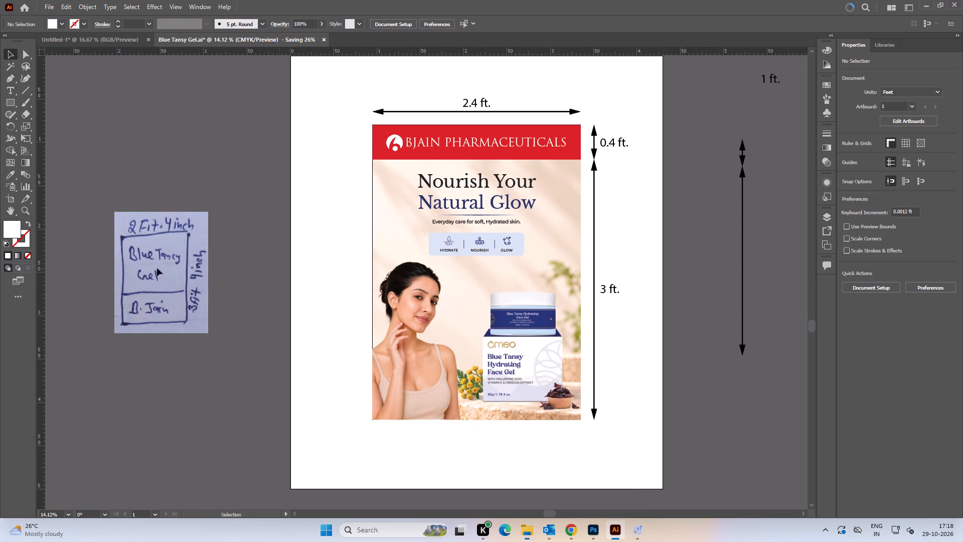
{"action": "left_click_drag", "start_coordinate": [157, 268], "coordinate": [156, 268]}
{"action": "left_click", "coordinate": [229, 236]}
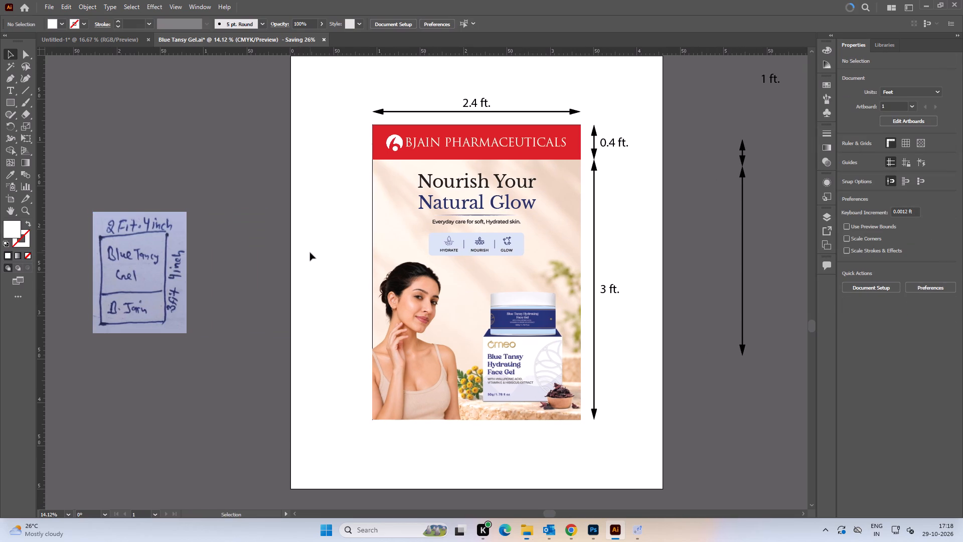
Save a copy as Adobe PDF named Blue Tansy Gel in the Banners folder, using the Illustrator Default preset.
{"action": "key", "text": "ctrl+shift+s"}
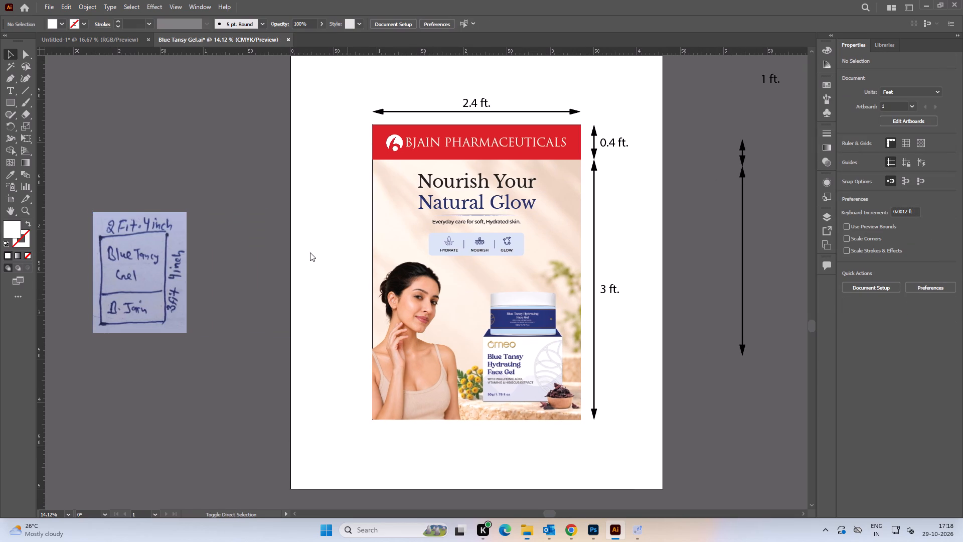
{"action": "key", "text": "ctrl+shift+s"}
{"action": "scroll", "coordinate": [341, 245], "scroll_direction": "up", "scroll_amount": 3, "text": "alt"}
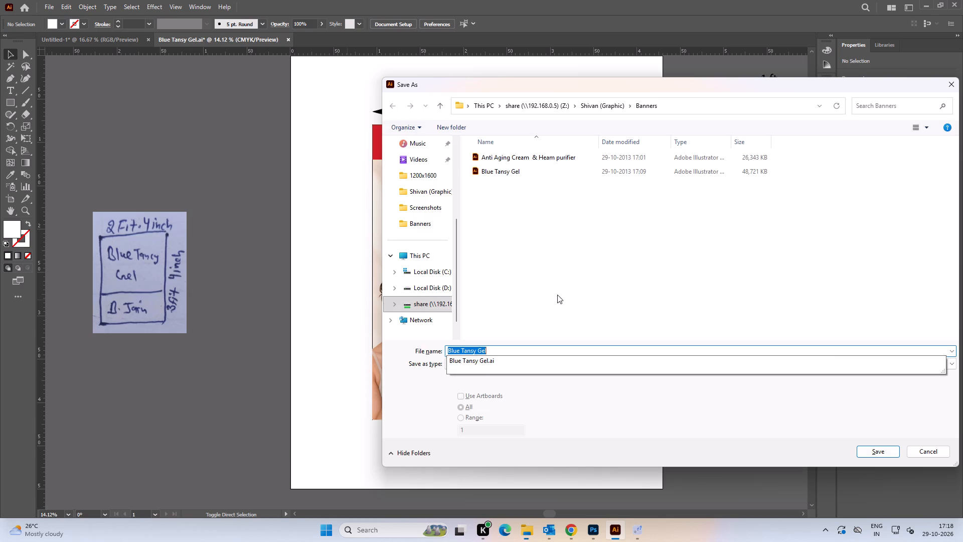
{"action": "left_click", "coordinate": [540, 296]}
{"action": "left_click", "coordinate": [539, 364]}
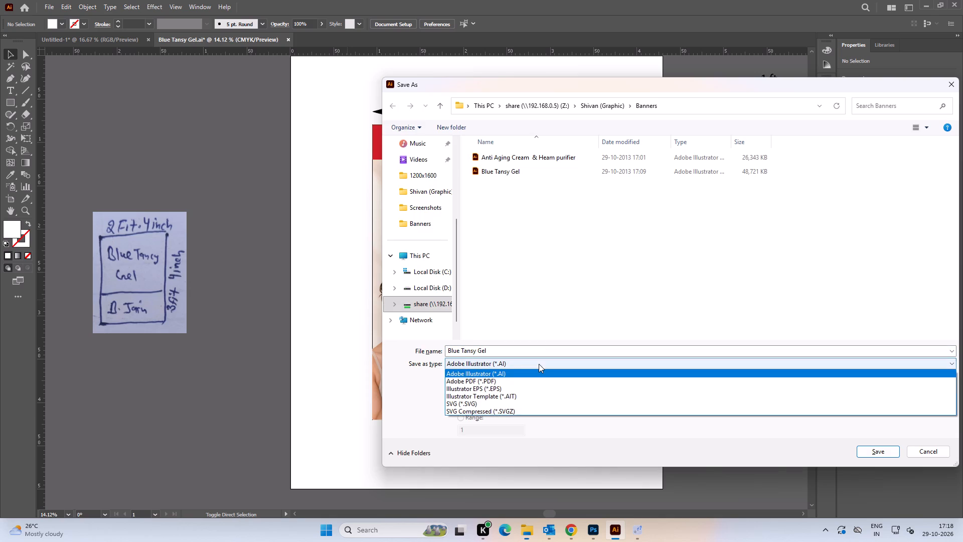
{"action": "left_click", "coordinate": [535, 380]}
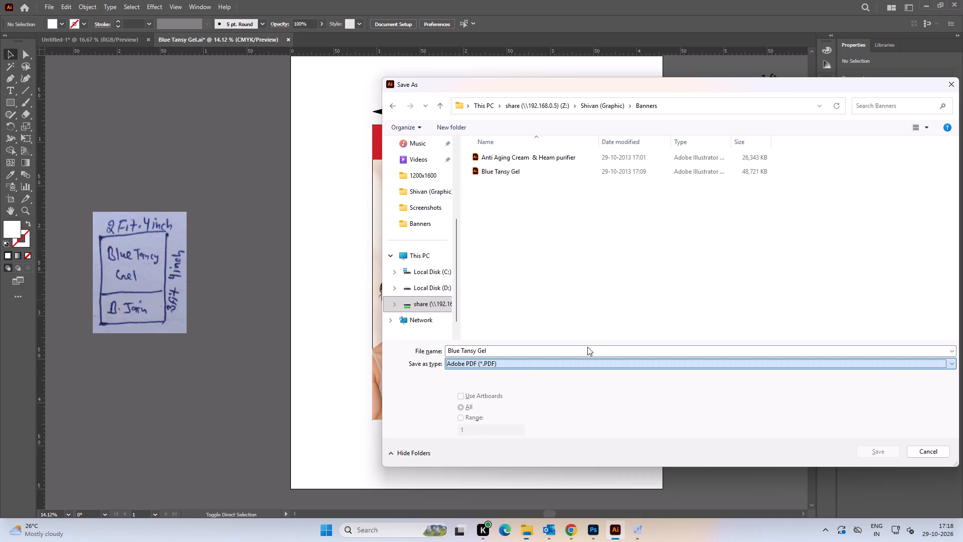
{"action": "left_click", "coordinate": [598, 398]}
{"action": "double_click", "coordinate": [716, 264]}
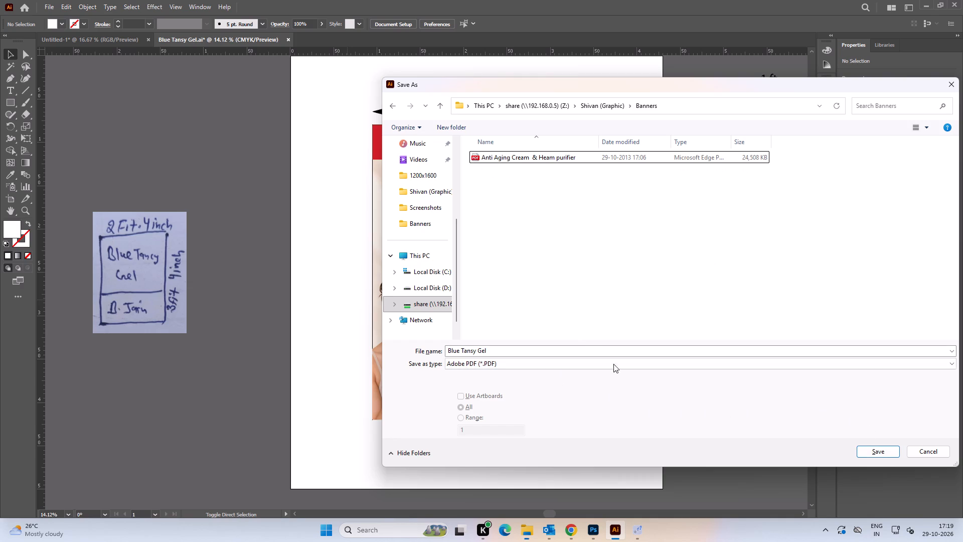
{"action": "left_click", "coordinate": [873, 450]}
{"action": "key", "text": "space"}
{"action": "key", "text": "space"}
{"action": "left_click_drag", "start_coordinate": [655, 230], "coordinate": [653, 237]}
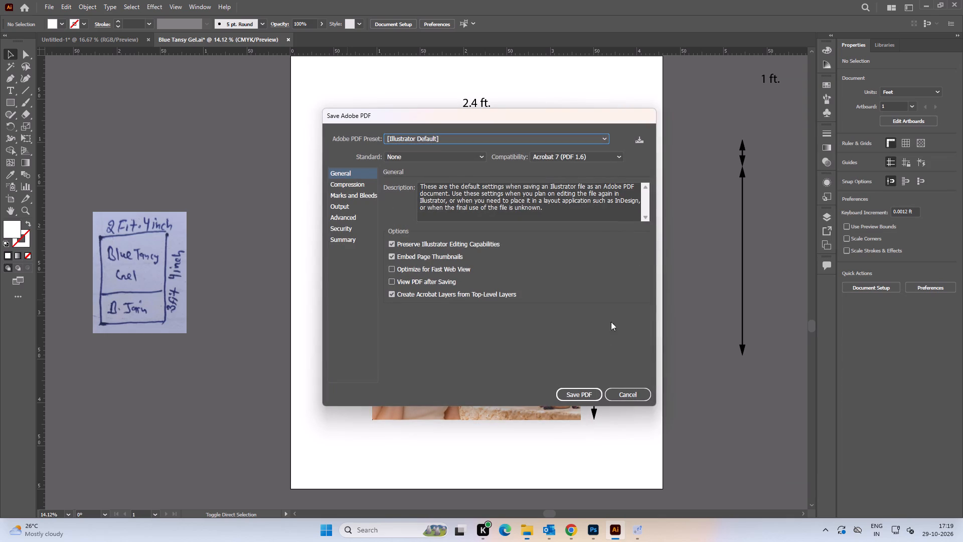
{"action": "left_click", "coordinate": [588, 391]}
{"action": "key", "text": "ctrl+s"}
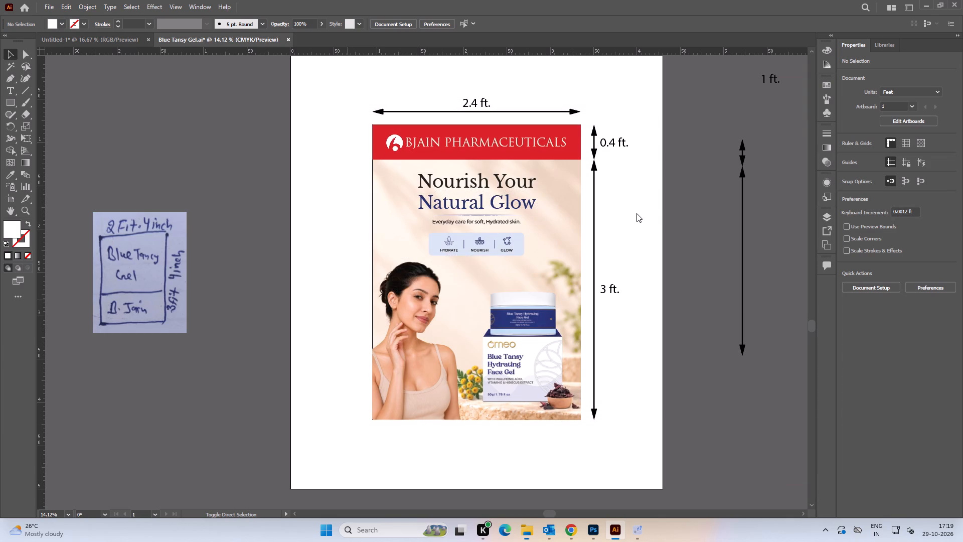
{"action": "key", "text": "ctrl+s"}
Export the banner with Save for Web as a maximum-quality JPEG at 100 percent size, clipped to the artboard.
{"action": "key", "text": "ctrl+alt+shift+s"}
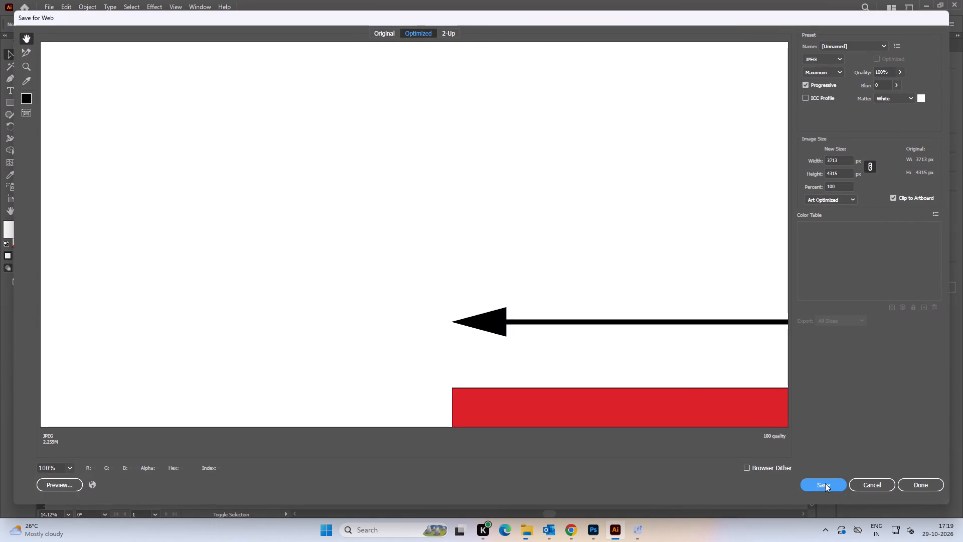
{"action": "left_click", "coordinate": [825, 483]}
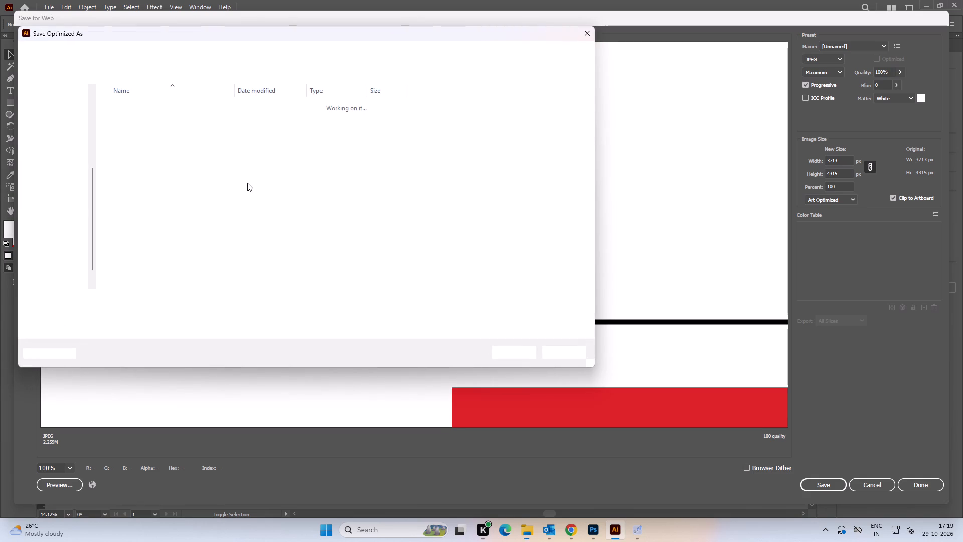
{"action": "left_click", "coordinate": [510, 351]}
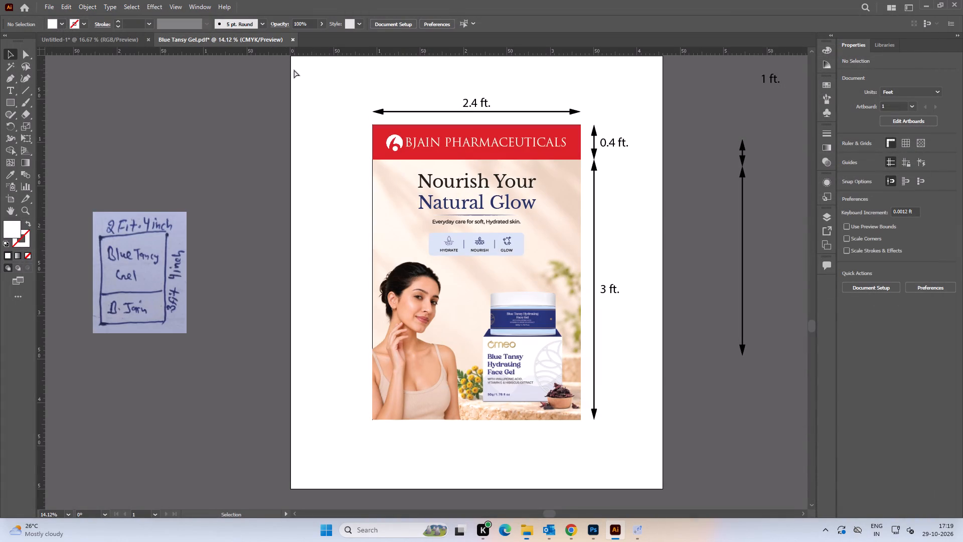
Save the Blue Tansy Gel PDF document and close it.
{"action": "key", "text": "ctrl+s"}
{"action": "left_click", "coordinate": [293, 41]}
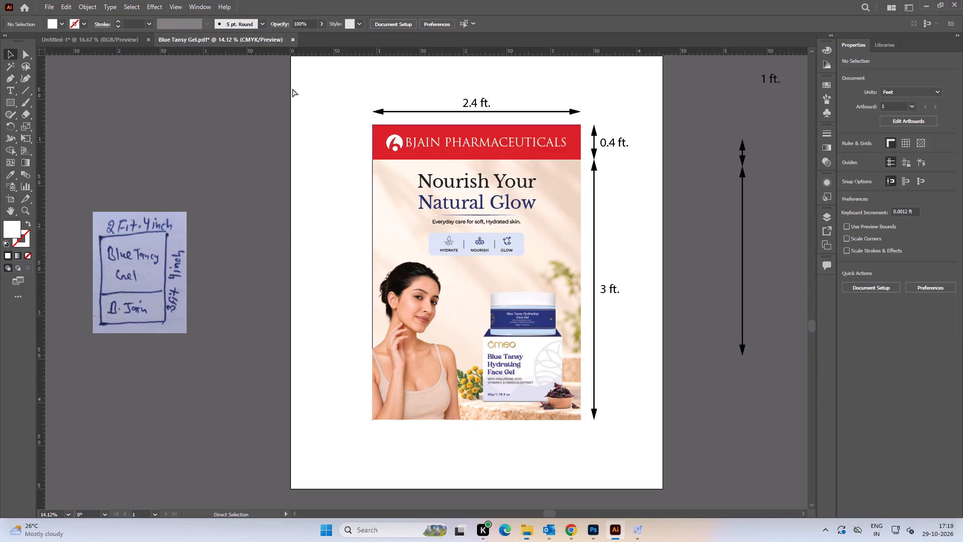
In the Banners folder, rename the anti-aging banner's JPEG as Anti-Aging-Cream-&-Heam-purifier (2.5x3.4) and copy that name.
{"action": "key", "text": "alt+Tab"}
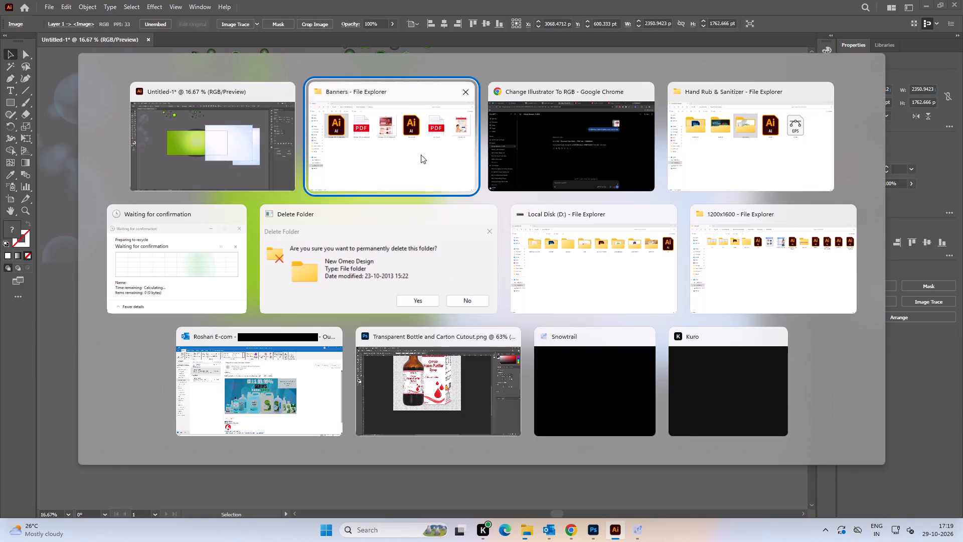
{"action": "left_click", "coordinate": [422, 171], "text": "alt"}
{"action": "left_click", "coordinate": [573, 265]}
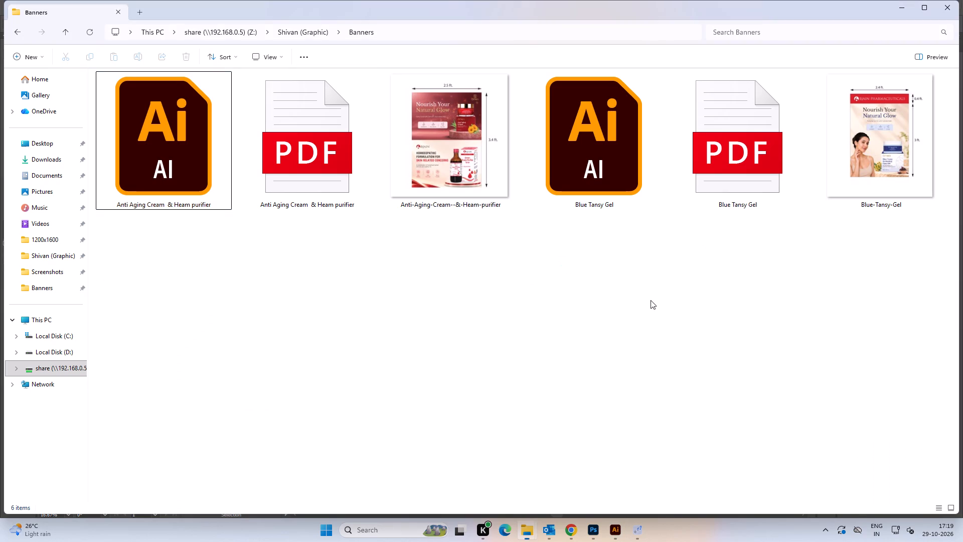
{"action": "left_click", "coordinate": [523, 272]}
{"action": "left_click", "coordinate": [359, 263]}
{"action": "left_click", "coordinate": [472, 197]}
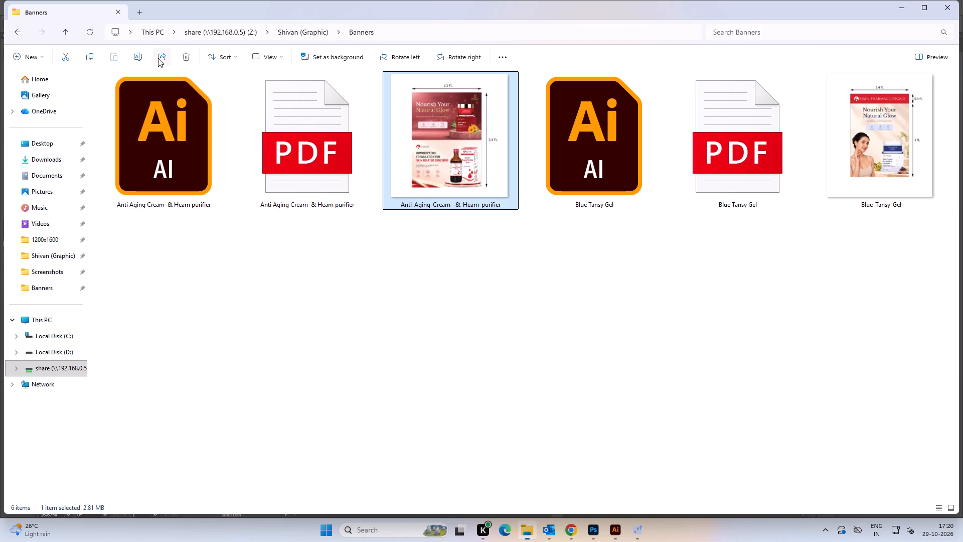
{"action": "left_click", "coordinate": [139, 58]}
{"action": "key", "text": "Right"}
{"action": "key", "text": "Left"}
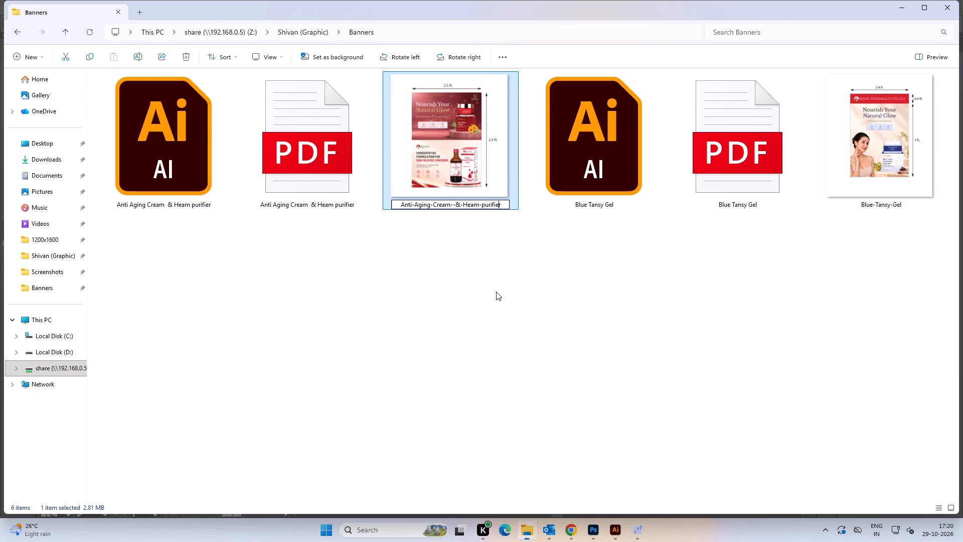
{"action": "key", "text": "Left"}
{"action": "key", "text": "Left"}
{"action": "key", "text": "Left"}
{"action": "key", "text": "Left"}
{"action": "key", "text": "Left"}
{"action": "key", "text": "Left"}
{"action": "key", "text": "Left"}
{"action": "key", "text": "Left"}
{"action": "key", "text": "Left"}
{"action": "key", "text": "Left"}
{"action": "key", "text": "Left"}
{"action": "key", "text": "Left"}
{"action": "key", "text": "Left"}
{"action": "key", "text": "Left"}
{"action": "key", "text": "Left"}
{"action": "key", "text": "Right"}
{"action": "key", "text": "BackSpace"}
{"action": "key", "text": "Right"}
{"action": "key", "text": "Right"}
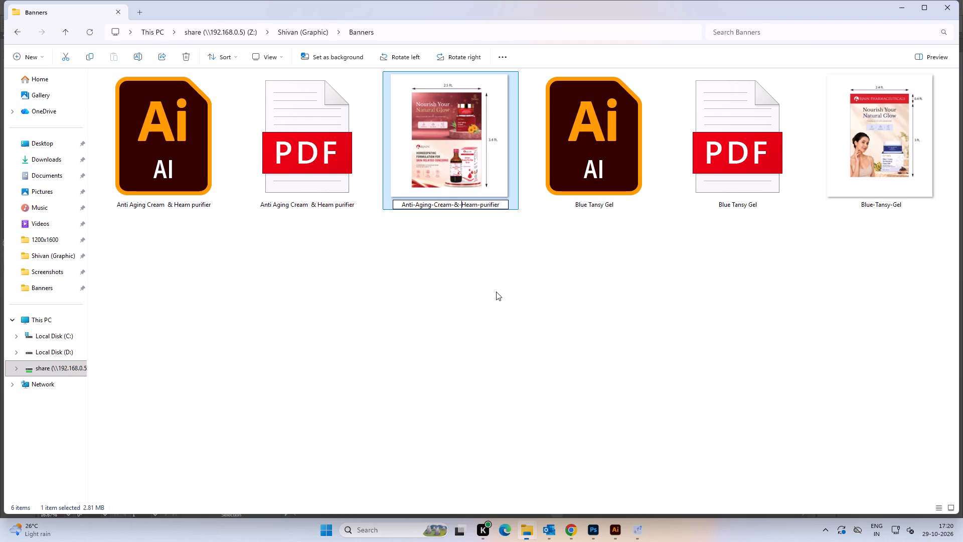
{"action": "key", "text": "Right"}
{"action": "key", "text": "Right"}
{"action": "key", "text": "Right"}
{"action": "key", "text": "Right"}
{"action": "key", "text": "Right"}
{"action": "key", "text": "Right"}
{"action": "key", "text": "Right"}
{"action": "key", "text": "Right"}
{"action": "key", "text": "Right"}
{"action": "key", "text": "Right"}
{"action": "key", "text": "Right"}
{"action": "key", "text": "Right"}
{"action": "key", "text": "Right"}
{"action": "key", "text": "space"}
{"action": "key", "text": "shift+parenleft"}
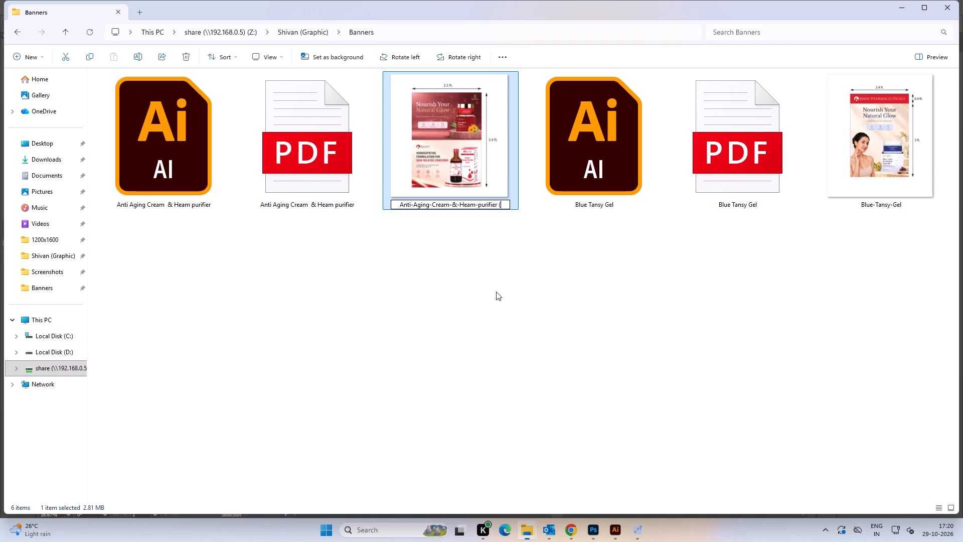
{"action": "type", "text": "2.5"}
{"action": "key", "text": "x"}
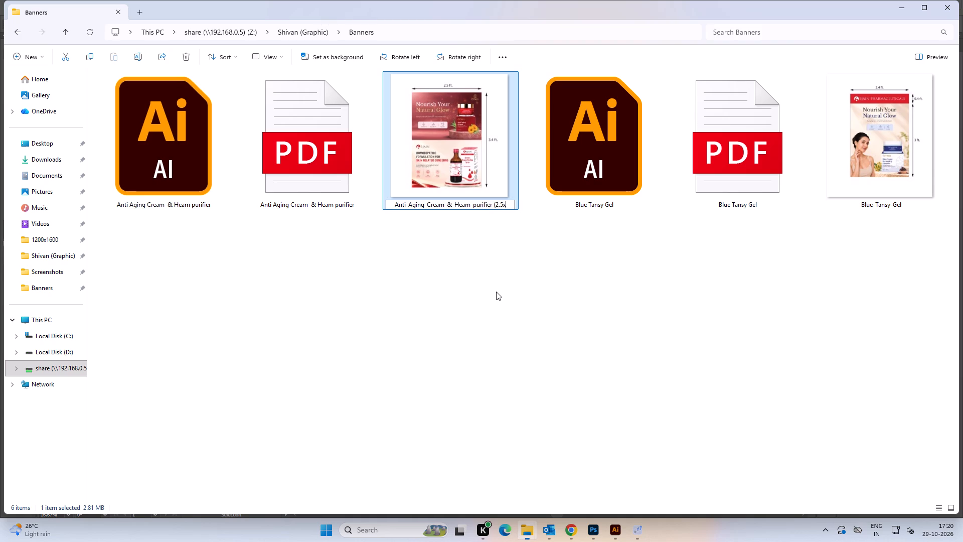
{"action": "type", "text": "3.4"}
{"action": "key", "text": "shift+parenright"}
{"action": "key", "text": "ctrl+a"}
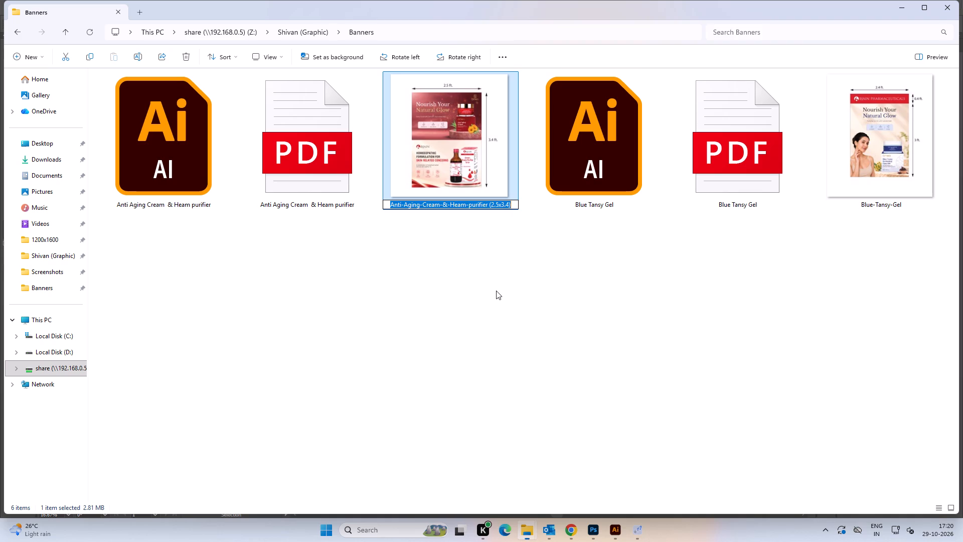
{"action": "key", "text": "ctrl+c"}
{"action": "double_click", "coordinate": [496, 289]}
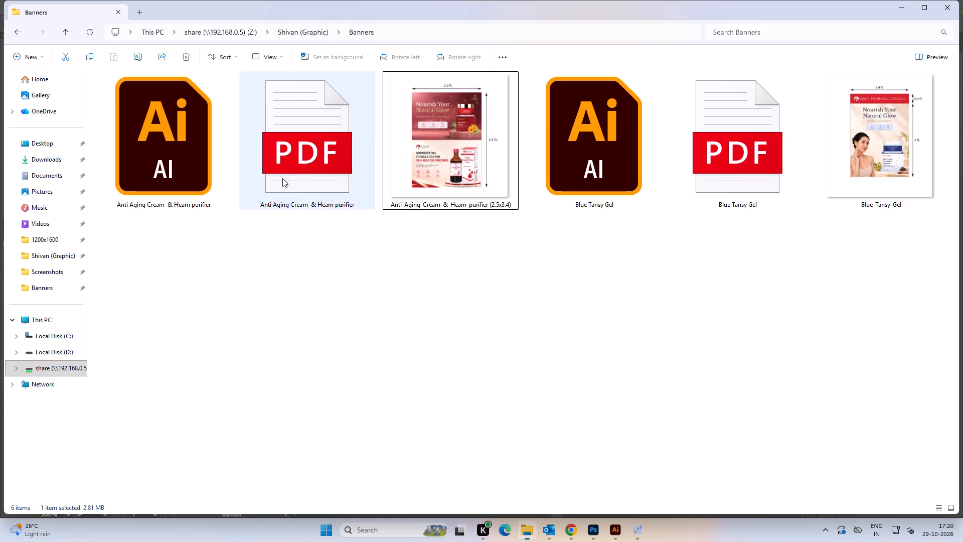
Rename the Anti Aging Cream & Heam purifier Illustrator file with the copied name Anti-Aging-Cream-&-Heam-purifier (2.5x3.4).
{"action": "left_click", "coordinate": [169, 160]}
{"action": "left_click", "coordinate": [138, 57]}
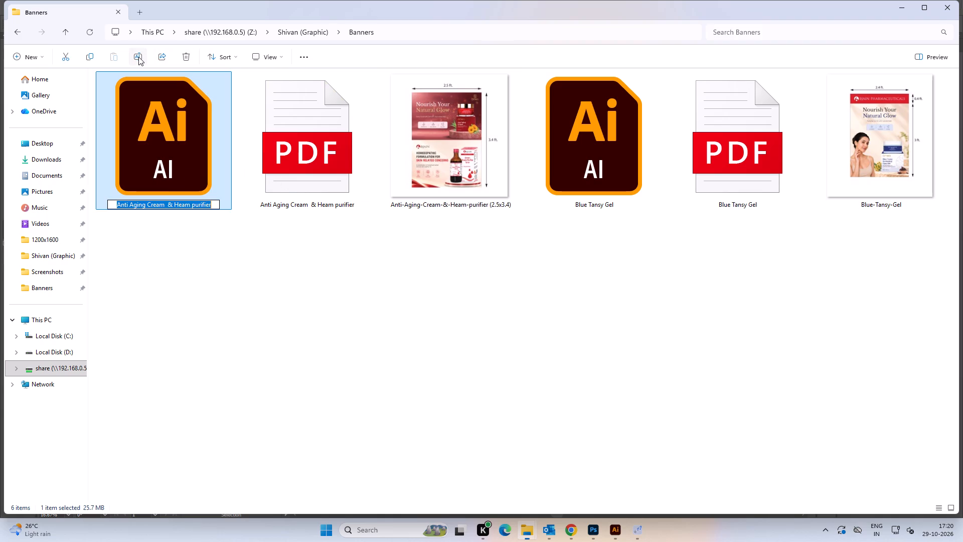
{"action": "key", "text": "ctrl+v"}
{"action": "key", "text": "Return"}
{"action": "left_click", "coordinate": [318, 264]}
Rename the Anti Aging Cream & Heam purifier PDF with the copied name Anti-Aging-Cream-&-Heam-purifier (2.5x3.4).
{"action": "left_click", "coordinate": [309, 176]}
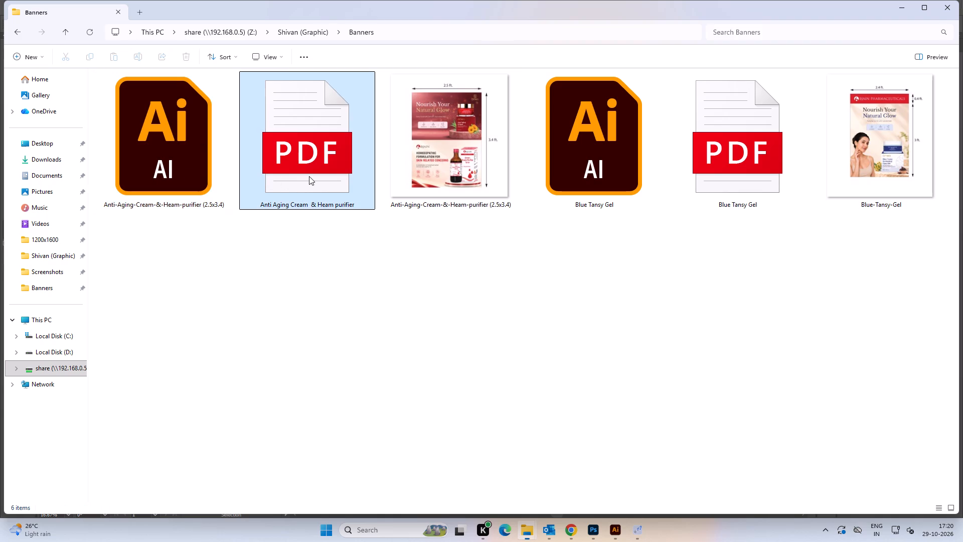
{"action": "left_click", "coordinate": [139, 57]}
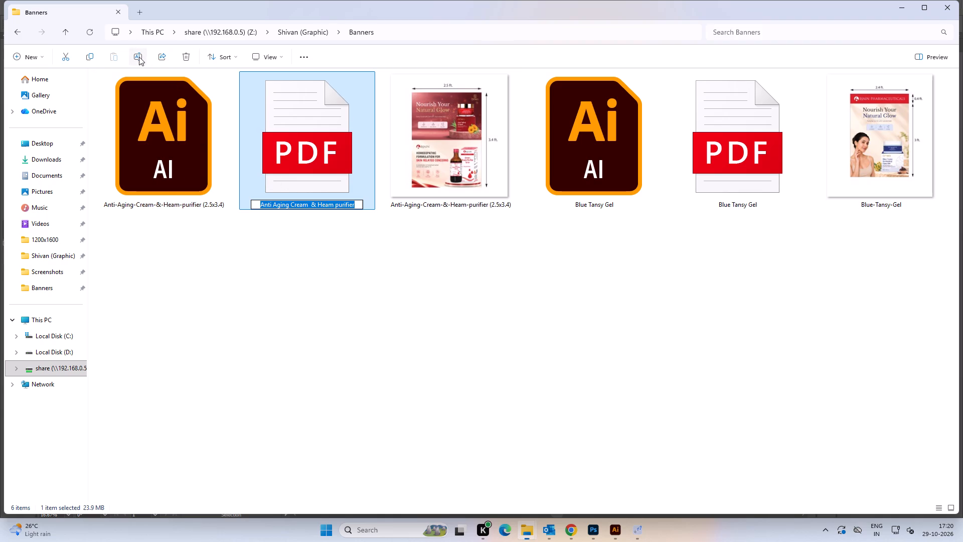
{"action": "key", "text": "ctrl+v"}
{"action": "key", "text": "Return"}
{"action": "left_click", "coordinate": [679, 320]}
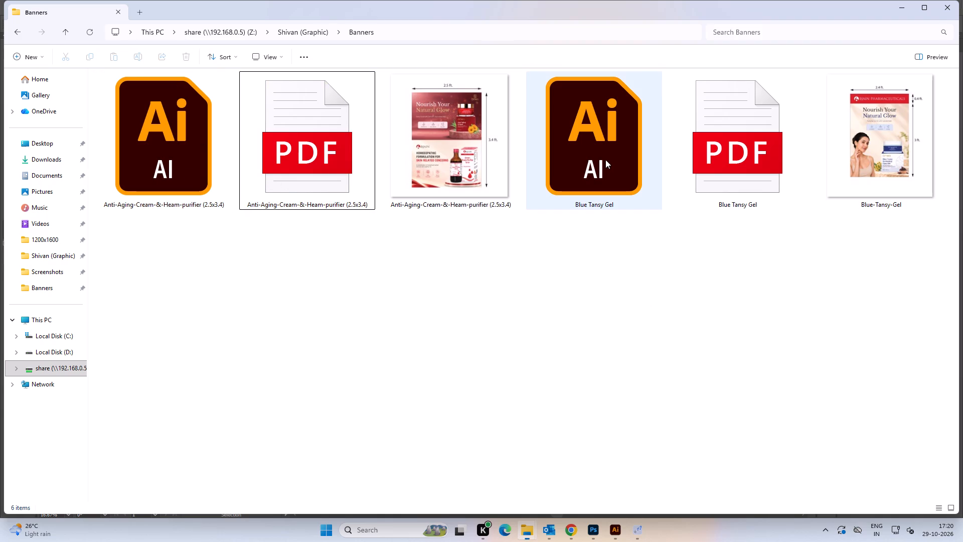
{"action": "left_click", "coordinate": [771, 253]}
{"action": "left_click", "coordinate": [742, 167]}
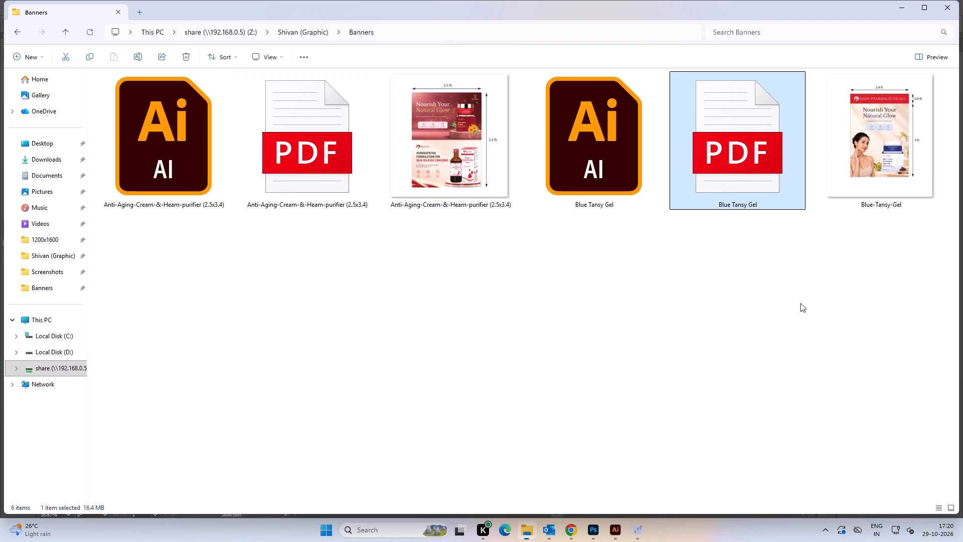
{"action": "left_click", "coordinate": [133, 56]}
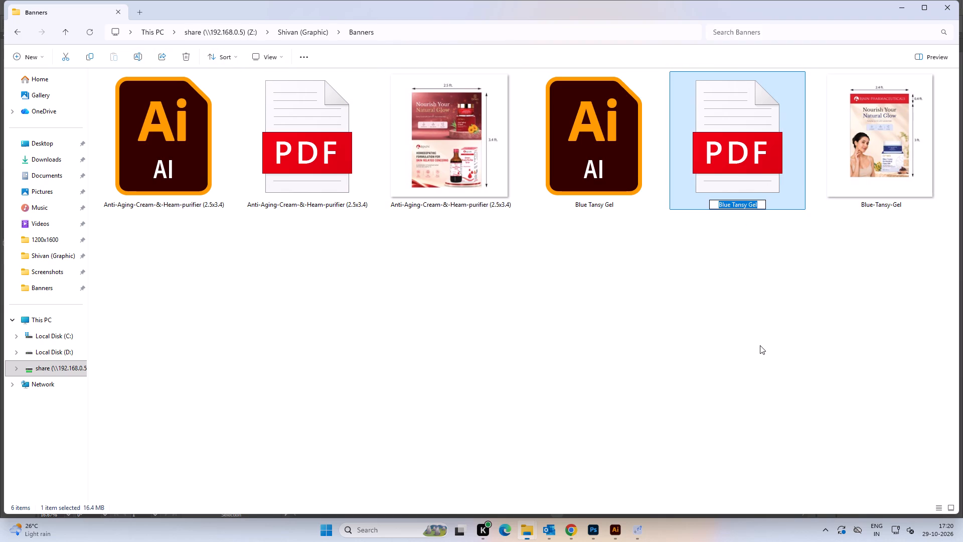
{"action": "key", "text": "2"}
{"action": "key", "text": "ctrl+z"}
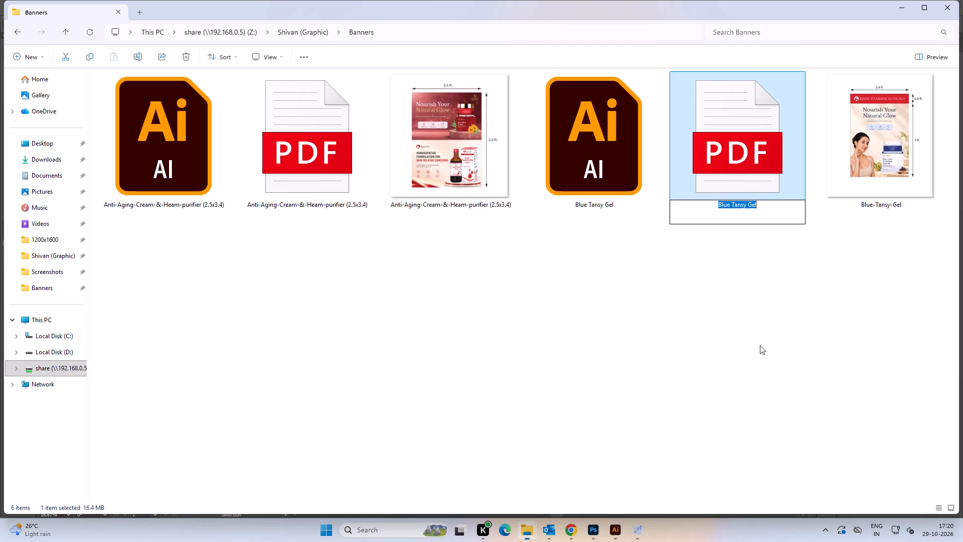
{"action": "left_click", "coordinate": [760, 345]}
Rename the Blue Tansy Gel PDF as Blue Tansy Gel (2.4x3.4).
{"action": "left_click", "coordinate": [734, 197]}
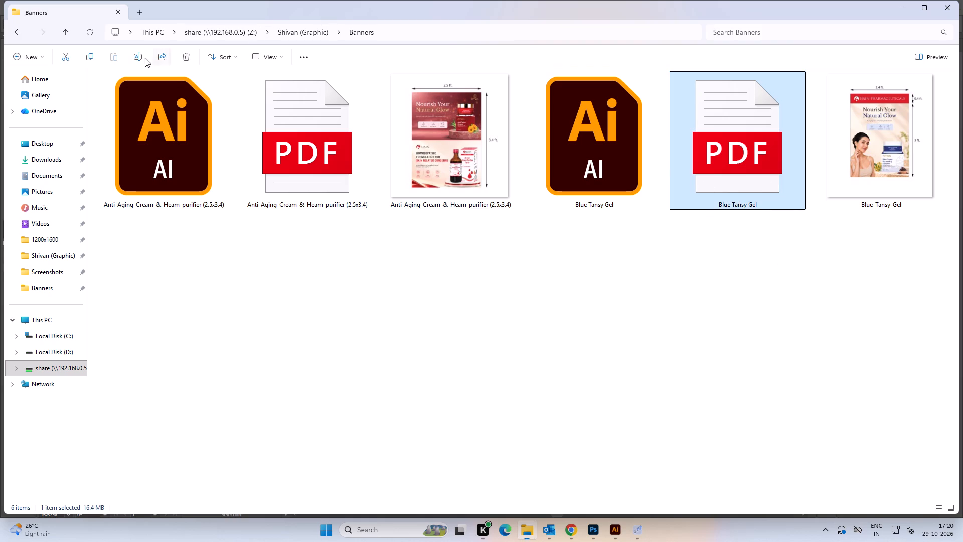
{"action": "left_click", "coordinate": [136, 54]}
{"action": "key", "text": "Right"}
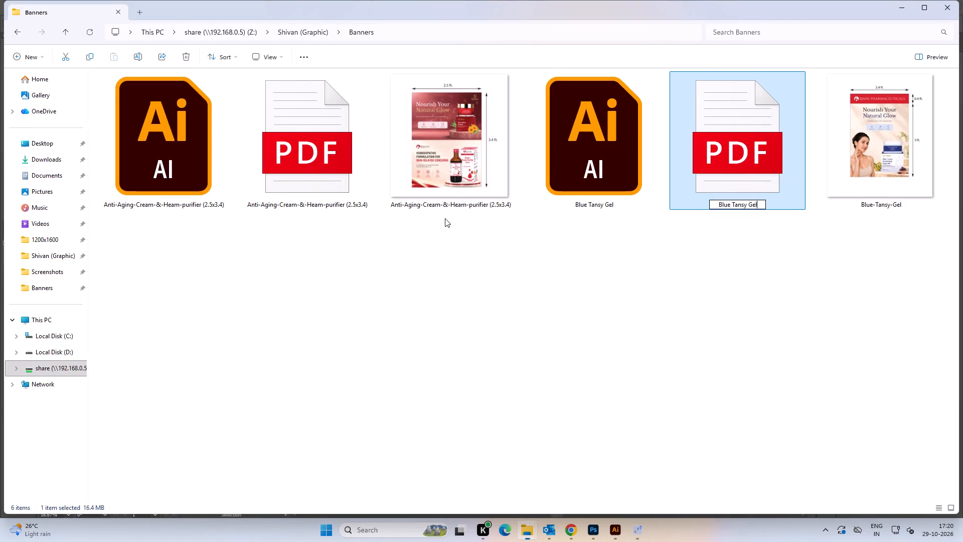
{"action": "key", "text": "Left"}
{"action": "key", "text": "Left"}
{"action": "key", "text": "Left"}
{"action": "key", "text": "Right"}
{"action": "key", "text": "Right"}
{"action": "key", "text": "Right"}
{"action": "key", "text": "space"}
{"action": "key", "text": "shift+parenleft"}
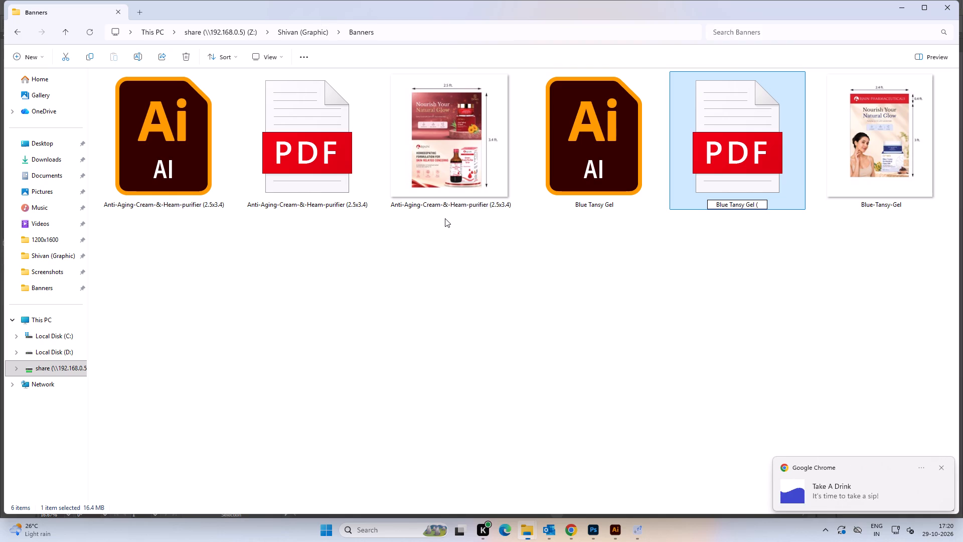
{"action": "type", "text": "2.4x"}
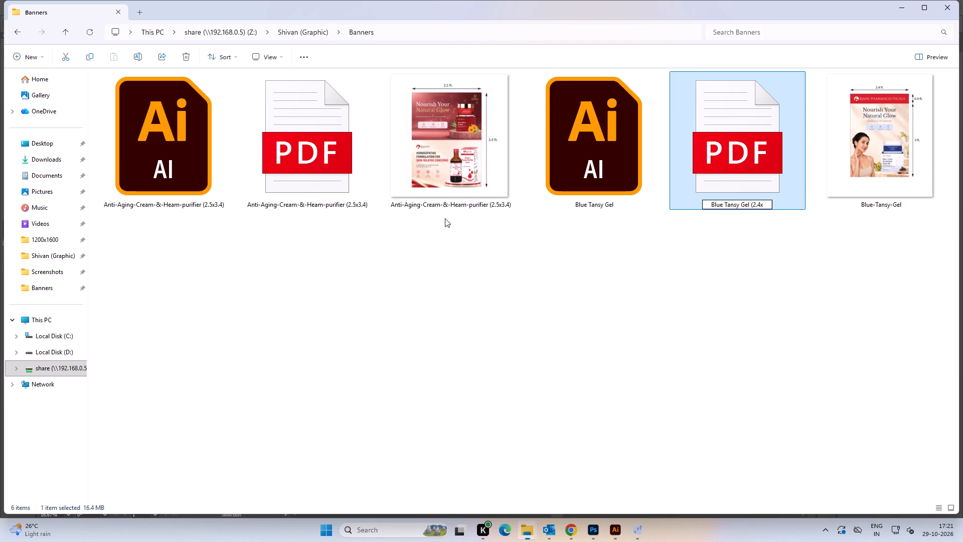
{"action": "type", "text": "3.4)"}
{"action": "key", "text": "Return"}
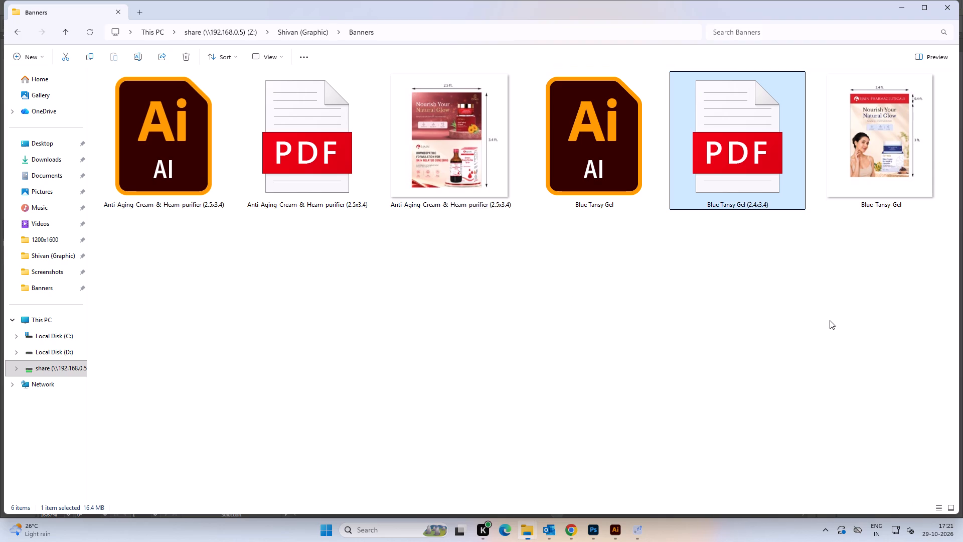
{"action": "left_click", "coordinate": [816, 322]}
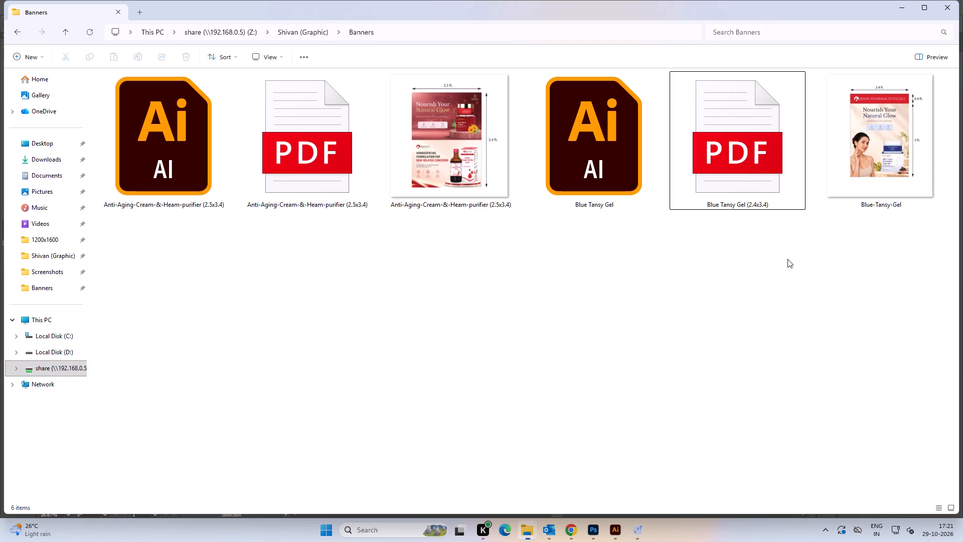
Copy the Blue Tansy Gel PDF's name and rename the matching Illustrator file as Blue Tansy Gel (2.4x3.4).
{"action": "left_click", "coordinate": [755, 177]}
{"action": "left_click", "coordinate": [134, 59]}
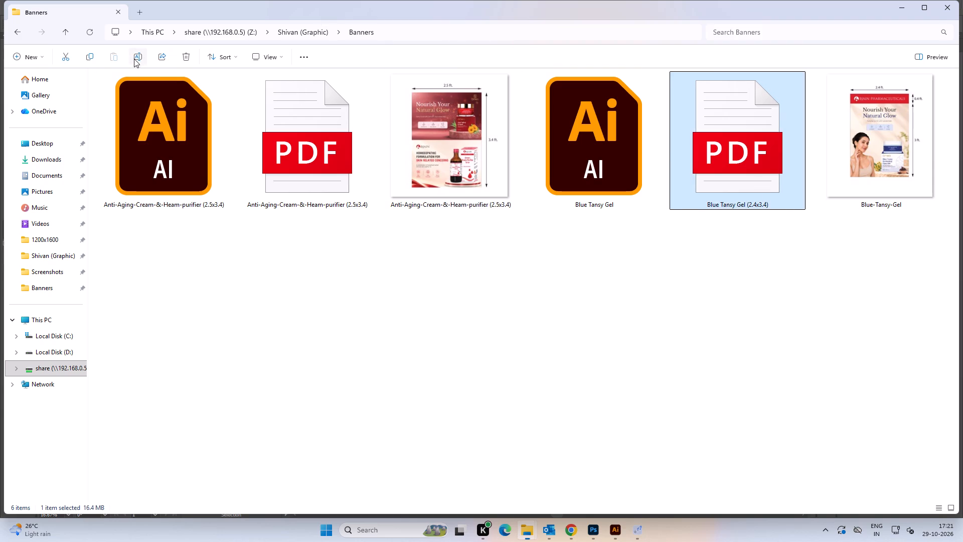
{"action": "key", "text": "ctrl+c"}
{"action": "left_click", "coordinate": [628, 301]}
{"action": "left_click", "coordinate": [600, 185]}
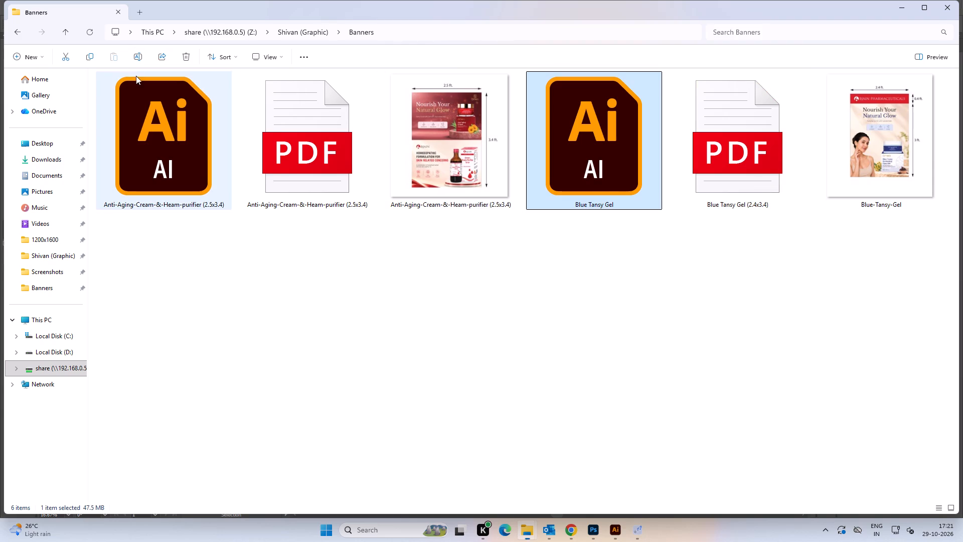
{"action": "left_click", "coordinate": [131, 52]}
{"action": "key", "text": "ctrl+v"}
{"action": "key", "text": "Return"}
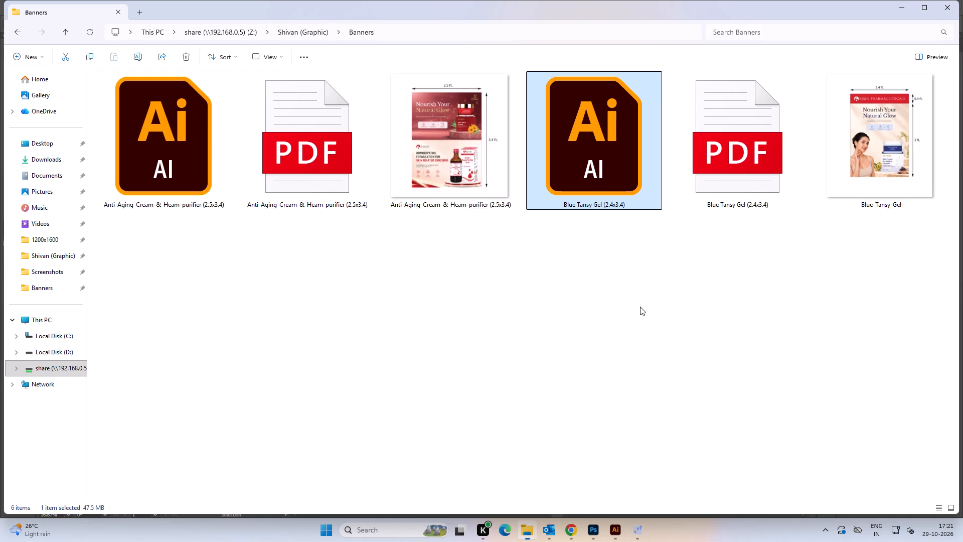
{"action": "left_click", "coordinate": [640, 307]}
Rename the Blue-Tansy-Gel JPEG with the copied name Blue Tansy Gel (2.4x3.4).
{"action": "left_click", "coordinate": [880, 146]}
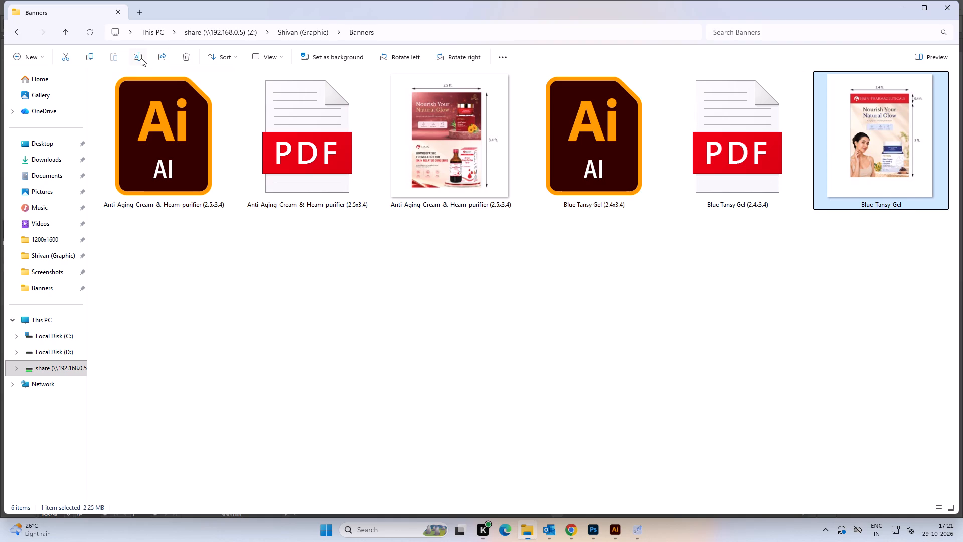
{"action": "left_click", "coordinate": [141, 57]}
{"action": "key", "text": "ctrl+v"}
{"action": "key", "text": "Return"}
{"action": "left_click", "coordinate": [652, 259]}
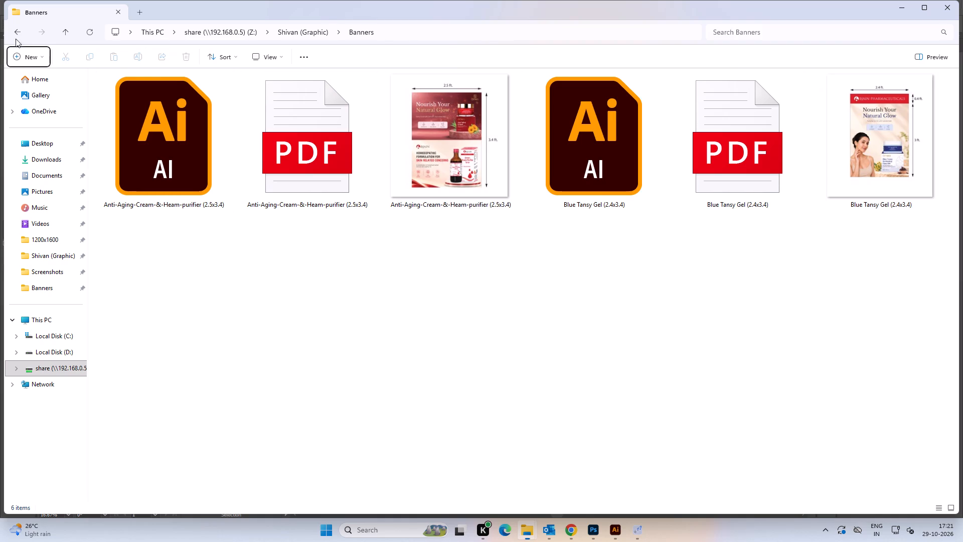
Open an Illustrator file from the Shivan (Graphic) folder to check it, close it and switch back to File Explorer.
{"action": "left_click", "coordinate": [18, 36]}
{"action": "double_click", "coordinate": [675, 238]}
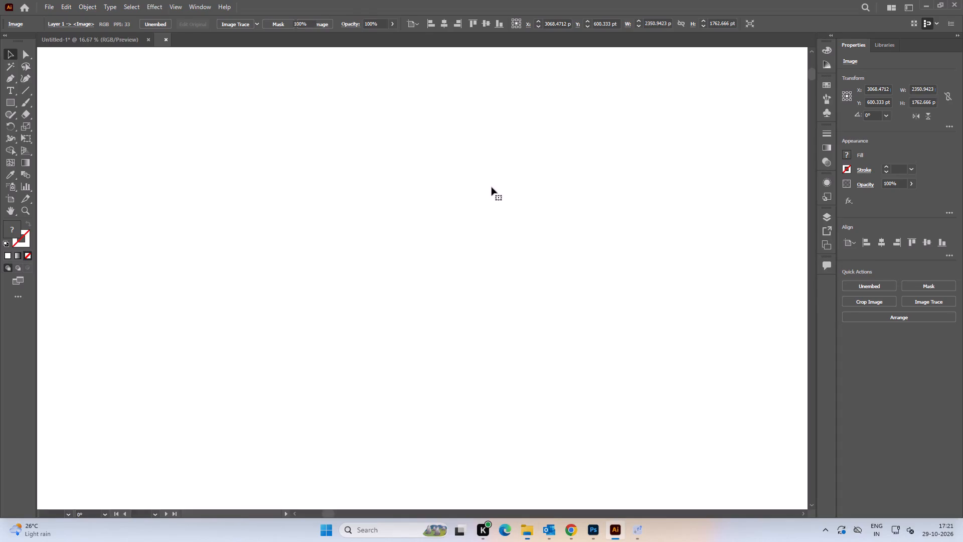
{"action": "left_click", "coordinate": [371, 40]}
{"action": "key", "text": "alt+Tab"}
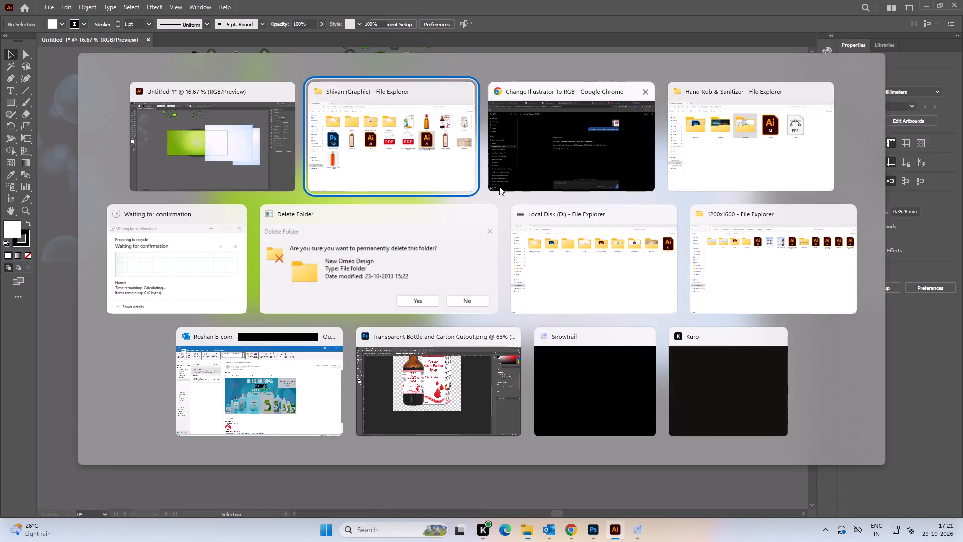
Open LKD.ai in Illustrator from File Explorer.
{"action": "left_click", "coordinate": [748, 364]}
{"action": "double_click", "coordinate": [351, 254]}
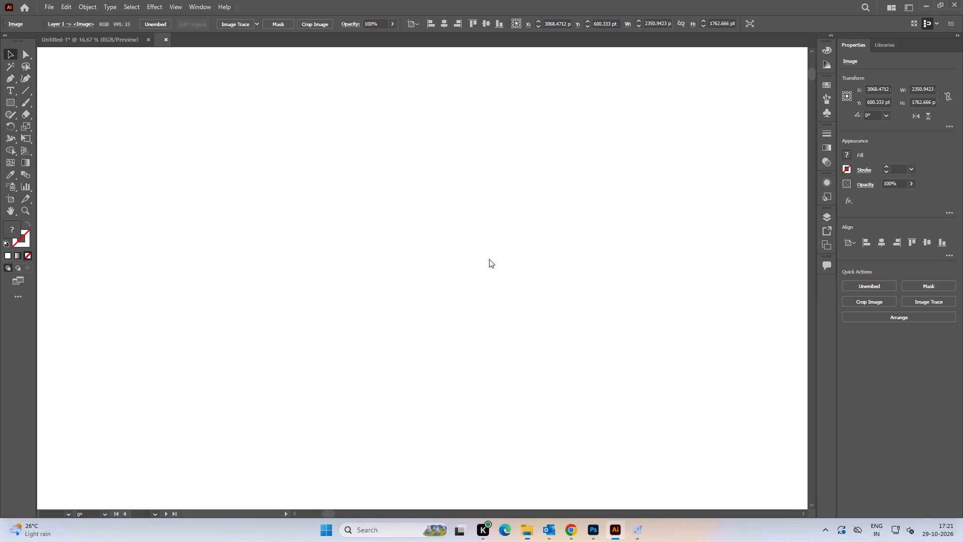
Delete all artwork on and around the first two artboards, including the handwritten sketch overlapping them, the model photo and the blank white rectangle.
{"action": "scroll", "coordinate": [512, 273], "scroll_direction": "down", "scroll_amount": 4, "text": "alt"}
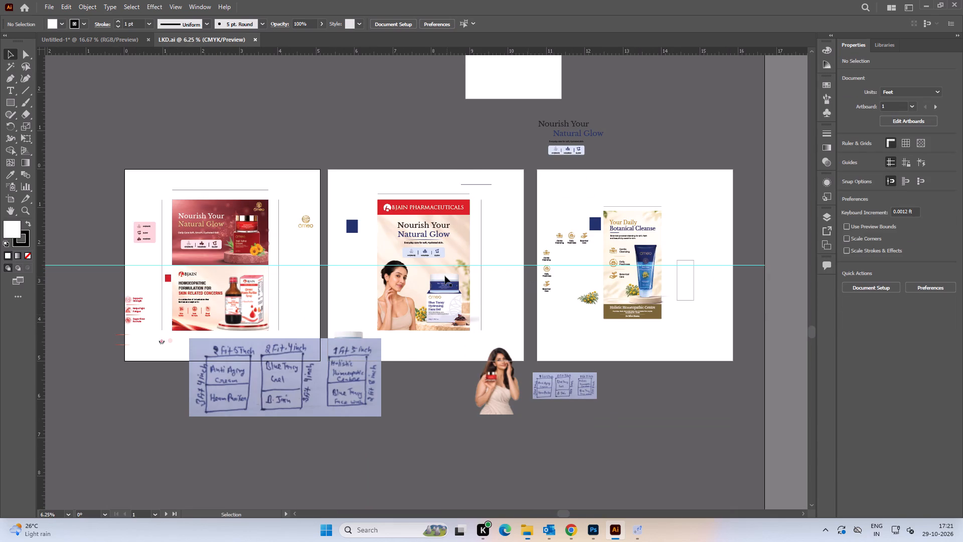
{"action": "scroll", "coordinate": [444, 274], "scroll_direction": "down", "scroll_amount": 2, "text": "alt"}
{"action": "key", "text": "space"}
{"action": "left_click_drag", "start_coordinate": [377, 272], "coordinate": [409, 267]}
{"action": "left_click", "coordinate": [319, 230]}
{"action": "left_click_drag", "start_coordinate": [300, 221], "coordinate": [495, 409]}
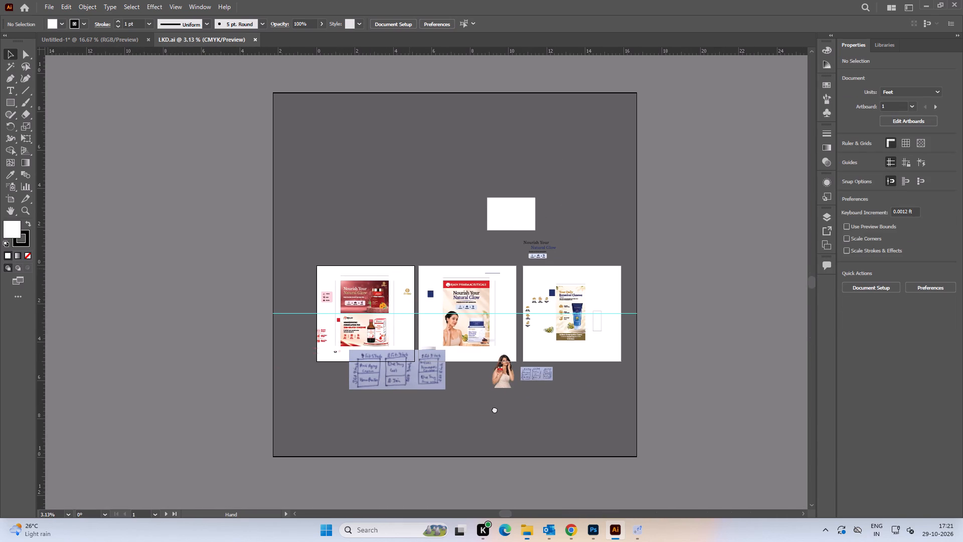
{"action": "left_click_drag", "start_coordinate": [495, 409], "coordinate": [507, 395]}
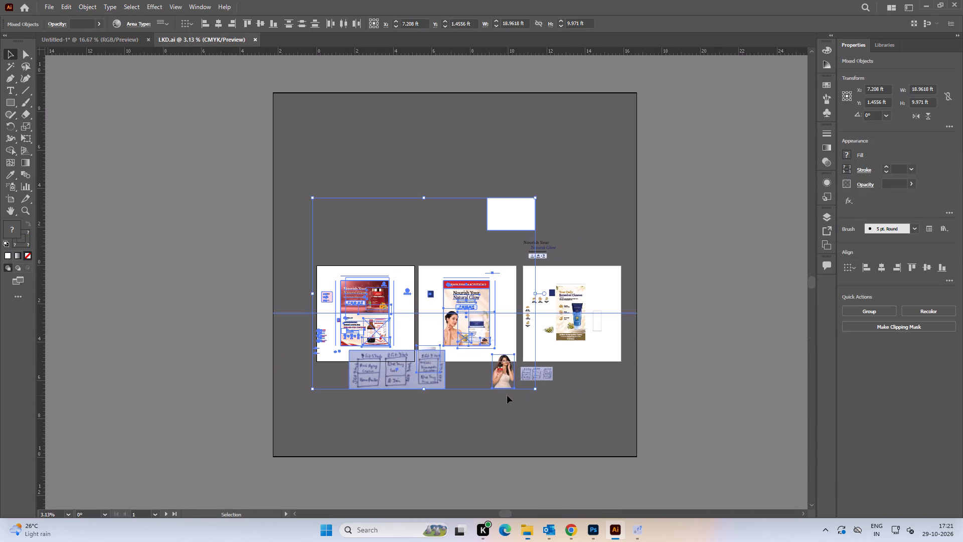
{"action": "key", "text": "Delete"}
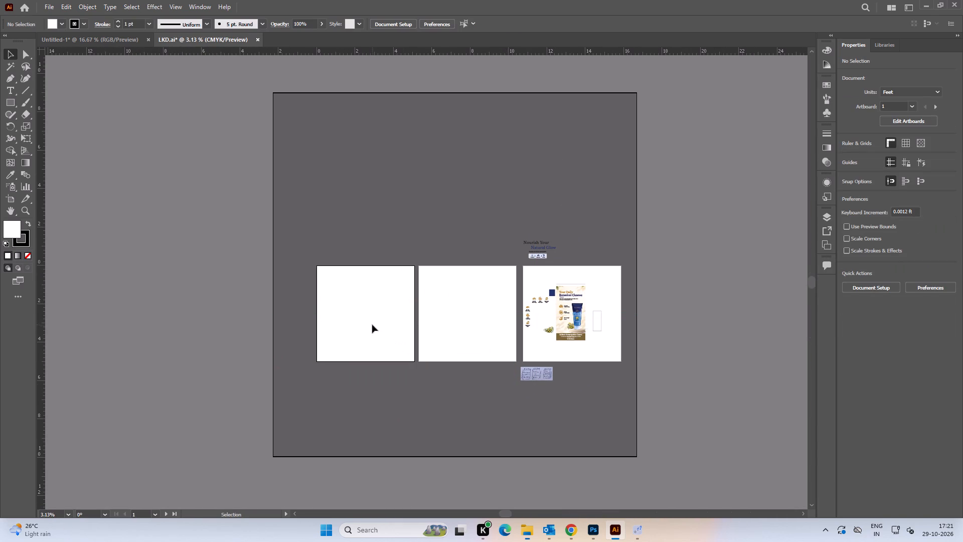
Delete the two emptied artboards, Artboard 1 and Artboard 1 copy, keeping the one with the face wash banner.
{"action": "left_click", "coordinate": [7, 198]}
{"action": "left_click", "coordinate": [311, 302]}
{"action": "left_click_drag", "start_coordinate": [327, 301], "coordinate": [334, 303]}
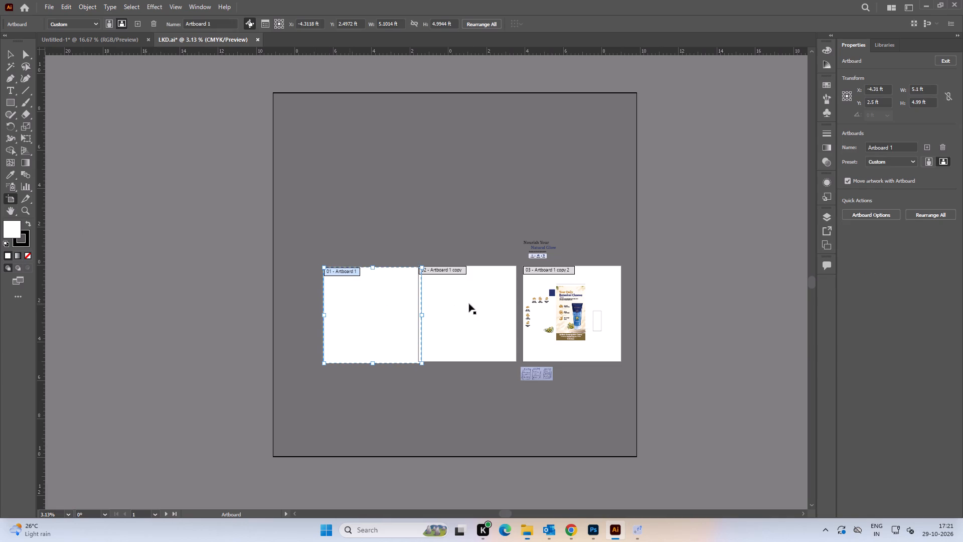
{"action": "left_click", "coordinate": [477, 303], "text": "shift"}
{"action": "key", "text": "Delete"}
{"action": "key", "text": "space"}
{"action": "left_click_drag", "start_coordinate": [489, 333], "coordinate": [306, 280]}
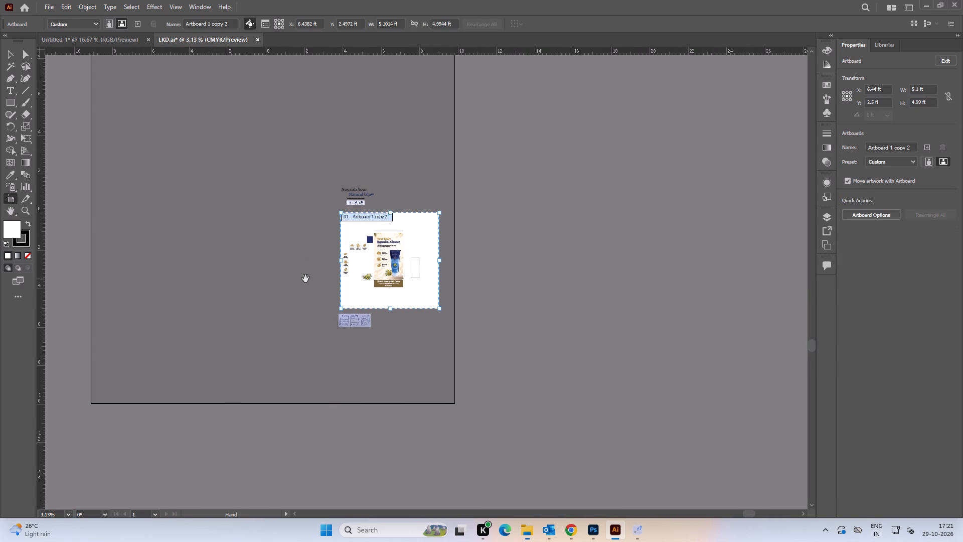
{"action": "key", "text": "v"}
{"action": "left_click", "coordinate": [533, 339]}
Delete the loose Nourish Your Natural Glow heading and its icon strip above the remaining artboard.
{"action": "scroll", "coordinate": [404, 250], "scroll_direction": "up", "scroll_amount": 3, "text": "alt"}
{"action": "key", "text": "space"}
{"action": "left_click_drag", "start_coordinate": [653, 270], "coordinate": [354, 179]}
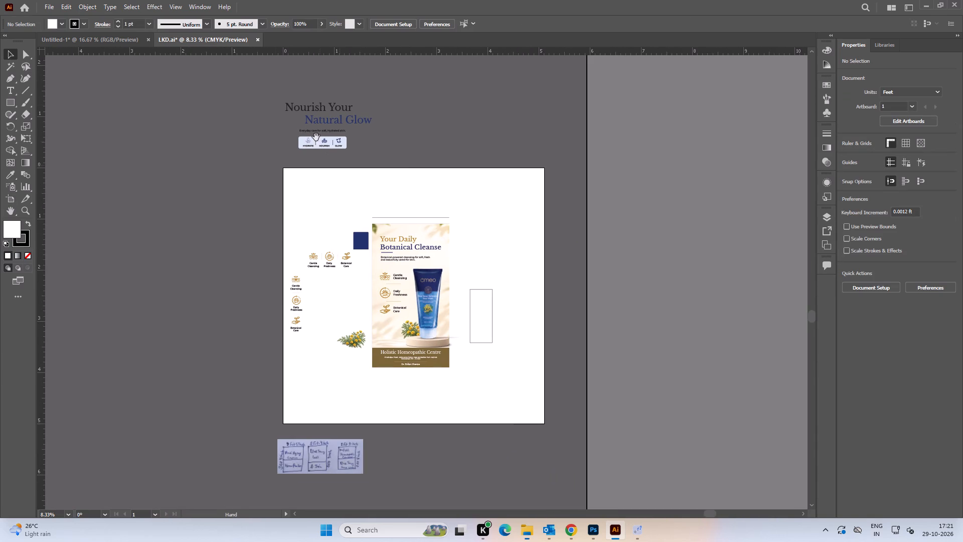
{"action": "left_click_drag", "start_coordinate": [252, 82], "coordinate": [423, 166]}
{"action": "key", "text": "Delete"}
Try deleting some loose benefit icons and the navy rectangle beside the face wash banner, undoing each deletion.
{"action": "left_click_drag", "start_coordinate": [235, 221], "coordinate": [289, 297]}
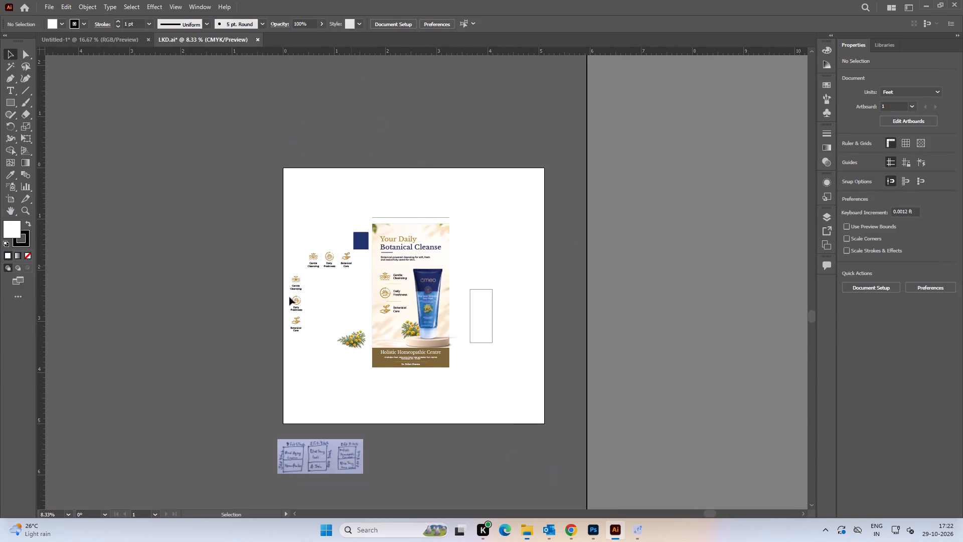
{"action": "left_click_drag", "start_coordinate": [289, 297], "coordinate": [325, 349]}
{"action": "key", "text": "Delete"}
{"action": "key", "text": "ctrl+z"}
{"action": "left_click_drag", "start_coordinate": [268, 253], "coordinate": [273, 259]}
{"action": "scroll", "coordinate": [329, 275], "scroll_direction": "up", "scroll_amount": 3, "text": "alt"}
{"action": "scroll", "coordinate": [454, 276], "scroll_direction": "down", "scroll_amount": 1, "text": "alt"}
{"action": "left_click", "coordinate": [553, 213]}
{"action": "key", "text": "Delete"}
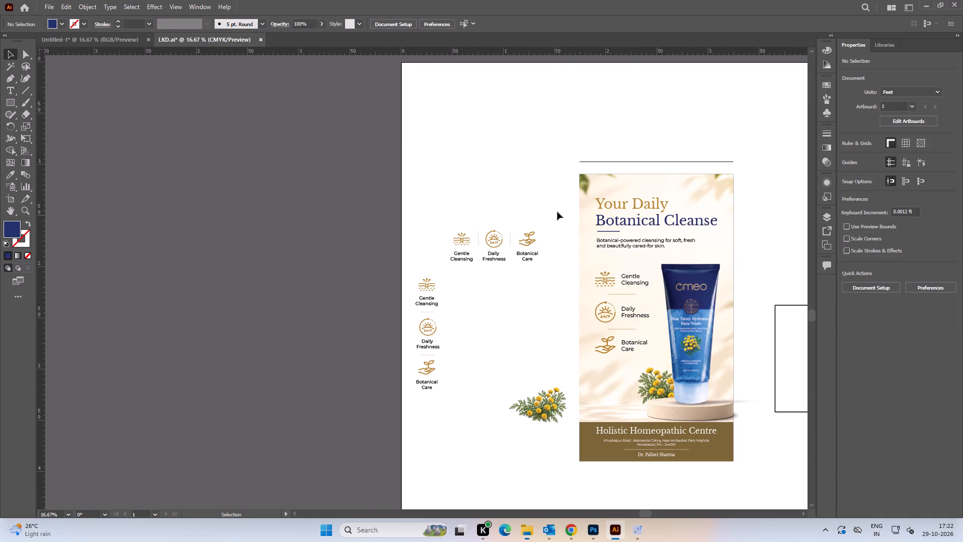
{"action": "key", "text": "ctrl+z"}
Move the navy rectangle off the artboard onto the empty canvas to its left.
{"action": "left_click_drag", "start_coordinate": [556, 201], "coordinate": [280, 163]}
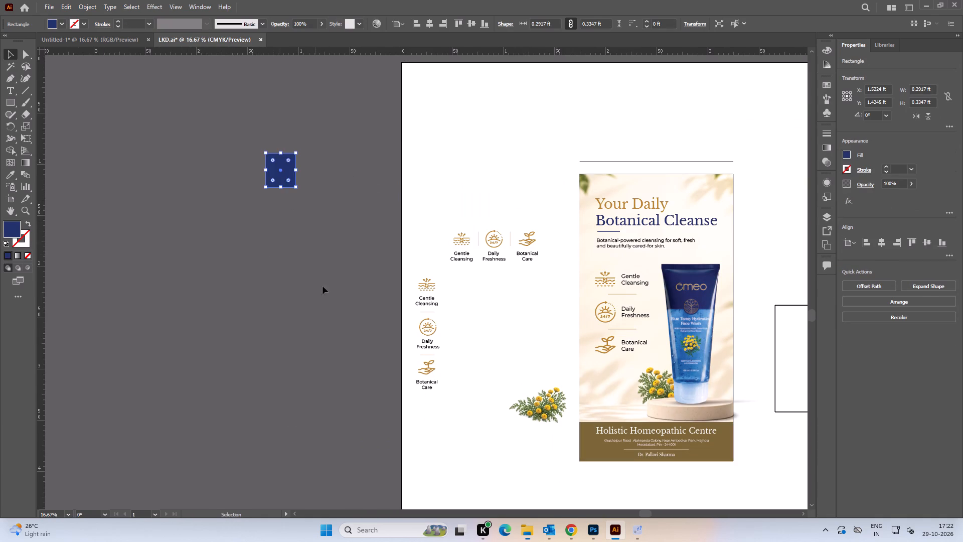
{"action": "left_click", "coordinate": [326, 300]}
Move the loose yellow flower cluster beside the banner off the artboard and delete it.
{"action": "left_click_drag", "start_coordinate": [536, 411], "coordinate": [293, 413]}
{"action": "left_click", "coordinate": [370, 278]}
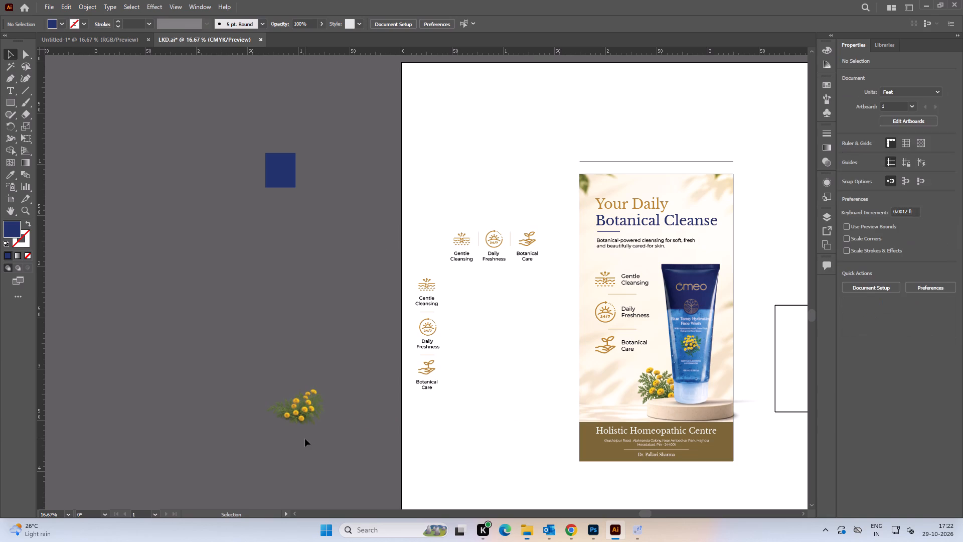
{"action": "left_click", "coordinate": [306, 420]}
{"action": "key", "text": "Delete"}
Move both sets of loose benefit icons off the artboard onto the canvas to its left.
{"action": "left_click_drag", "start_coordinate": [394, 194], "coordinate": [553, 445]}
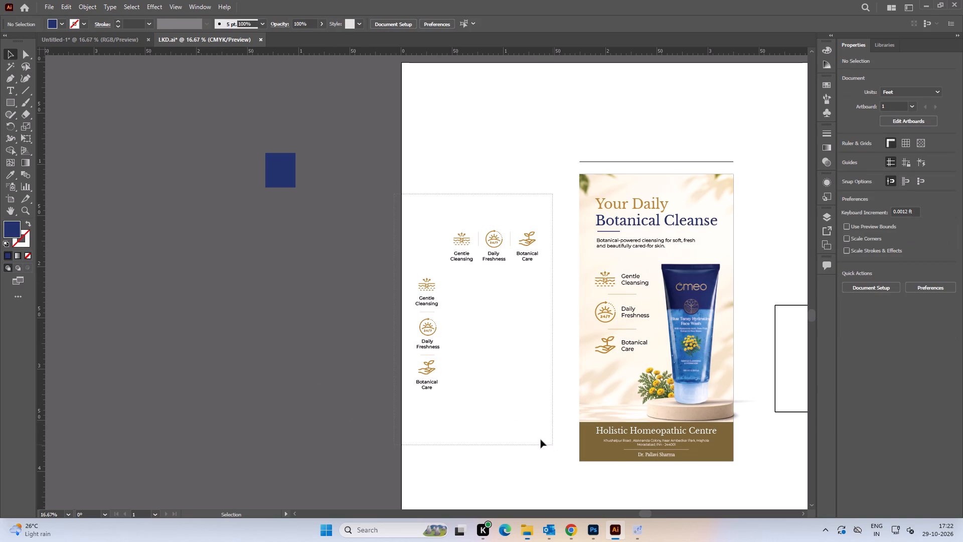
{"action": "left_click_drag", "start_coordinate": [431, 370], "coordinate": [248, 383]}
Delete the empty black-outlined rectangle to the right of the face wash banner.
{"action": "key", "text": "space"}
{"action": "left_click_drag", "start_coordinate": [531, 356], "coordinate": [284, 293]}
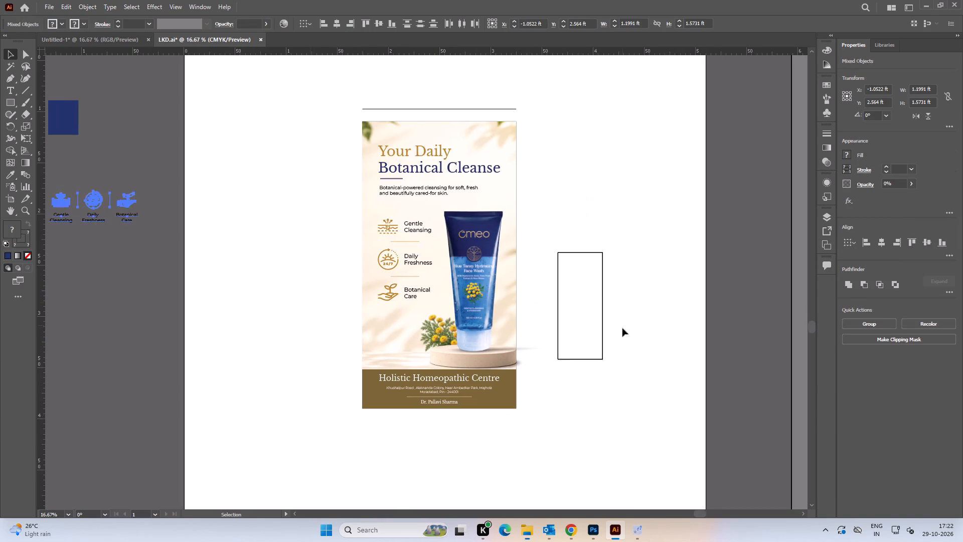
{"action": "left_click", "coordinate": [584, 261]}
{"action": "key", "text": "Delete"}
Move the handwritten size sketch up so that it overlaps the artboard's lower-left edge.
{"action": "scroll", "coordinate": [575, 287], "scroll_direction": "down", "scroll_amount": 3, "text": "alt"}
{"action": "key", "text": "space"}
{"action": "left_click_drag", "start_coordinate": [589, 303], "coordinate": [359, 280]}
{"action": "left_click_drag", "start_coordinate": [386, 379], "coordinate": [371, 315]}
Draw a rectangle over the sketch's 1 ft 5 inch Holistic Homoeopathic Centre and face wash part and use it as a clipping mask.
{"action": "scroll", "coordinate": [375, 322], "scroll_direction": "up", "scroll_amount": 3, "text": "alt"}
{"action": "key", "text": "space"}
{"action": "key", "text": "space"}
{"action": "key", "text": "space"}
{"action": "key", "text": "space"}
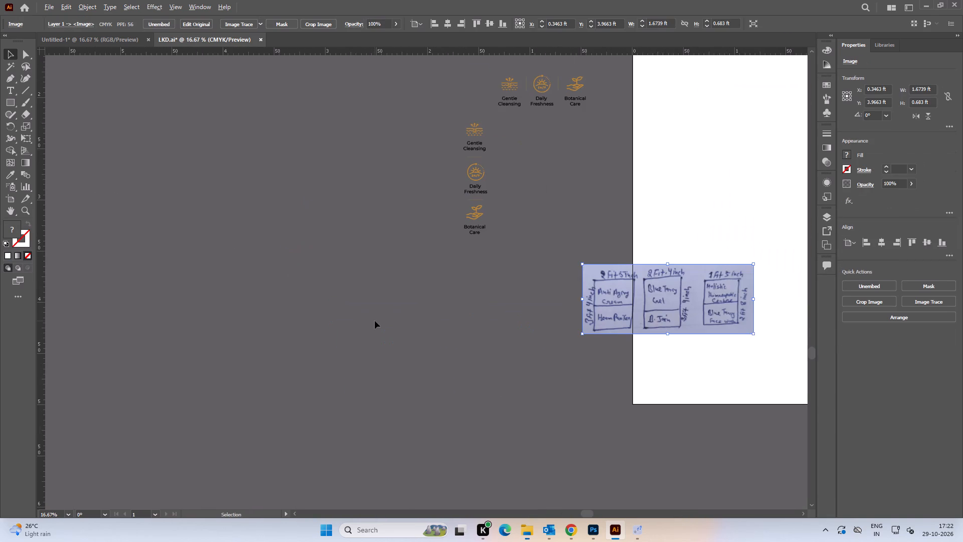
{"action": "left_click_drag", "start_coordinate": [639, 300], "coordinate": [332, 273]}
{"action": "right_click", "coordinate": [390, 267]}
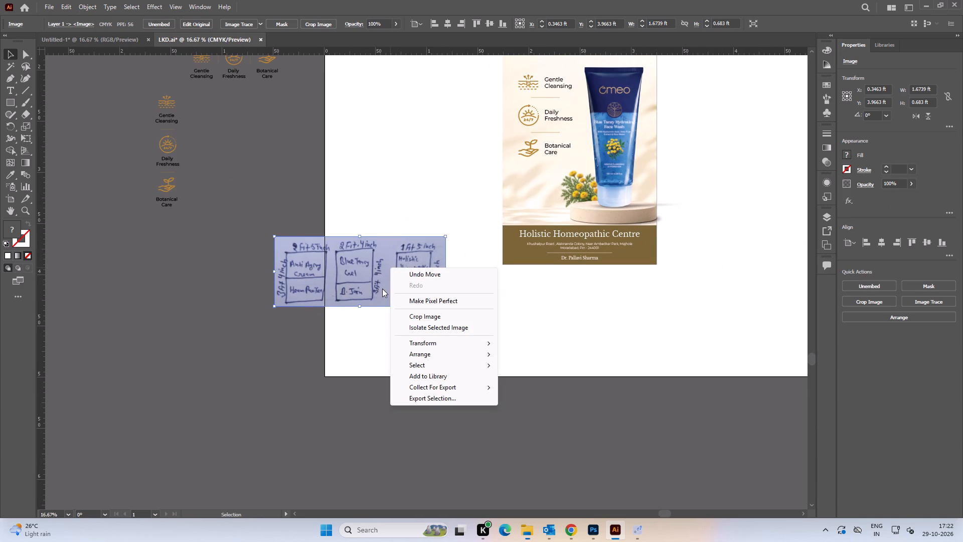
{"action": "left_click", "coordinate": [346, 343]}
{"action": "scroll", "coordinate": [424, 283], "scroll_direction": "up", "scroll_amount": 3, "text": "alt"}
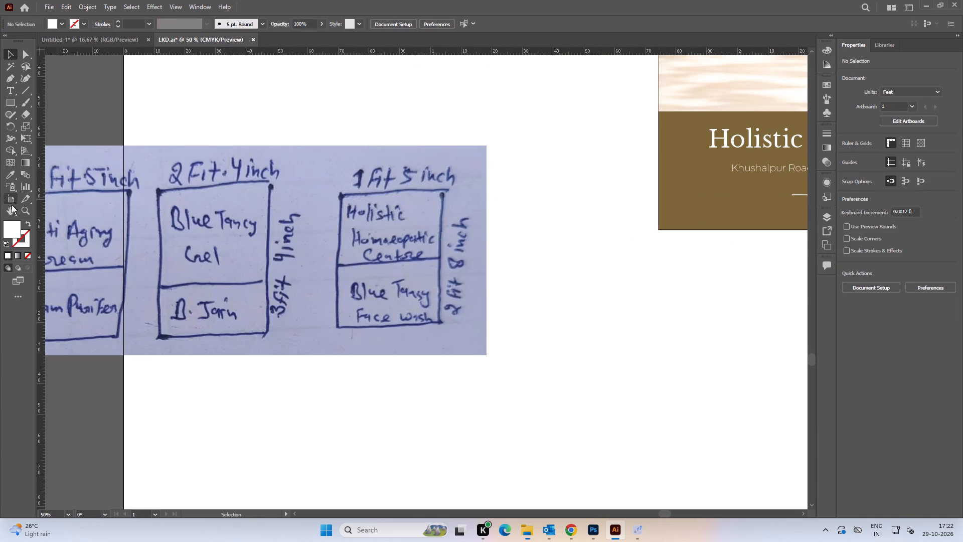
{"action": "left_click", "coordinate": [9, 198]}
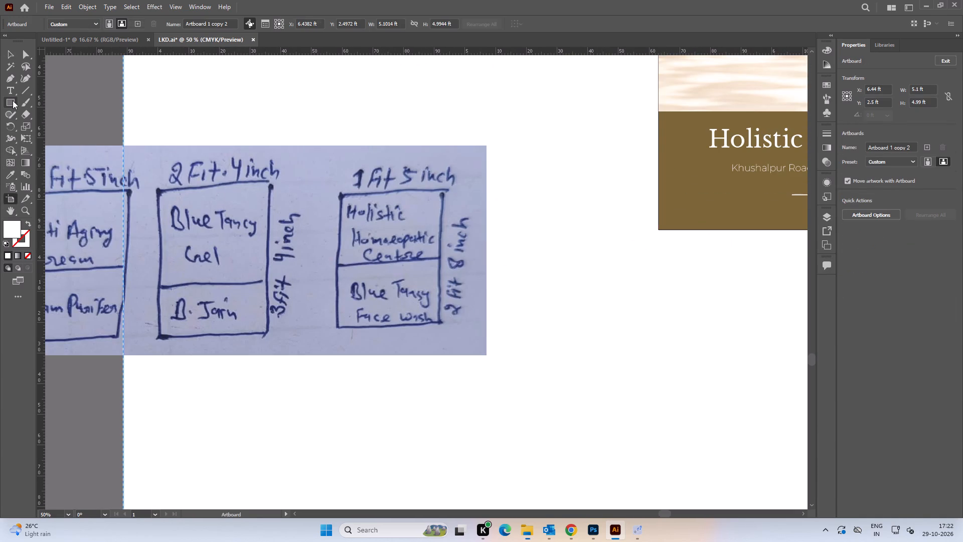
{"action": "left_click", "coordinate": [13, 100]}
{"action": "left_click_drag", "start_coordinate": [320, 152], "coordinate": [484, 350]}
{"action": "key", "text": "v"}
{"action": "left_click", "coordinate": [278, 223], "text": "shift"}
{"action": "right_click", "coordinate": [278, 223]}
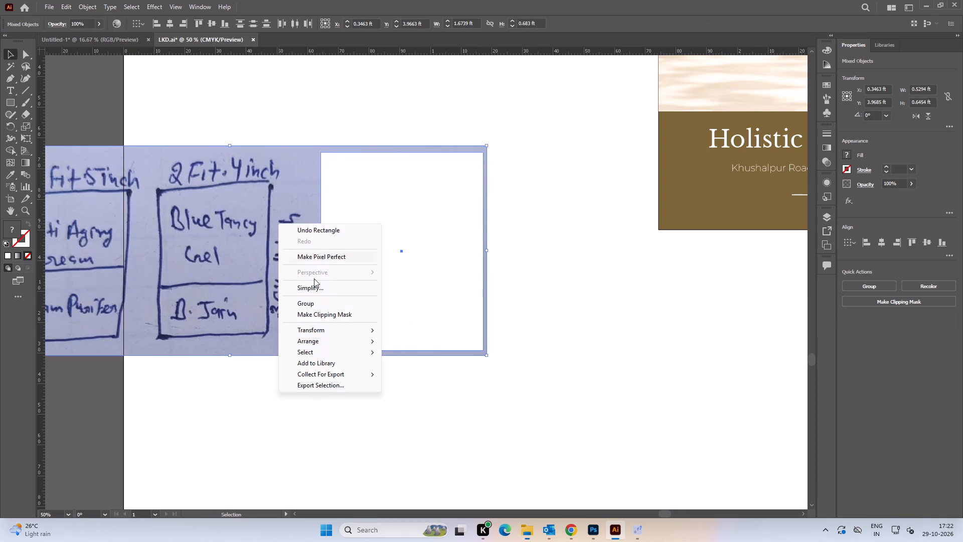
{"action": "left_click", "coordinate": [327, 314]}
Move the clipped size sketch off the artboard onto the canvas to its left.
{"action": "scroll", "coordinate": [428, 269], "scroll_direction": "down", "scroll_amount": 3, "text": "alt"}
{"action": "left_click_drag", "start_coordinate": [446, 293], "coordinate": [487, 342], "text": "alt+shift"}
{"action": "left_click_drag", "start_coordinate": [439, 278], "coordinate": [272, 221]}
{"action": "left_click", "coordinate": [442, 263]}
Narrow the artboard symmetrically around the face wash banner to about 2.38 ft wide.
{"action": "key", "text": "space"}
{"action": "left_click_drag", "start_coordinate": [369, 204], "coordinate": [423, 307]}
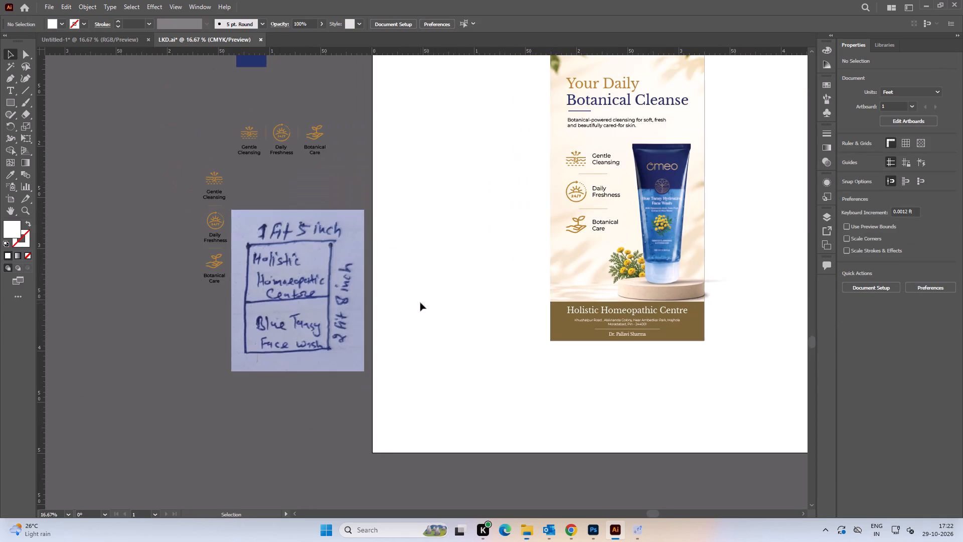
{"action": "scroll", "coordinate": [420, 302], "scroll_direction": "down", "scroll_amount": 2}
{"action": "key", "text": "space"}
{"action": "left_click_drag", "start_coordinate": [429, 302], "coordinate": [299, 339]}
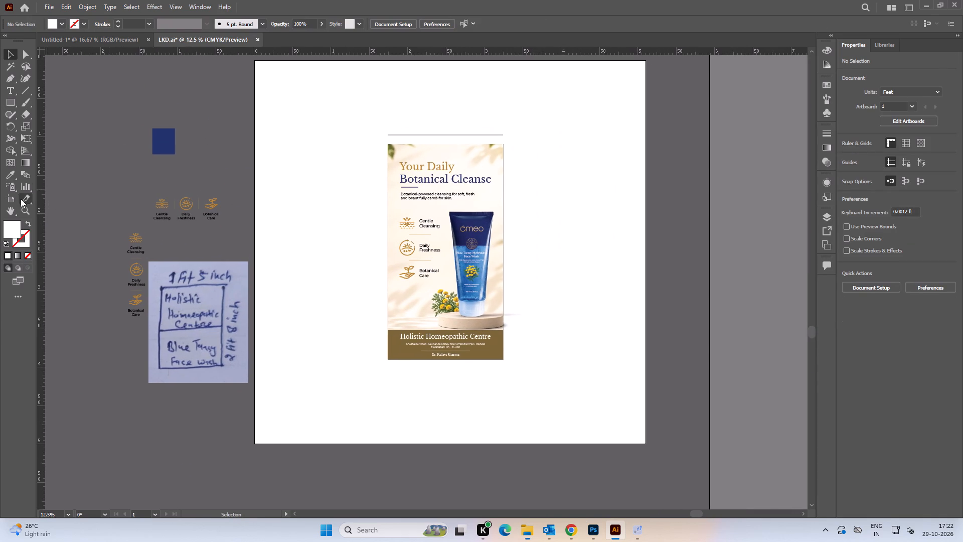
{"action": "left_click", "coordinate": [15, 199]}
{"action": "key", "text": "space"}
{"action": "left_click_drag", "start_coordinate": [571, 174], "coordinate": [546, 198]}
{"action": "left_click_drag", "start_coordinate": [623, 278], "coordinate": [554, 280], "text": "alt"}
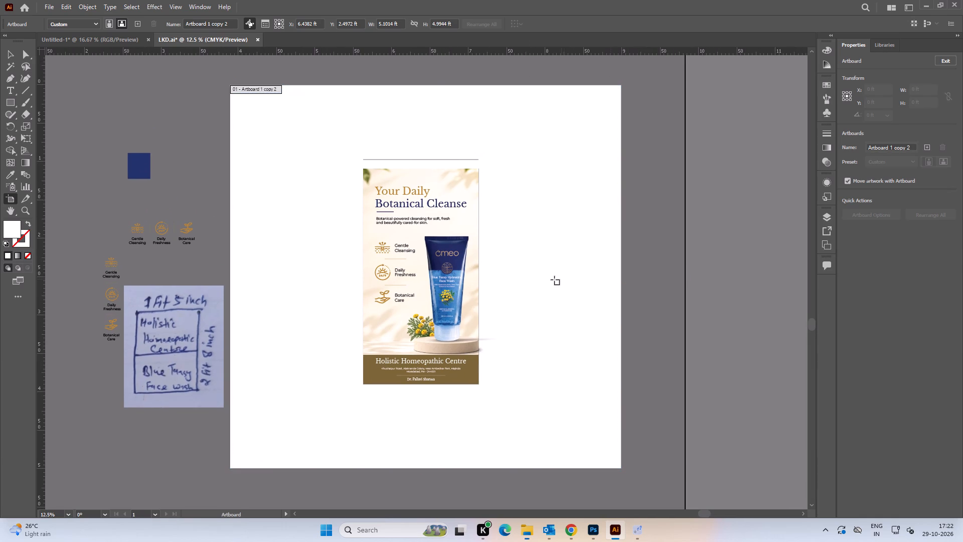
{"action": "left_click_drag", "start_coordinate": [554, 280], "coordinate": [527, 281], "text": "alt"}
{"action": "key", "text": "ctrl+z"}
{"action": "left_click", "coordinate": [558, 276]}
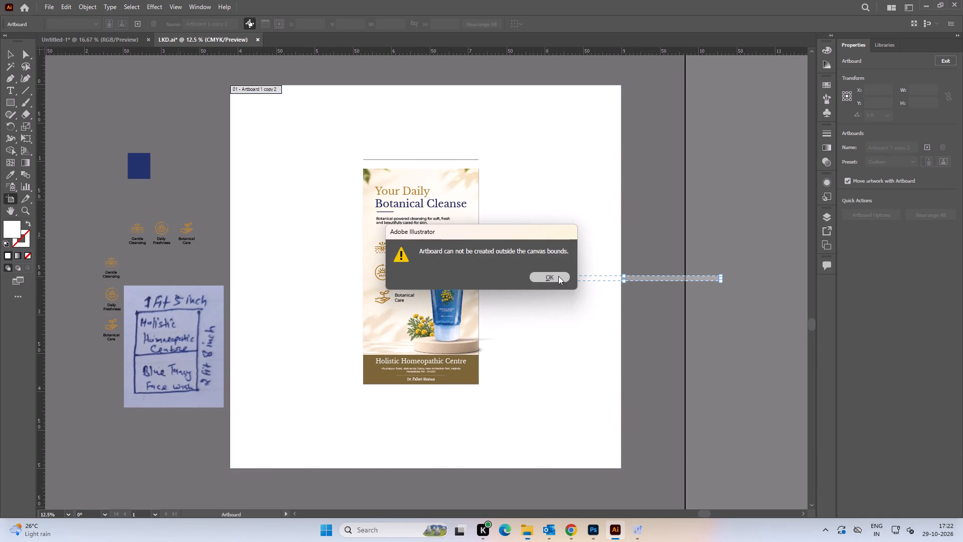
{"action": "left_click", "coordinate": [590, 270]}
{"action": "left_click_drag", "start_coordinate": [620, 278], "coordinate": [516, 280]}
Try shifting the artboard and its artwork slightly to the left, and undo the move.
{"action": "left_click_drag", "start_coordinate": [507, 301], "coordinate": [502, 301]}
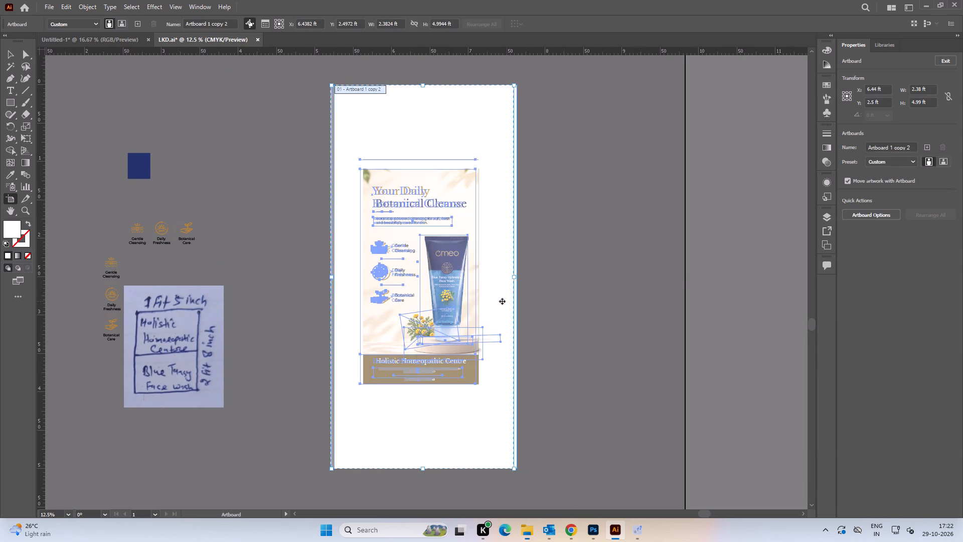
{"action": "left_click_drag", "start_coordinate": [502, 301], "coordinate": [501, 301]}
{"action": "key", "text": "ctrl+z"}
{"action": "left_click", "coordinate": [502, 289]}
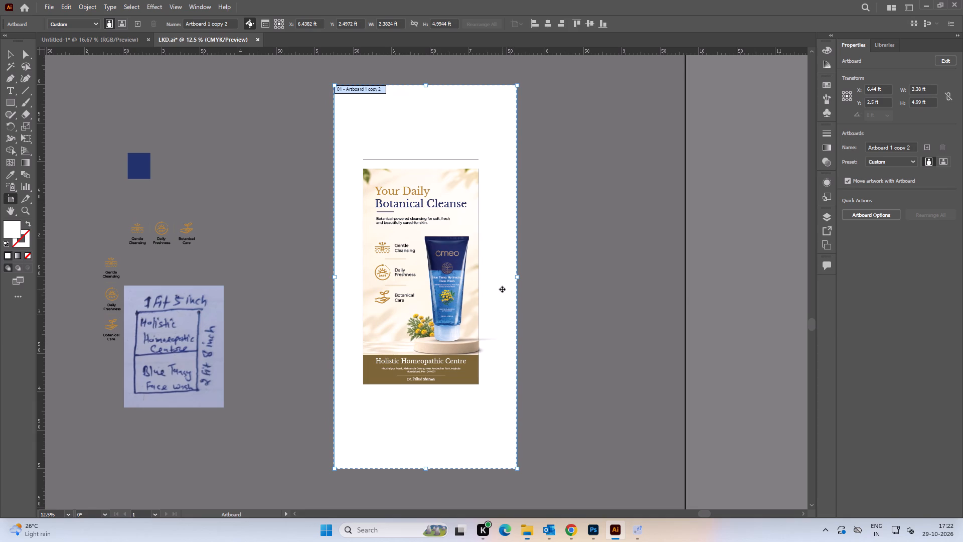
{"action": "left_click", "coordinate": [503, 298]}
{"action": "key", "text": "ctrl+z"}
Resize the artboard to about 2.49 ft wide and 4.03 ft high and leave artboard editing.
{"action": "left_click_drag", "start_coordinate": [333, 279], "coordinate": [325, 280]}
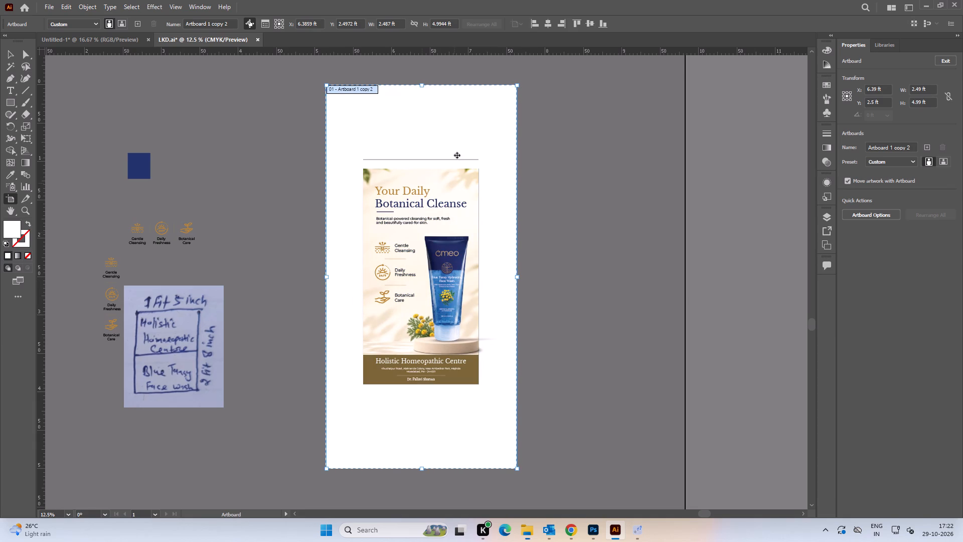
{"action": "left_click_drag", "start_coordinate": [421, 86], "coordinate": [418, 126], "text": "alt"}
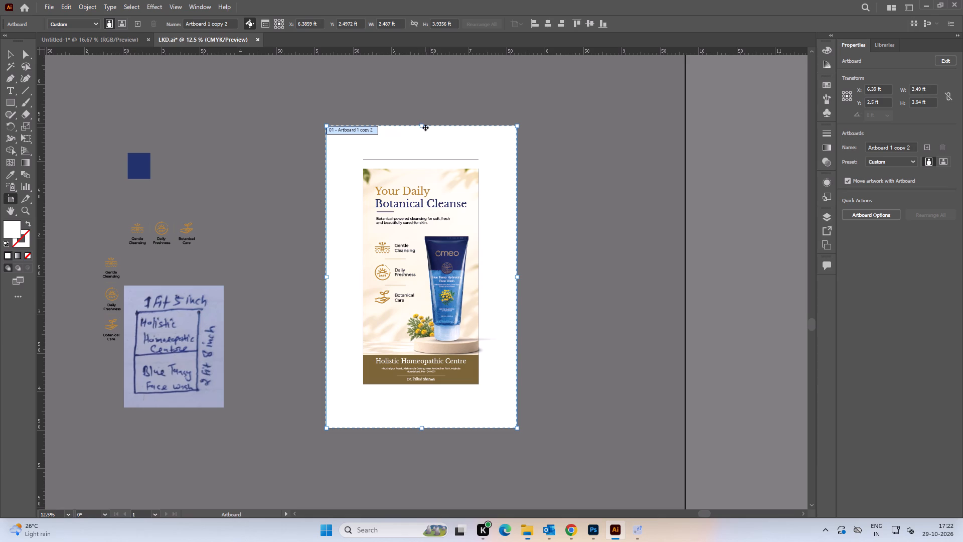
{"action": "left_click", "coordinate": [424, 125], "text": "alt"}
{"action": "left_click", "coordinate": [12, 54]}
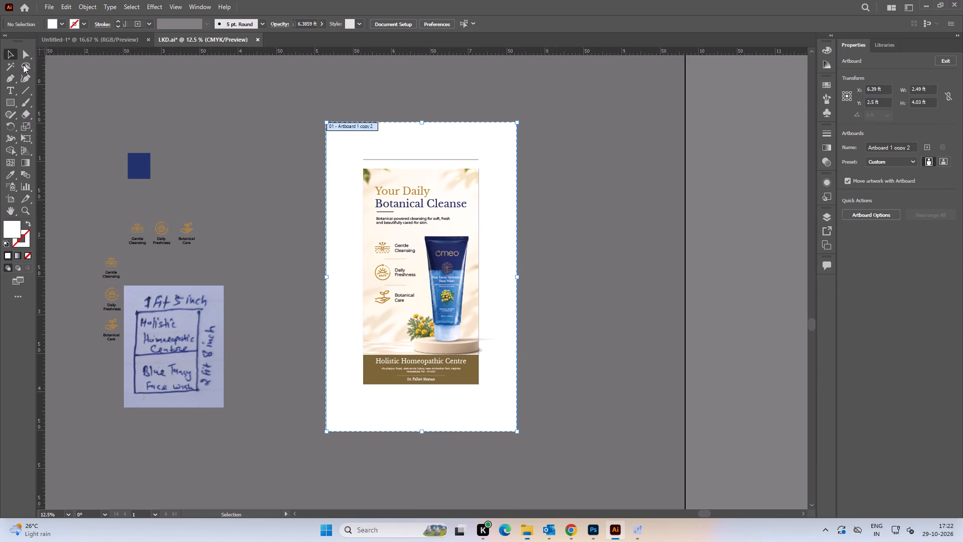
{"action": "left_click", "coordinate": [67, 78]}
Examine the face wash banner on its resized artboard and compare it with the handwritten 1 ft 5 inch by 2 ft 8 inch sketch.
{"action": "key", "text": "space"}
{"action": "left_click_drag", "start_coordinate": [253, 241], "coordinate": [238, 178]}
{"action": "scroll", "coordinate": [416, 225], "scroll_direction": "up", "scroll_amount": 2, "text": "alt"}
{"action": "key", "text": "space"}
{"action": "left_click_drag", "start_coordinate": [410, 241], "coordinate": [222, 309]}
{"action": "scroll", "coordinate": [474, 277], "scroll_direction": "down", "scroll_amount": 1, "text": "alt"}
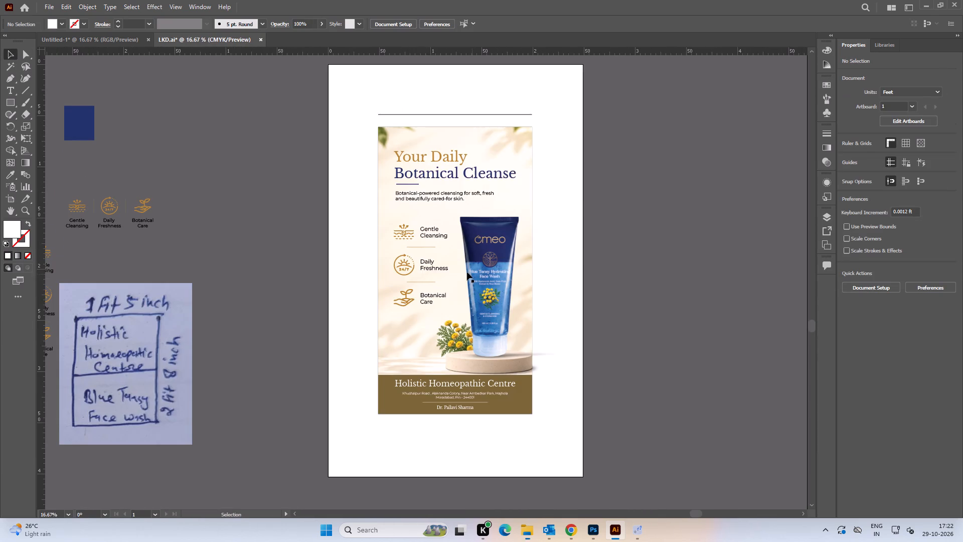
{"action": "key", "text": "space"}
{"action": "key", "text": "space"}
{"action": "key", "text": "space"}
{"action": "key", "text": "space"}
{"action": "key", "text": "space"}
{"action": "key", "text": "space"}
{"action": "key", "text": "space"}
{"action": "key", "text": "space"}
{"action": "key", "text": "space"}
{"action": "left_click_drag", "start_coordinate": [469, 270], "coordinate": [477, 268]}
{"action": "left_click_drag", "start_coordinate": [571, 237], "coordinate": [524, 234]}
{"action": "left_click", "coordinate": [536, 224]}
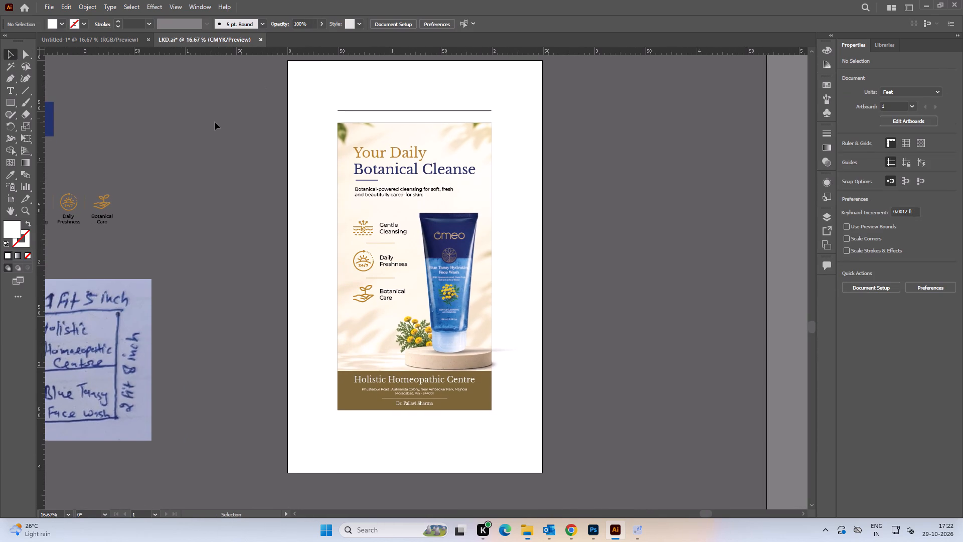
{"action": "left_click", "coordinate": [215, 122]}
{"action": "scroll", "coordinate": [457, 397], "scroll_direction": "up", "scroll_amount": 1, "text": "alt"}
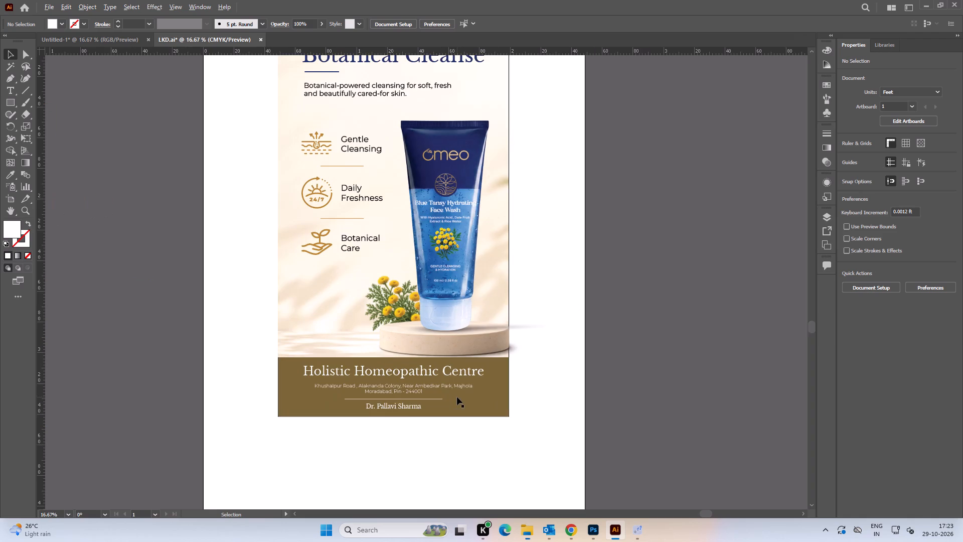
{"action": "key", "text": "space"}
{"action": "left_click_drag", "start_coordinate": [582, 322], "coordinate": [468, 374]}
{"action": "scroll", "coordinate": [487, 342], "scroll_direction": "down", "scroll_amount": 1, "text": "alt"}
{"action": "key", "text": "space"}
{"action": "left_click_drag", "start_coordinate": [472, 358], "coordinate": [623, 294]}
{"action": "scroll", "coordinate": [401, 333], "scroll_direction": "up", "scroll_amount": 1, "text": "alt"}
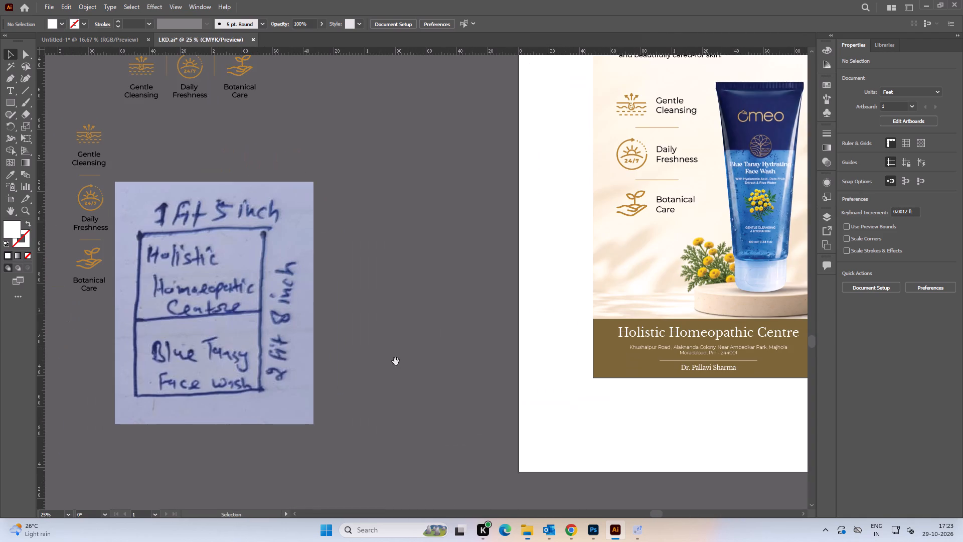
{"action": "key", "text": "space"}
{"action": "left_click_drag", "start_coordinate": [396, 362], "coordinate": [381, 322]}
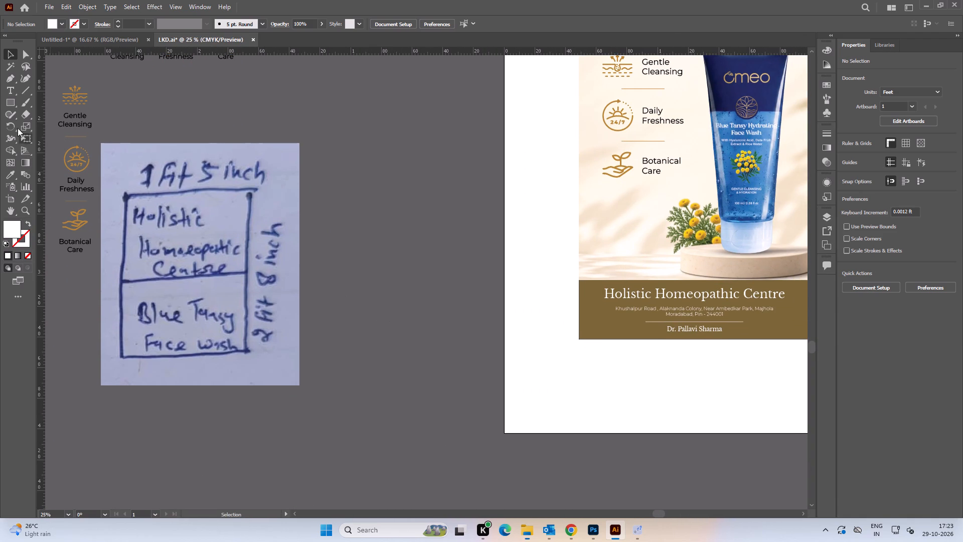
Draw a rectangle 1.5 ft wide and 2.8 ft high over the lower part of the face wash artboard.
{"action": "left_click", "coordinate": [11, 101]}
{"action": "left_click", "coordinate": [386, 232]}
{"action": "type", "text": "1.5"}
{"action": "key", "text": "Tab"}
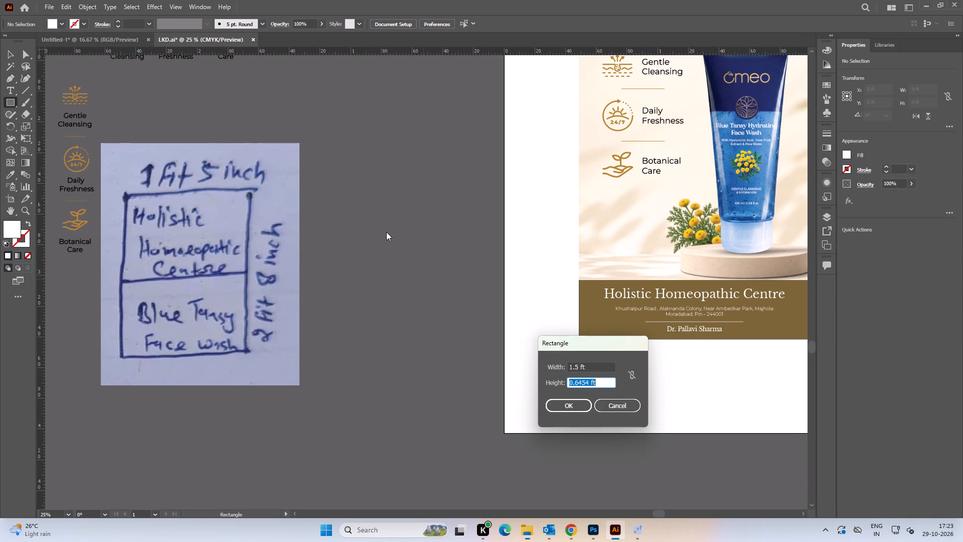
{"action": "type", "text": "2.8"}
{"action": "key", "text": "Return"}
{"action": "left_click", "coordinate": [9, 47]}
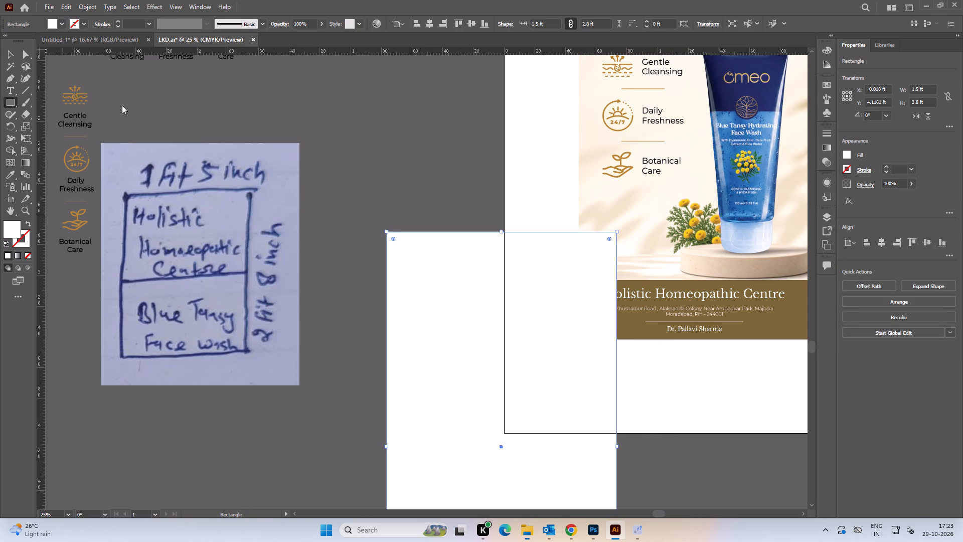
{"action": "left_click", "coordinate": [10, 52]}
Move the white 1.5 by 2.8 ft rectangle up between the handwritten sketch and the face wash banner.
{"action": "scroll", "coordinate": [445, 183], "scroll_direction": "down", "scroll_amount": 4, "text": "alt"}
{"action": "key", "text": "space"}
{"action": "key", "text": "space"}
{"action": "key", "text": "space"}
{"action": "key", "text": "space"}
{"action": "key", "text": "space"}
{"action": "key", "text": "space"}
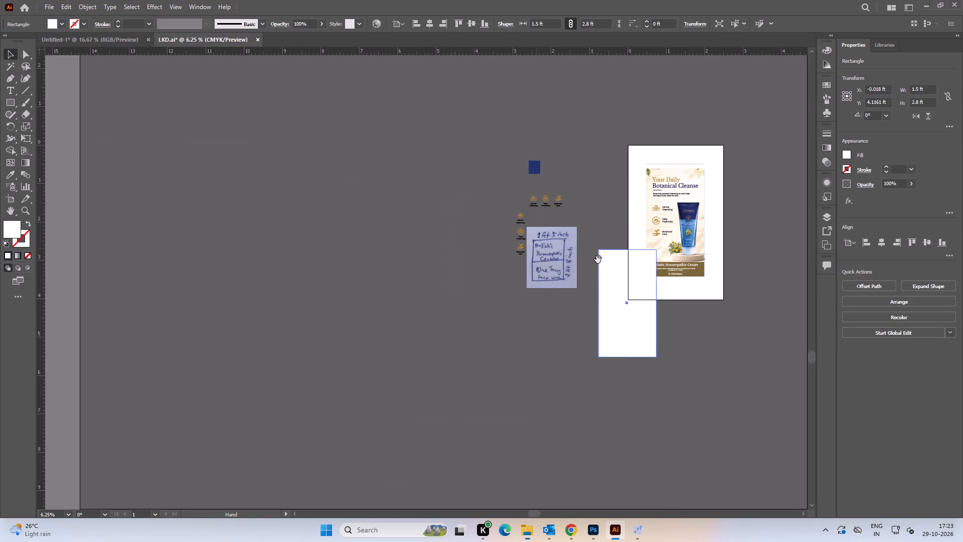
{"action": "left_click_drag", "start_coordinate": [573, 242], "coordinate": [343, 190]}
{"action": "left_click_drag", "start_coordinate": [381, 231], "coordinate": [358, 164]}
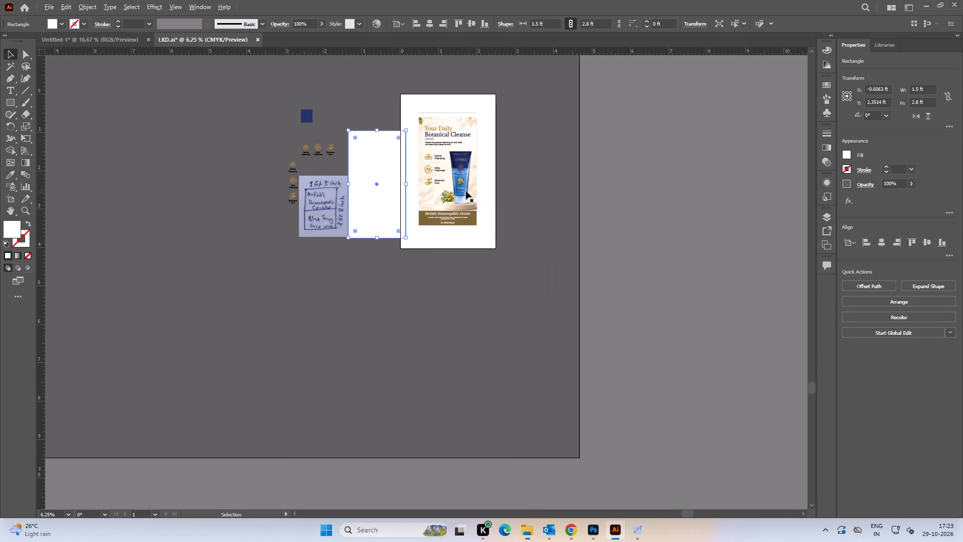
Select all the face wash banner artwork and group it, leaving out the line above it.
{"action": "scroll", "coordinate": [466, 191], "scroll_direction": "up", "scroll_amount": 1, "text": "alt"}
{"action": "key", "text": "space"}
{"action": "left_click_drag", "start_coordinate": [673, 228], "coordinate": [531, 263]}
{"action": "left_click", "coordinate": [543, 278]}
{"action": "left_click_drag", "start_coordinate": [545, 285], "coordinate": [455, 145]}
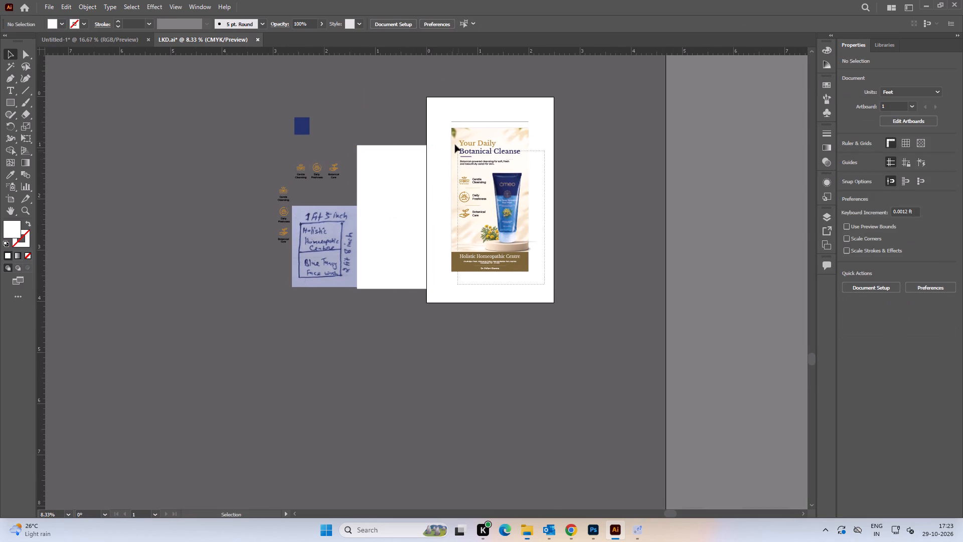
{"action": "left_click_drag", "start_coordinate": [455, 145], "coordinate": [446, 124]}
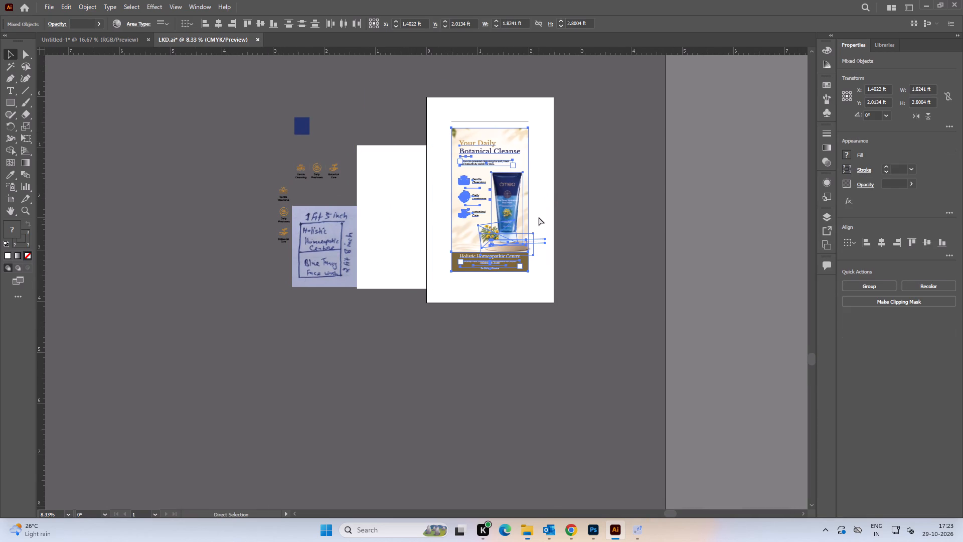
{"action": "key", "text": "ctrl+g"}
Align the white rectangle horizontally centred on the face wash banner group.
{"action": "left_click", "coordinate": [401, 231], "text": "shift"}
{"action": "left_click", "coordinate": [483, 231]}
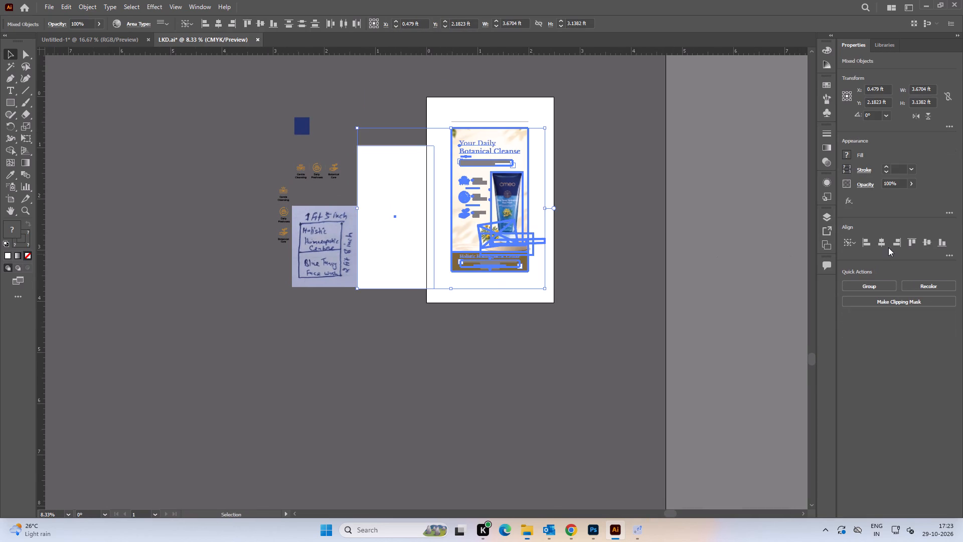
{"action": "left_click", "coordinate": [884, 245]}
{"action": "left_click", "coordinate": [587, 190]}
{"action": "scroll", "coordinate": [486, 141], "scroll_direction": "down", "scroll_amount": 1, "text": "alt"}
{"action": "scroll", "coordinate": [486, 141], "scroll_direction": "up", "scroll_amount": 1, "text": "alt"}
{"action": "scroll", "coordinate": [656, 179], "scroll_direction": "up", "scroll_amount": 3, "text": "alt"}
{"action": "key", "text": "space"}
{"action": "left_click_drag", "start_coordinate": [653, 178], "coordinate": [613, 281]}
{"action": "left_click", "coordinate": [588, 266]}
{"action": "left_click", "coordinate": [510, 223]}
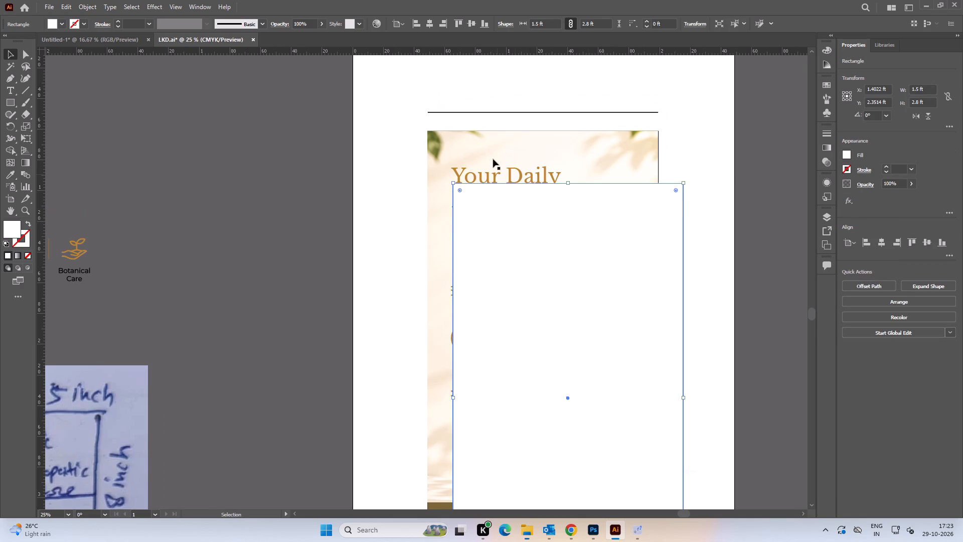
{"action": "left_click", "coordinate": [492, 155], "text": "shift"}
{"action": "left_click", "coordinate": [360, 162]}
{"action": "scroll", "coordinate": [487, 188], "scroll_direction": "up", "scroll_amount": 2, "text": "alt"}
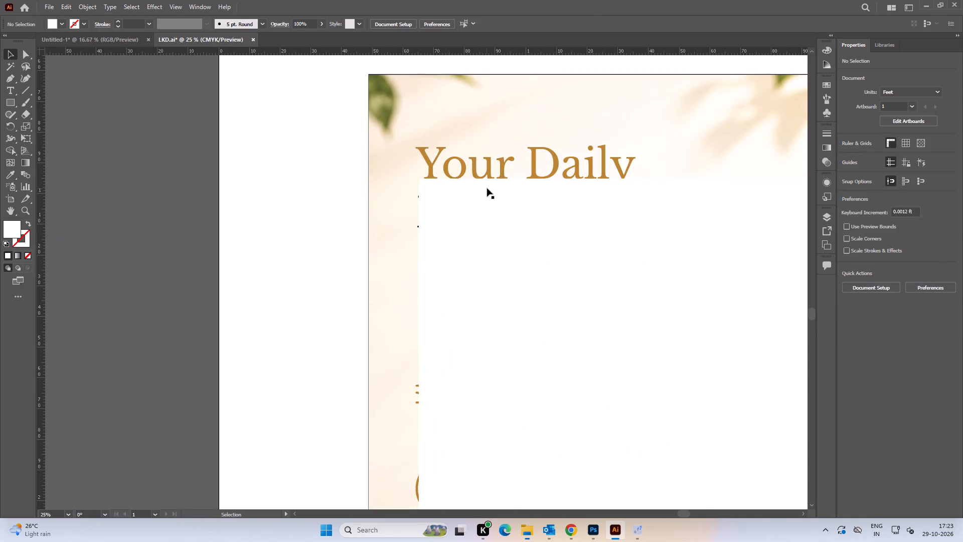
Move the white rectangle over the face wash banner so its top-left corner meets the banner's top-left corner.
{"action": "left_click_drag", "start_coordinate": [495, 234], "coordinate": [452, 127]}
{"action": "scroll", "coordinate": [407, 113], "scroll_direction": "up", "scroll_amount": 3, "text": "alt"}
{"action": "key", "text": "space"}
{"action": "left_click_drag", "start_coordinate": [420, 98], "coordinate": [458, 261]}
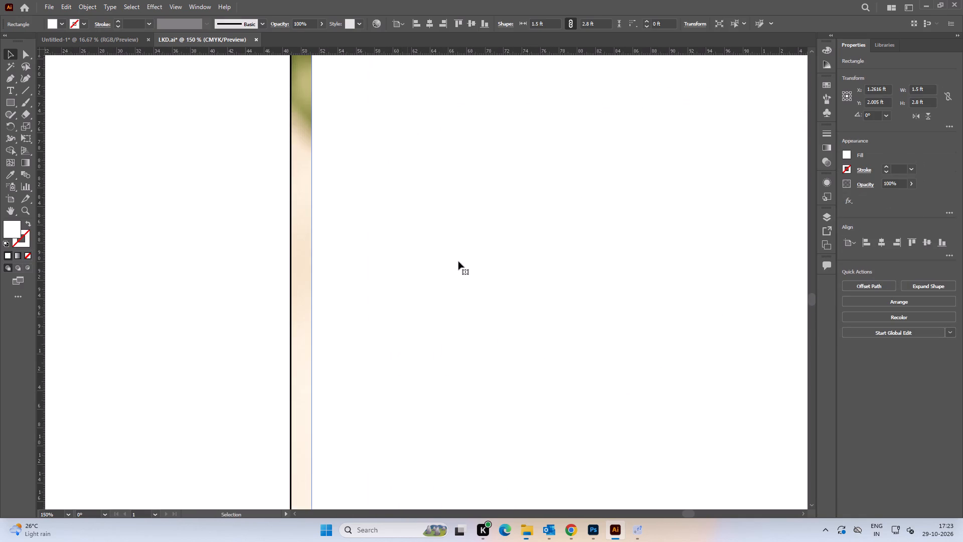
{"action": "left_click_drag", "start_coordinate": [458, 261], "coordinate": [461, 274]}
{"action": "key", "text": "space"}
{"action": "left_click_drag", "start_coordinate": [385, 129], "coordinate": [445, 338]}
{"action": "scroll", "coordinate": [378, 223], "scroll_direction": "up", "scroll_amount": 6, "text": "alt"}
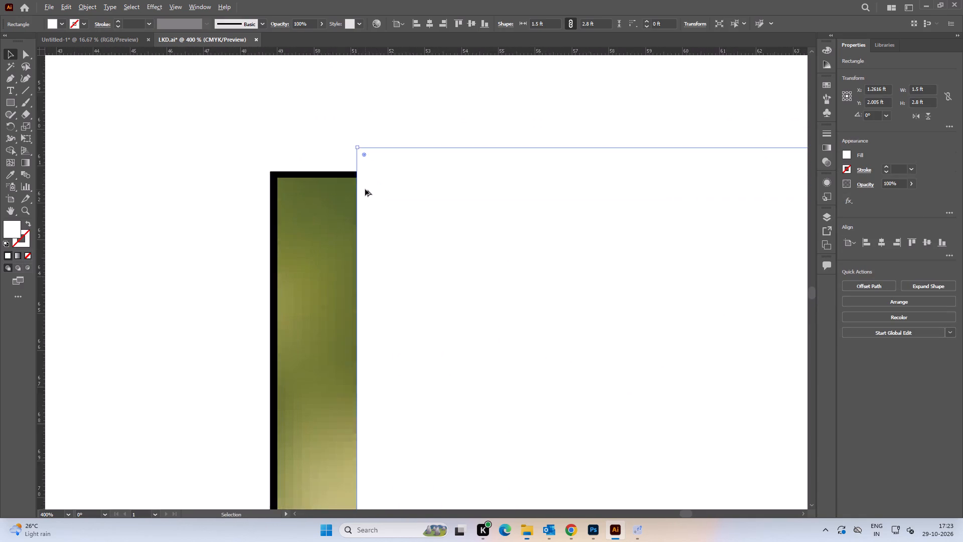
{"action": "left_click_drag", "start_coordinate": [483, 198], "coordinate": [310, 247]}
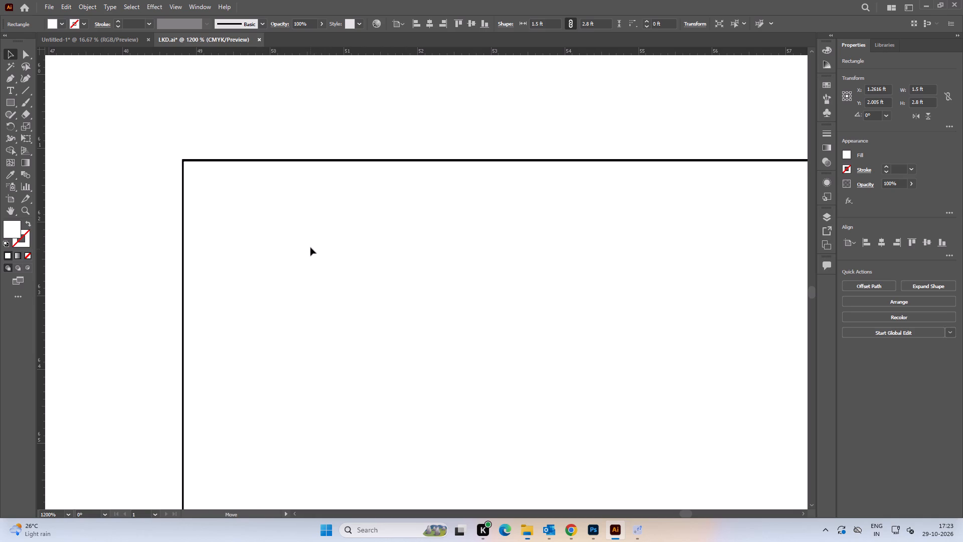
{"action": "left_click_drag", "start_coordinate": [310, 247], "coordinate": [309, 247]}
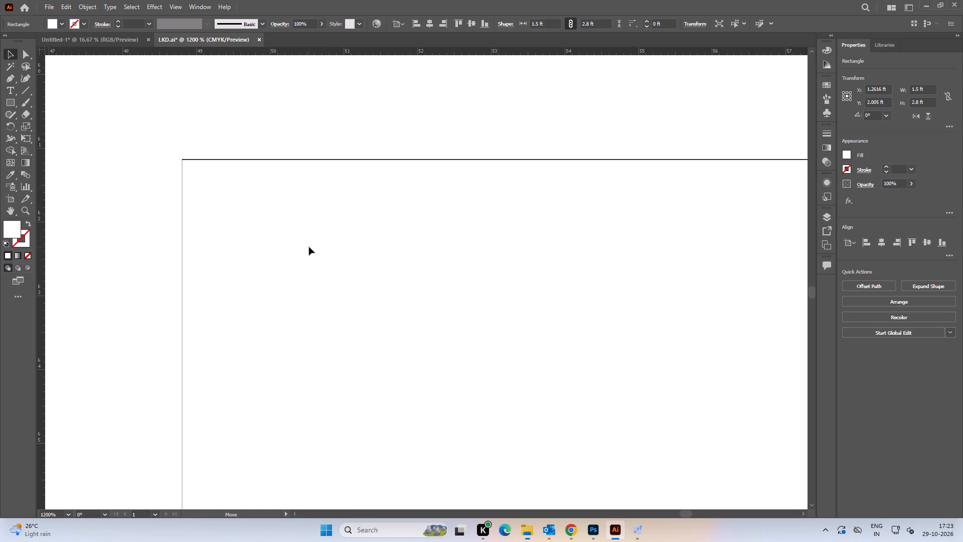
{"action": "left_click_drag", "start_coordinate": [309, 247], "coordinate": [309, 246]}
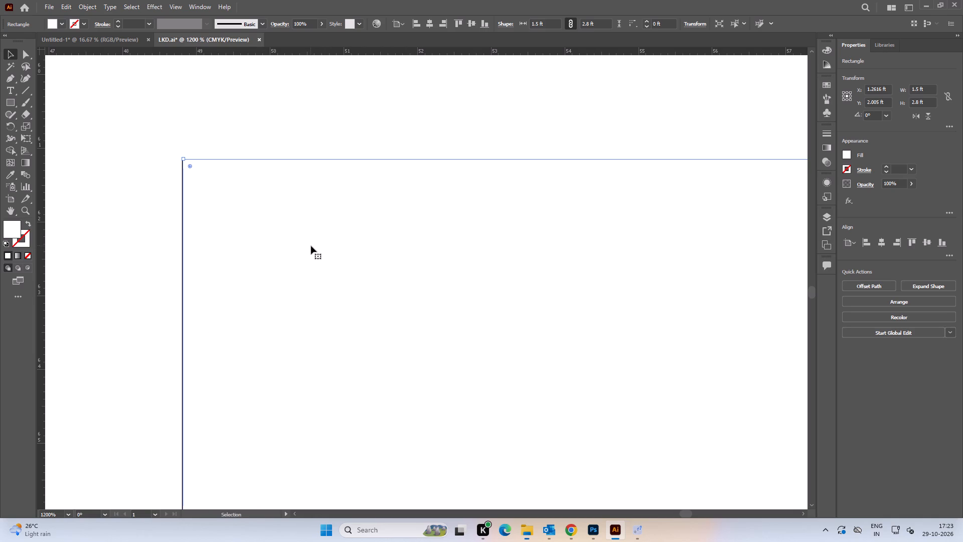
Align the left and top edges of the white rectangle and the face wash banner group.
{"action": "left_click_drag", "start_coordinate": [172, 138], "coordinate": [215, 210]}
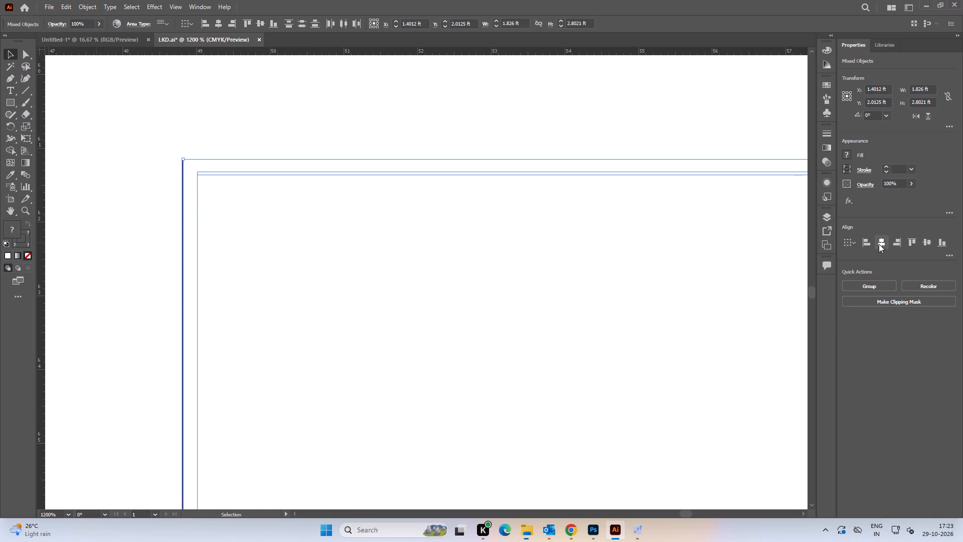
{"action": "left_click", "coordinate": [863, 243]}
{"action": "left_click", "coordinate": [913, 240]}
{"action": "left_click", "coordinate": [362, 103]}
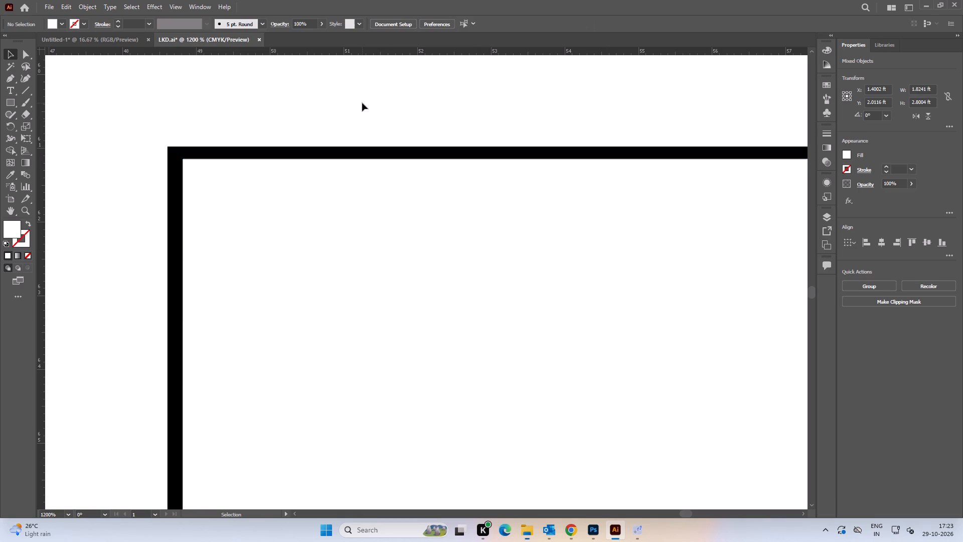
Clip the grouped face wash banner to the 1.5 by 2.8 ft rectangle with a clipping mask.
{"action": "scroll", "coordinate": [381, 143], "scroll_direction": "down", "scroll_amount": 8, "text": "alt"}
{"action": "scroll", "coordinate": [489, 220], "scroll_direction": "down", "scroll_amount": 5, "text": "alt"}
{"action": "key", "text": "space"}
{"action": "left_click_drag", "start_coordinate": [629, 260], "coordinate": [365, 205]}
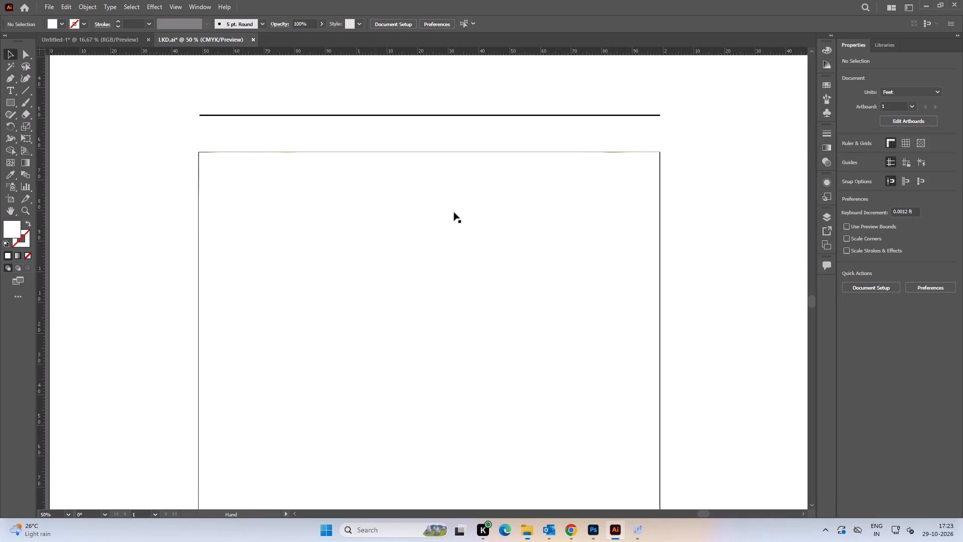
{"action": "scroll", "coordinate": [597, 250], "scroll_direction": "down", "scroll_amount": 3, "text": "alt"}
{"action": "key", "text": "space"}
{"action": "key", "text": "space"}
{"action": "key", "text": "space"}
{"action": "key", "text": "space"}
{"action": "key", "text": "space"}
{"action": "key", "text": "space"}
{"action": "key", "text": "space"}
{"action": "key", "text": "space"}
{"action": "key", "text": "space"}
{"action": "key", "text": "space"}
{"action": "key", "text": "space"}
{"action": "key", "text": "space"}
{"action": "key", "text": "space"}
{"action": "key", "text": "space"}
{"action": "key", "text": "space"}
{"action": "key", "text": "space"}
{"action": "key", "text": "space"}
{"action": "key", "text": "space"}
{"action": "key", "text": "space"}
{"action": "key", "text": "space"}
{"action": "left_click_drag", "start_coordinate": [599, 298], "coordinate": [549, 176]}
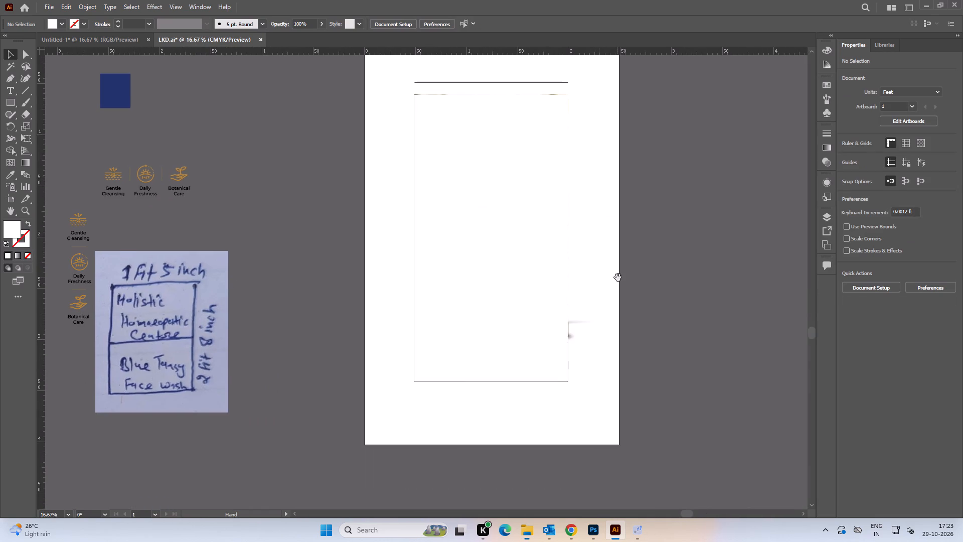
{"action": "left_click_drag", "start_coordinate": [609, 270], "coordinate": [568, 244]}
{"action": "left_click_drag", "start_coordinate": [557, 386], "coordinate": [409, 193]}
{"action": "right_click", "coordinate": [411, 190]}
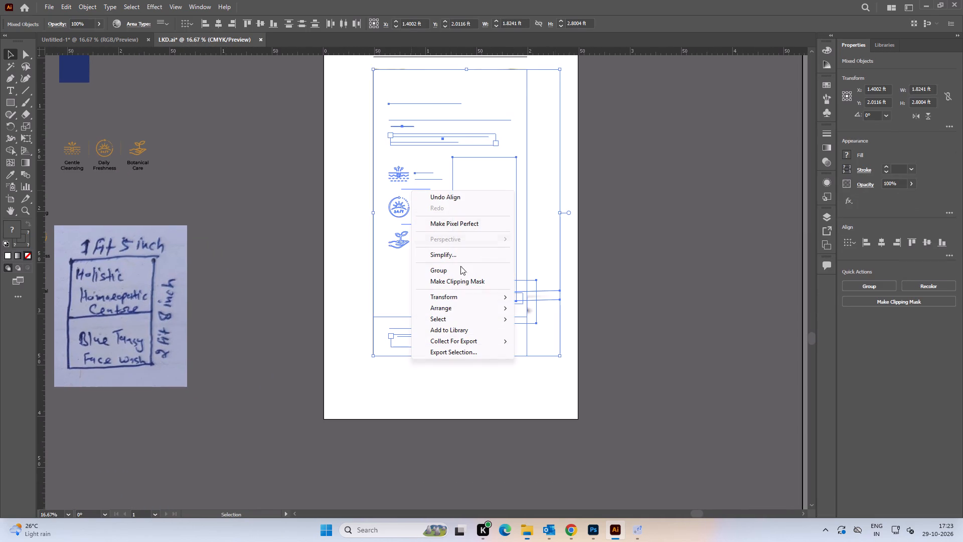
{"action": "left_click", "coordinate": [467, 280]}
{"action": "left_click", "coordinate": [629, 225]}
{"action": "left_click", "coordinate": [475, 239]}
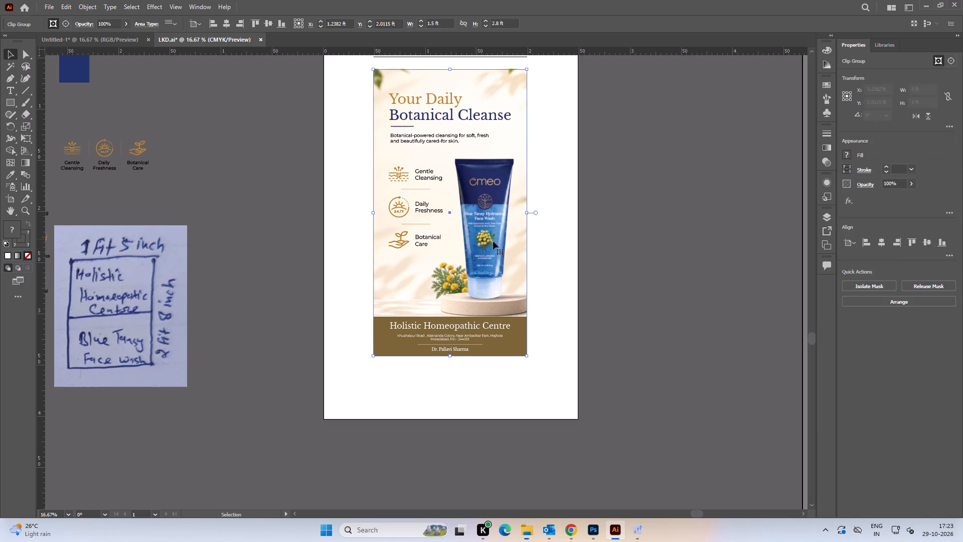
{"action": "left_click", "coordinate": [670, 232]}
Centre the clipped face wash banner horizontally and vertically on the artboard.
{"action": "key", "text": "space"}
{"action": "scroll", "coordinate": [665, 224], "scroll_direction": "down", "scroll_amount": 1}
{"action": "left_click_drag", "start_coordinate": [659, 224], "coordinate": [679, 308]}
{"action": "left_click", "coordinate": [469, 242]}
{"action": "left_click", "coordinate": [881, 242]}
{"action": "left_click", "coordinate": [928, 245]}
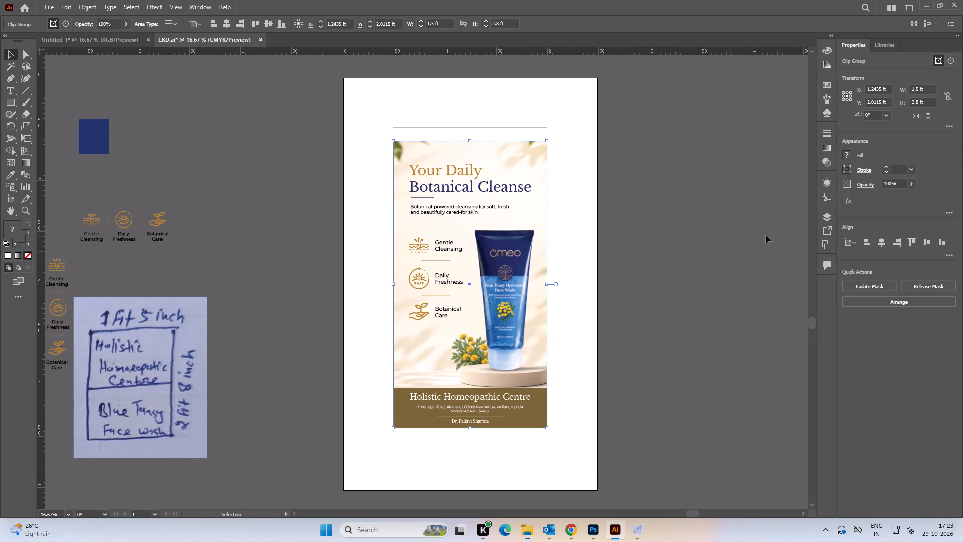
{"action": "left_click", "coordinate": [660, 221]}
{"action": "key", "text": "space"}
{"action": "left_click_drag", "start_coordinate": [671, 264], "coordinate": [659, 259]}
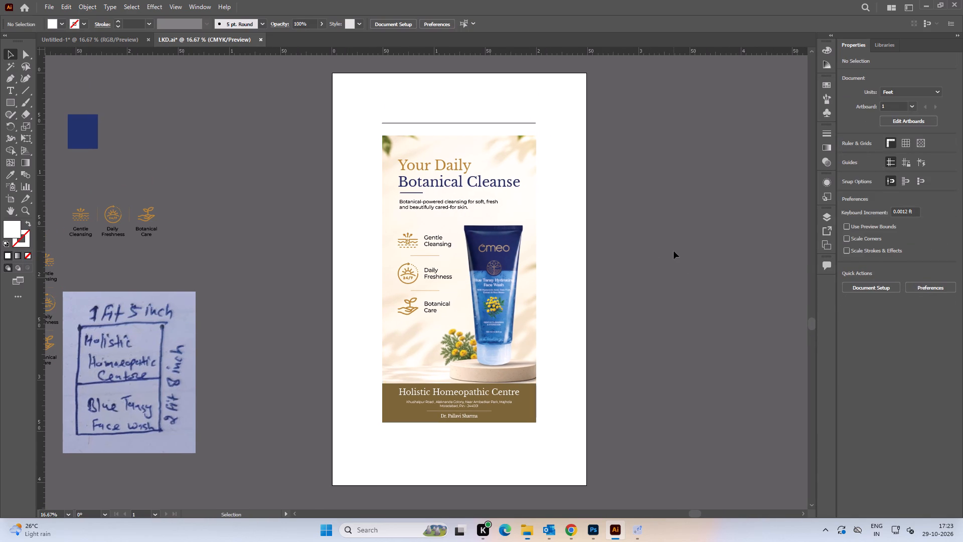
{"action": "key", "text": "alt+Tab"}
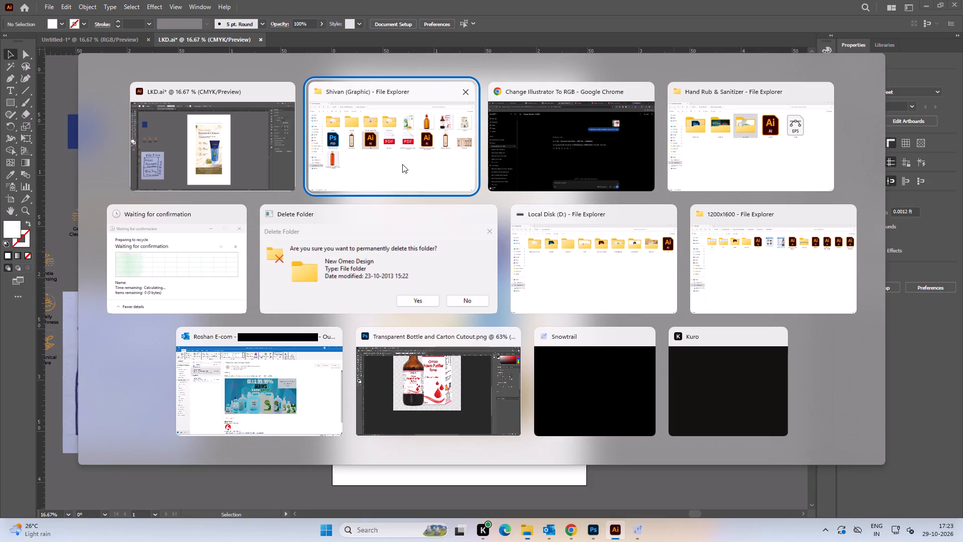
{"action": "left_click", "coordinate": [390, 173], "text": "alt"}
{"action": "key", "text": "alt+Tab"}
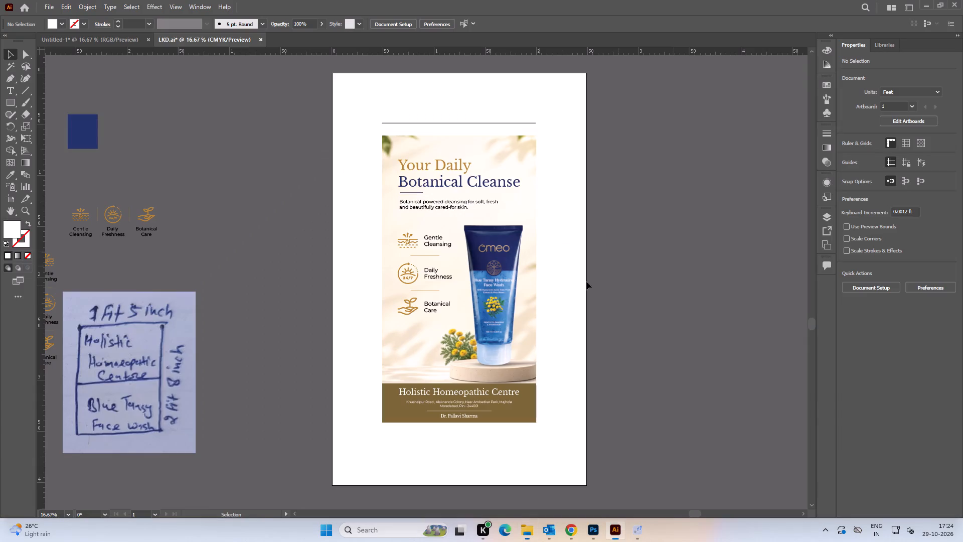
Save the document in the Banners folder as the Illustrator file "Blue Tansy Face Wash (1.5x2.8)" with Illustrator 2020 compatibility.
{"action": "key", "text": "ctrl+shift+s"}
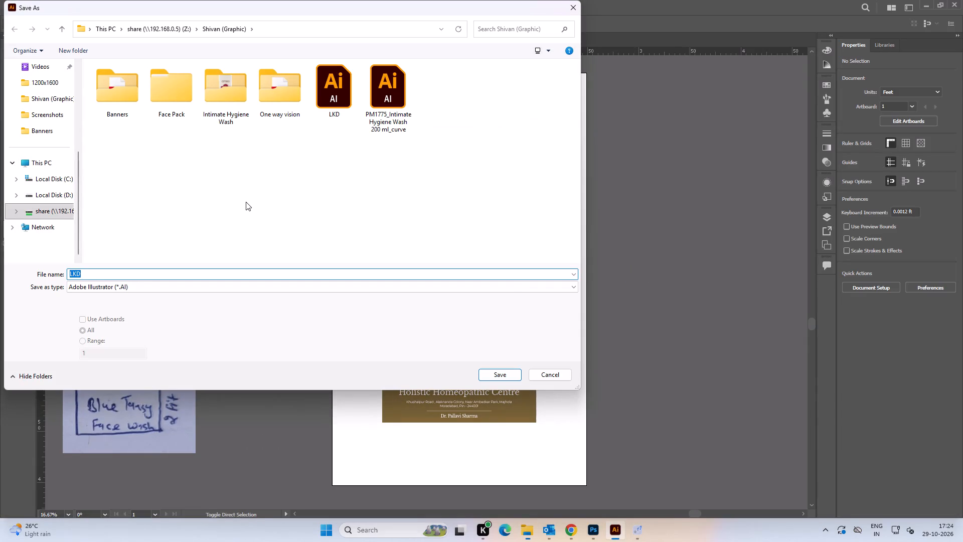
{"action": "double_click", "coordinate": [106, 88]}
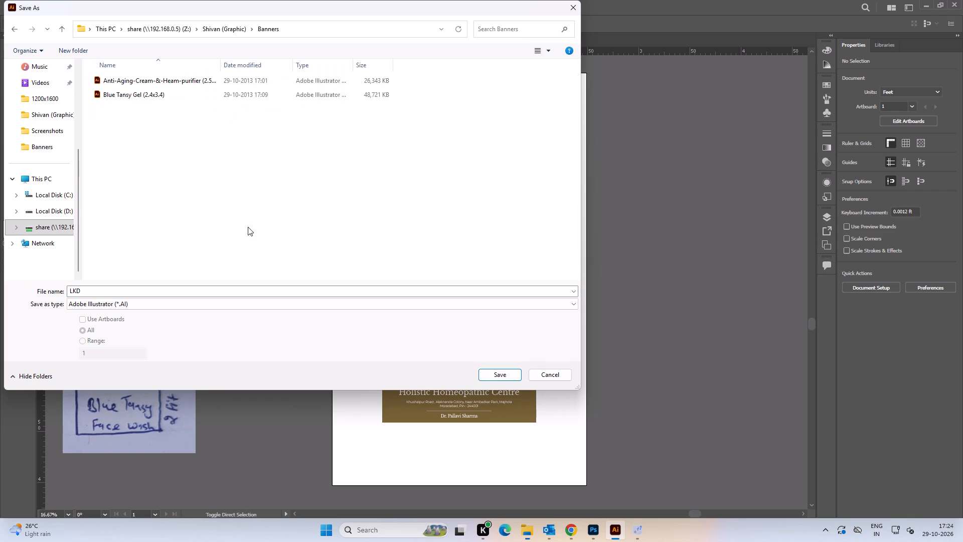
{"action": "left_click", "coordinate": [248, 289]}
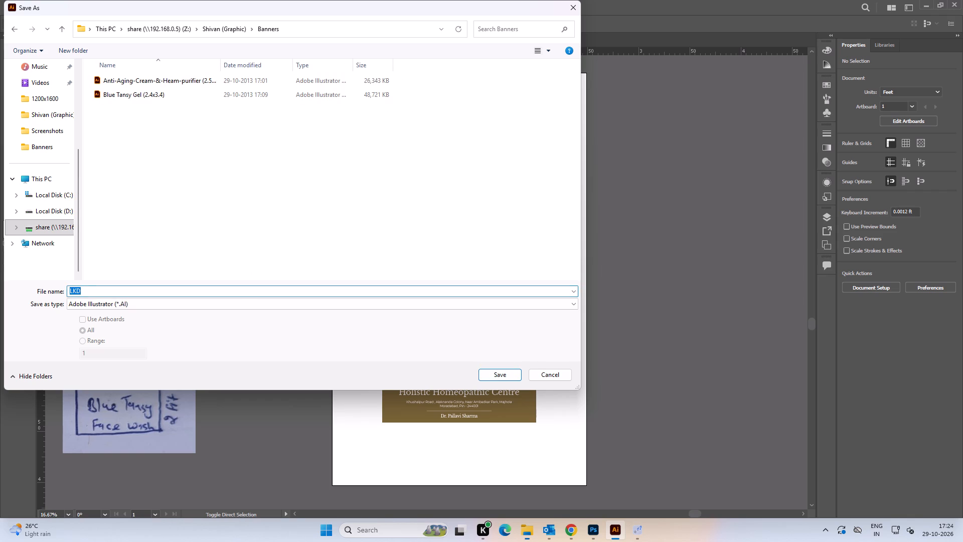
{"action": "type", "text": "Blu e"}
{"action": "key", "text": "BackSpace"}
{"action": "key", "text": "BackSpace"}
{"action": "type", "text": "e"}
{"action": "key", "text": "space"}
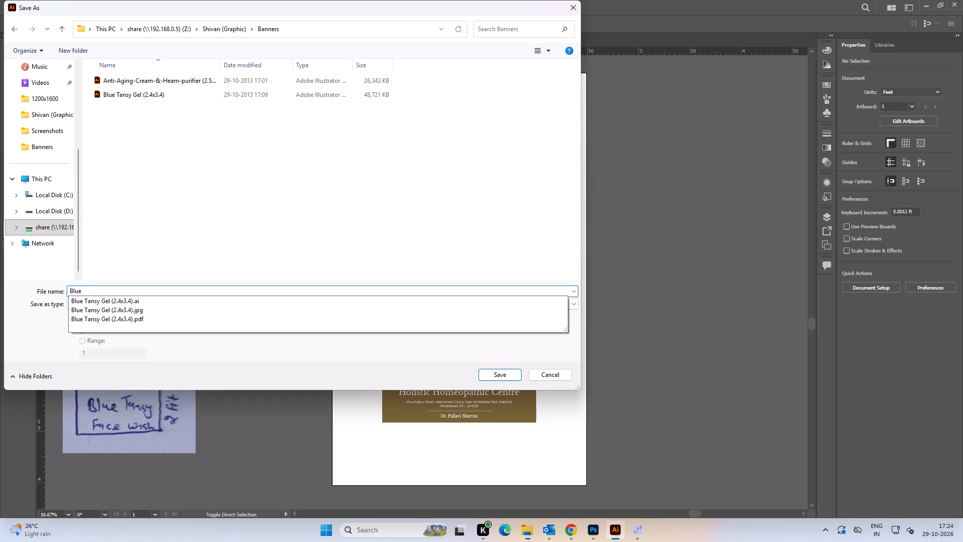
{"action": "type", "text": "Tn"}
{"action": "key", "text": "BackSpace"}
{"action": "type", "text": "ansy"}
{"action": "key", "text": "space"}
{"action": "type", "text": "Face Wash ("}
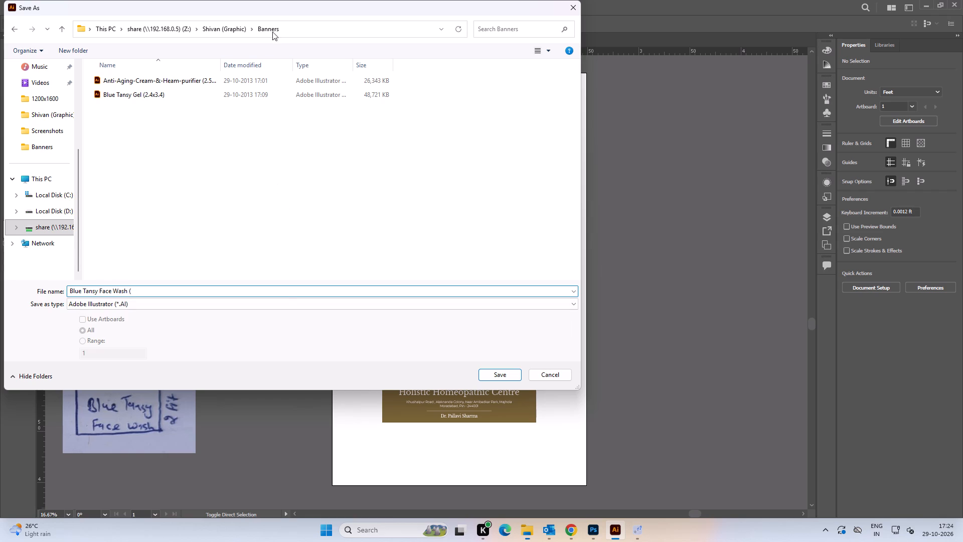
{"action": "left_click_drag", "start_coordinate": [281, 10], "coordinate": [467, 12]}
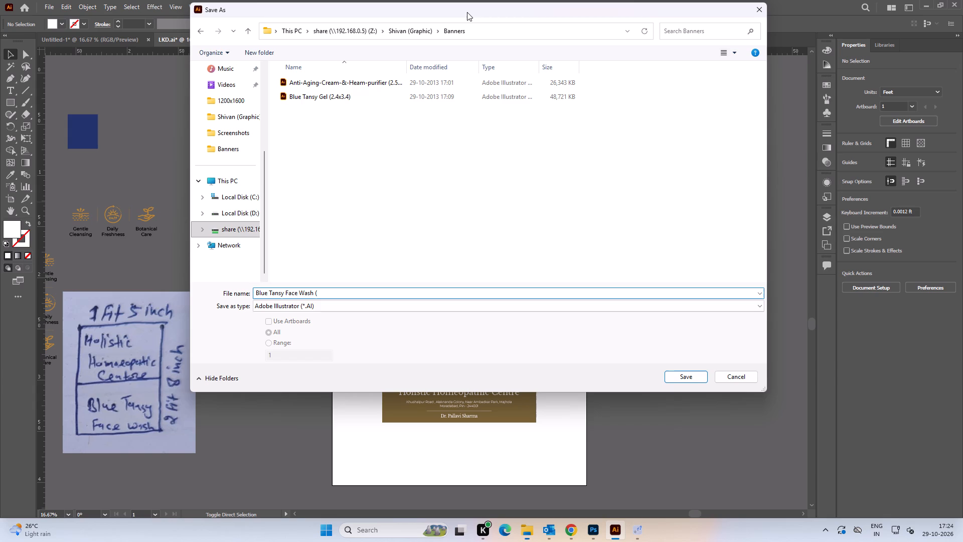
{"action": "type", "text": "10"}
{"action": "key", "text": "BackSpace"}
{"action": "type", "text": ".5x"}
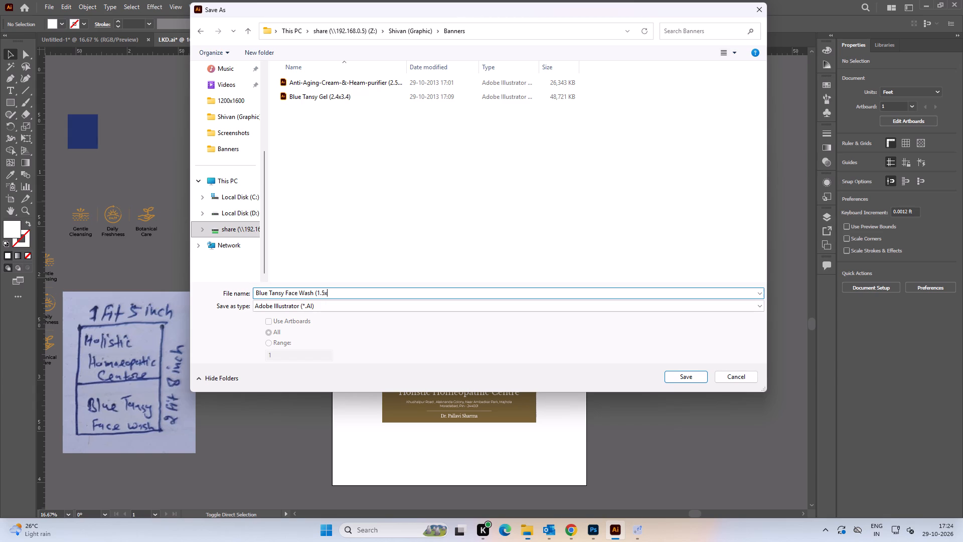
{"action": "type", "text": "2.8"}
{"action": "key", "text": "shift+parenright"}
{"action": "key", "text": "Return"}
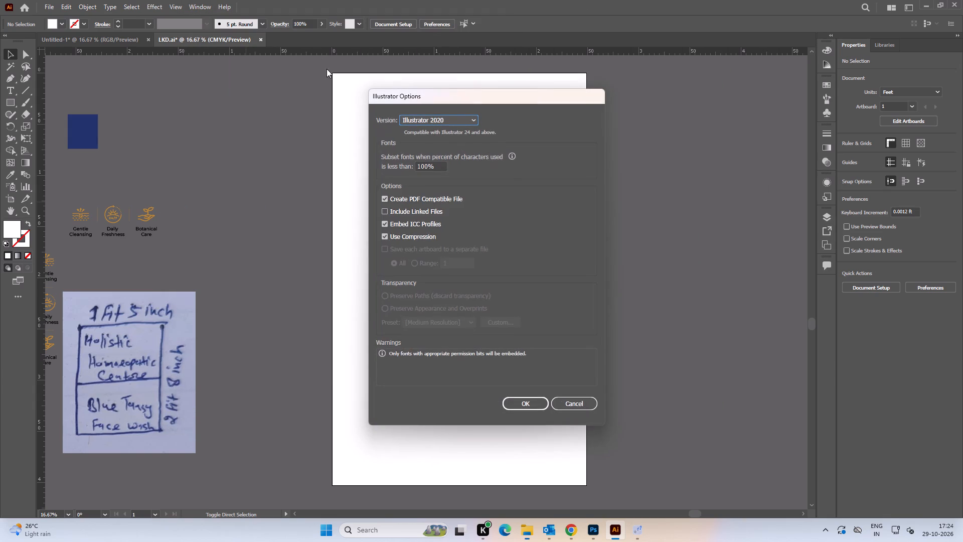
{"action": "left_click", "coordinate": [528, 404]}
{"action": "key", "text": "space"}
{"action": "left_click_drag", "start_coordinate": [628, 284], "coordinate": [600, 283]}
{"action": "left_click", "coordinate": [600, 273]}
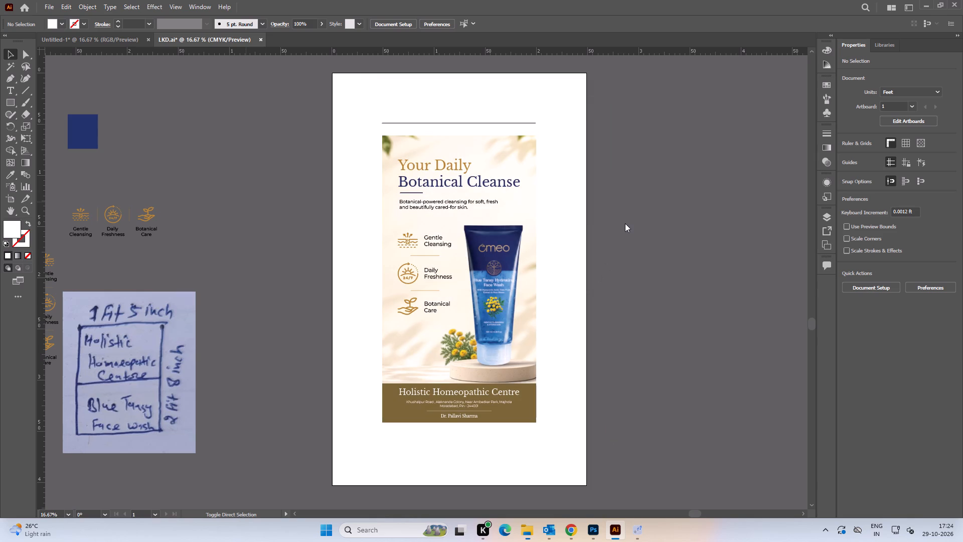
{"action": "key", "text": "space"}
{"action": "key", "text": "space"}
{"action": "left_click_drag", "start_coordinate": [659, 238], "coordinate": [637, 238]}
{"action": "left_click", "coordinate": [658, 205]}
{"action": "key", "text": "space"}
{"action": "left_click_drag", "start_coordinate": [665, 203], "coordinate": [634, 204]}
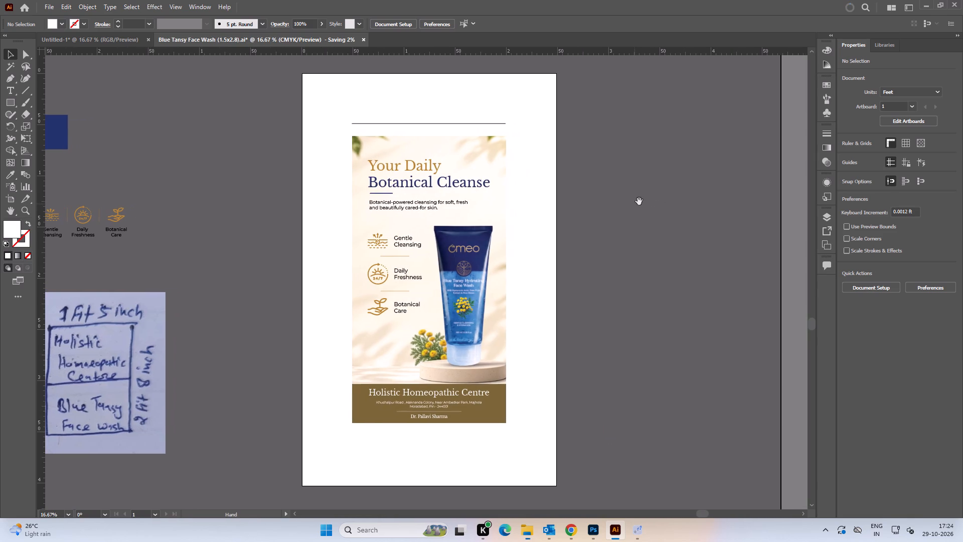
Switch to File Explorer and check the Banners folder for the saved face wash Illustrator file.
{"action": "left_click", "coordinate": [642, 197]}
{"action": "key", "text": "alt+Tab"}
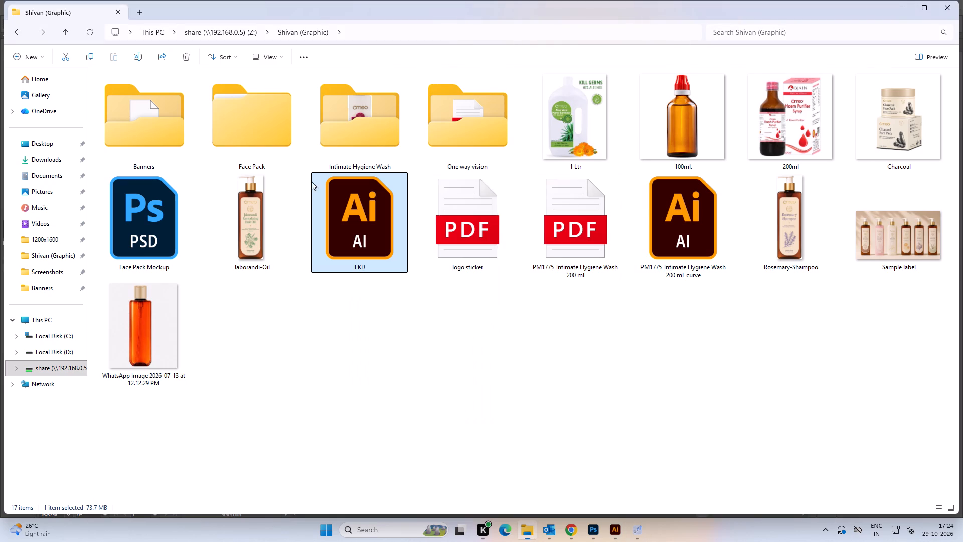
{"action": "double_click", "coordinate": [170, 120]}
{"action": "left_click", "coordinate": [399, 222]}
{"action": "left_click", "coordinate": [275, 139]}
{"action": "left_click", "coordinate": [499, 156]}
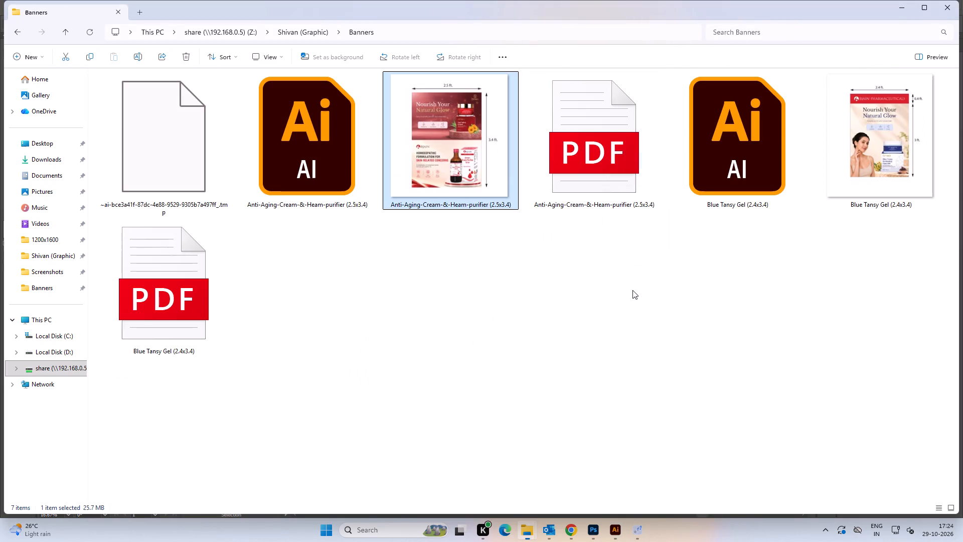
{"action": "left_click", "coordinate": [637, 294]}
{"action": "left_click", "coordinate": [810, 291]}
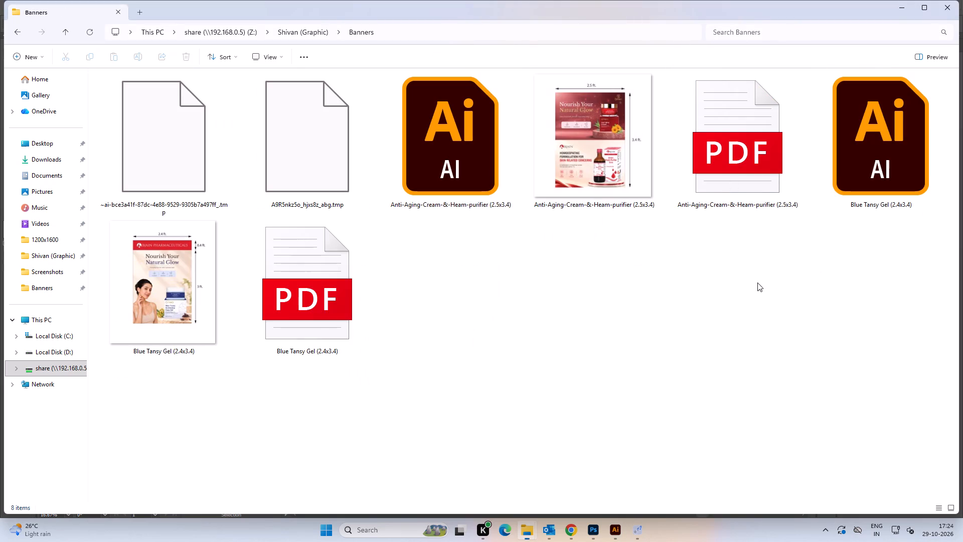
{"action": "left_click", "coordinate": [753, 349]}
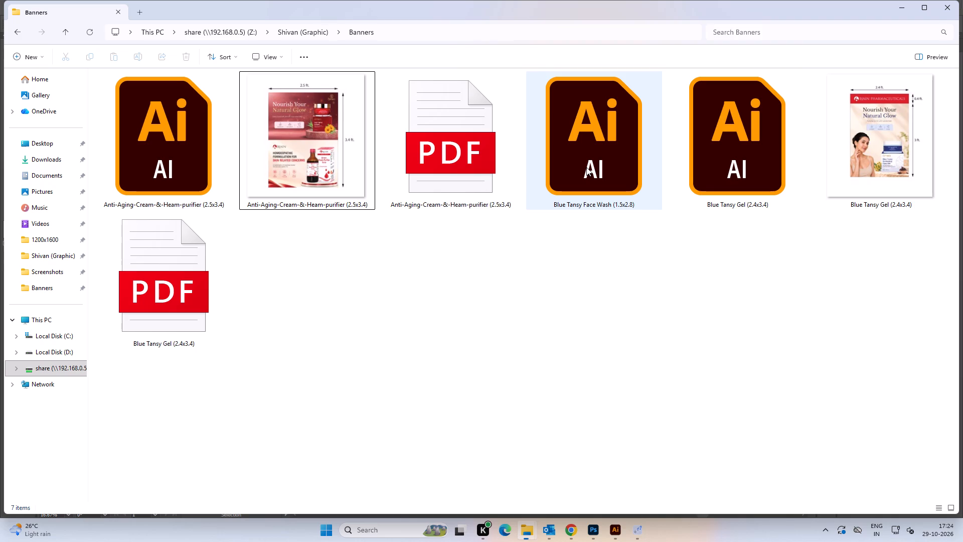
Open the "Blue Tansy Gel (2.4x3.4)" Illustrator file, review its two artboards and surrounding artwork, and close it.
{"action": "double_click", "coordinate": [728, 145]}
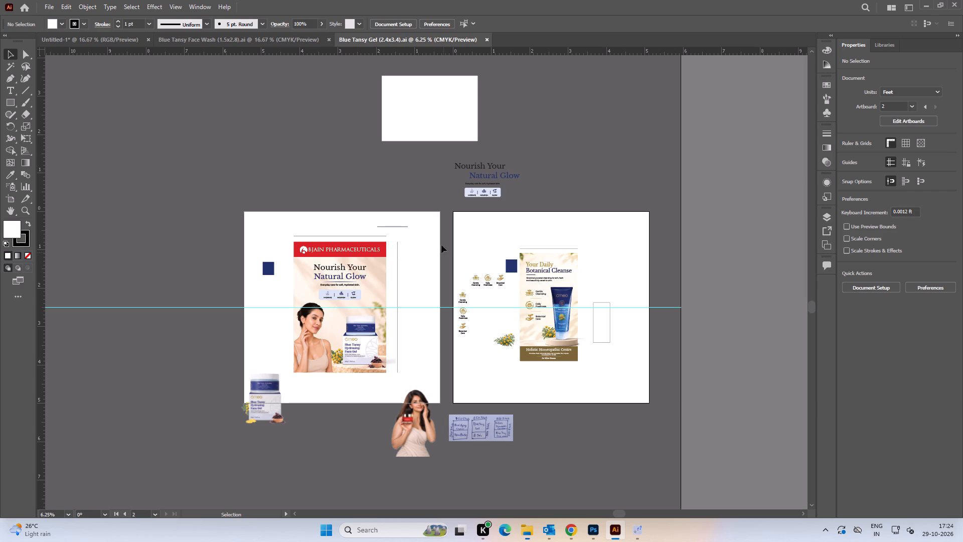
{"action": "scroll", "coordinate": [423, 221], "scroll_direction": "down", "scroll_amount": 1, "text": "alt"}
{"action": "key", "text": "space"}
{"action": "left_click_drag", "start_coordinate": [423, 229], "coordinate": [326, 178]}
{"action": "left_click", "coordinate": [326, 178]}
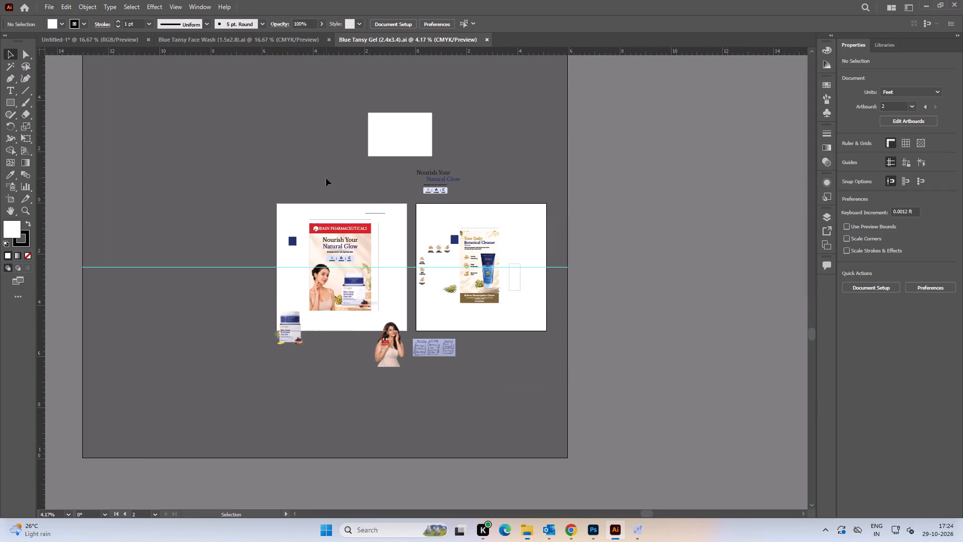
{"action": "scroll", "coordinate": [360, 273], "scroll_direction": "up", "scroll_amount": 2, "text": "alt"}
{"action": "key", "text": "space"}
{"action": "left_click_drag", "start_coordinate": [565, 244], "coordinate": [401, 269]}
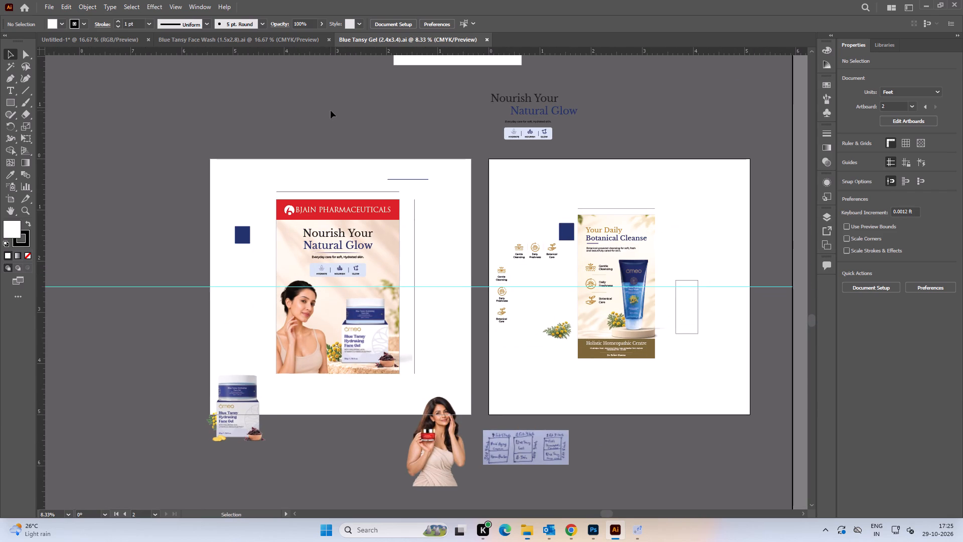
{"action": "left_click", "coordinate": [487, 38]}
Switch to the Banners folder and open the "Anti-Aging-Cream-&-Heam-purifier (2.5x3.4)" Illustrator file to examine its banner.
{"action": "key", "text": "alt+Tab"}
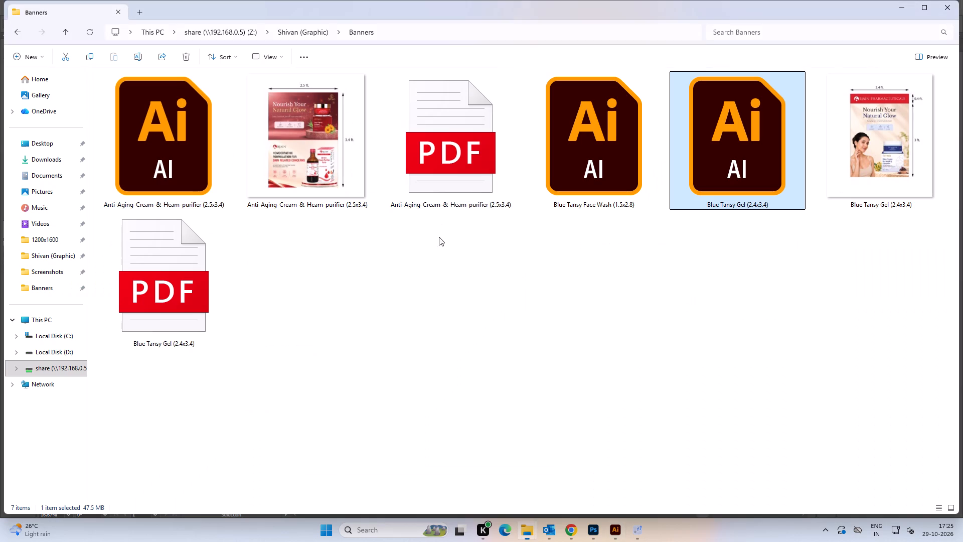
{"action": "left_click", "coordinate": [412, 267]}
{"action": "left_click", "coordinate": [573, 182]}
{"action": "left_click", "coordinate": [714, 170]}
{"action": "left_click", "coordinate": [898, 155]}
{"action": "left_click", "coordinate": [840, 267]}
{"action": "left_click", "coordinate": [589, 163]}
{"action": "left_click", "coordinate": [615, 278]}
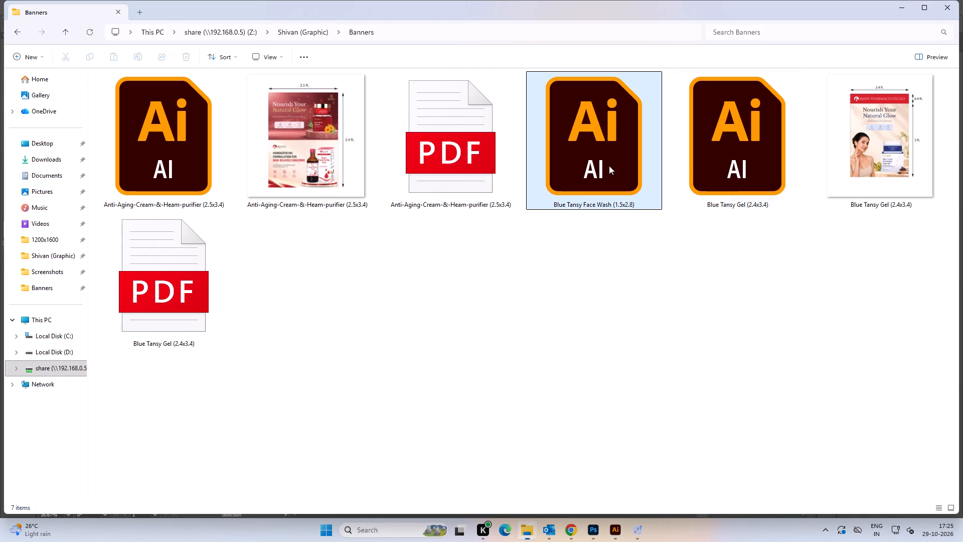
{"action": "double_click", "coordinate": [169, 148]}
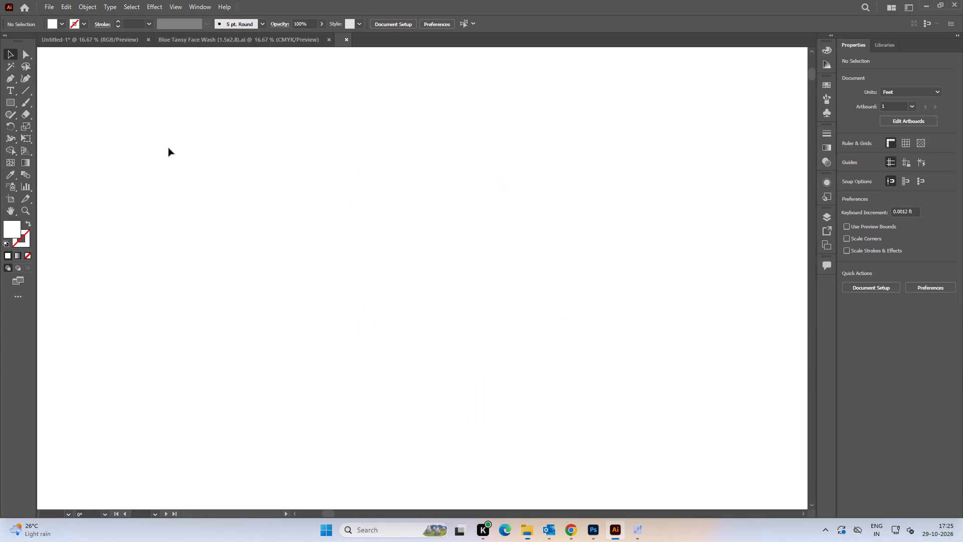
{"action": "scroll", "coordinate": [404, 275], "scroll_direction": "up", "scroll_amount": 1, "text": "alt"}
{"action": "left_click", "coordinate": [441, 217]}
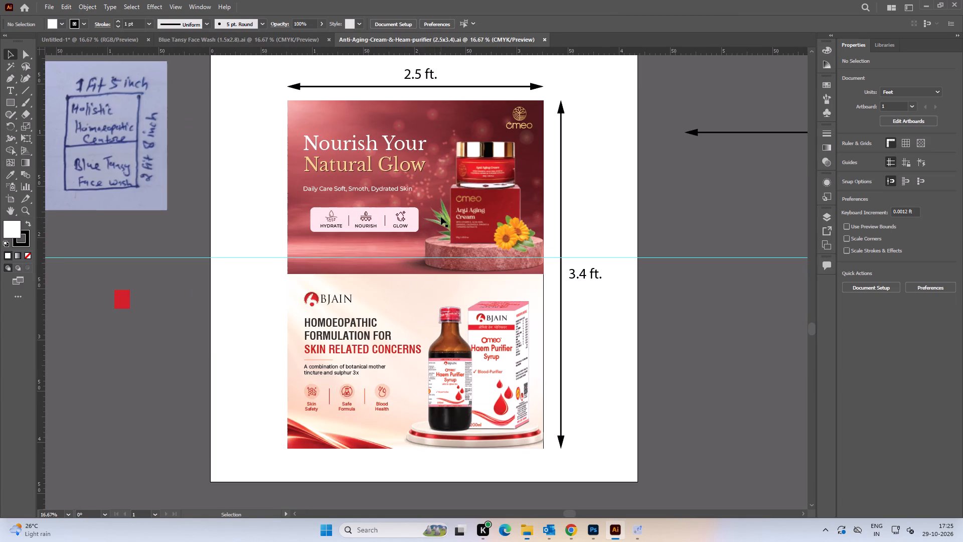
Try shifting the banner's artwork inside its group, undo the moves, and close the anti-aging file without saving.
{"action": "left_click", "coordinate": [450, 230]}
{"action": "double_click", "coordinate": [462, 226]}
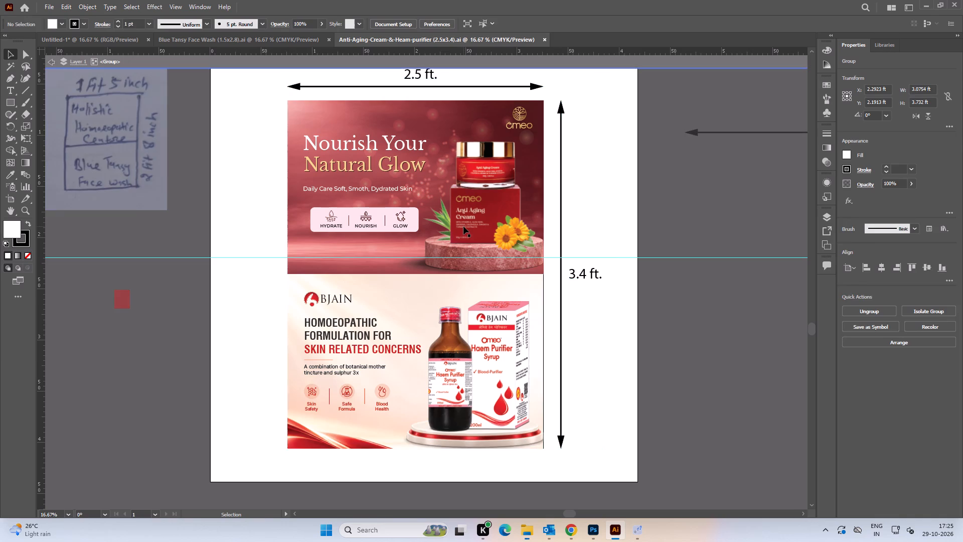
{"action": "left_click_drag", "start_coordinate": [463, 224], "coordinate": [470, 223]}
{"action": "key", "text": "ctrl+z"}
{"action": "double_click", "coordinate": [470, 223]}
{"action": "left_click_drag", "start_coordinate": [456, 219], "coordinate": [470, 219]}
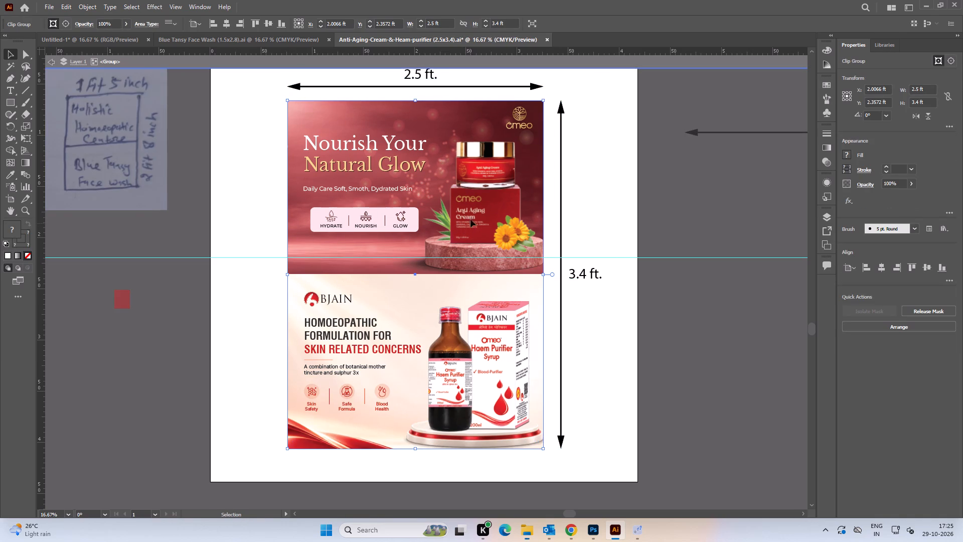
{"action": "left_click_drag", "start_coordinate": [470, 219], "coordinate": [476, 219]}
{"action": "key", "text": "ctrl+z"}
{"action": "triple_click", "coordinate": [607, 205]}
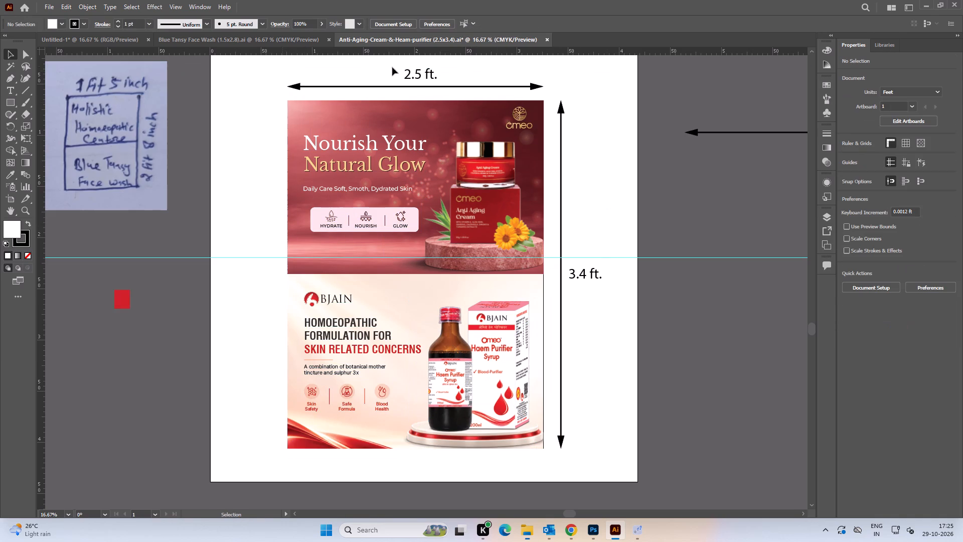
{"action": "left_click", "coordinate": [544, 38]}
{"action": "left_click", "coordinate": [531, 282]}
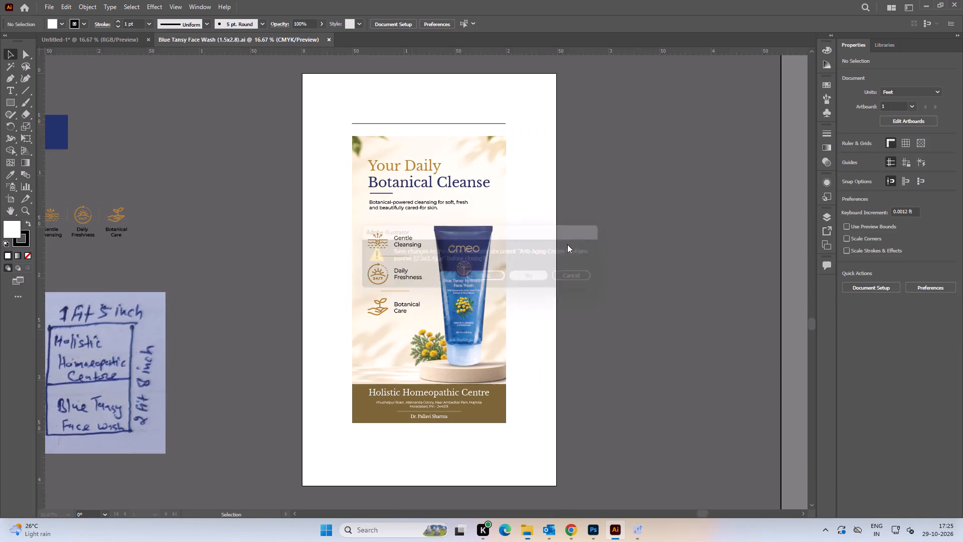
Return to the Banners folder and reopen the "Blue Tansy Gel (2.4x3.4)" Illustrator file.
{"action": "key", "text": "alt+Tab"}
{"action": "left_click", "coordinate": [536, 282]}
{"action": "double_click", "coordinate": [608, 158]}
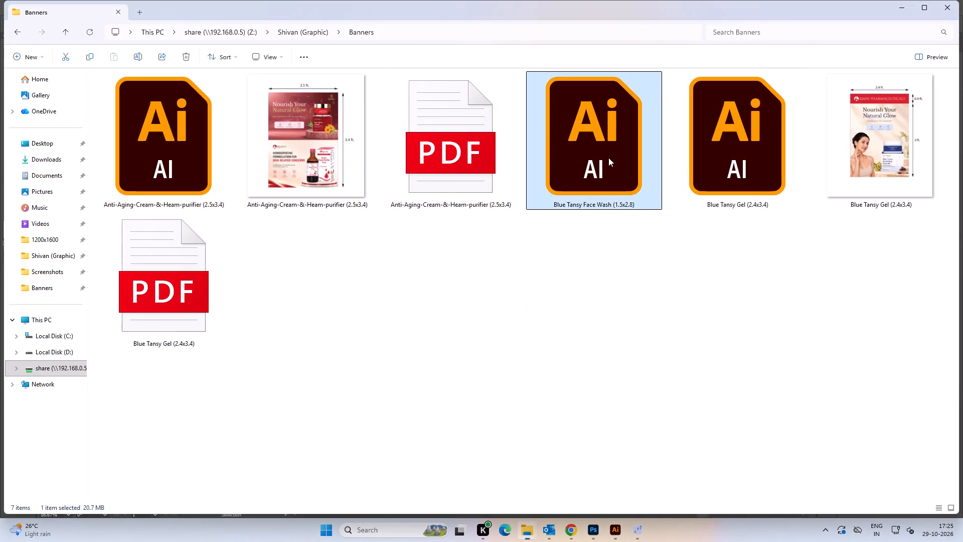
{"action": "key", "text": "alt+Tab"}
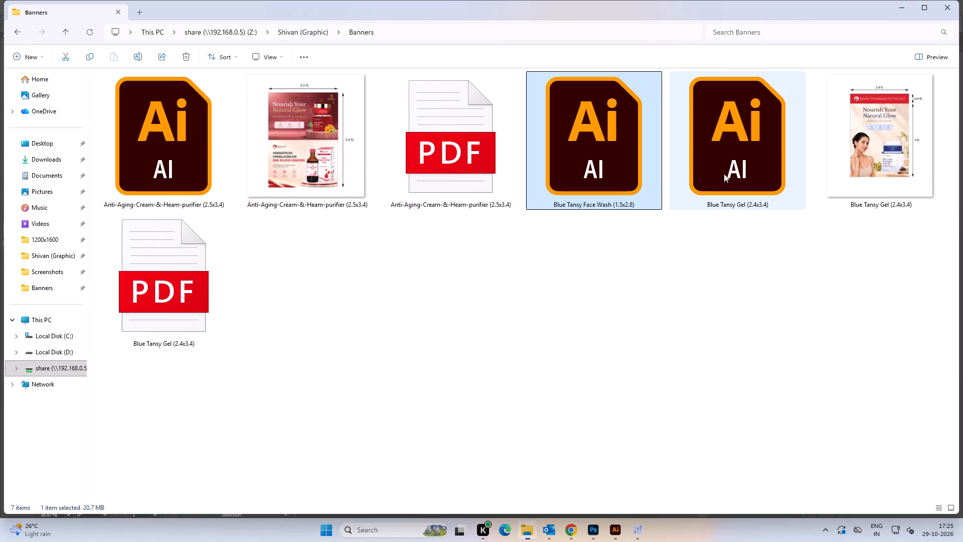
{"action": "double_click", "coordinate": [726, 172]}
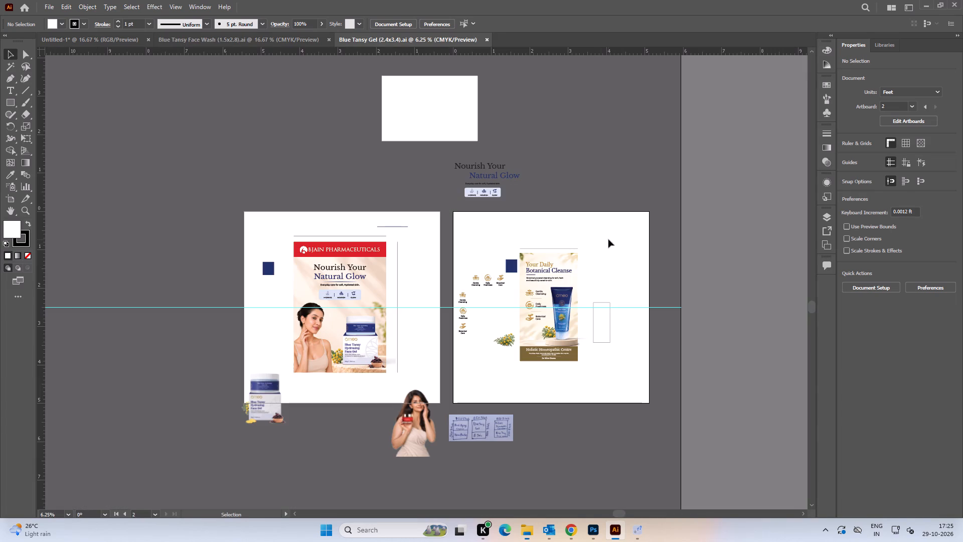
Delete the loose gel jar mockup, the cut-out woman and the handwritten size sketch along the artboards' lower edges.
{"action": "key", "text": "space"}
{"action": "left_click_drag", "start_coordinate": [599, 295], "coordinate": [470, 202]}
{"action": "left_click", "coordinate": [145, 315]}
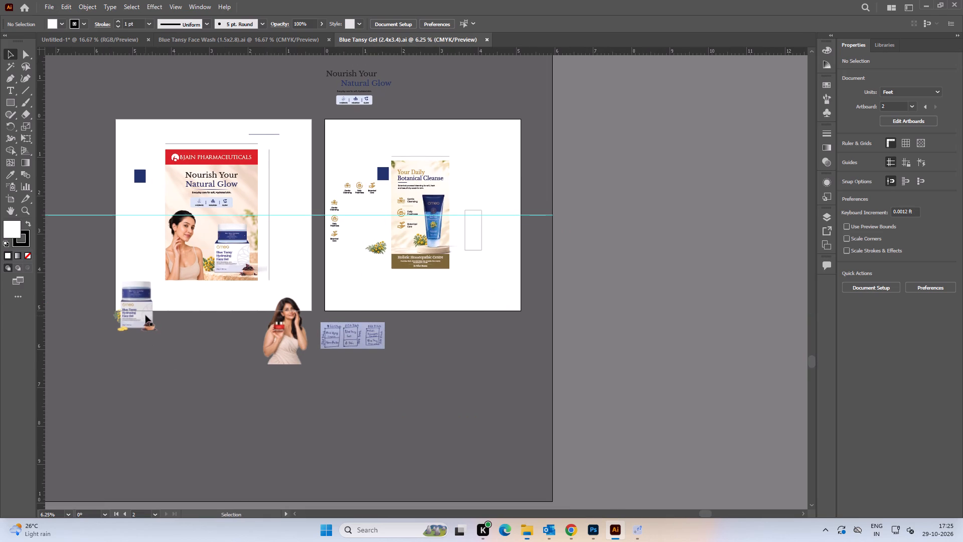
{"action": "left_click", "coordinate": [133, 311]}
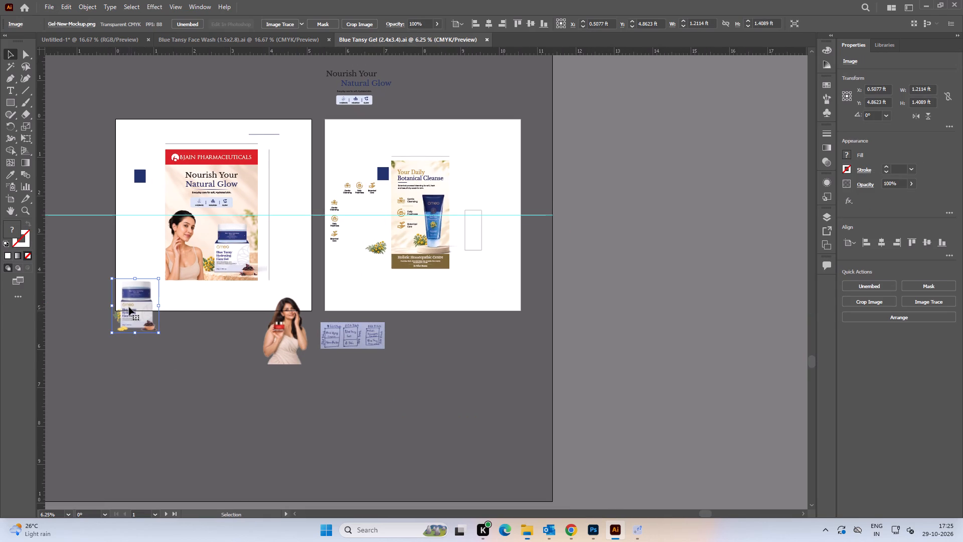
{"action": "key", "text": "Delete"}
{"action": "left_click_drag", "start_coordinate": [451, 379], "coordinate": [256, 324]}
{"action": "key", "text": "Delete"}
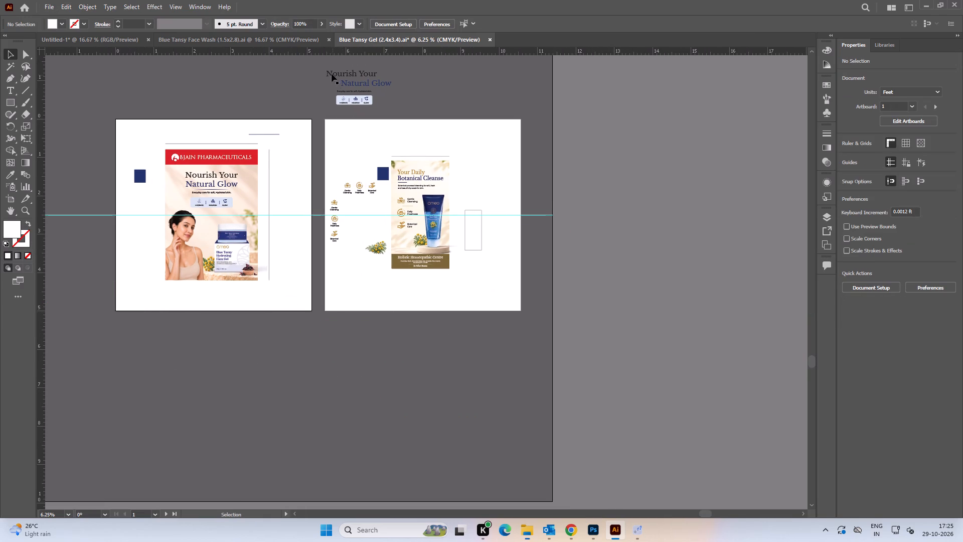
Delete the face wash artwork on the second artboard together with the spare "Nourish Your Natural Glow" text above it.
{"action": "left_click_drag", "start_coordinate": [323, 64], "coordinate": [520, 294]}
{"action": "key", "text": "Delete"}
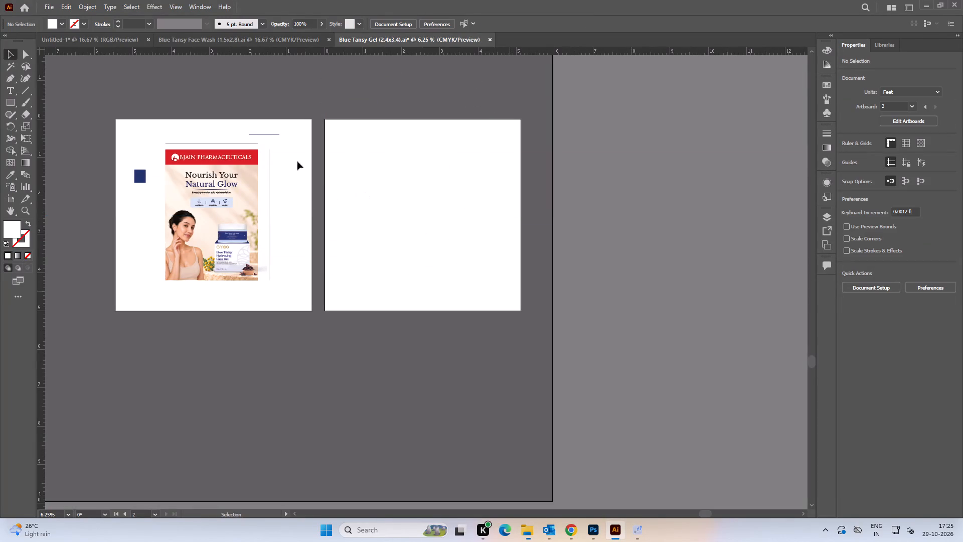
Delete the short stray line near the first artboard's upper right corner.
{"action": "key", "text": "space"}
{"action": "left_click_drag", "start_coordinate": [269, 147], "coordinate": [358, 153]}
{"action": "scroll", "coordinate": [272, 139], "scroll_direction": "up", "scroll_amount": 3, "text": "alt"}
{"action": "left_click_drag", "start_coordinate": [528, 106], "coordinate": [629, 144]}
{"action": "key", "text": "Delete"}
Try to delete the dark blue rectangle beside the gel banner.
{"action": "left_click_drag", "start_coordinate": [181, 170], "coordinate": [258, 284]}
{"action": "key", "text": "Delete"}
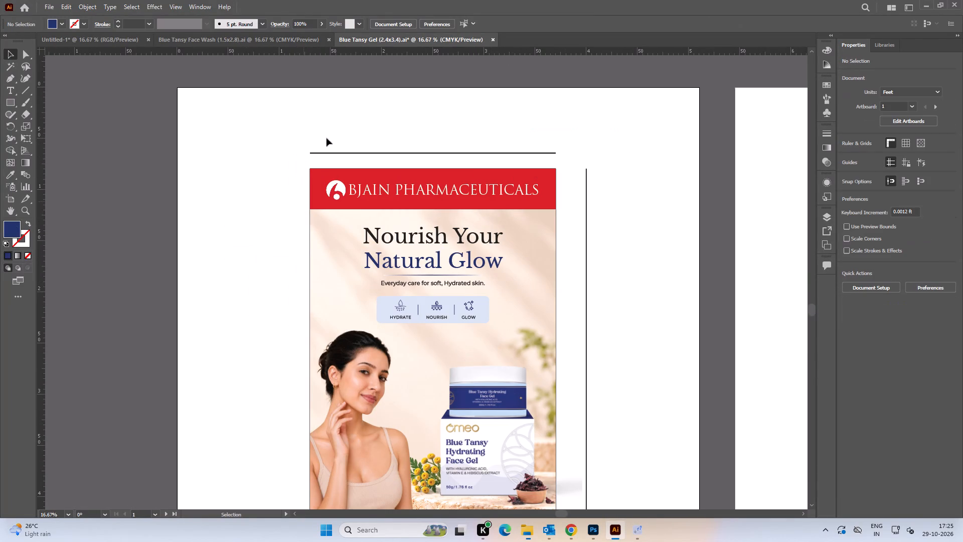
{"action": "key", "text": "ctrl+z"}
Move the dark blue rectangle off the left side of the first artboard.
{"action": "left_click_drag", "start_coordinate": [245, 238], "coordinate": [139, 237]}
{"action": "left_click_drag", "start_coordinate": [178, 179], "coordinate": [190, 176]}
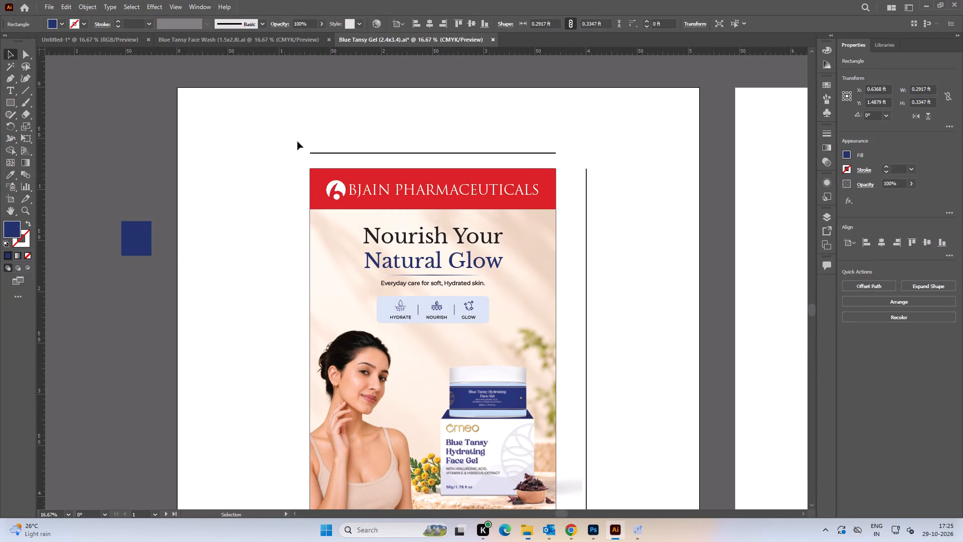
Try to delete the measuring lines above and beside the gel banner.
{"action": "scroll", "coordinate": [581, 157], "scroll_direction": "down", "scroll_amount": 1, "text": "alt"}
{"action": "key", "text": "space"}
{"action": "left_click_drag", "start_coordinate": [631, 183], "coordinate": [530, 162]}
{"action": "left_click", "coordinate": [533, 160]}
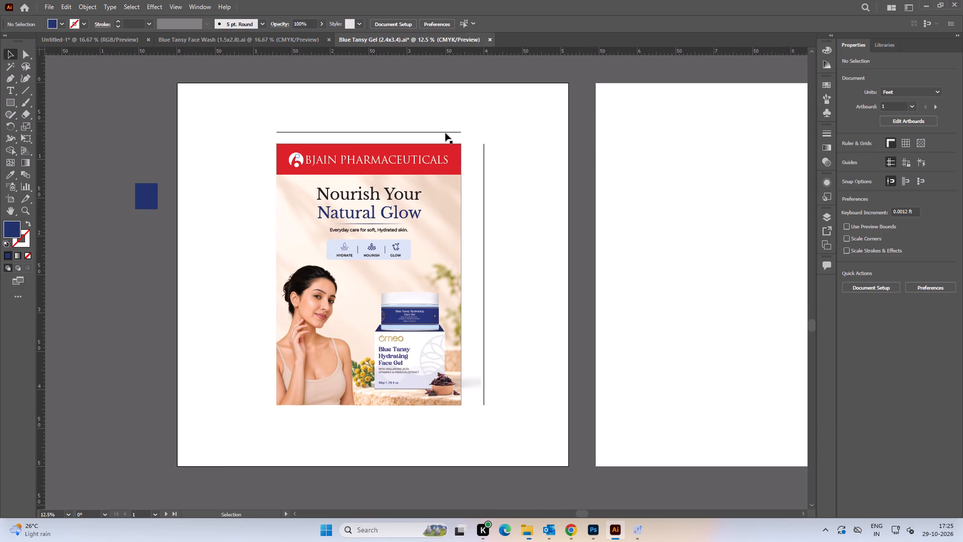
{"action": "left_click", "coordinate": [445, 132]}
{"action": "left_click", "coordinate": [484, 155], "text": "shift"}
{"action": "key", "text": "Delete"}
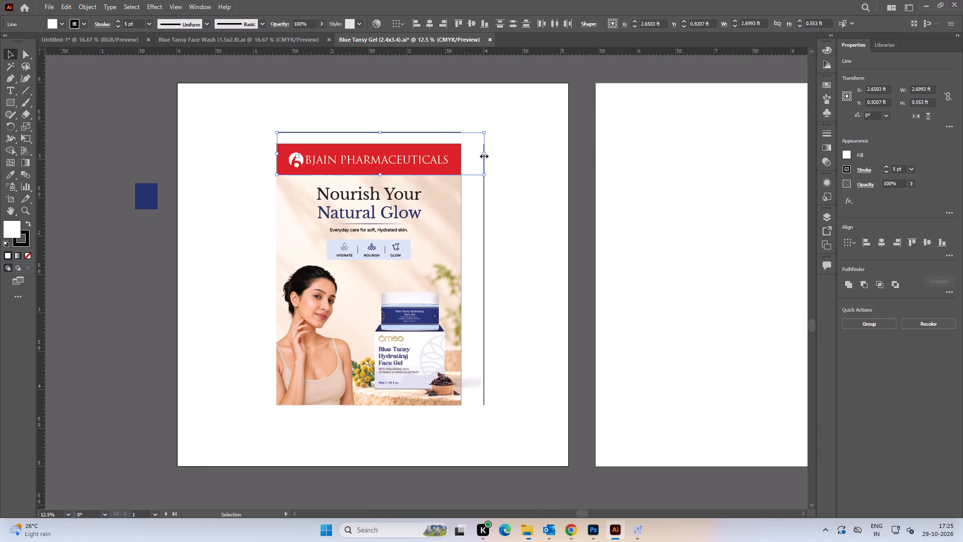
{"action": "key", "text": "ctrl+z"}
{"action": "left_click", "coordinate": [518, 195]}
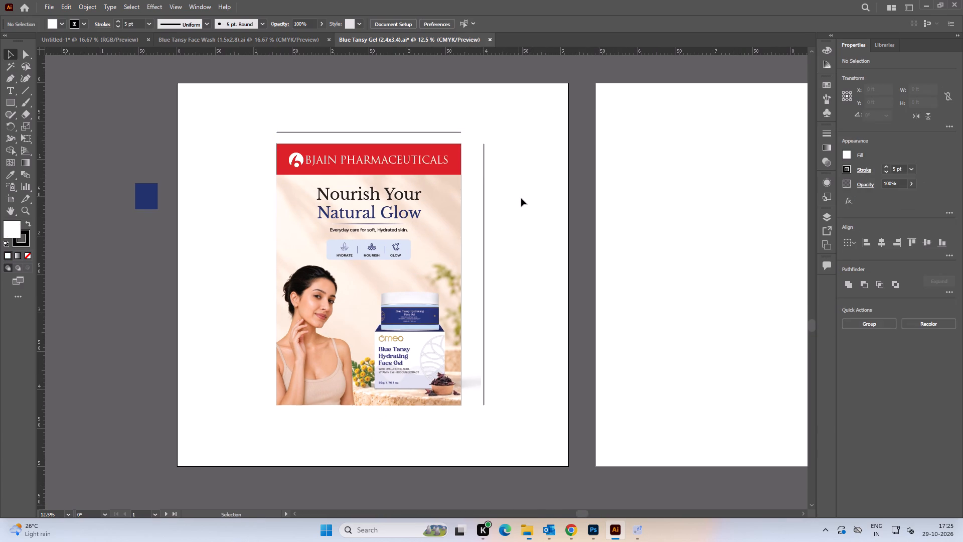
Save the cleaned-up Blue Tansy Gel document.
{"action": "key", "text": "ctrl+s"}
{"action": "key", "text": "ctrl+s"}
{"action": "key", "text": "ctrl+s"}
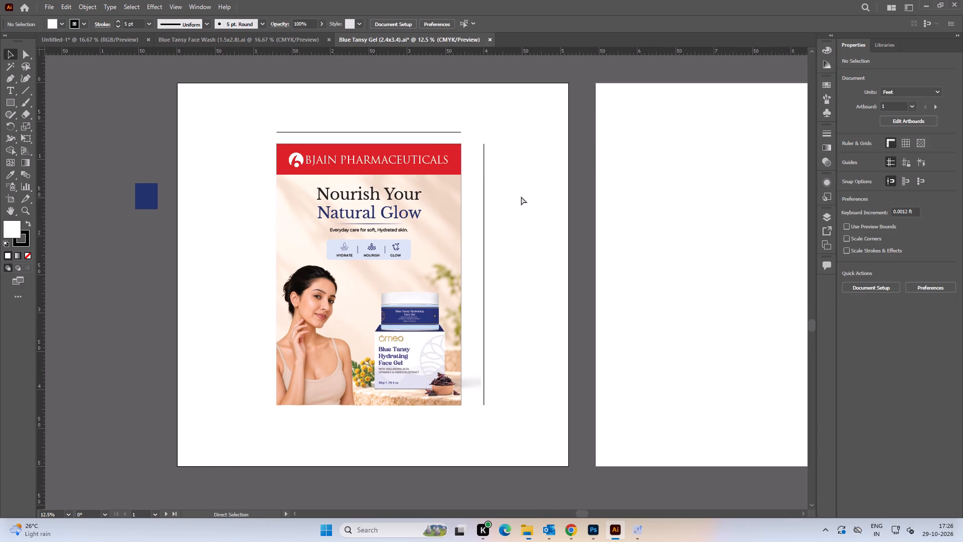
{"action": "key", "text": "ctrl+s"}
{"action": "key", "text": "ctrl+s"}
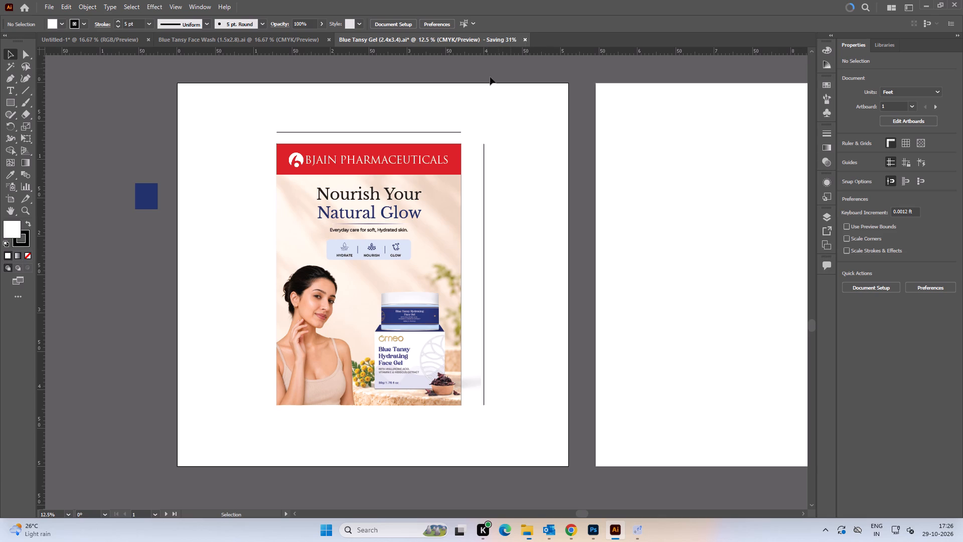
Switch to the Banners folder and reopen the "Anti-Aging-Cream-&-Heam-purifier (2.5x3.4)" Illustrator file.
{"action": "key", "text": "alt+Tab"}
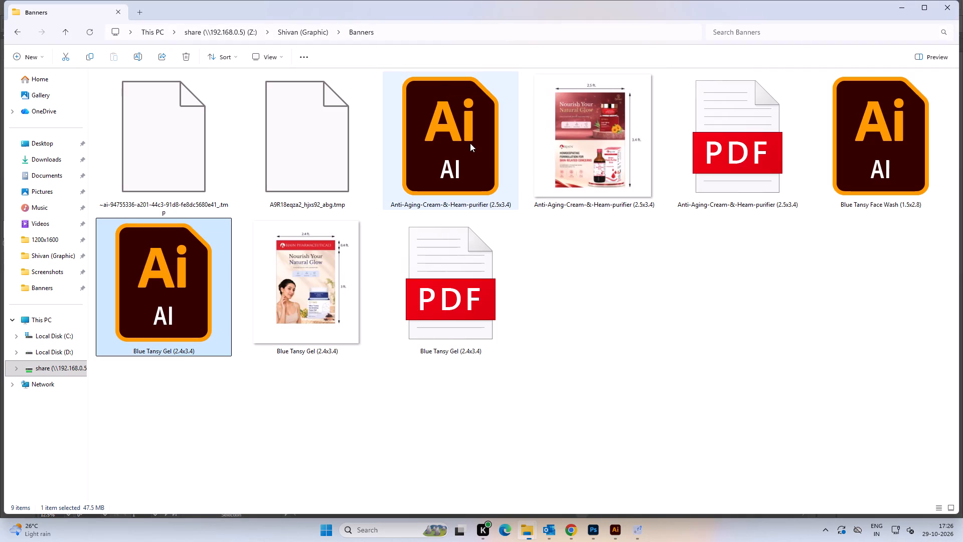
{"action": "double_click", "coordinate": [470, 143]}
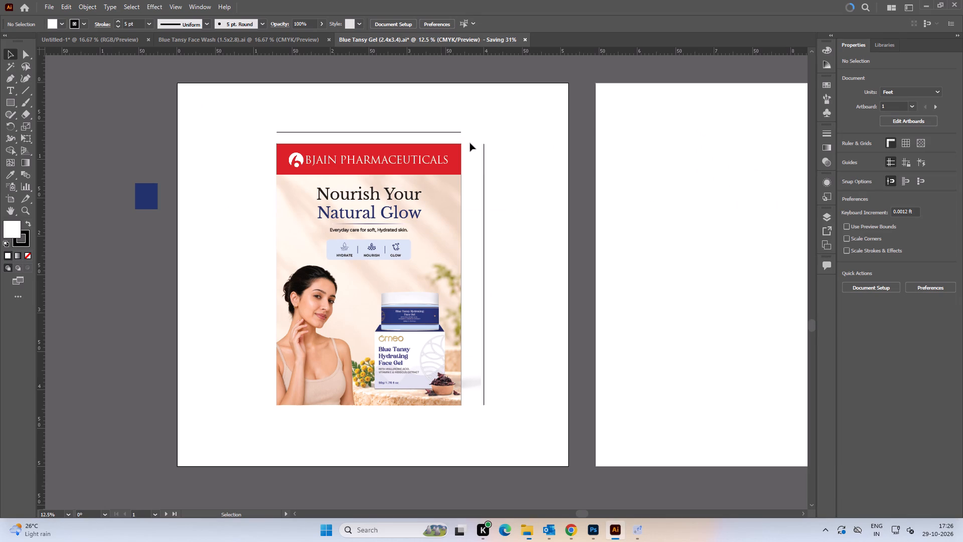
{"action": "left_click_drag", "start_coordinate": [561, 292], "coordinate": [542, 266]}
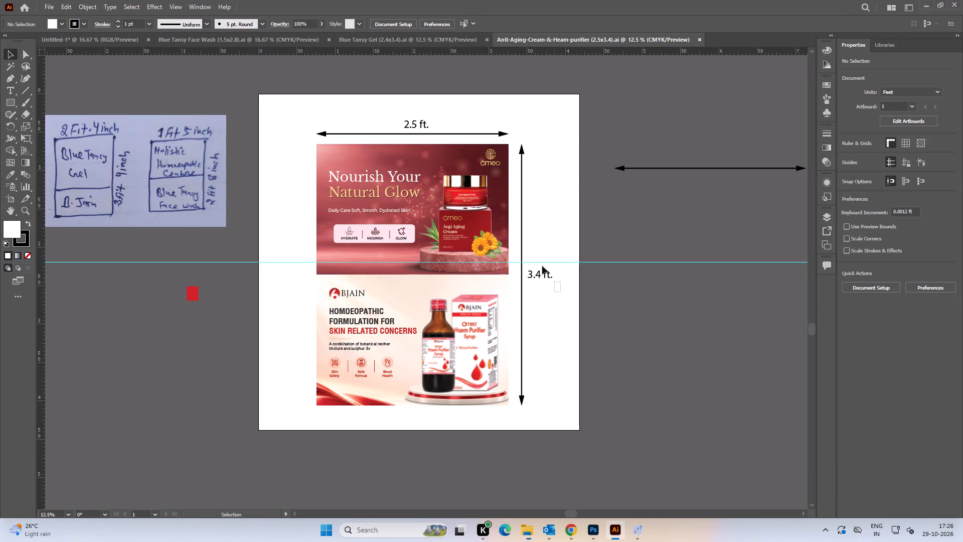
{"action": "left_click_drag", "start_coordinate": [542, 266], "coordinate": [519, 234]}
{"action": "left_click", "coordinate": [565, 202]}
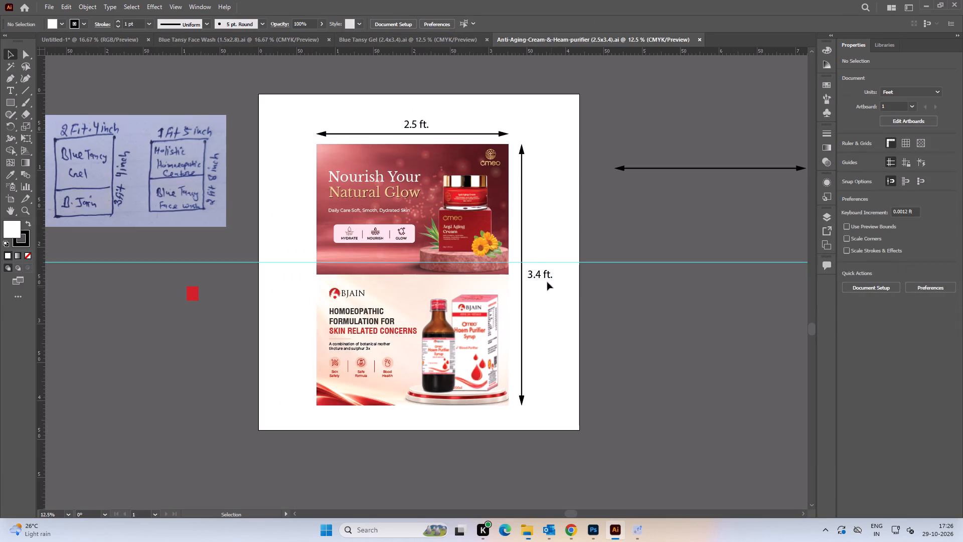
{"action": "left_click", "coordinate": [543, 276]}
{"action": "left_click", "coordinate": [563, 203]}
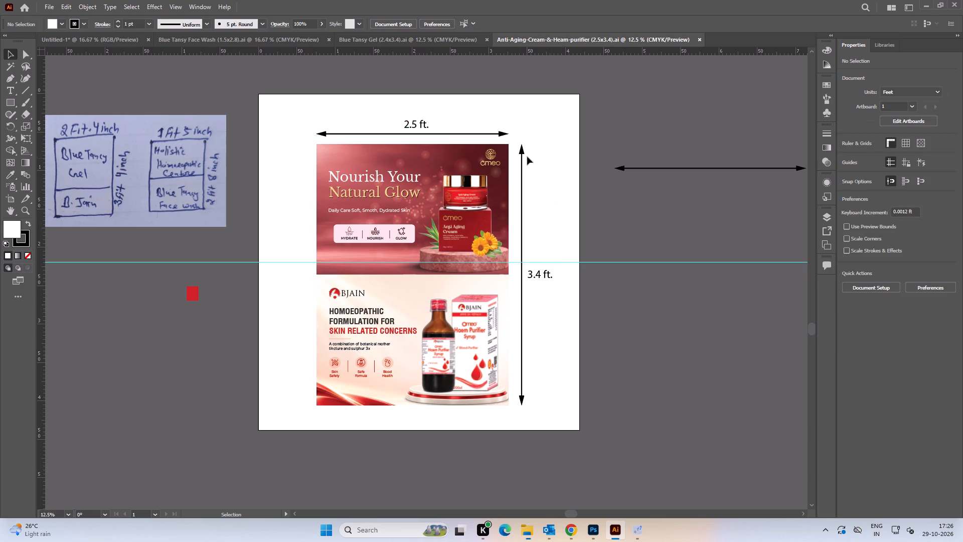
Ungroup the dimensioned anti-aging banner and bring its 2.5 ft. width arrow and label into the Blue Tansy Face Wash document.
{"action": "left_click", "coordinate": [523, 152]}
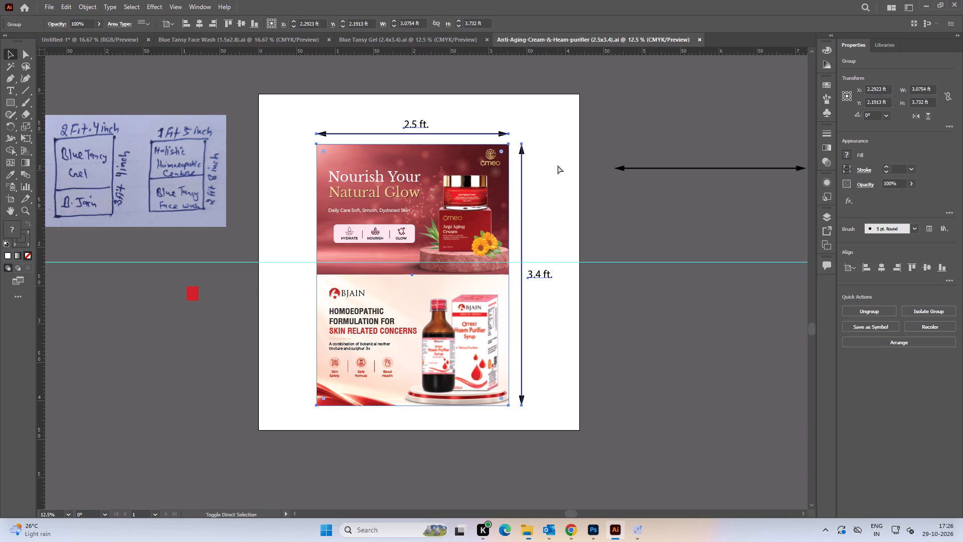
{"action": "key", "text": "ctrl+shift+g"}
{"action": "left_click", "coordinate": [560, 166]}
{"action": "left_click_drag", "start_coordinate": [520, 145], "coordinate": [533, 171]}
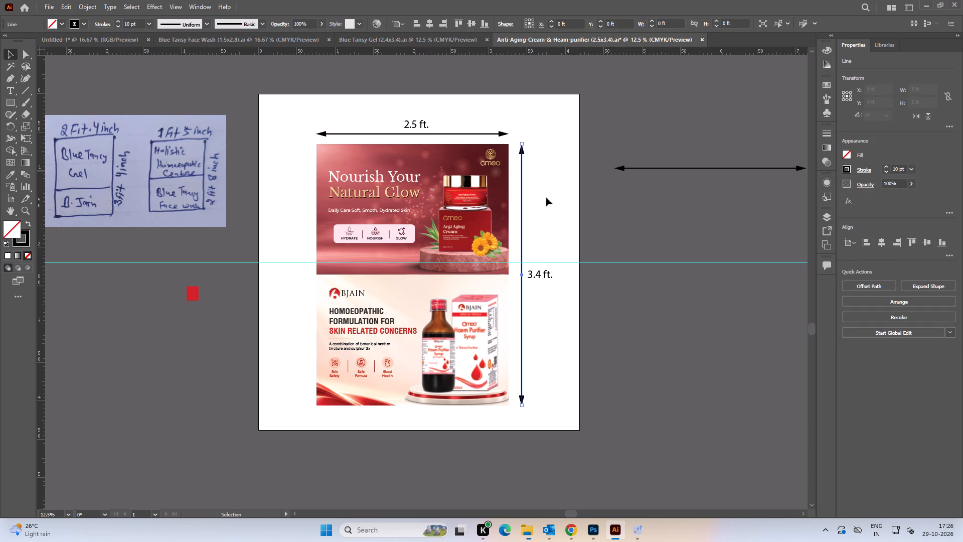
{"action": "left_click", "coordinate": [546, 276], "text": "shift"}
{"action": "left_click", "coordinate": [400, 107]}
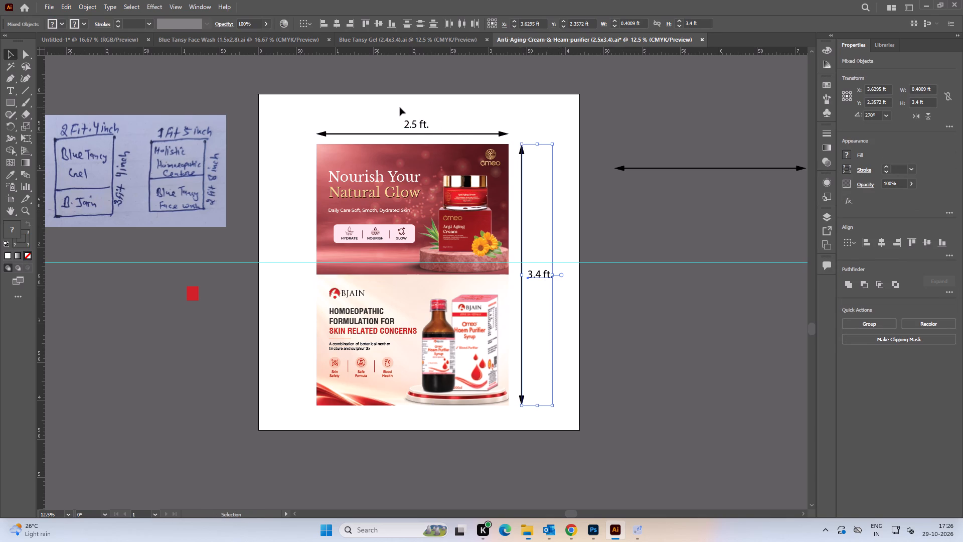
{"action": "left_click_drag", "start_coordinate": [399, 114], "coordinate": [435, 134]}
{"action": "left_click", "coordinate": [399, 119]}
{"action": "left_click_drag", "start_coordinate": [390, 112], "coordinate": [427, 134]}
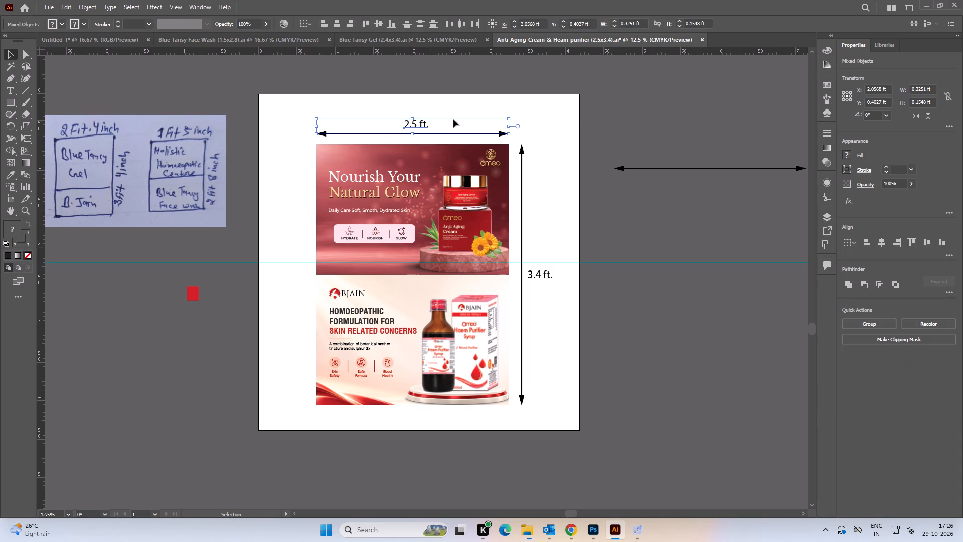
{"action": "left_click_drag", "start_coordinate": [441, 134], "coordinate": [276, 51]}
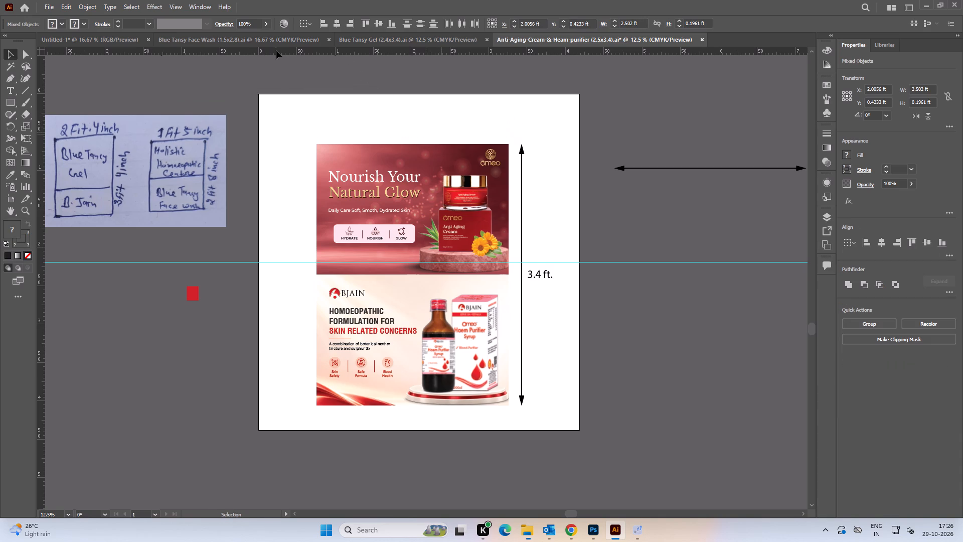
{"action": "left_click_drag", "start_coordinate": [276, 51], "coordinate": [418, 106]}
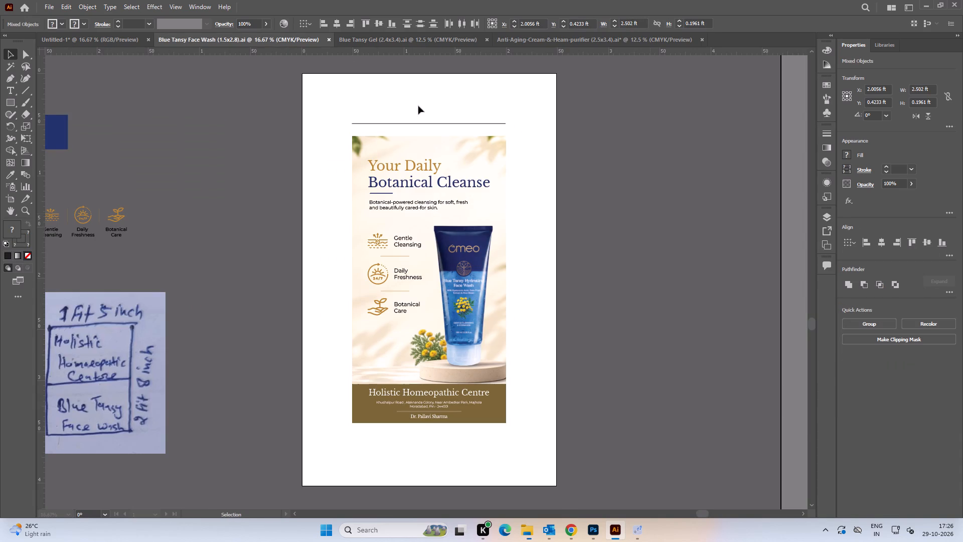
{"action": "left_click", "coordinate": [301, 155]}
Close the anti-aging banner document without saving its changes, and close the Blue Tansy Gel document.
{"action": "left_click", "coordinate": [398, 36]}
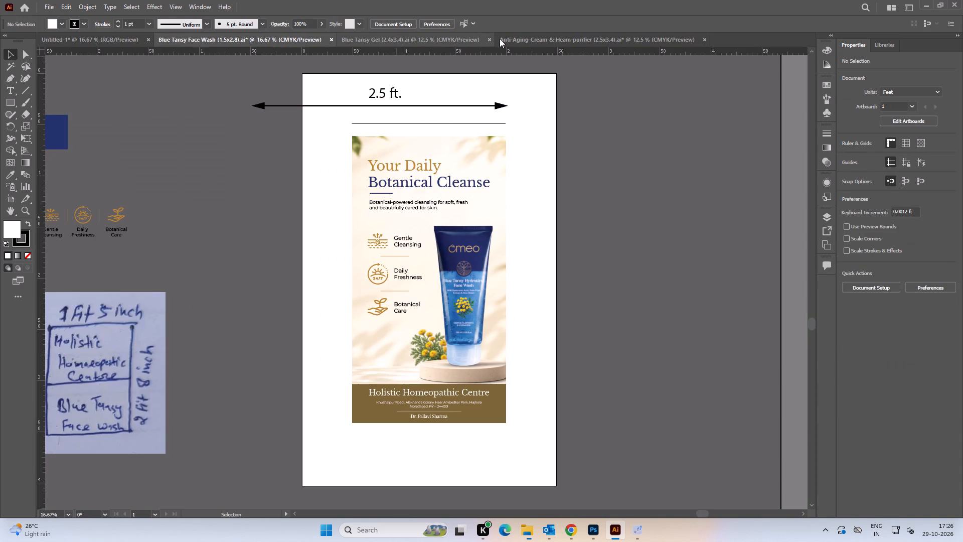
{"action": "left_click", "coordinate": [540, 41]}
{"action": "left_click", "coordinate": [704, 38]}
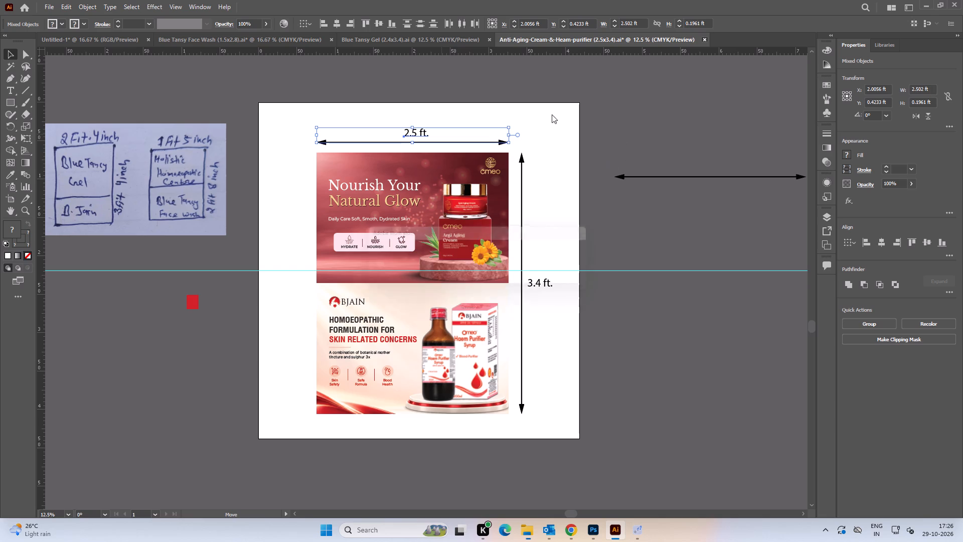
{"action": "left_click", "coordinate": [538, 279]}
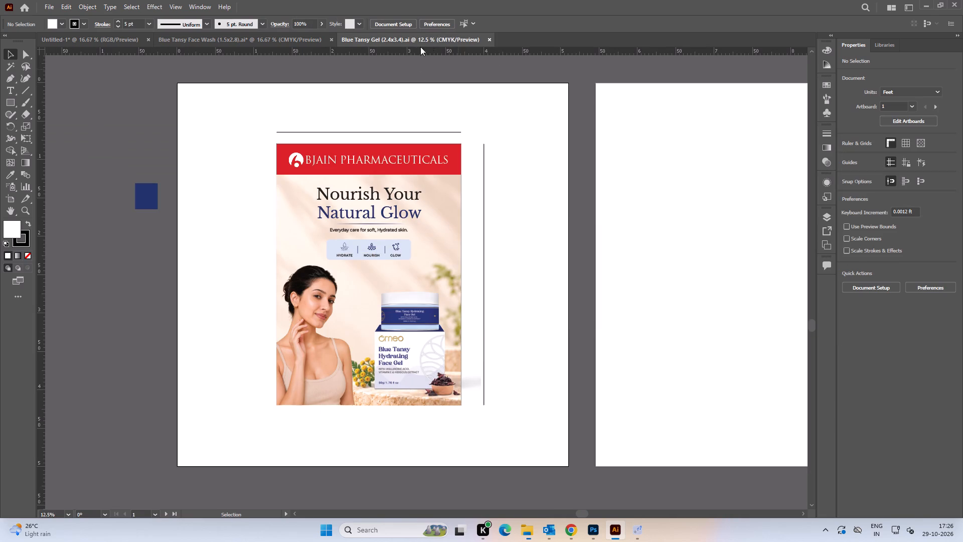
{"action": "left_click", "coordinate": [490, 38]}
Set the double-headed arrow's width to 1.5 ft in the Face Wash document.
{"action": "key", "text": "space"}
{"action": "left_click_drag", "start_coordinate": [556, 198], "coordinate": [545, 224]}
{"action": "left_click", "coordinate": [353, 132]}
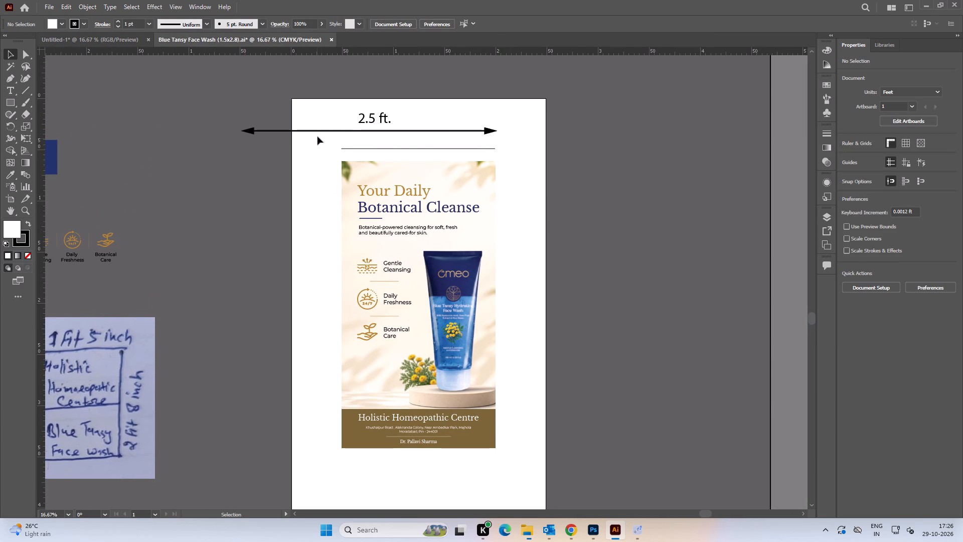
{"action": "left_click", "coordinate": [326, 130]}
{"action": "key", "text": "space"}
{"action": "key", "text": "space"}
{"action": "key", "text": "space"}
{"action": "key", "text": "space"}
{"action": "key", "text": "space"}
{"action": "key", "text": "space"}
{"action": "key", "text": "space"}
{"action": "key", "text": "space"}
{"action": "key", "text": "space"}
{"action": "key", "text": "space"}
{"action": "key", "text": "space"}
{"action": "key", "text": "space"}
{"action": "key", "text": "space"}
{"action": "key", "text": "space"}
{"action": "key", "text": "space"}
{"action": "left_click_drag", "start_coordinate": [271, 185], "coordinate": [350, 177]}
{"action": "left_click", "coordinate": [920, 90]}
{"action": "key", "text": "ctrl+a"}
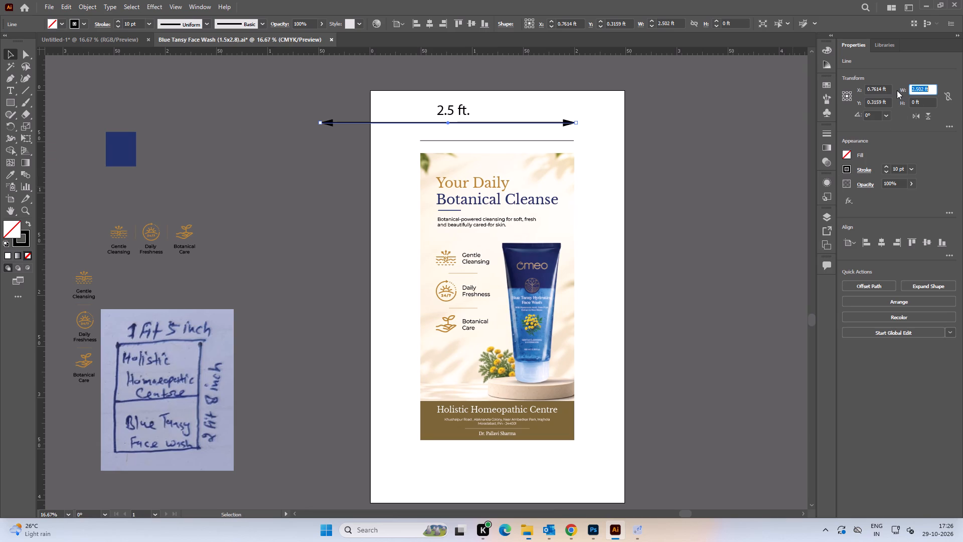
{"action": "key", "text": "1"}
{"action": "key", "text": "period"}
{"action": "key", "text": "5"}
{"action": "key", "text": "Return"}
{"action": "left_click", "coordinate": [570, 99]}
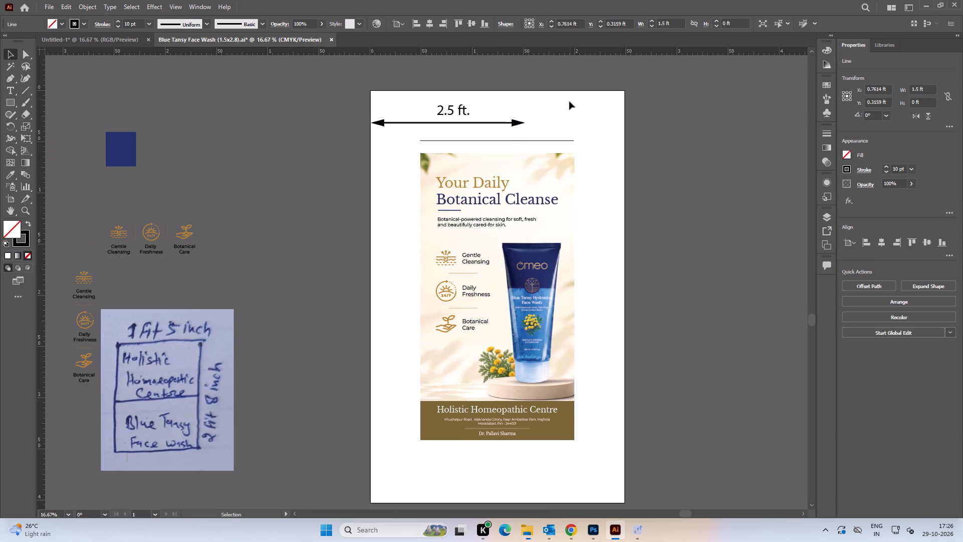
Centre the width arrow horizontally on the face wash banner, using the banner as the key object.
{"action": "scroll", "coordinate": [507, 132], "scroll_direction": "up", "scroll_amount": 1, "text": "alt"}
{"action": "left_click", "coordinate": [505, 169]}
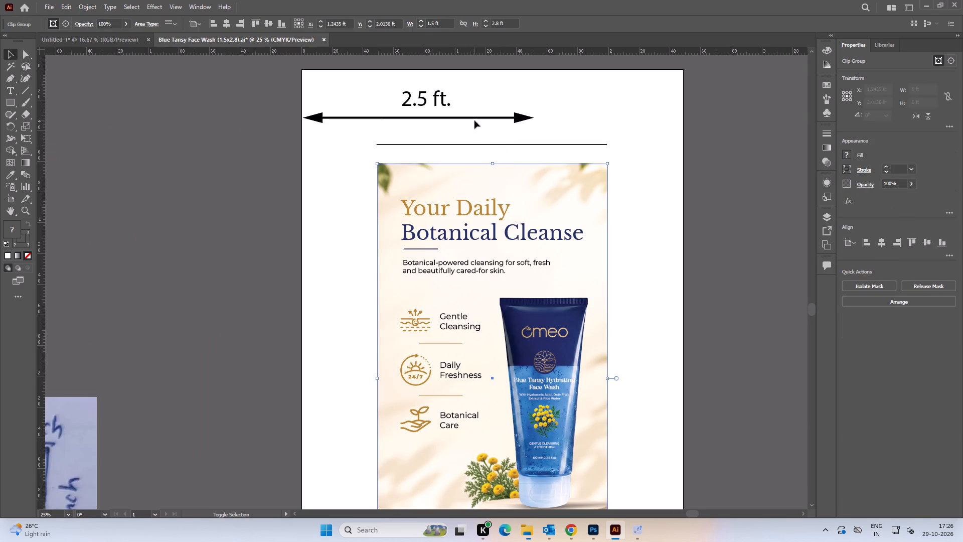
{"action": "left_click", "coordinate": [515, 119], "text": "shift"}
{"action": "left_click", "coordinate": [532, 183]}
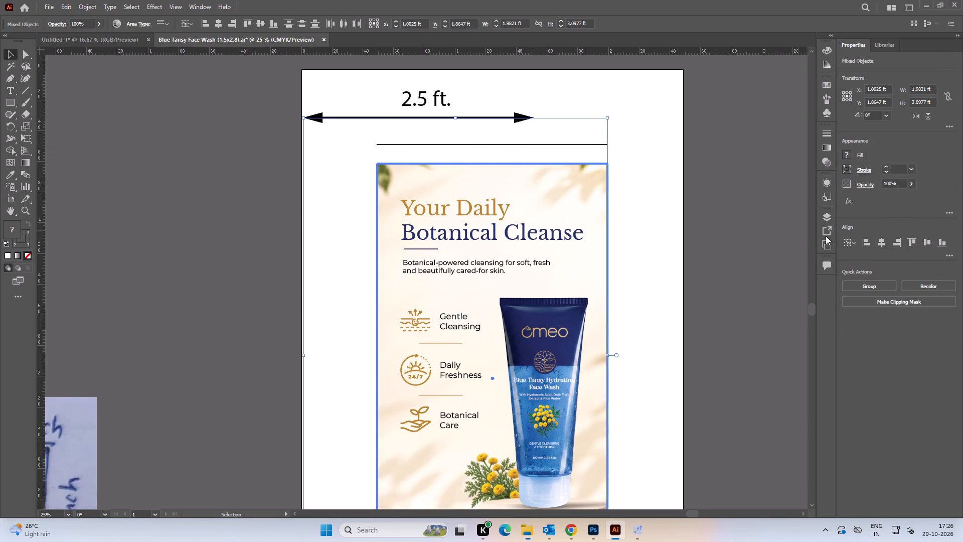
{"action": "left_click", "coordinate": [885, 244]}
{"action": "left_click", "coordinate": [677, 163]}
Delete the thin measuring line between the width arrow and the face wash banner.
{"action": "left_click", "coordinate": [586, 144]}
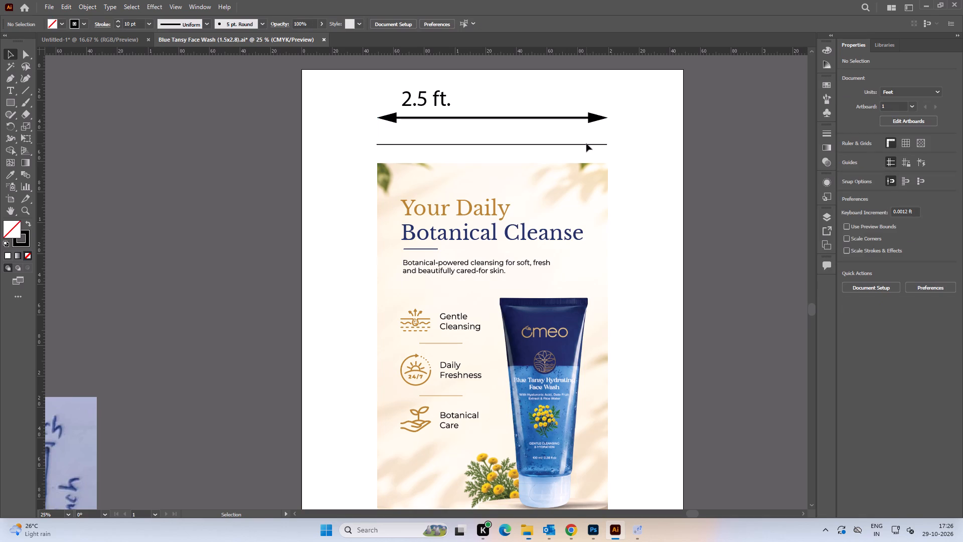
{"action": "left_click_drag", "start_coordinate": [616, 148], "coordinate": [582, 142]}
{"action": "key", "text": "Delete"}
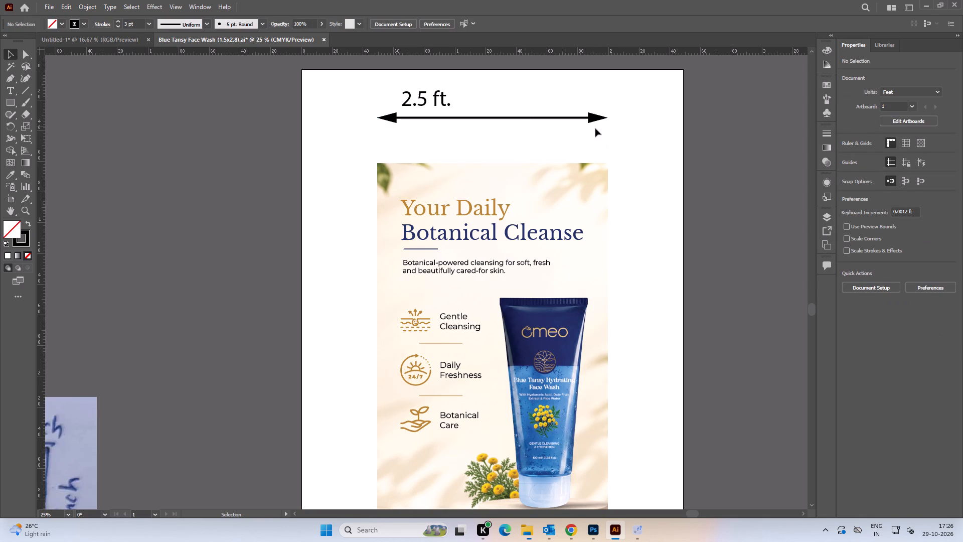
Move the width arrow down closer to the banner's top edge and set its stroke weight to 7 pt.
{"action": "left_click_drag", "start_coordinate": [595, 119], "coordinate": [598, 142]}
{"action": "left_click", "coordinate": [649, 147]}
{"action": "scroll", "coordinate": [586, 142], "scroll_direction": "up", "scroll_amount": 2, "text": "alt"}
{"action": "left_click", "coordinate": [604, 138]}
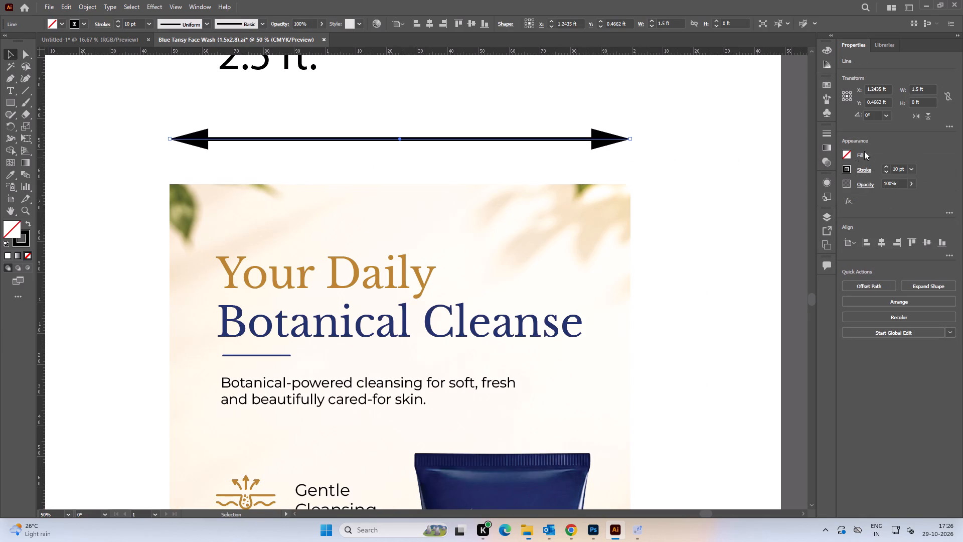
{"action": "triple_click", "coordinate": [886, 171]}
{"action": "left_click", "coordinate": [886, 171]}
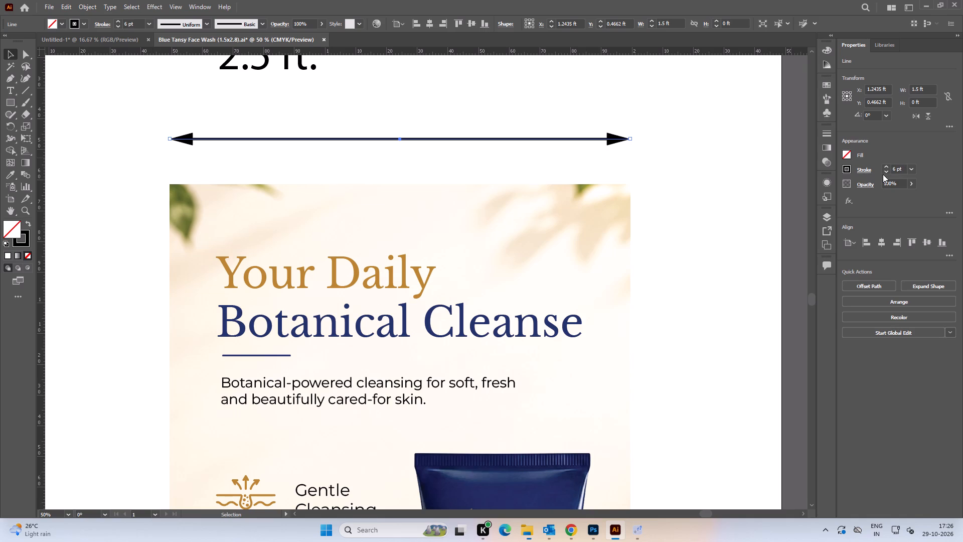
{"action": "left_click", "coordinate": [885, 172]}
{"action": "left_click", "coordinate": [885, 165]}
{"action": "left_click", "coordinate": [886, 167]}
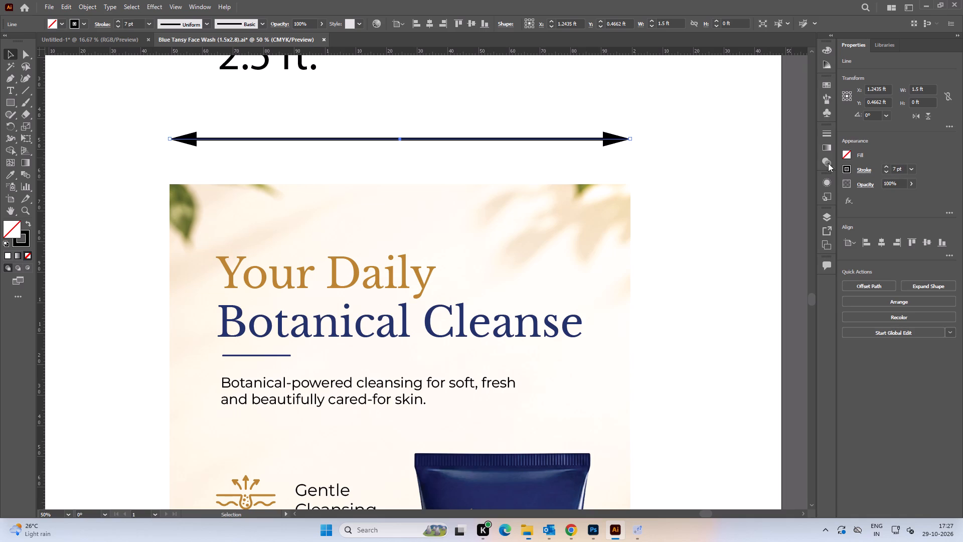
{"action": "left_click", "coordinate": [723, 151]}
Centre the width arrow horizontally on the face wash banner again, with the banner as the key object.
{"action": "left_click", "coordinate": [513, 217]}
{"action": "left_click", "coordinate": [606, 143], "text": "shift"}
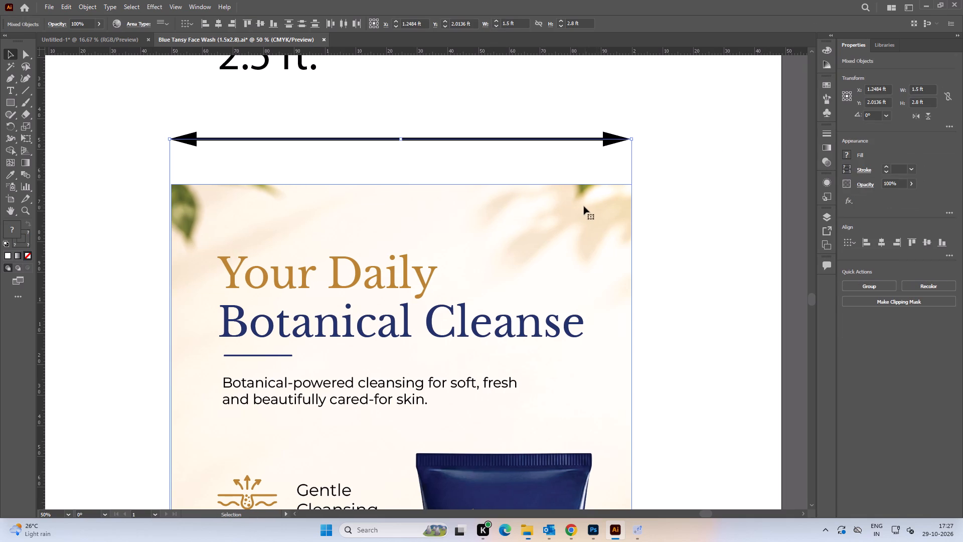
{"action": "left_click", "coordinate": [583, 207]}
{"action": "left_click", "coordinate": [879, 243]}
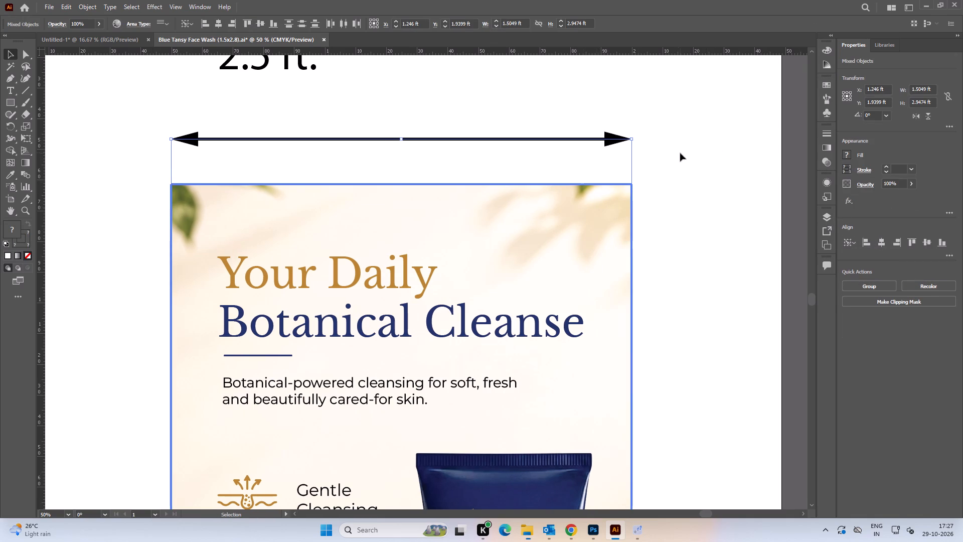
{"action": "left_click", "coordinate": [680, 153]}
Nudge the width arrow slightly closer to the banner and realign it horizontally with the banner's centre.
{"action": "left_click_drag", "start_coordinate": [614, 142], "coordinate": [616, 147]}
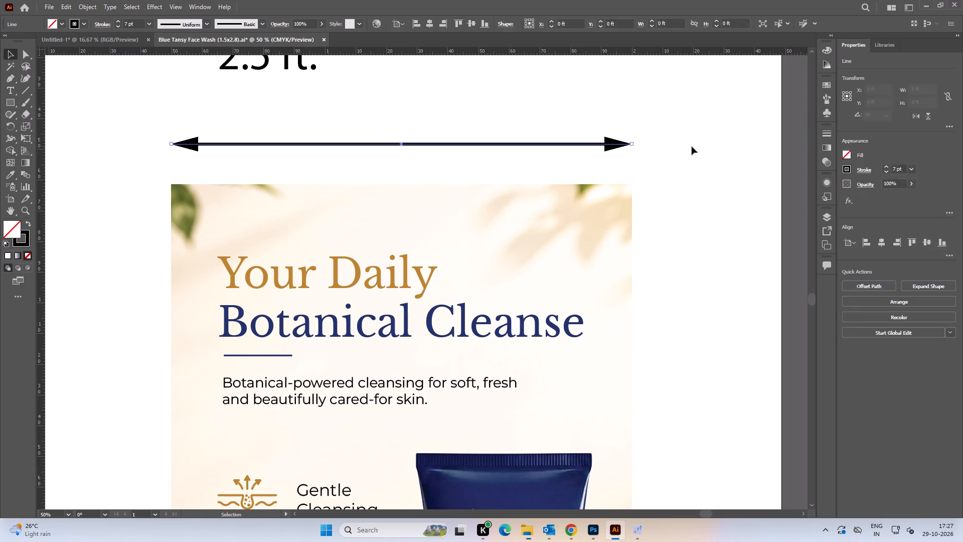
{"action": "left_click", "coordinate": [692, 147]}
{"action": "left_click", "coordinate": [608, 210]}
{"action": "left_click", "coordinate": [611, 147], "text": "shift"}
{"action": "left_click", "coordinate": [602, 204]}
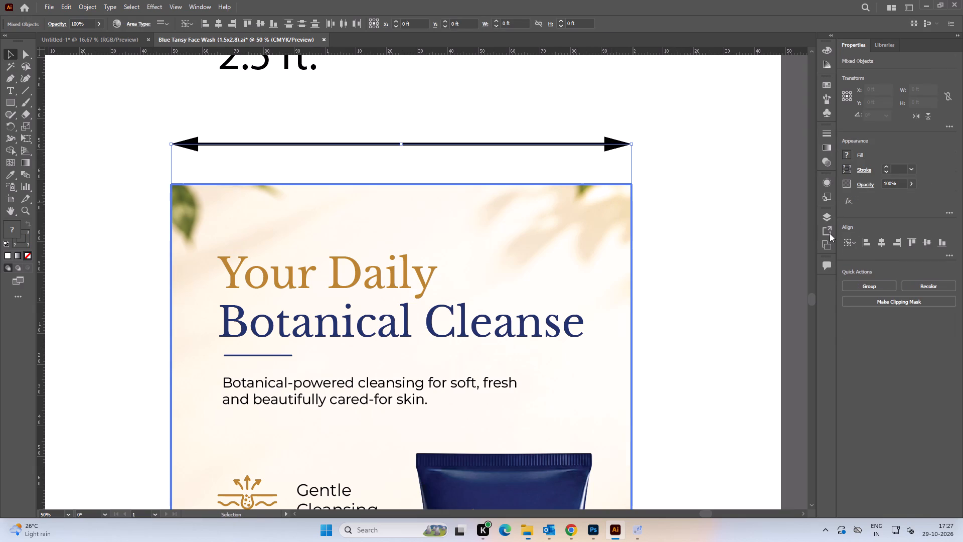
{"action": "left_click", "coordinate": [876, 241]}
Move the 2.5 ft. label down to just above the width arrow and centre it horizontally on the arrow.
{"action": "key", "text": "space"}
{"action": "left_click_drag", "start_coordinate": [690, 150], "coordinate": [701, 210]}
{"action": "left_click", "coordinate": [700, 190]}
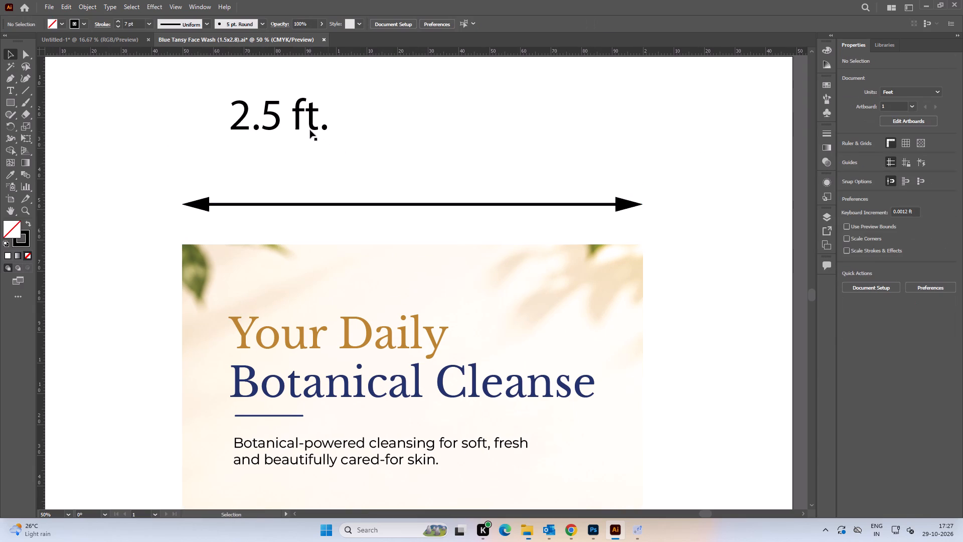
{"action": "left_click_drag", "start_coordinate": [310, 128], "coordinate": [460, 186]}
{"action": "left_click", "coordinate": [628, 204], "text": "shift"}
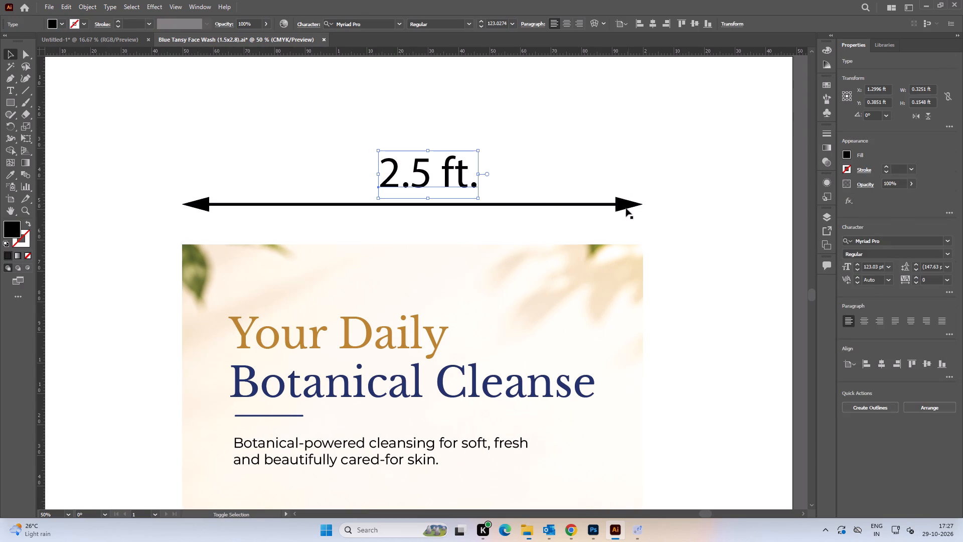
{"action": "left_click", "coordinate": [621, 207], "text": "shift"}
{"action": "left_click", "coordinate": [619, 207], "text": "shift"}
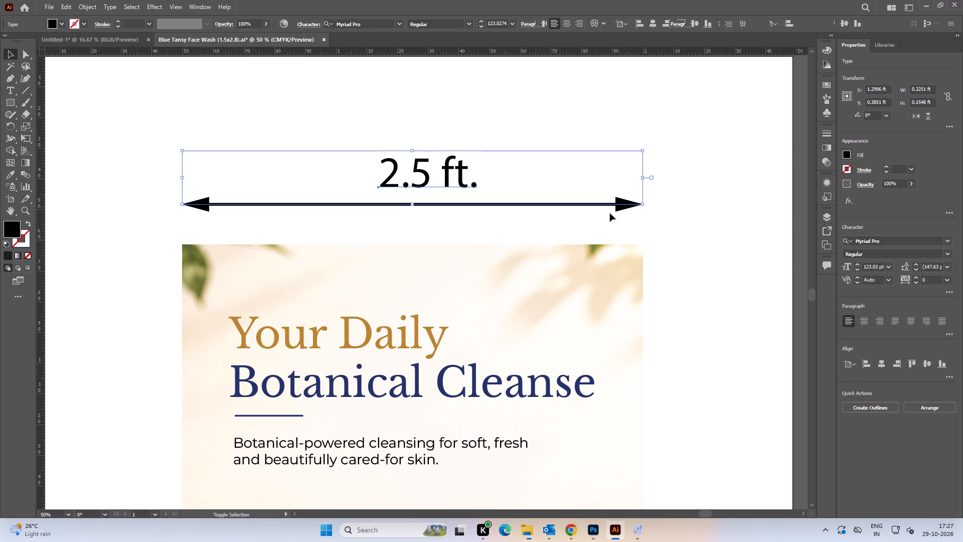
{"action": "left_click", "coordinate": [624, 205]}
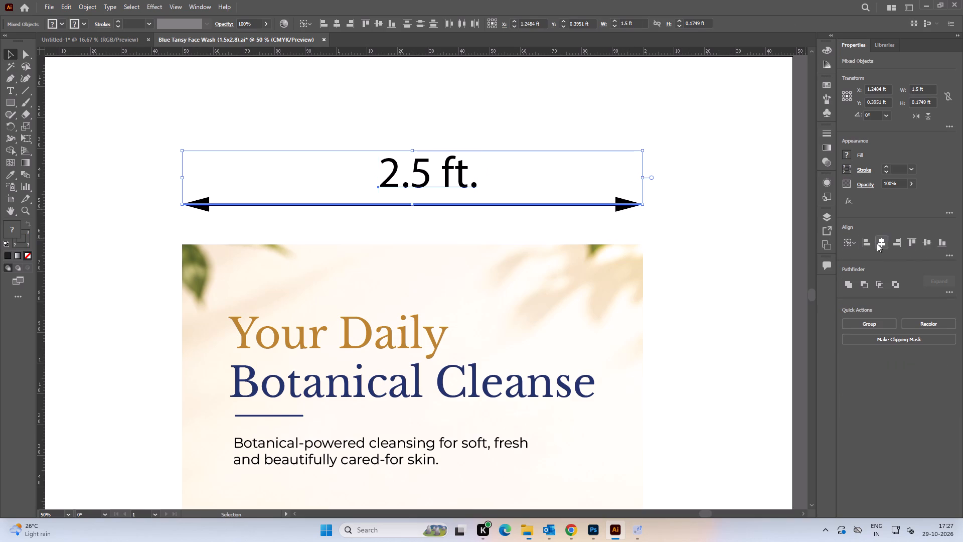
{"action": "left_click", "coordinate": [877, 243]}
{"action": "left_click", "coordinate": [690, 191]}
Change the width label's text to "1.5 ft.".
{"action": "key", "text": "t"}
{"action": "left_click", "coordinate": [390, 170]}
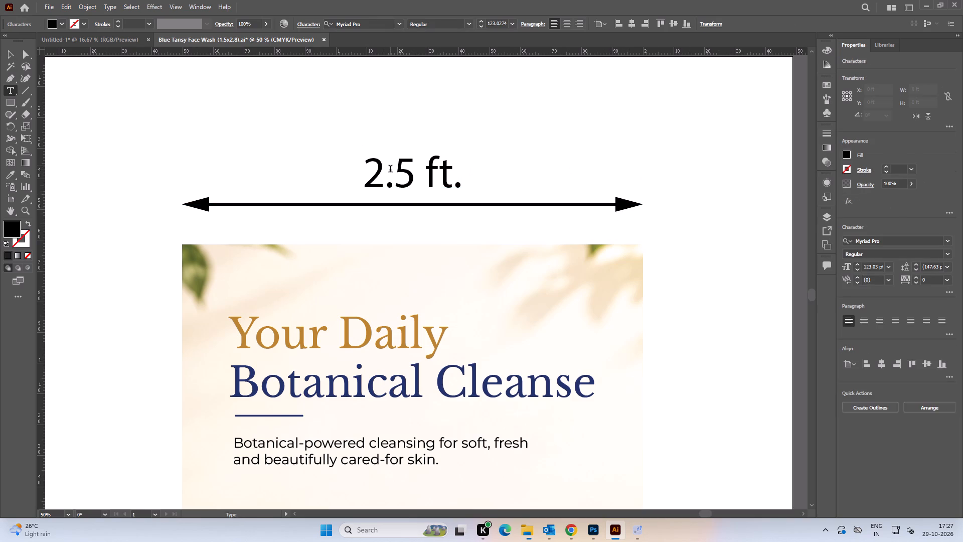
{"action": "key", "text": "Left"}
{"action": "key", "text": "shift+Left"}
{"action": "key", "text": "1"}
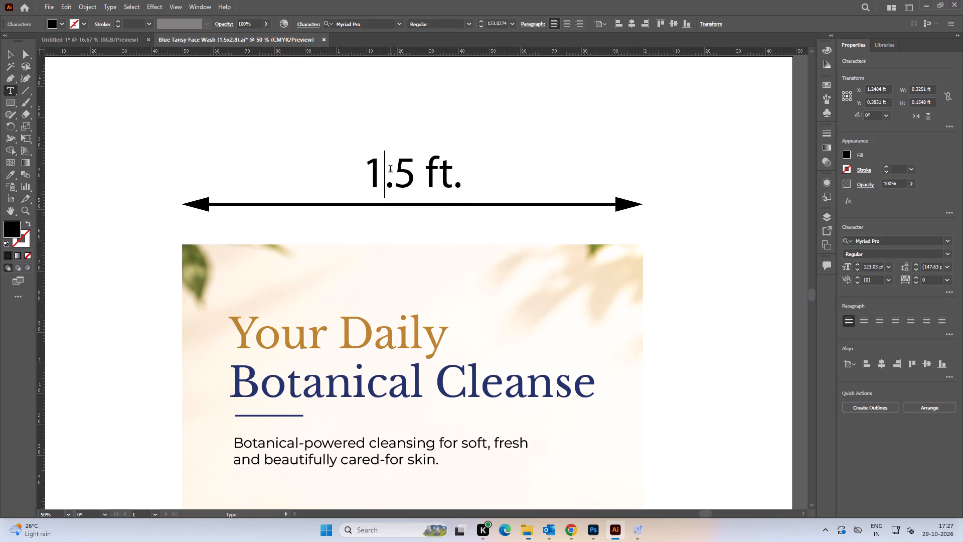
{"action": "left_click", "coordinate": [9, 55]}
Save the Blue Tansy Face Wash document.
{"action": "key", "text": "ctrl+s"}
Set the font size of the 1.5 ft. width label to 101 pt.
{"action": "scroll", "coordinate": [378, 209], "scroll_direction": "down", "scroll_amount": 1, "text": "alt"}
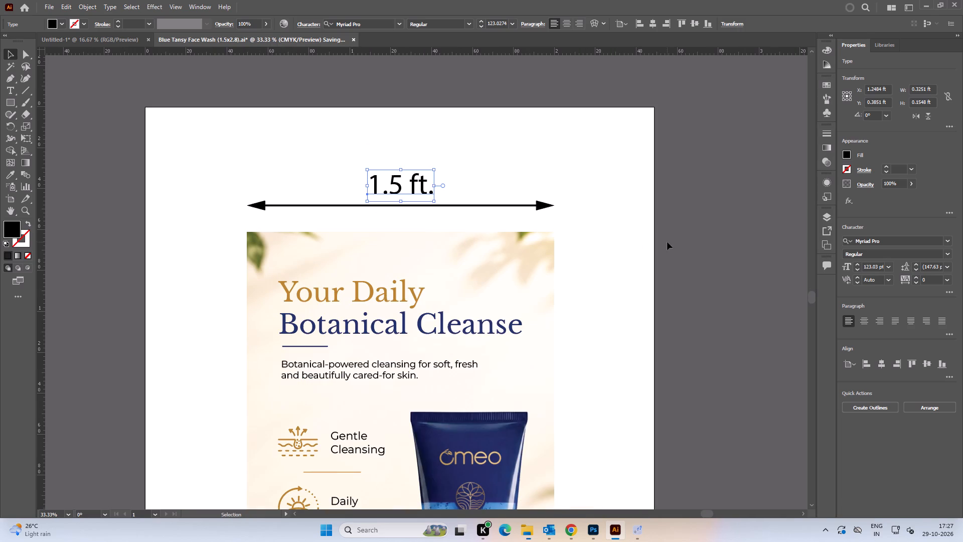
{"action": "scroll", "coordinate": [666, 312], "scroll_direction": "down", "scroll_amount": 3, "text": "alt"}
{"action": "key", "text": "space"}
{"action": "left_click_drag", "start_coordinate": [650, 341], "coordinate": [548, 231]}
{"action": "left_click", "coordinate": [610, 237]}
{"action": "scroll", "coordinate": [533, 226], "scroll_direction": "up", "scroll_amount": 1, "text": "alt"}
{"action": "key", "text": "space"}
{"action": "left_click_drag", "start_coordinate": [578, 236], "coordinate": [514, 242]}
{"action": "left_click", "coordinate": [515, 239]}
{"action": "key", "text": "space"}
{"action": "left_click_drag", "start_coordinate": [515, 282], "coordinate": [495, 279]}
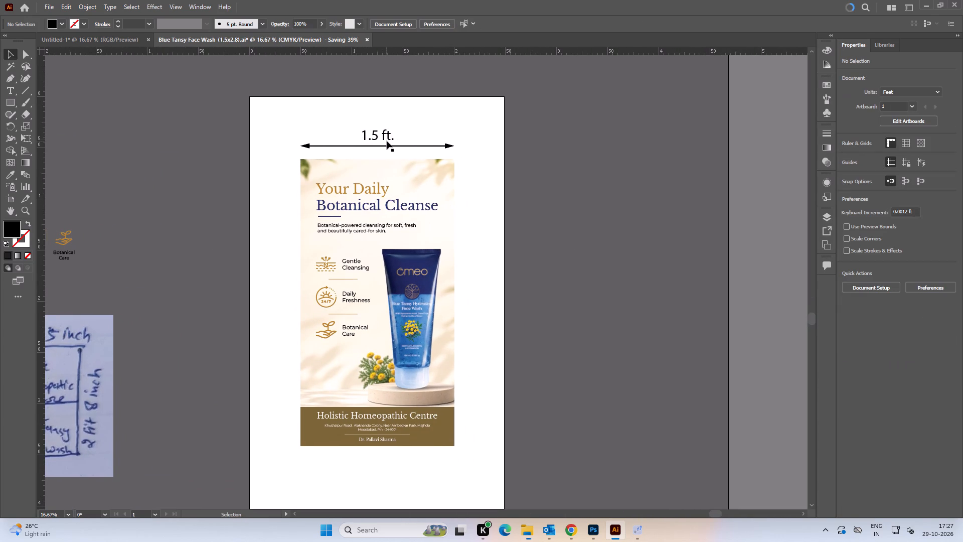
{"action": "scroll", "coordinate": [381, 138], "scroll_direction": "up", "scroll_amount": 4, "text": "alt"}
{"action": "left_click", "coordinate": [365, 137]}
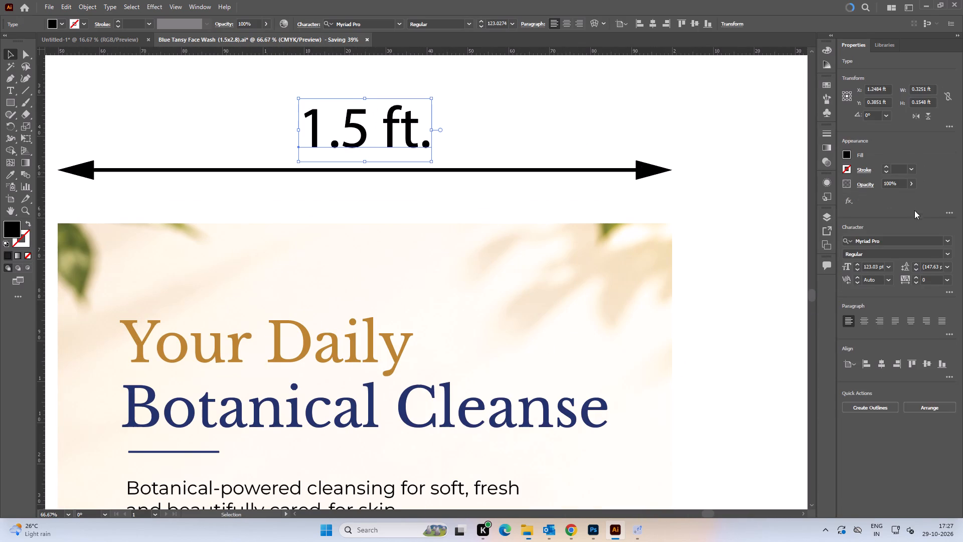
{"action": "left_click", "coordinate": [875, 264]}
{"action": "key", "text": "ctrl+a"}
{"action": "type", "text": "12"}
{"action": "key", "text": "BackSpace"}
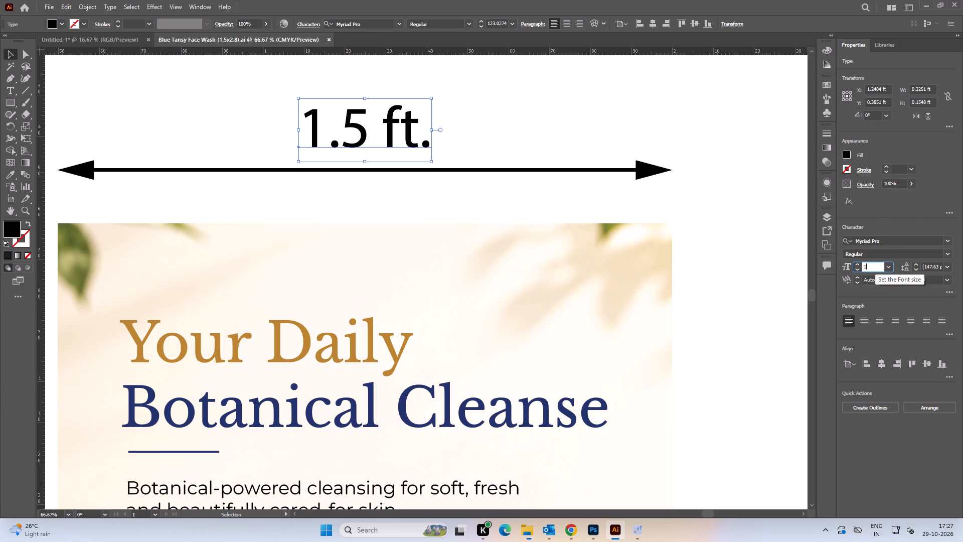
{"action": "key", "text": "1"}
{"action": "key", "text": "BackSpace"}
{"action": "type", "text": "01"}
{"action": "key", "text": "Return"}
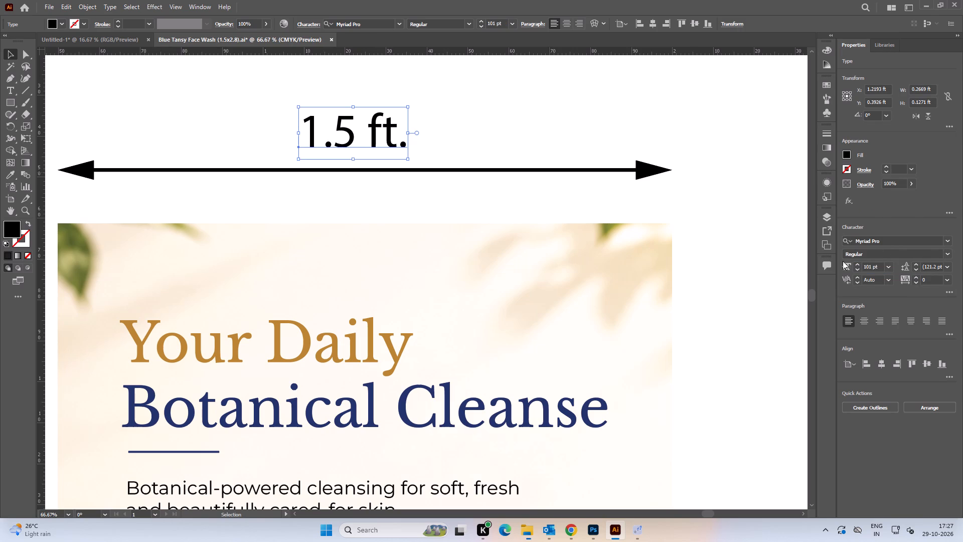
Centre the 1.5 ft. label horizontally on the width arrow above the banner.
{"action": "left_click", "coordinate": [653, 170], "text": "shift"}
{"action": "left_click", "coordinate": [652, 170]}
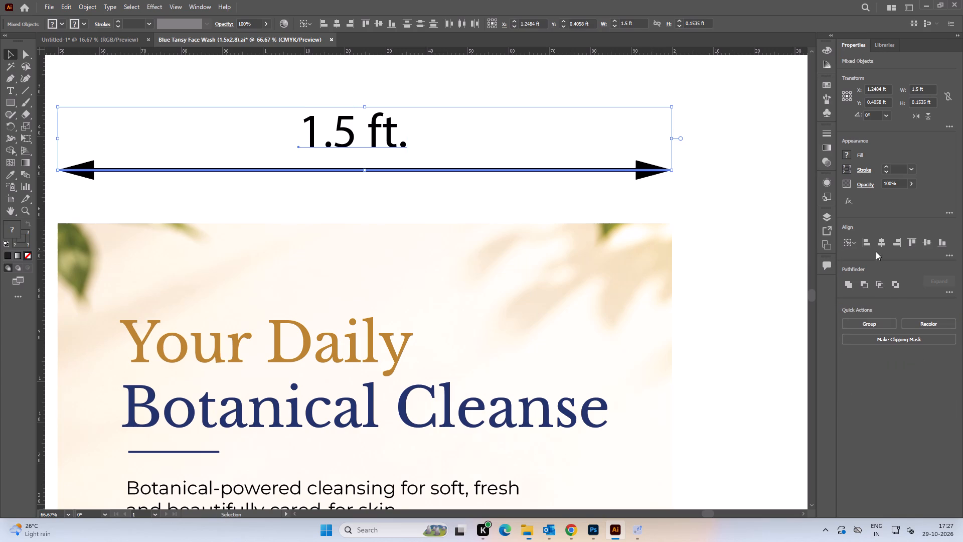
{"action": "left_click", "coordinate": [878, 243]}
{"action": "left_click", "coordinate": [710, 222]}
Look over the whole Blue Tansy Face Wash banner from the width arrow down to the footer.
{"action": "scroll", "coordinate": [718, 231], "scroll_direction": "down", "scroll_amount": 3, "text": "alt"}
{"action": "key", "text": "space"}
{"action": "left_click_drag", "start_coordinate": [745, 246], "coordinate": [577, 230]}
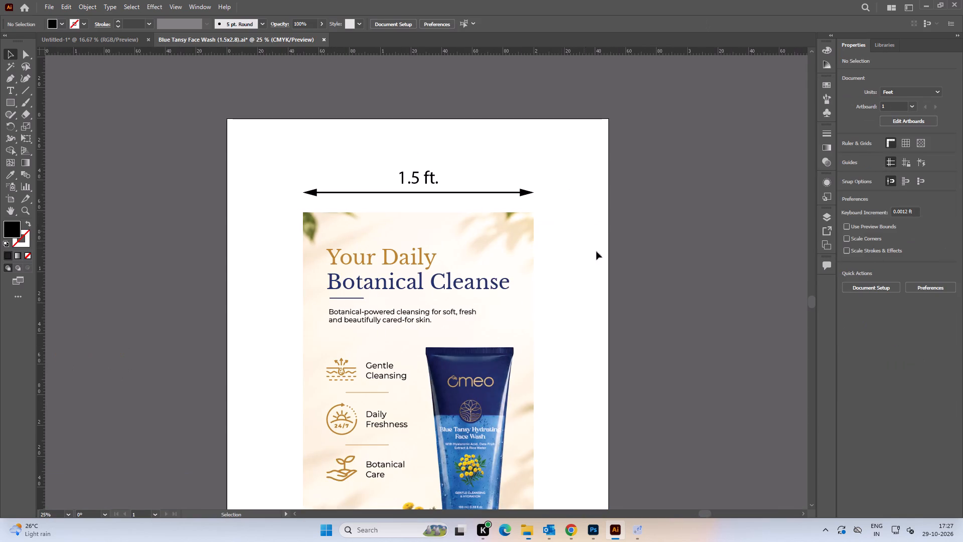
{"action": "key", "text": "space"}
{"action": "key", "text": "space"}
{"action": "key", "text": "space"}
{"action": "left_click_drag", "start_coordinate": [591, 278], "coordinate": [505, 134]}
{"action": "scroll", "coordinate": [515, 185], "scroll_direction": "down", "scroll_amount": 1, "text": "alt"}
{"action": "key", "text": "space"}
{"action": "left_click_drag", "start_coordinate": [543, 191], "coordinate": [498, 191]}
{"action": "left_click", "coordinate": [542, 181]}
{"action": "scroll", "coordinate": [517, 194], "scroll_direction": "up", "scroll_amount": 1, "text": "alt"}
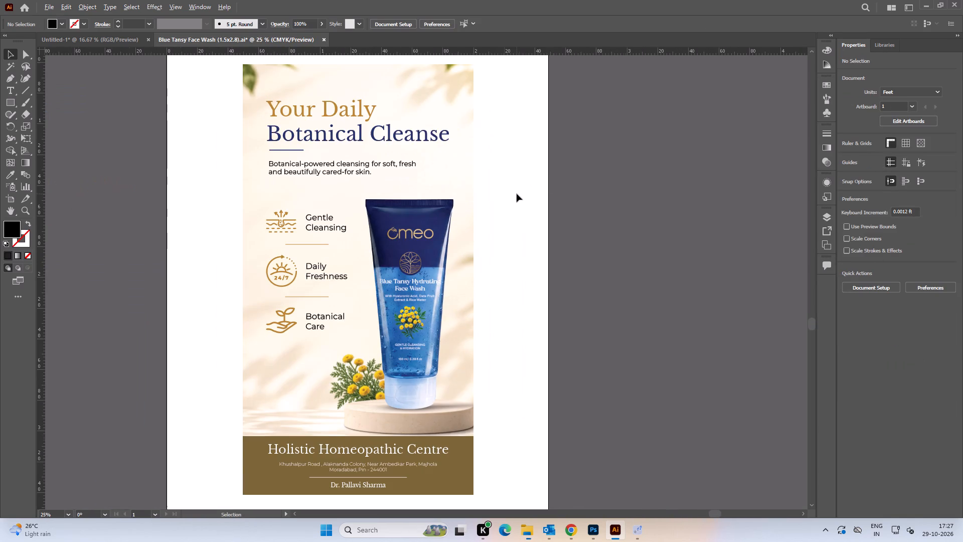
{"action": "key", "text": "space"}
{"action": "key", "text": "space"}
{"action": "key", "text": "space"}
{"action": "key", "text": "space"}
{"action": "key", "text": "space"}
{"action": "key", "text": "space"}
{"action": "key", "text": "space"}
{"action": "key", "text": "space"}
{"action": "key", "text": "space"}
{"action": "key", "text": "space"}
{"action": "left_click", "coordinate": [524, 188]}
{"action": "left_click", "coordinate": [522, 185]}
Duplicate the width arrow, rotate the copy to vertical, and place it just beyond the banner's right edge, starting at its top.
{"action": "scroll", "coordinate": [521, 213], "scroll_direction": "down", "scroll_amount": 1, "text": "alt"}
{"action": "key", "text": "space"}
{"action": "left_click", "coordinate": [399, 205]}
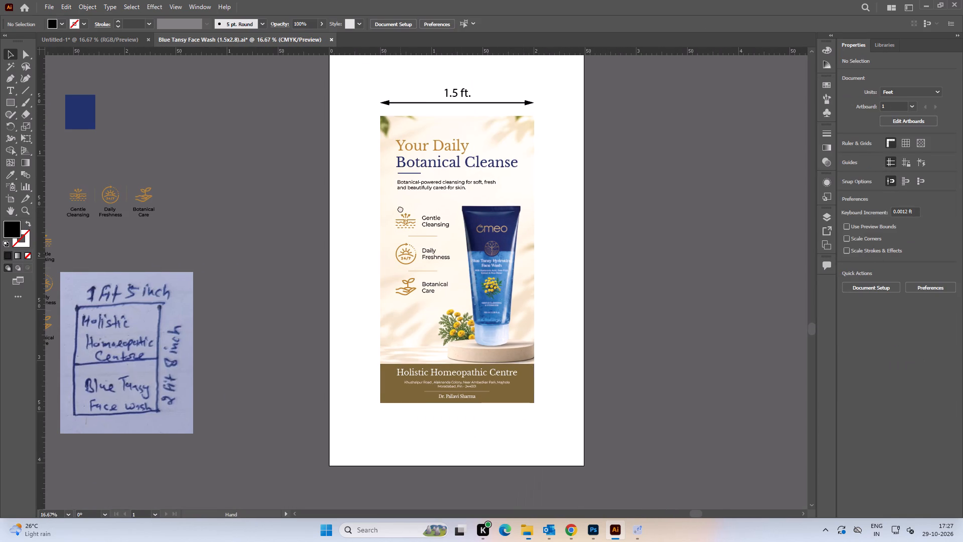
{"action": "left_click_drag", "start_coordinate": [529, 104], "coordinate": [659, 210], "text": "alt"}
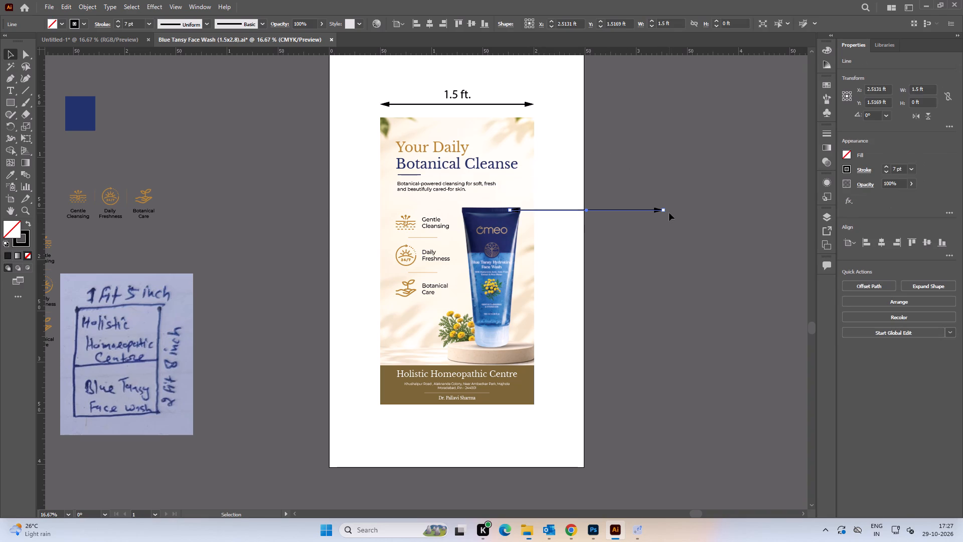
{"action": "left_click_drag", "start_coordinate": [668, 210], "coordinate": [622, 334]}
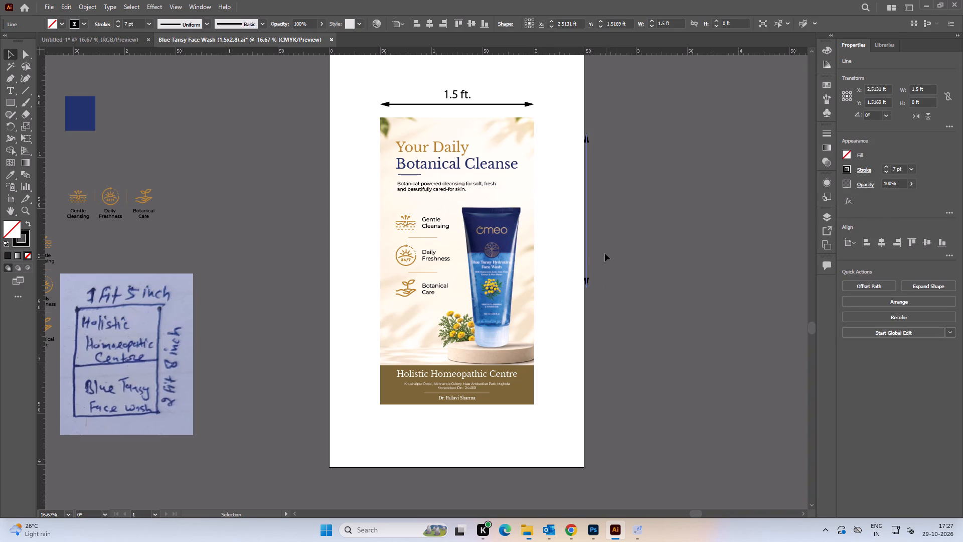
{"action": "left_click_drag", "start_coordinate": [588, 255], "coordinate": [554, 266]}
{"action": "left_click", "coordinate": [634, 255]}
{"action": "left_click_drag", "start_coordinate": [587, 214], "coordinate": [551, 211]}
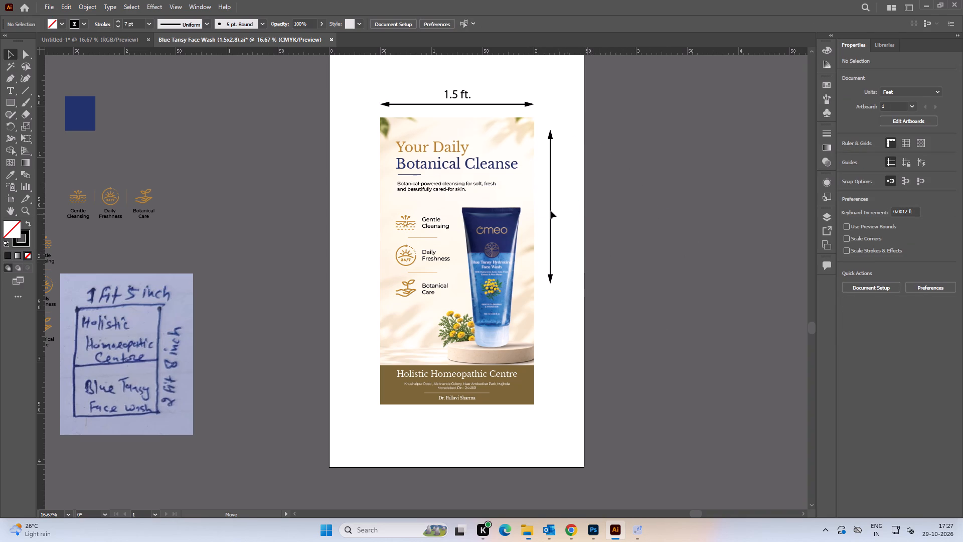
{"action": "left_click_drag", "start_coordinate": [551, 211], "coordinate": [550, 199]}
{"action": "left_click", "coordinate": [619, 228]}
{"action": "key", "text": "space"}
{"action": "left_click_drag", "start_coordinate": [610, 279], "coordinate": [622, 262]}
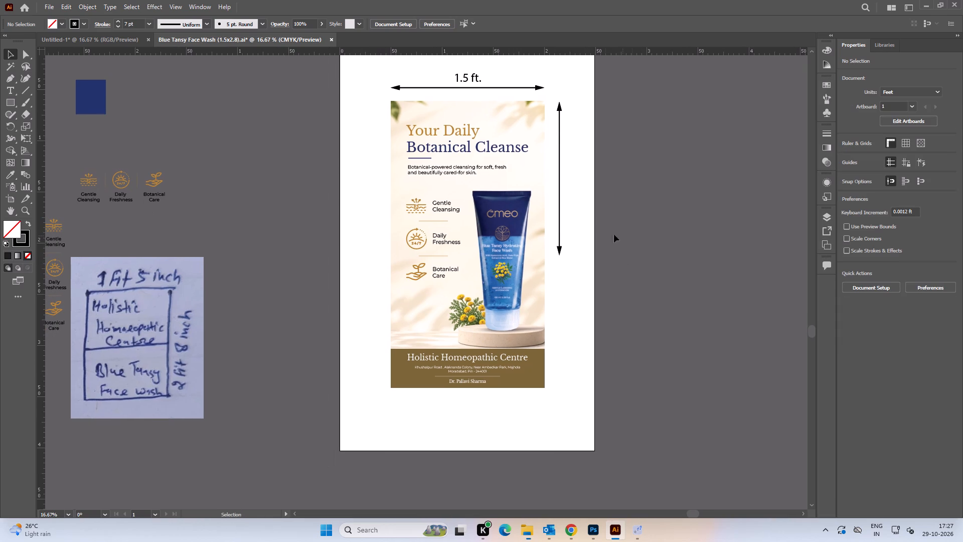
Set the vertical arrow's height to 2.8 ft.
{"action": "left_click", "coordinate": [560, 249]}
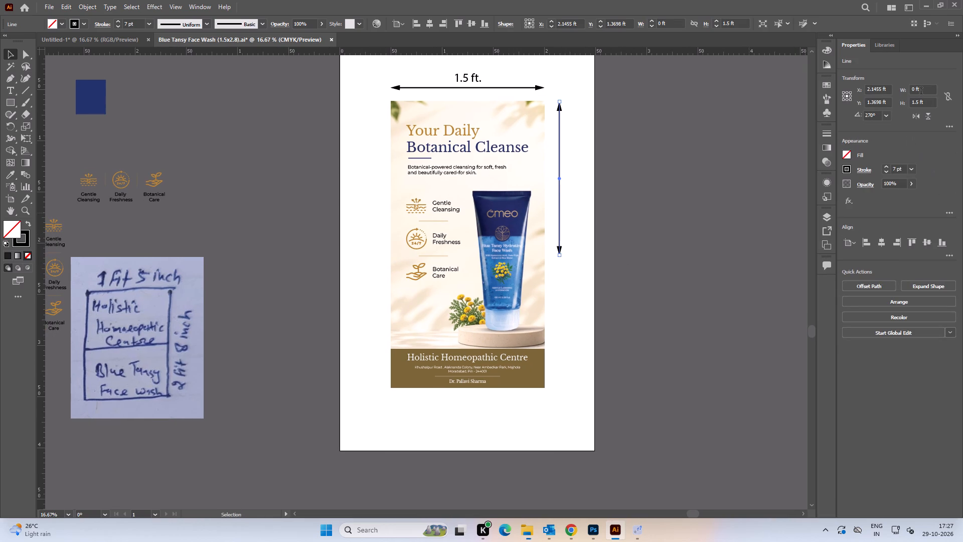
{"action": "left_click", "coordinate": [929, 104]}
{"action": "key", "text": "ctrl+a"}
{"action": "type", "text": "2.8"}
{"action": "key", "text": "Return"}
Align the top of the vertical arrow with the top of the banner background.
{"action": "left_click", "coordinate": [502, 184], "text": "shift"}
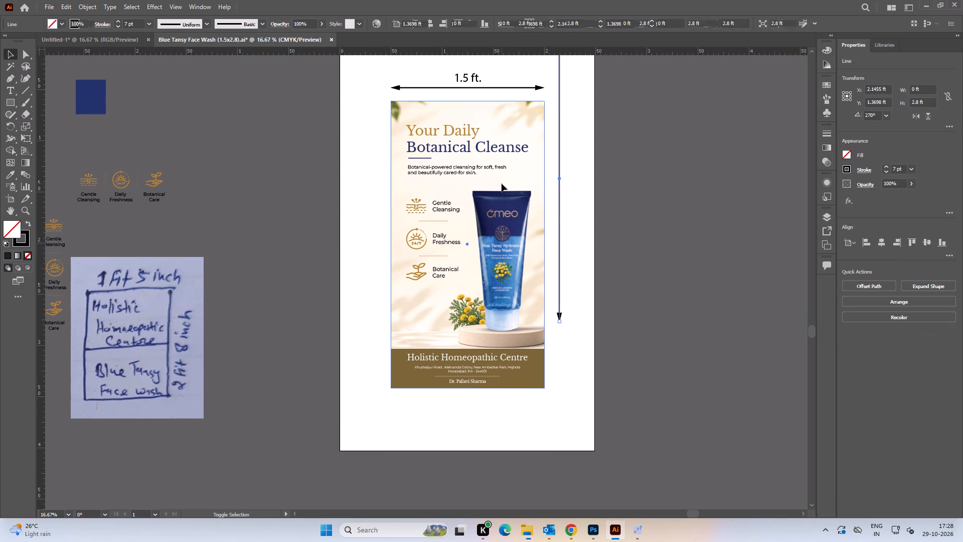
{"action": "left_click", "coordinate": [502, 184]}
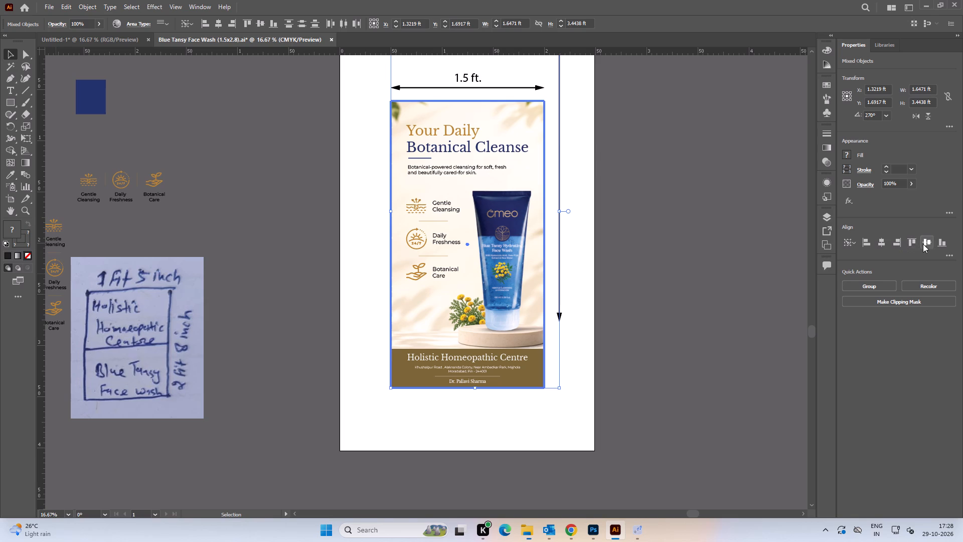
{"action": "left_click", "coordinate": [912, 242]}
{"action": "double_click", "coordinate": [651, 213]}
Place a horizontal ruler guide exactly on the top edge of the brown footer block.
{"action": "key", "text": "space"}
{"action": "left_click_drag", "start_coordinate": [632, 242], "coordinate": [612, 218]}
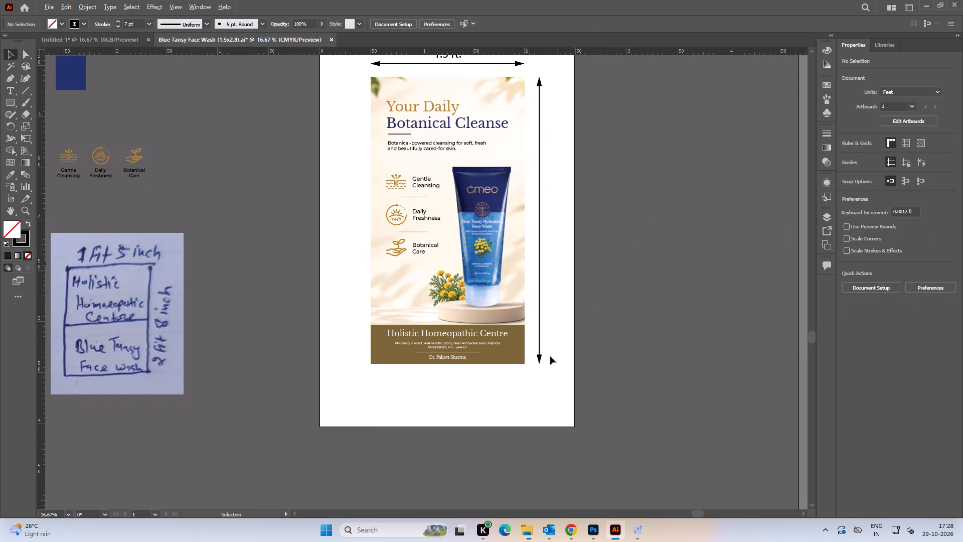
{"action": "scroll", "coordinate": [546, 355], "scroll_direction": "up", "scroll_amount": 8, "text": "alt"}
{"action": "key", "text": "space"}
{"action": "left_click_drag", "start_coordinate": [521, 292], "coordinate": [558, 356]}
{"action": "scroll", "coordinate": [566, 316], "scroll_direction": "down", "scroll_amount": 2, "text": "alt"}
{"action": "key", "text": "space"}
{"action": "left_click_drag", "start_coordinate": [617, 274], "coordinate": [623, 312]}
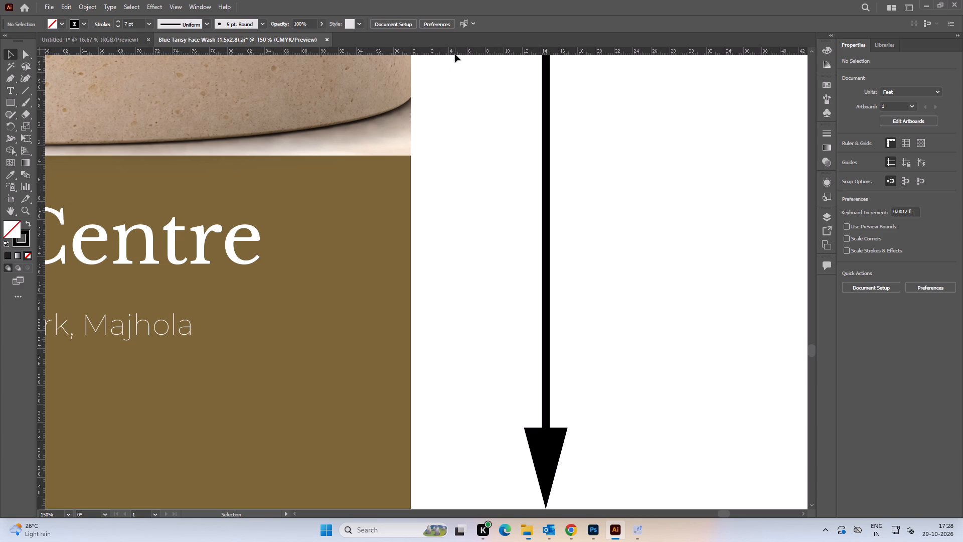
{"action": "left_click_drag", "start_coordinate": [455, 52], "coordinate": [460, 156]}
{"action": "scroll", "coordinate": [417, 157], "scroll_direction": "up", "scroll_amount": 10, "text": "alt"}
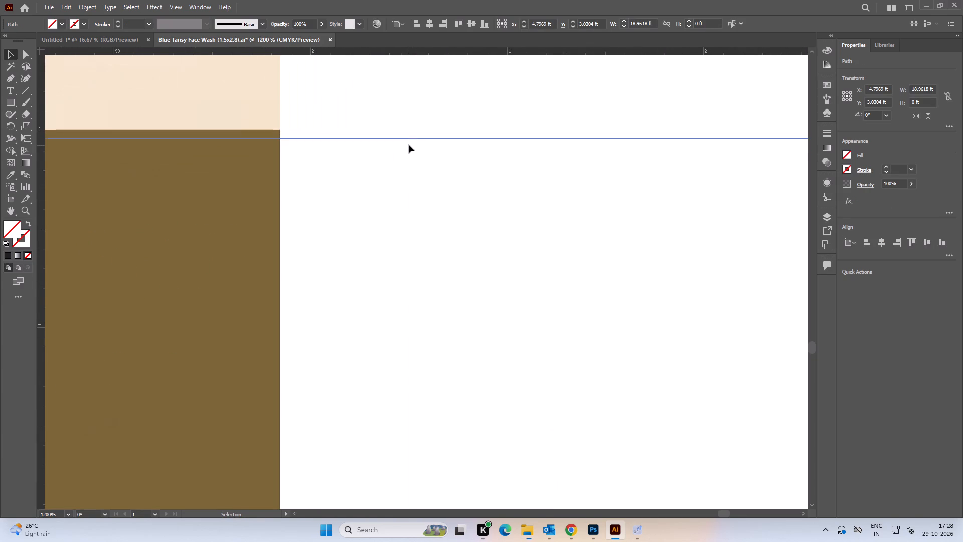
{"action": "left_click_drag", "start_coordinate": [421, 138], "coordinate": [421, 129]}
{"action": "scroll", "coordinate": [392, 132], "scroll_direction": "up", "scroll_amount": 1, "text": "alt"}
{"action": "left_click", "coordinate": [397, 146]}
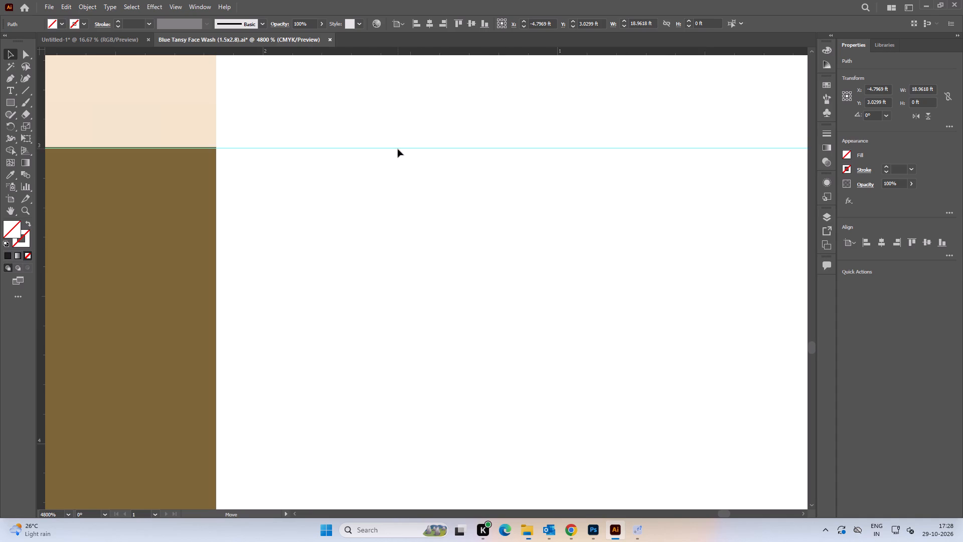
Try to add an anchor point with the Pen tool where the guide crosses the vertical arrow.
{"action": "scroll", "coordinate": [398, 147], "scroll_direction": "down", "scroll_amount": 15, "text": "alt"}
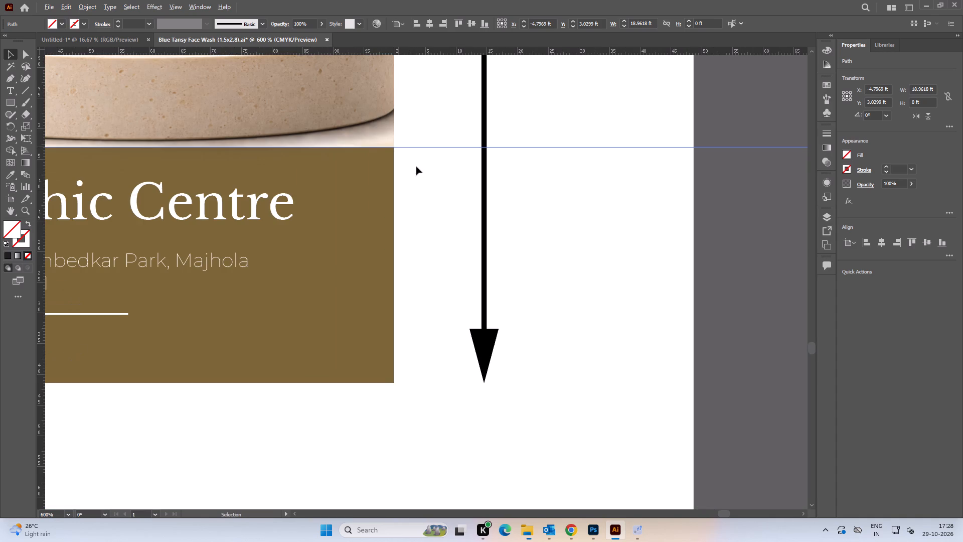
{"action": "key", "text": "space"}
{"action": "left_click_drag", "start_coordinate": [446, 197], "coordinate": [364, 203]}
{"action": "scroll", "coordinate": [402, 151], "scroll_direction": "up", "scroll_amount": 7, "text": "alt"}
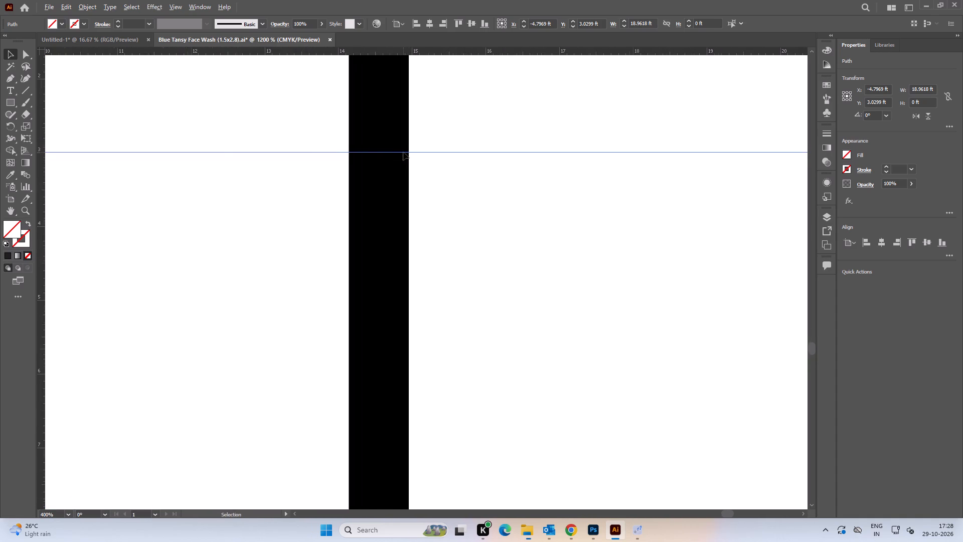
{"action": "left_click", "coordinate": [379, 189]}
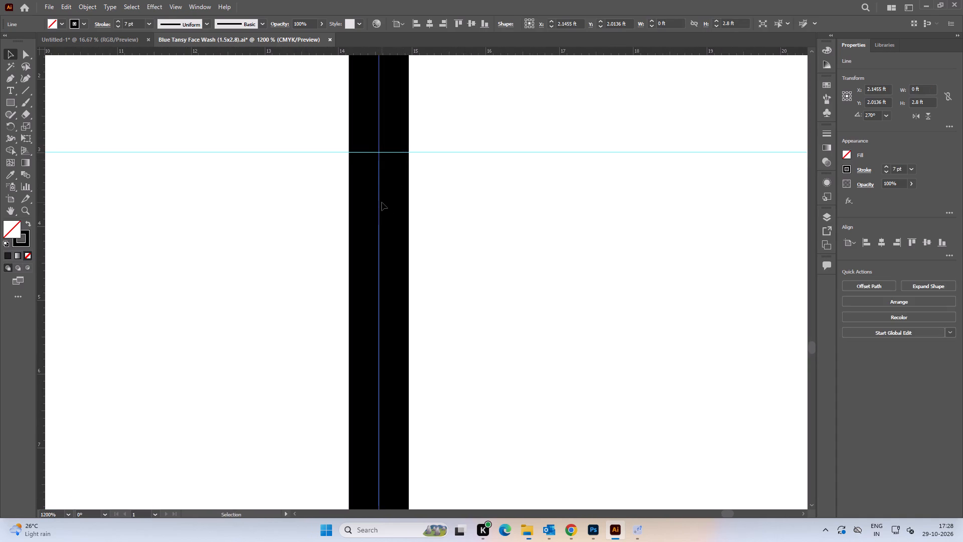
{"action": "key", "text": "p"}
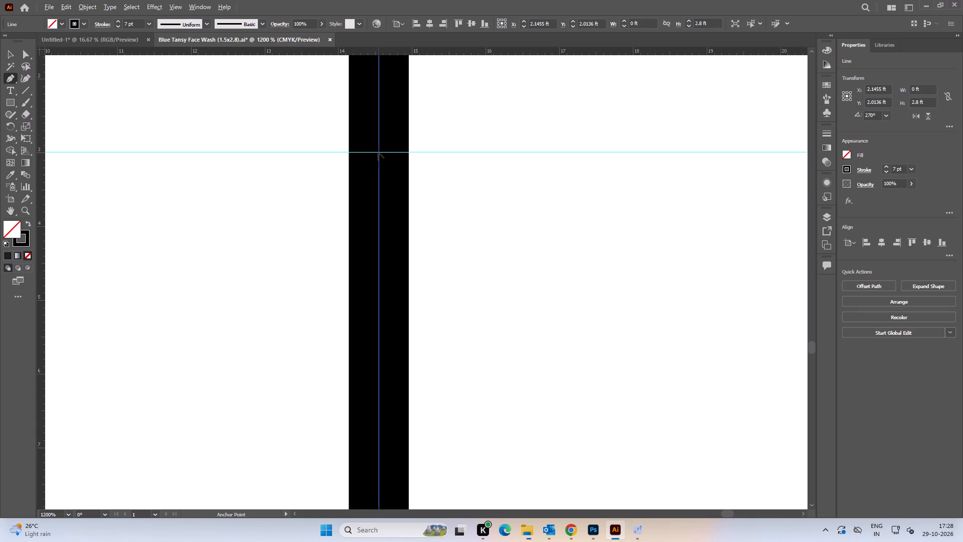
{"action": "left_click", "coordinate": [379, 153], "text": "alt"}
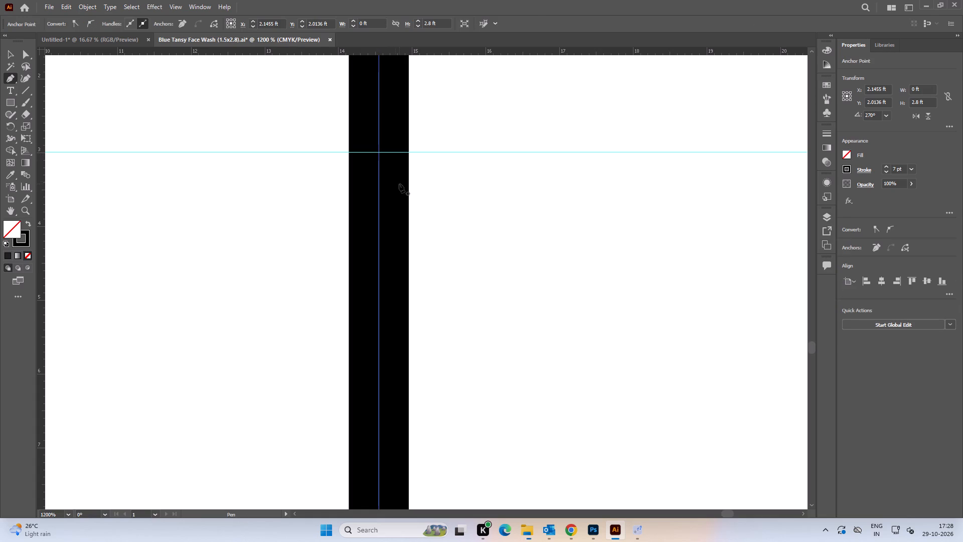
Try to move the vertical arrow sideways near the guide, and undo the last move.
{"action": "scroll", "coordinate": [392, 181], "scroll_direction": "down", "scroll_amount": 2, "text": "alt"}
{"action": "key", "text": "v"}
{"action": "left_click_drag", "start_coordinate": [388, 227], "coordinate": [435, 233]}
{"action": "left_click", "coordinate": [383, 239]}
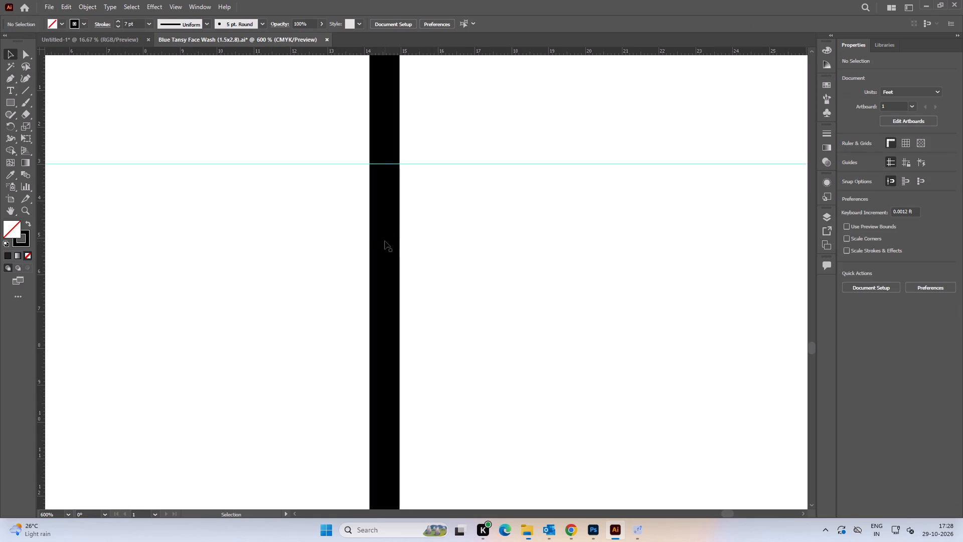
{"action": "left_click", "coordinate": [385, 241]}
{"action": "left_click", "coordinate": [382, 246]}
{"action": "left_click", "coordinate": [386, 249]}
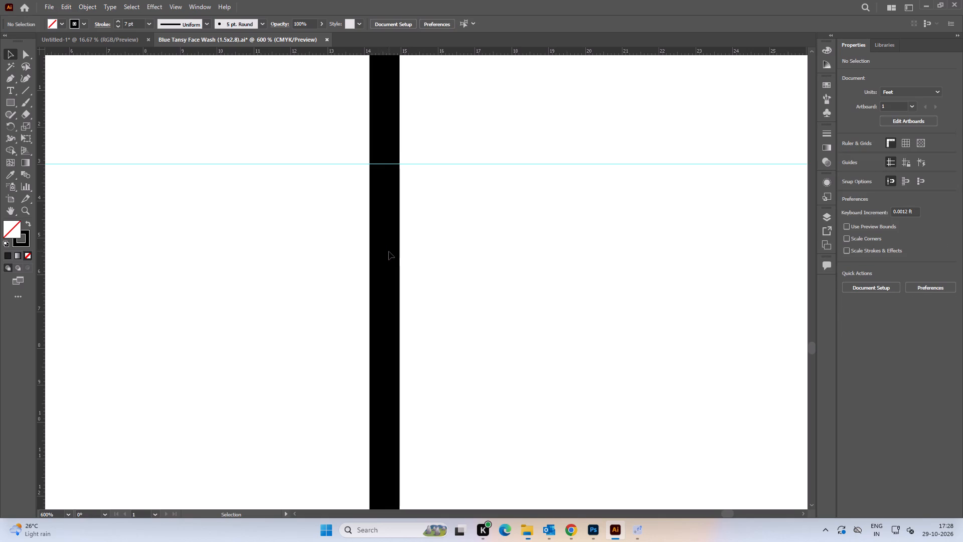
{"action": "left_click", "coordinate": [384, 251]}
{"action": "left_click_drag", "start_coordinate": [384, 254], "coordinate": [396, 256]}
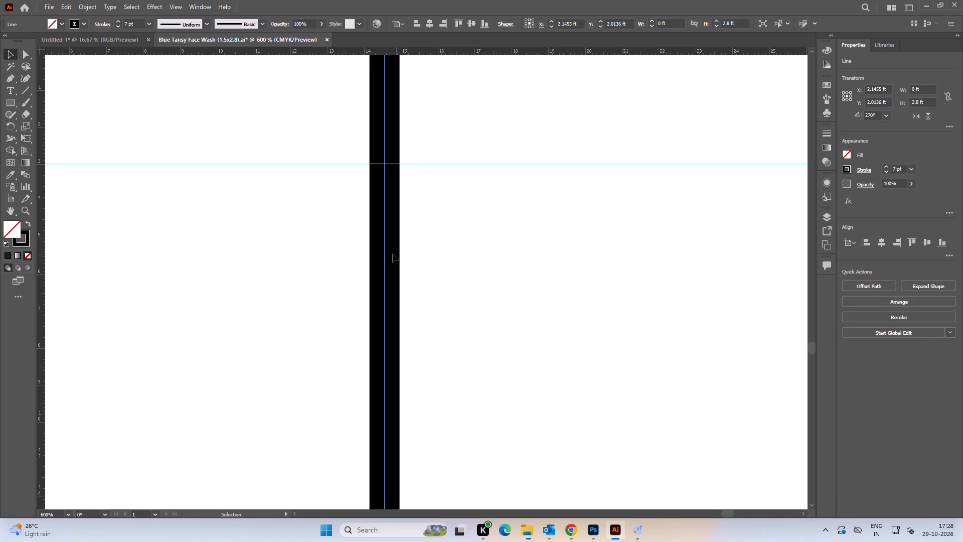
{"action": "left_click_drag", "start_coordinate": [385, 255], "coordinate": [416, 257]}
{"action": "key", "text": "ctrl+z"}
Shorten the vertical arrow from its bottom end so its tip meets the guide, about 2.42 ft long.
{"action": "scroll", "coordinate": [420, 239], "scroll_direction": "down", "scroll_amount": 6, "text": "alt"}
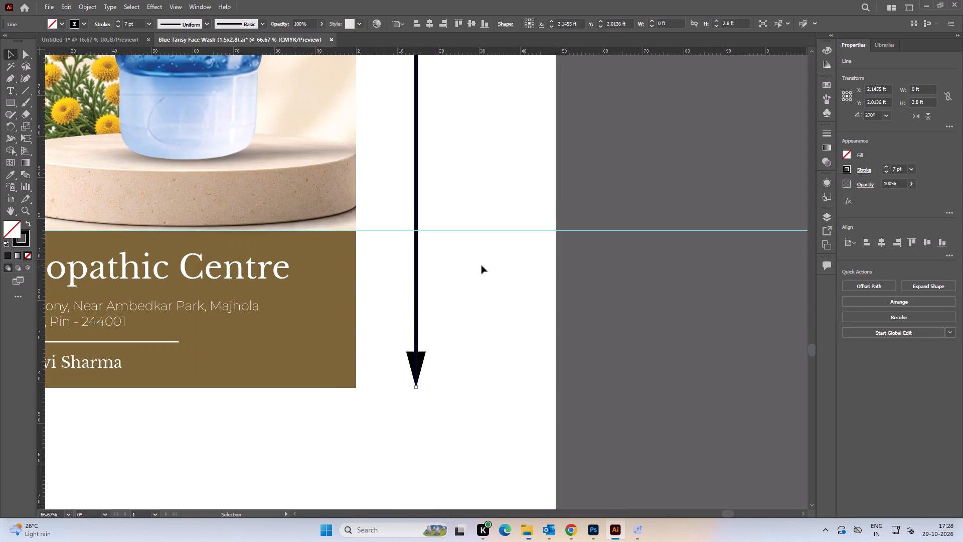
{"action": "key", "text": "space"}
{"action": "left_click_drag", "start_coordinate": [479, 266], "coordinate": [459, 276]}
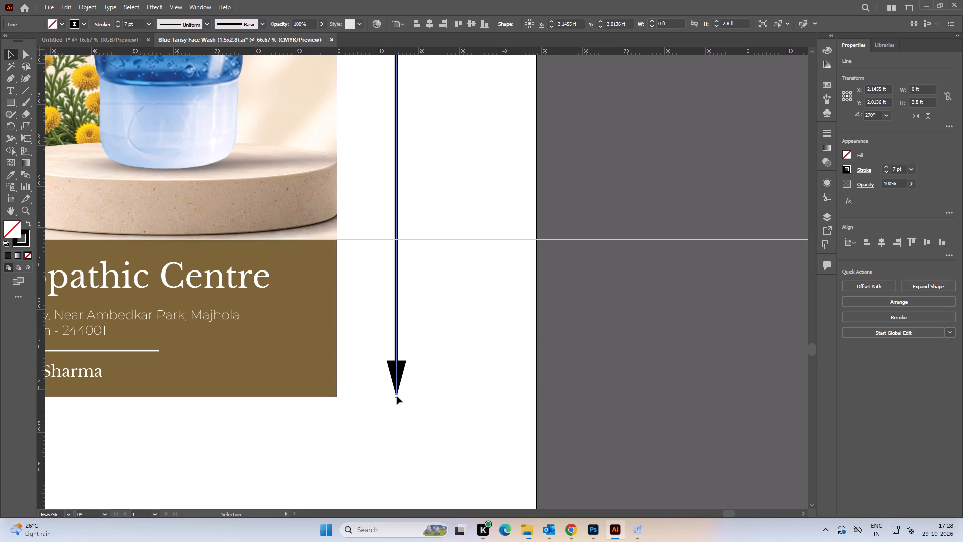
{"action": "left_click_drag", "start_coordinate": [397, 396], "coordinate": [398, 248]}
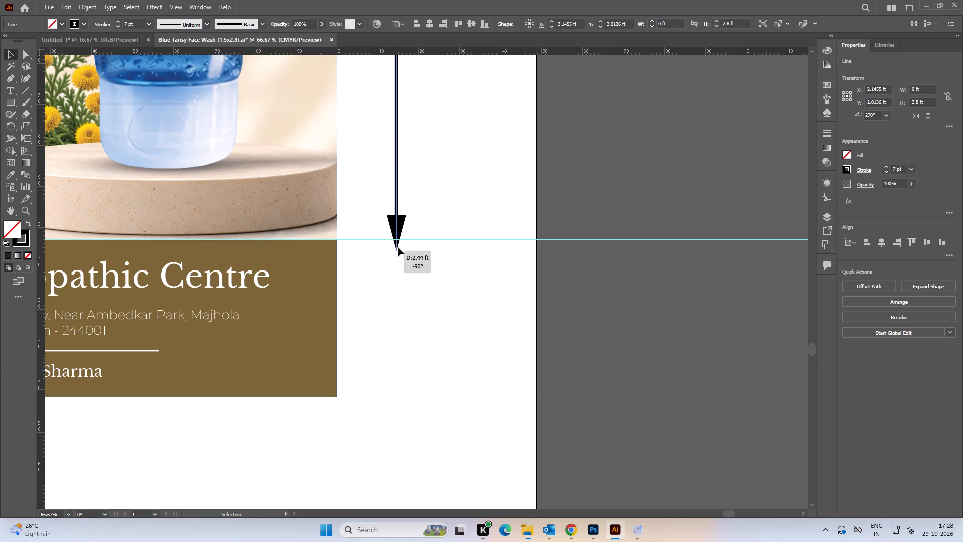
{"action": "left_click_drag", "start_coordinate": [398, 248], "coordinate": [398, 241]}
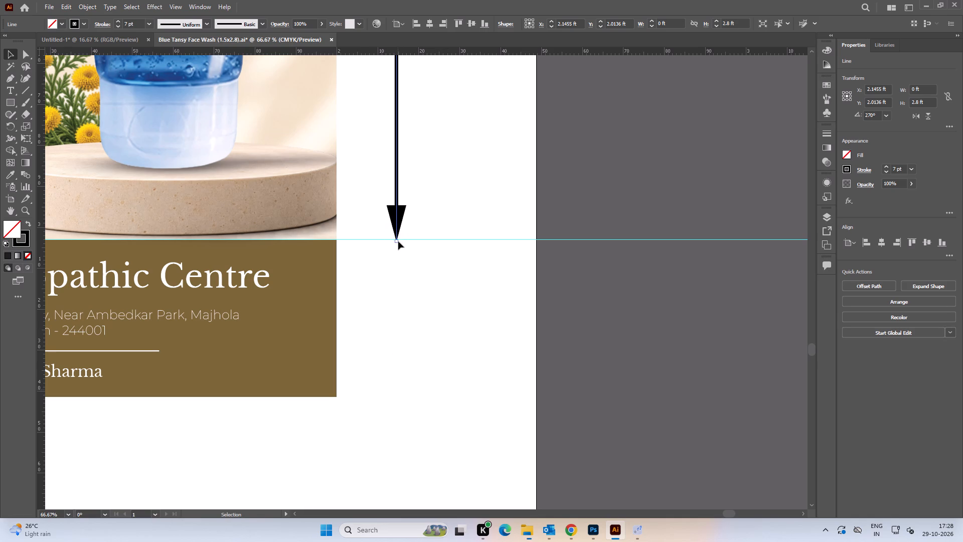
{"action": "scroll", "coordinate": [398, 241], "scroll_direction": "up", "scroll_amount": 9, "text": "alt"}
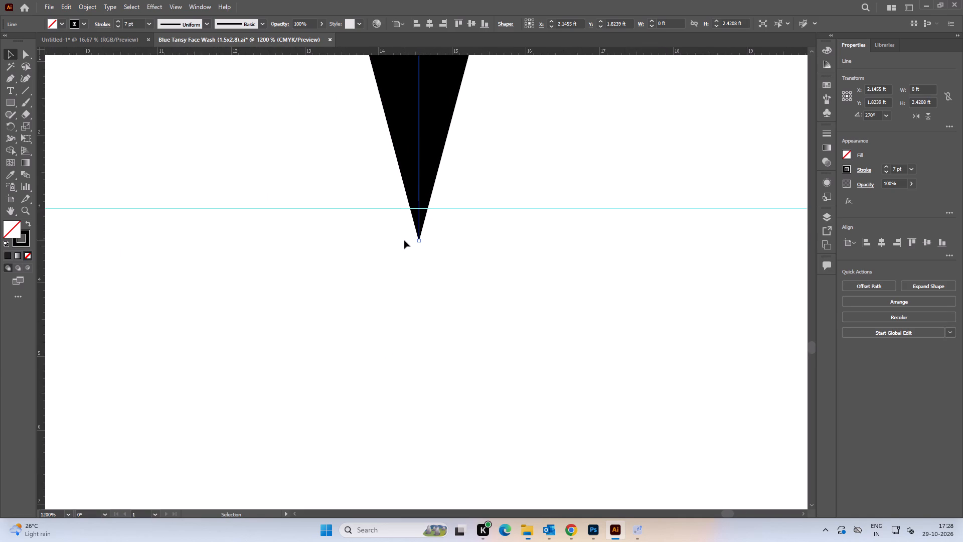
{"action": "scroll", "coordinate": [403, 237], "scroll_direction": "down", "scroll_amount": 5, "text": "alt"}
{"action": "scroll", "coordinate": [403, 237], "scroll_direction": "up", "scroll_amount": 6, "text": "alt"}
{"action": "left_click_drag", "start_coordinate": [419, 241], "coordinate": [421, 210], "text": "shift"}
Duplicate the shortened vertical arrow straight down, extending past the banner's bottom edge.
{"action": "scroll", "coordinate": [421, 209], "scroll_direction": "down", "scroll_amount": 4, "text": "alt"}
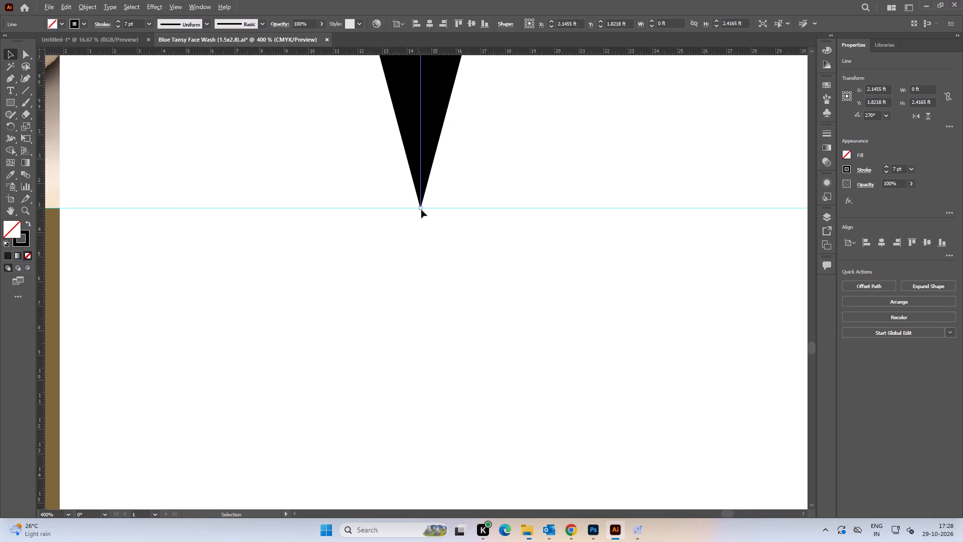
{"action": "scroll", "coordinate": [421, 210], "scroll_direction": "down", "scroll_amount": 7, "text": "alt"}
{"action": "left_click_drag", "start_coordinate": [423, 195], "coordinate": [418, 338], "text": "alt"}
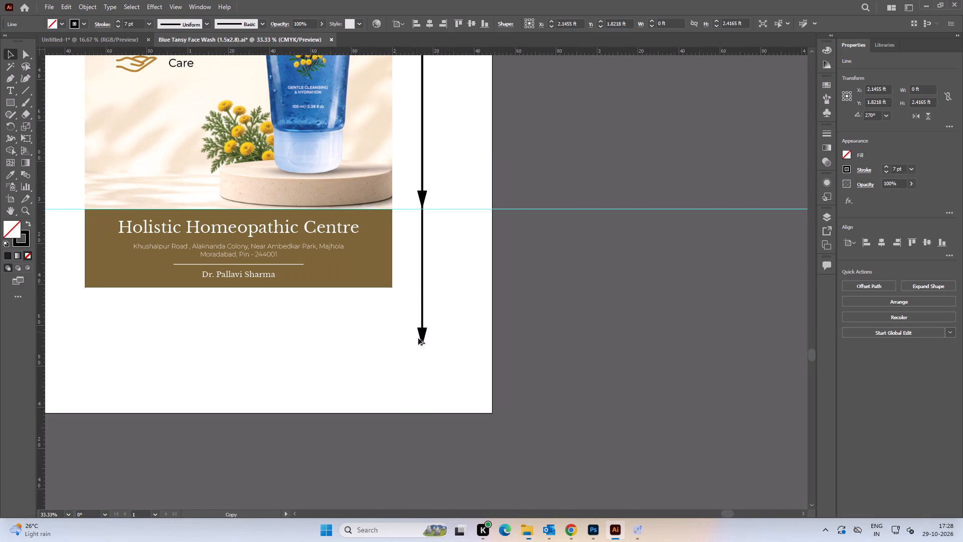
{"action": "left_click_drag", "start_coordinate": [418, 338], "coordinate": [419, 377], "text": "alt"}
Shorten the duplicated vertical arrow to about 0.48 ft and move it down beside the brown address band.
{"action": "scroll", "coordinate": [420, 272], "scroll_direction": "down", "scroll_amount": 2, "text": "alt"}
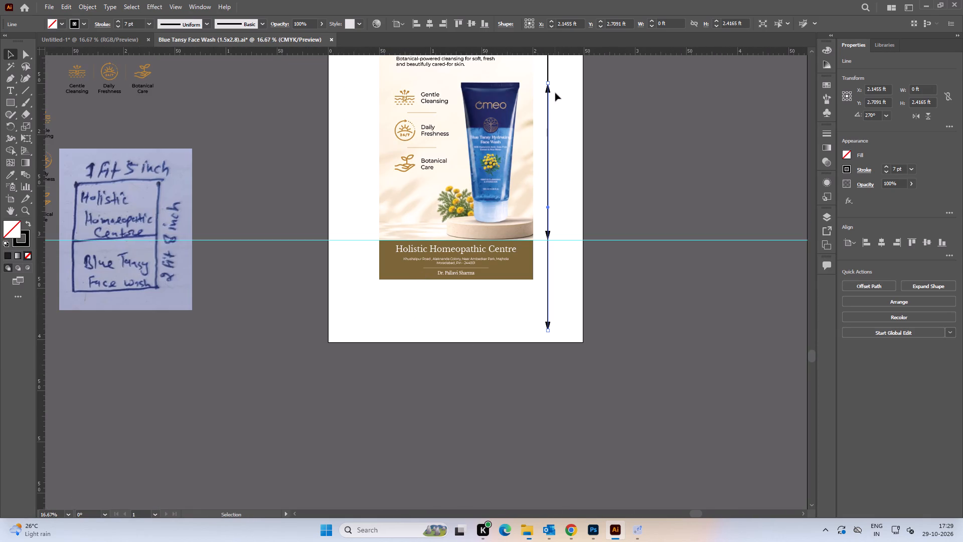
{"action": "left_click_drag", "start_coordinate": [548, 83], "coordinate": [543, 190], "text": "alt"}
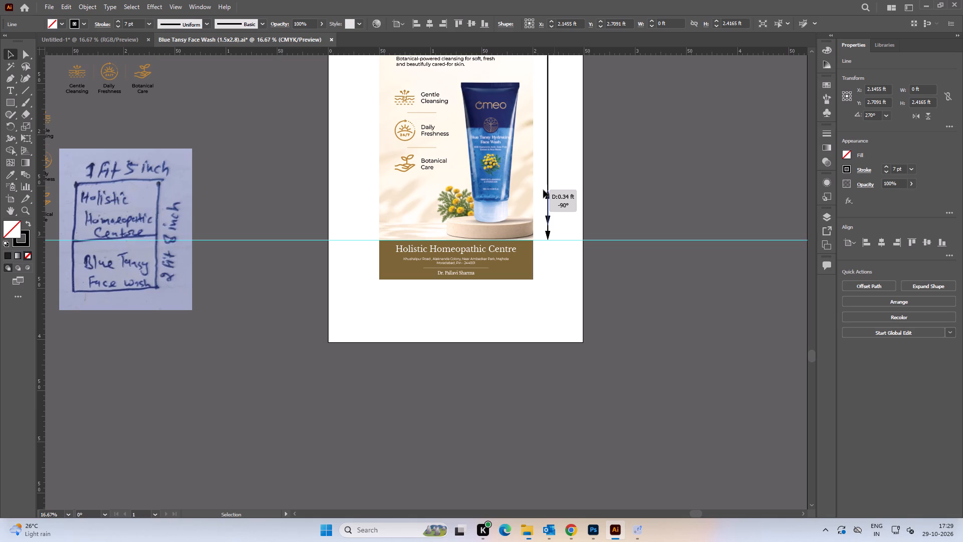
{"action": "left_click_drag", "start_coordinate": [543, 190], "coordinate": [544, 183], "text": "alt"}
{"action": "left_click_drag", "start_coordinate": [547, 208], "coordinate": [546, 243]}
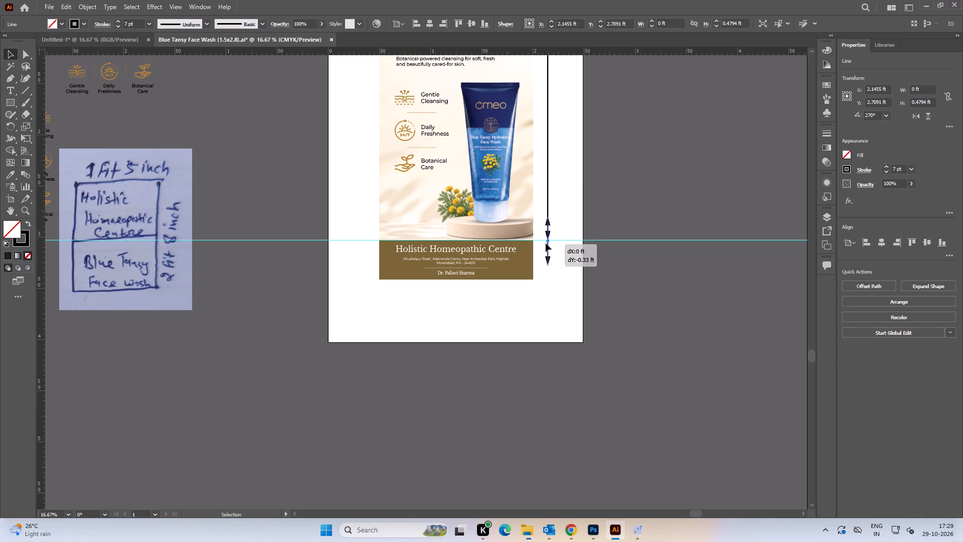
{"action": "left_click_drag", "start_coordinate": [546, 243], "coordinate": [546, 256]}
Align the short arrow's bottom tip with the bottom edge of the banner.
{"action": "scroll", "coordinate": [544, 299], "scroll_direction": "up", "scroll_amount": 3, "text": "alt"}
{"action": "scroll", "coordinate": [536, 253], "scroll_direction": "up", "scroll_amount": 2, "text": "alt"}
{"action": "left_click", "coordinate": [451, 188], "text": "shift"}
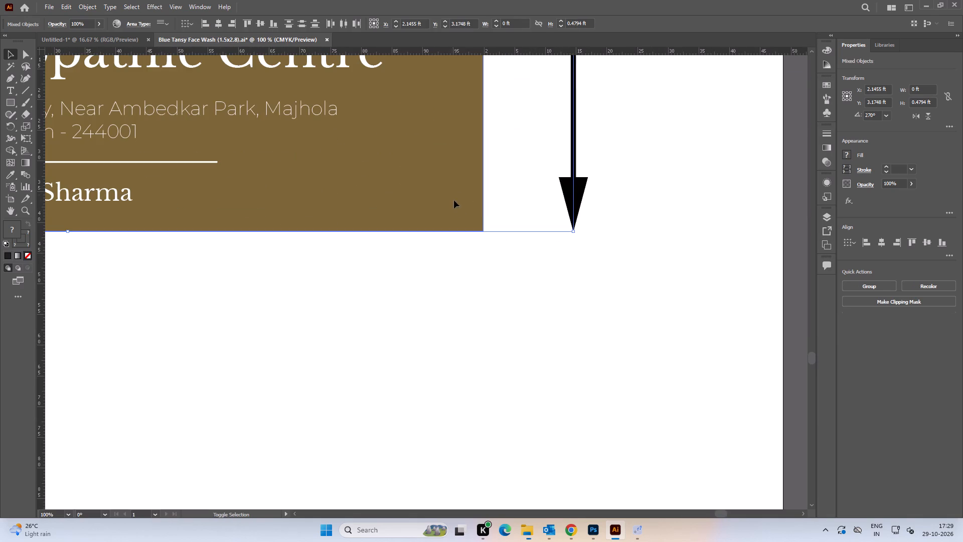
{"action": "left_click", "coordinate": [454, 201]}
{"action": "left_click", "coordinate": [937, 242]}
{"action": "key", "text": "space"}
{"action": "key", "text": "space"}
{"action": "key", "text": "space"}
{"action": "key", "text": "space"}
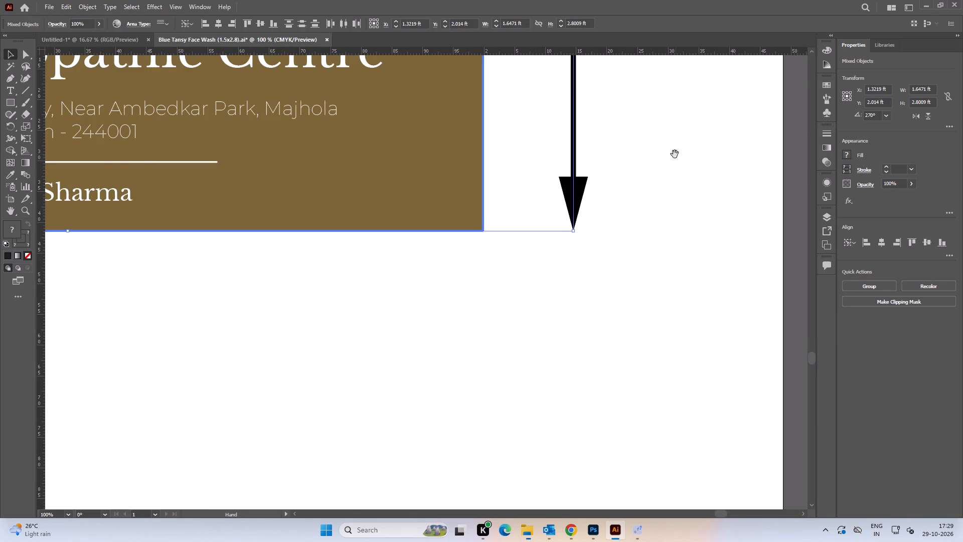
{"action": "left_click_drag", "start_coordinate": [670, 165], "coordinate": [599, 396]}
{"action": "left_click", "coordinate": [604, 349]}
Shorten the lower arrow from its top end so its tip meets the guide at the brown band's upper edge.
{"action": "left_click", "coordinate": [573, 259]}
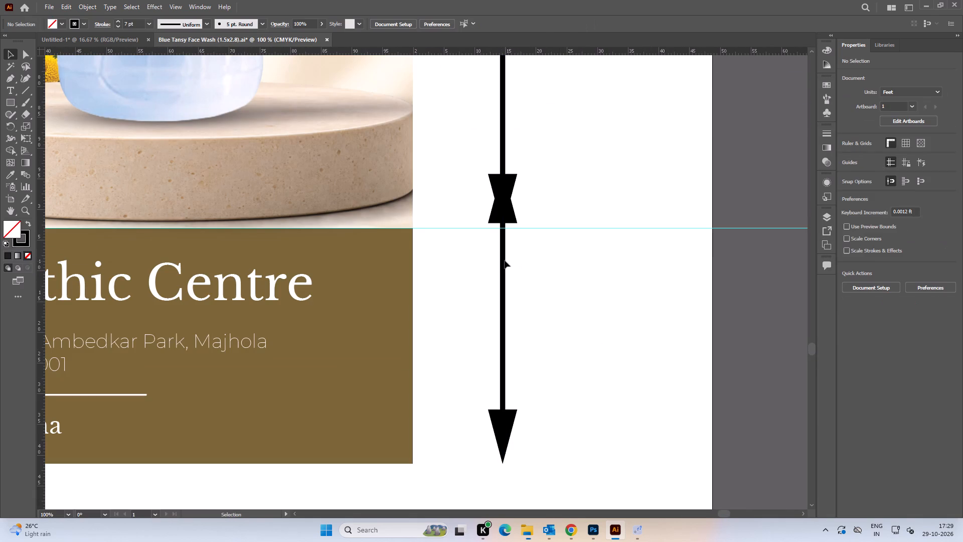
{"action": "left_click", "coordinate": [503, 259]}
{"action": "scroll", "coordinate": [504, 191], "scroll_direction": "up", "scroll_amount": 2, "text": "alt"}
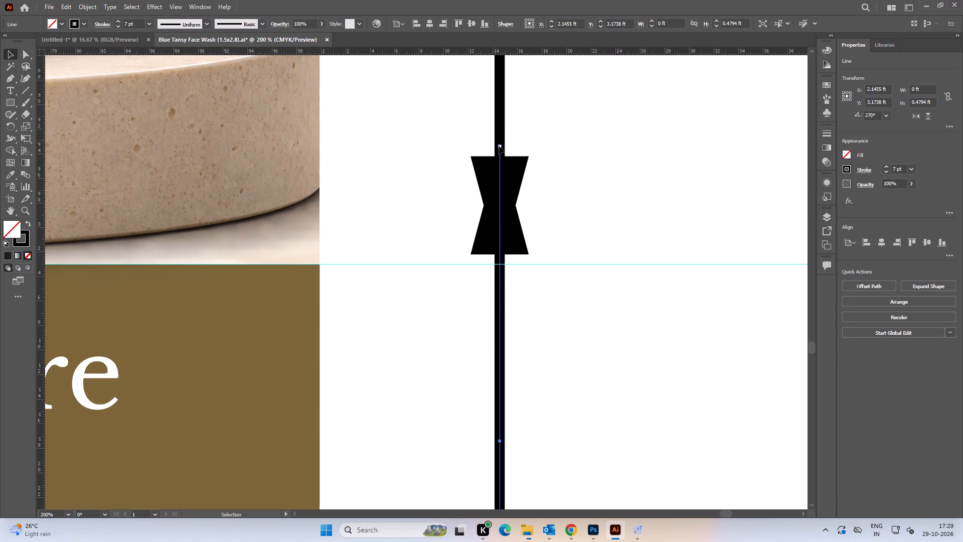
{"action": "left_click_drag", "start_coordinate": [501, 147], "coordinate": [500, 265]}
{"action": "left_click", "coordinate": [558, 240]}
Examine how the tips of the two vertical arrows meet at the guide.
{"action": "scroll", "coordinate": [511, 292], "scroll_direction": "up", "scroll_amount": 4, "text": "alt"}
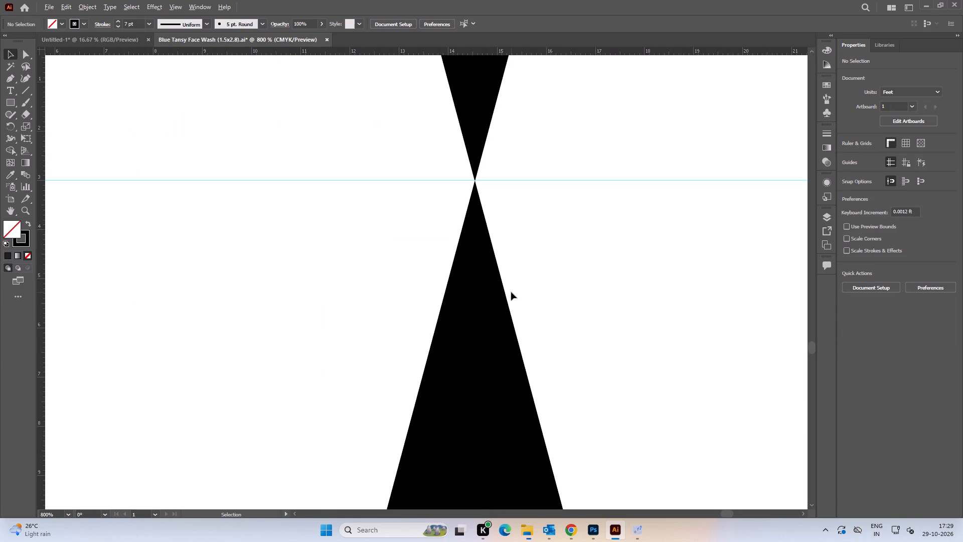
{"action": "scroll", "coordinate": [504, 292], "scroll_direction": "down", "scroll_amount": 11, "text": "alt"}
{"action": "key", "text": "space"}
{"action": "left_click_drag", "start_coordinate": [522, 357], "coordinate": [509, 278]}
{"action": "left_click", "coordinate": [526, 272]}
{"action": "key", "text": "space"}
{"action": "left_click_drag", "start_coordinate": [539, 215], "coordinate": [510, 344]}
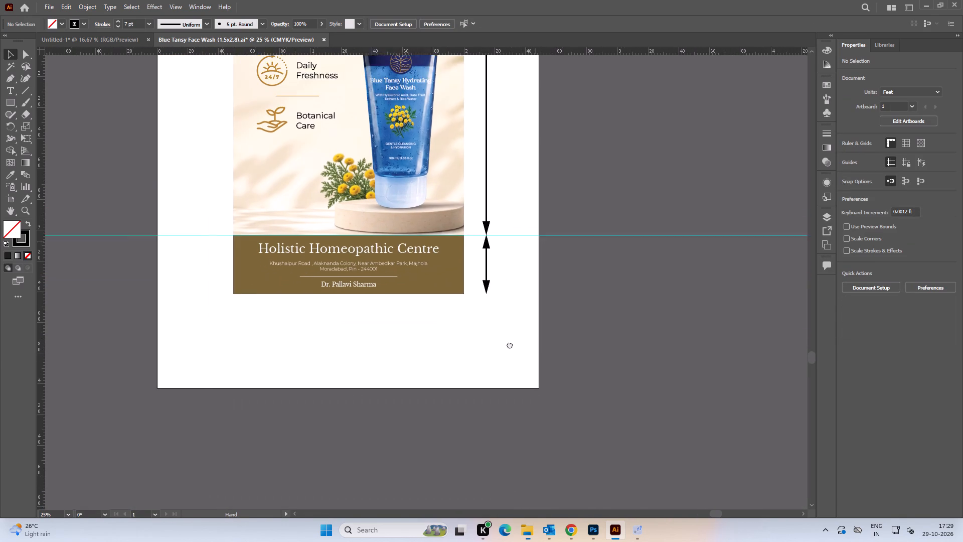
{"action": "left_click_drag", "start_coordinate": [510, 344], "coordinate": [508, 350]}
Duplicate the 1.5 ft. width label and place the copy beside the long vertical arrow.
{"action": "scroll", "coordinate": [519, 256], "scroll_direction": "down", "scroll_amount": 2, "text": "alt"}
{"action": "key", "text": "space"}
{"action": "left_click_drag", "start_coordinate": [619, 242], "coordinate": [402, 282]}
{"action": "left_click", "coordinate": [450, 229]}
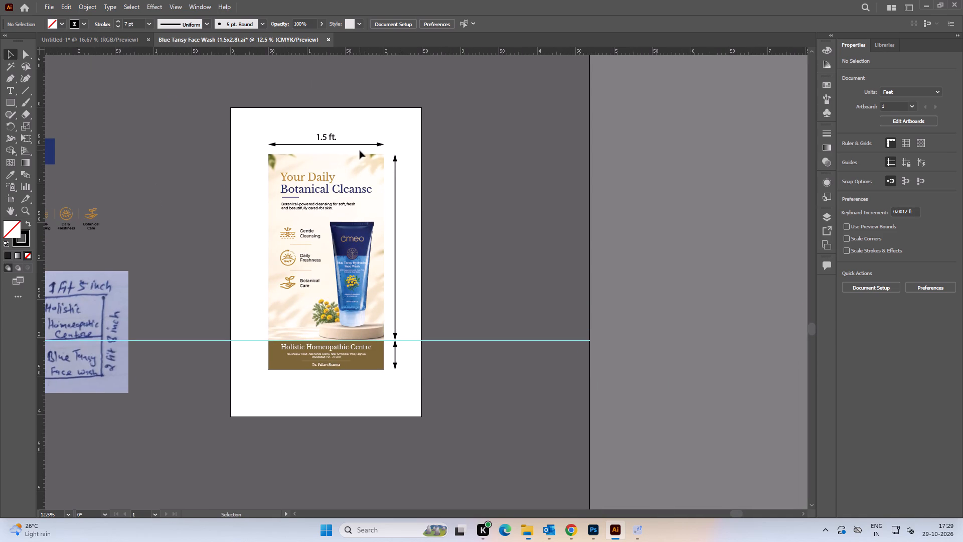
{"action": "left_click_drag", "start_coordinate": [329, 137], "coordinate": [408, 234], "text": "alt"}
{"action": "scroll", "coordinate": [406, 237], "scroll_direction": "up", "scroll_amount": 4, "text": "alt"}
{"action": "scroll", "coordinate": [406, 237], "scroll_direction": "down", "scroll_amount": 2, "text": "alt"}
{"action": "key", "text": "space"}
{"action": "left_click_drag", "start_coordinate": [505, 254], "coordinate": [347, 239]}
{"action": "scroll", "coordinate": [442, 232], "scroll_direction": "down", "scroll_amount": 2, "text": "alt"}
{"action": "key", "text": "space"}
{"action": "left_click_drag", "start_coordinate": [507, 247], "coordinate": [388, 243]}
{"action": "left_click", "coordinate": [533, 273]}
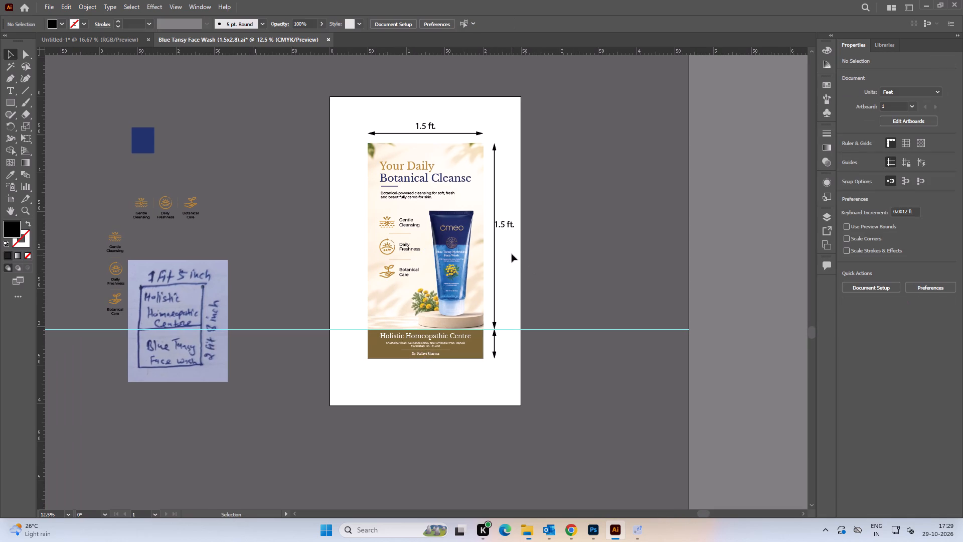
{"action": "left_click", "coordinate": [398, 225]}
{"action": "left_click", "coordinate": [561, 256]}
Widen the artboard on its right side to about 2.73 ft.
{"action": "left_click", "coordinate": [10, 197]}
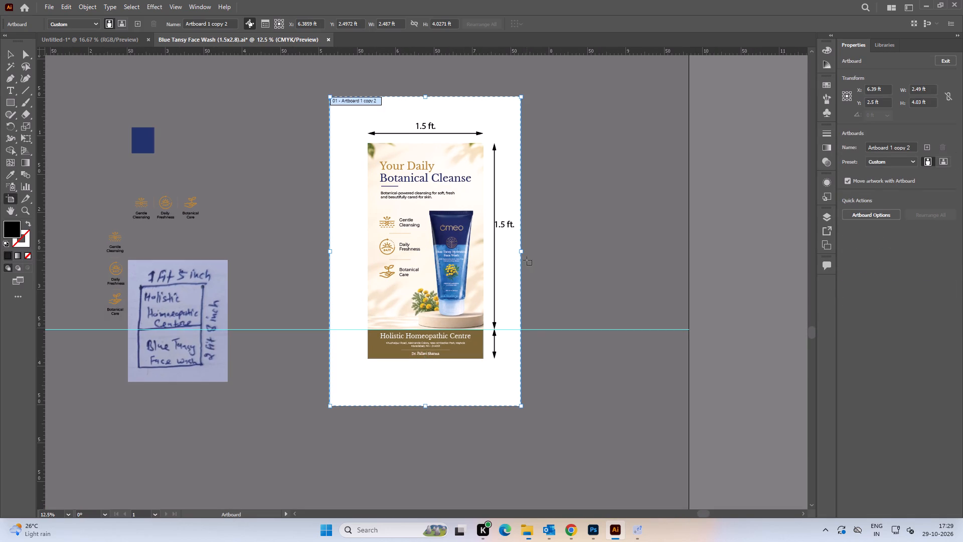
{"action": "left_click_drag", "start_coordinate": [521, 252], "coordinate": [540, 253]}
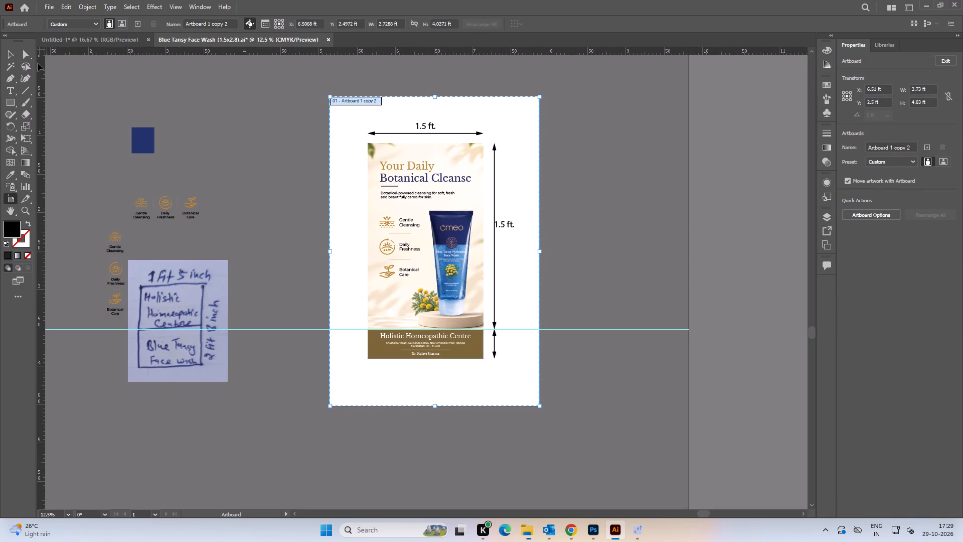
{"action": "left_click", "coordinate": [15, 53]}
{"action": "left_click", "coordinate": [181, 138]}
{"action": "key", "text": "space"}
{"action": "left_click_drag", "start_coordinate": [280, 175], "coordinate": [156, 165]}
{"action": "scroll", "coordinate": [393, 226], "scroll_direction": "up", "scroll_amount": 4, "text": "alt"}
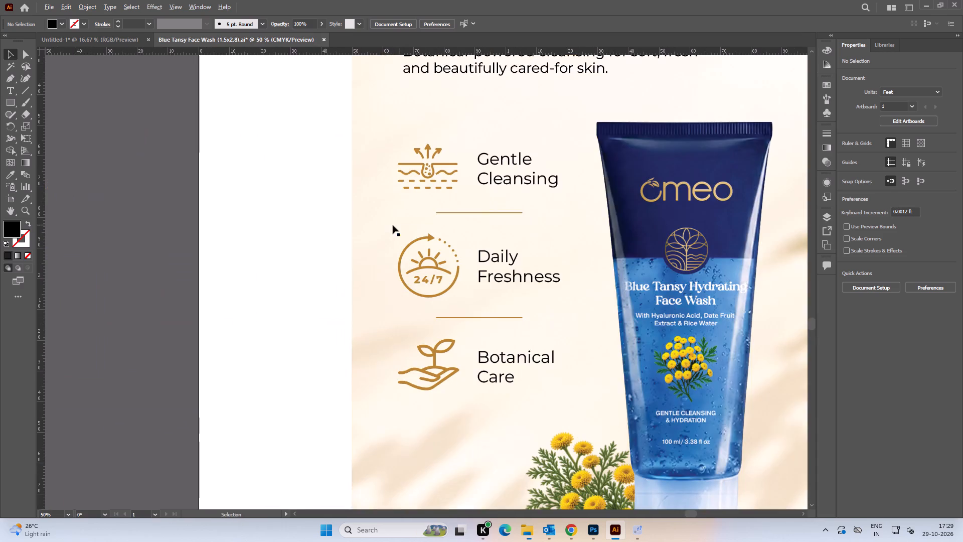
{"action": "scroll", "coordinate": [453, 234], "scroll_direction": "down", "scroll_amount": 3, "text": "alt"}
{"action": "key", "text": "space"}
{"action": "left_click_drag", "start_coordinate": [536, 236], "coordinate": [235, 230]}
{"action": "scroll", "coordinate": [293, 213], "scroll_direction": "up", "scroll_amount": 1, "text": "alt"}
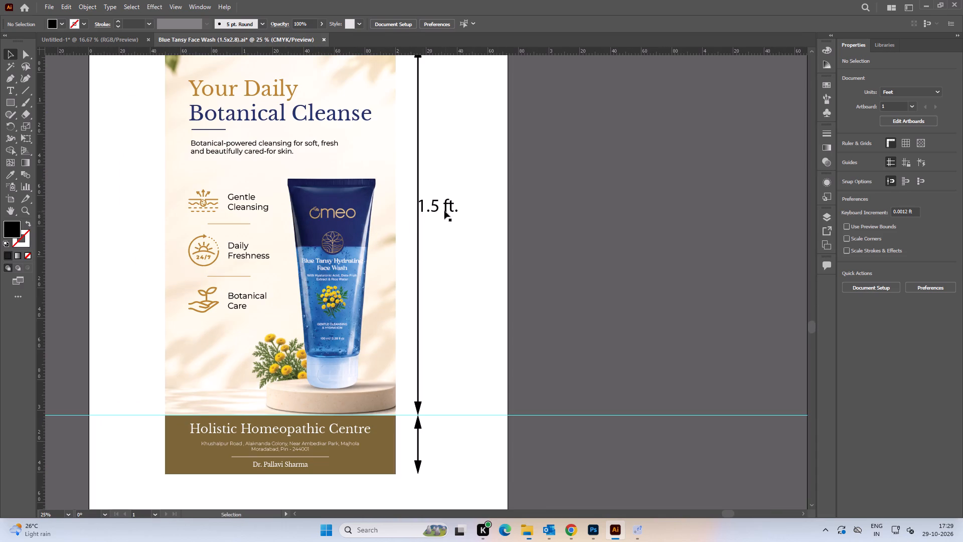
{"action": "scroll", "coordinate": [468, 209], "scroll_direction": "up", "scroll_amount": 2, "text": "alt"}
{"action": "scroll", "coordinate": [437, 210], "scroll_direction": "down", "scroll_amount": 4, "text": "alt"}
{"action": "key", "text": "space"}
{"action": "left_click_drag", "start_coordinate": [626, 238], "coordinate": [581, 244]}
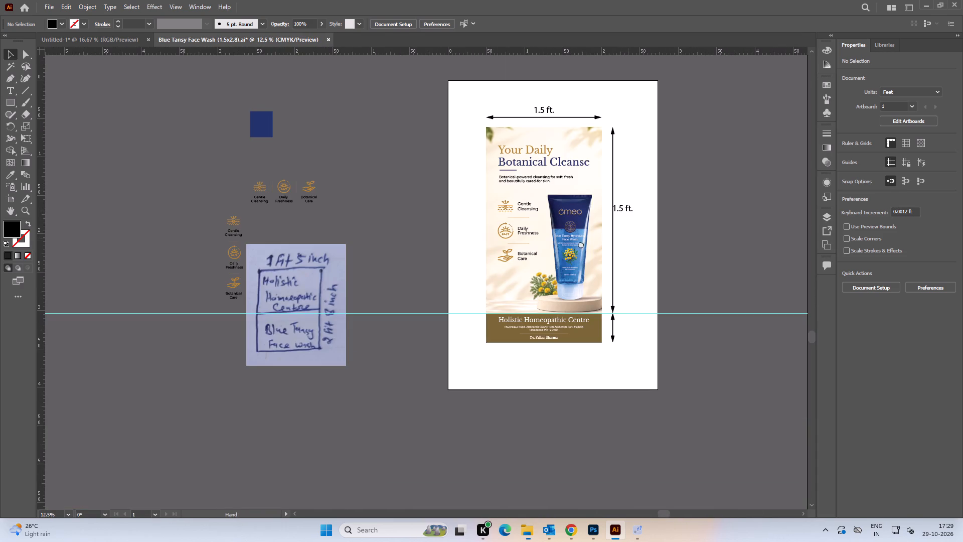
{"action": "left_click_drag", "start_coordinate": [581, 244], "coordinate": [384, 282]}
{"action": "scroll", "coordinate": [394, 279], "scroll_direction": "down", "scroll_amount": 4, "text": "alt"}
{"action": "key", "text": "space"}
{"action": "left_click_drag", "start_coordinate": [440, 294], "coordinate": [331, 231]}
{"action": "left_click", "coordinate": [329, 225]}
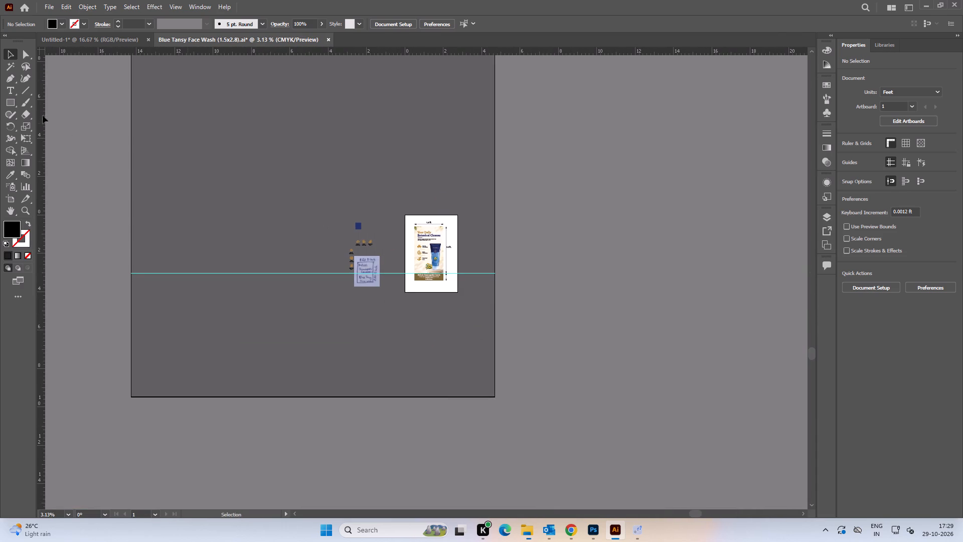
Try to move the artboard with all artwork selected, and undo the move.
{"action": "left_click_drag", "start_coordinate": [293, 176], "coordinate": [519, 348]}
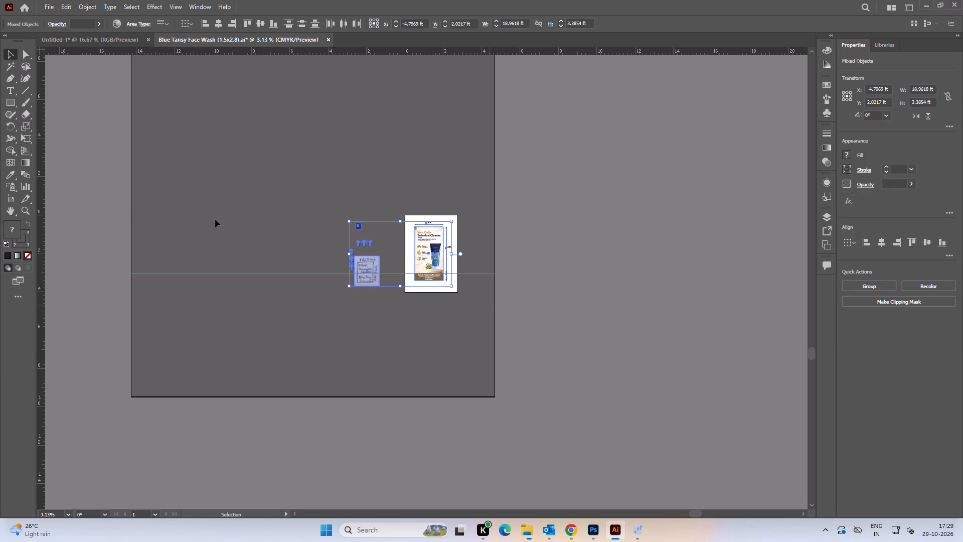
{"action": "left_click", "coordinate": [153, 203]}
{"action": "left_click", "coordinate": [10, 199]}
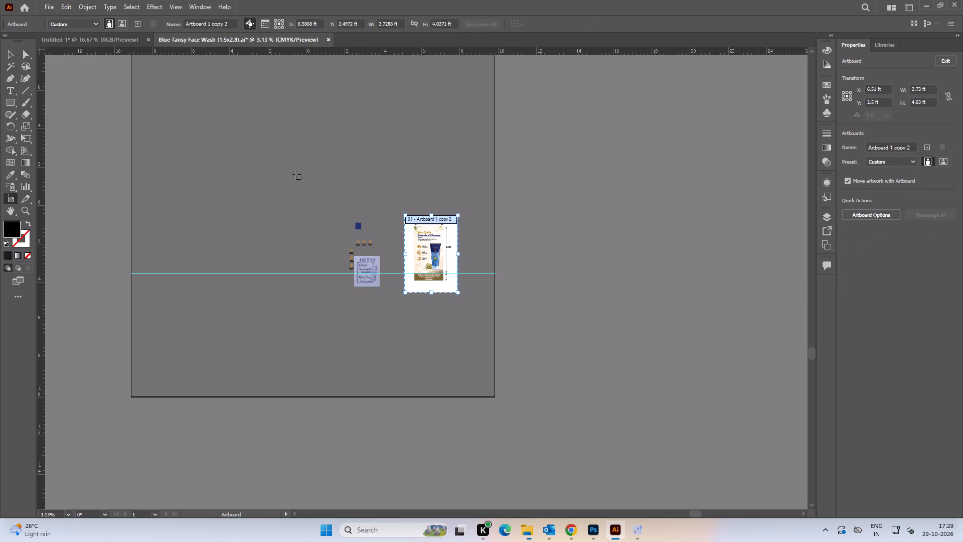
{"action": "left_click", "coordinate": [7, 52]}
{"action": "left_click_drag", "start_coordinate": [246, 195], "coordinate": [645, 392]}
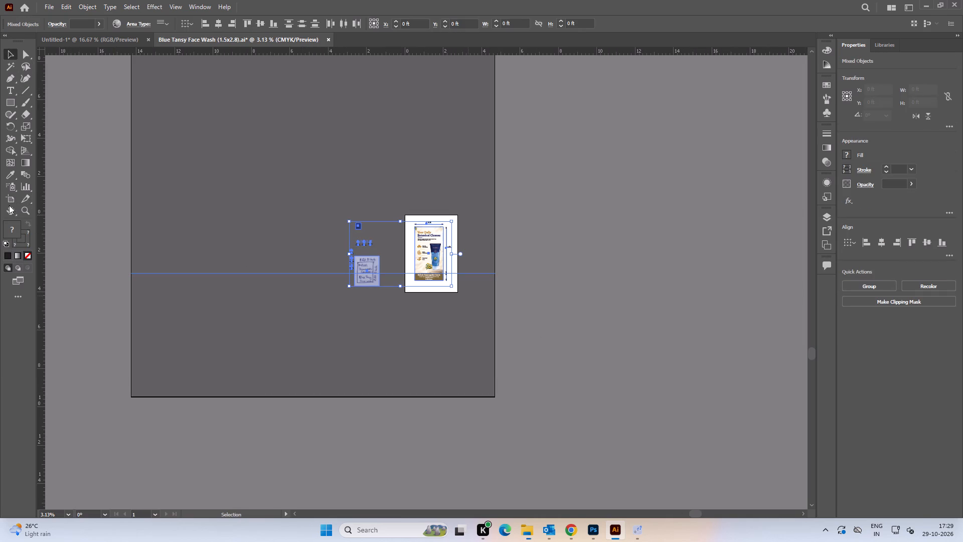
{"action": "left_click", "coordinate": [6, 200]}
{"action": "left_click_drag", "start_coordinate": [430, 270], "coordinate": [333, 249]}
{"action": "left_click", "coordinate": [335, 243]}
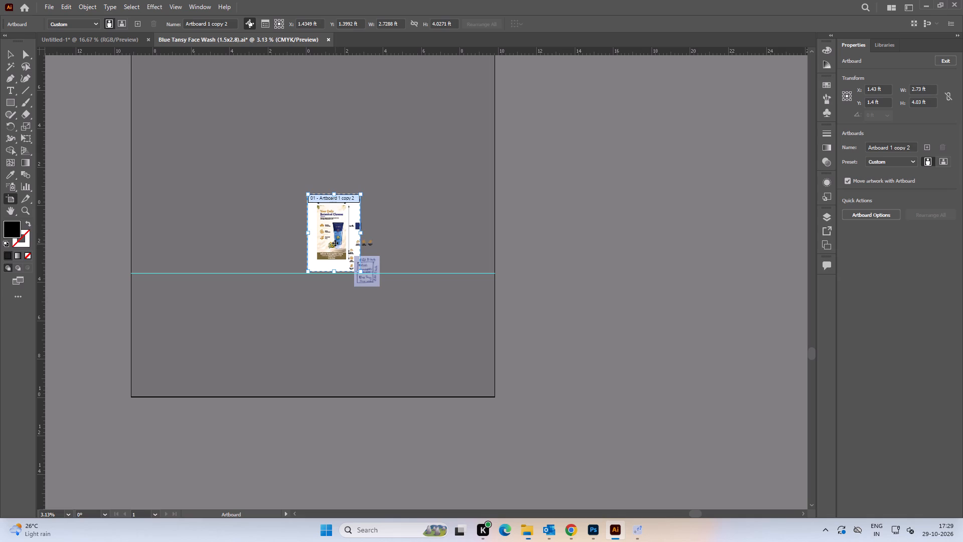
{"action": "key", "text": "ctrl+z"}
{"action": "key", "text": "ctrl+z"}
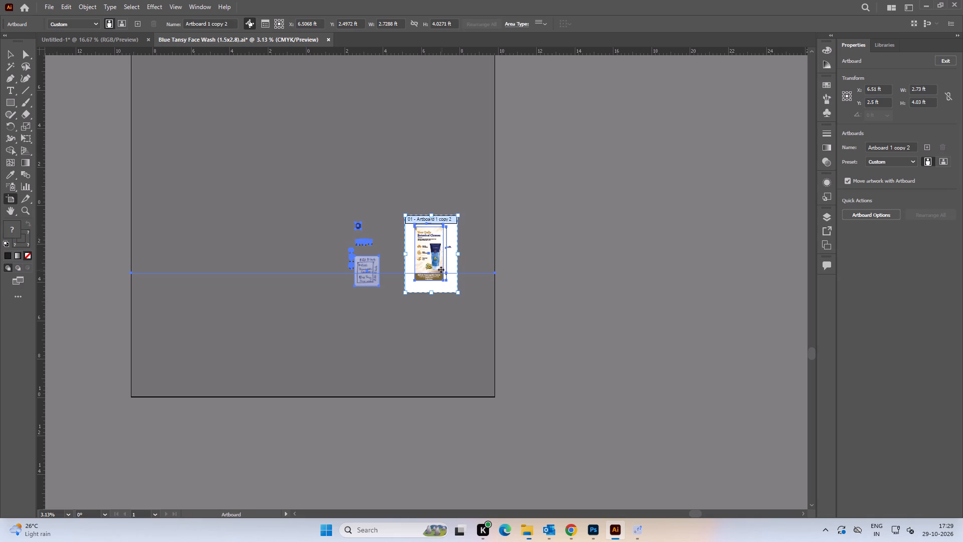
Move the artboard with its banner and dimensions up and left, clear of the reference sketch and spare icons.
{"action": "left_click_drag", "start_coordinate": [436, 266], "coordinate": [332, 170]}
{"action": "key", "text": "v"}
{"action": "left_click", "coordinate": [423, 305]}
Move the reference sketch, spare icons, blue swatch and guide up beside the left side of the artboard.
{"action": "left_click_drag", "start_coordinate": [417, 312], "coordinate": [328, 233]}
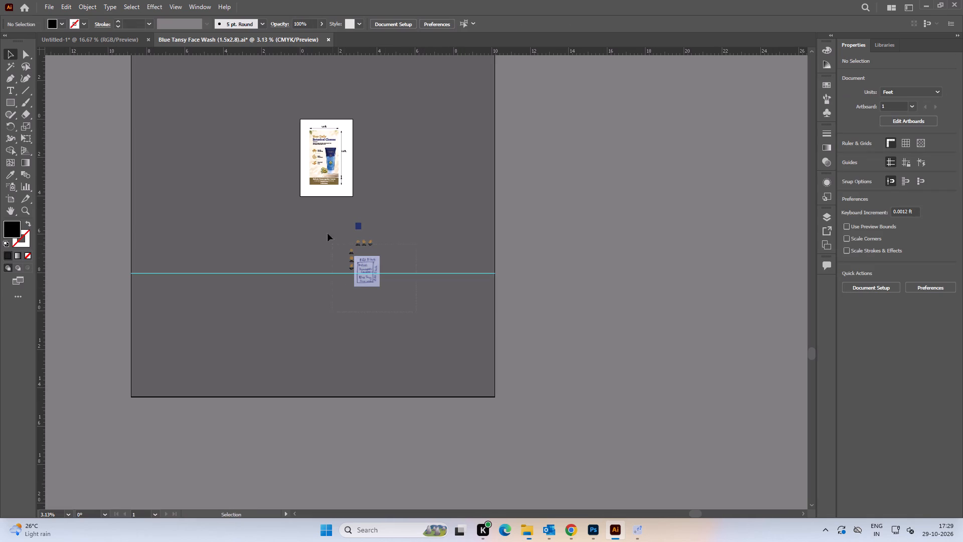
{"action": "left_click_drag", "start_coordinate": [328, 233], "coordinate": [327, 216]}
{"action": "left_click_drag", "start_coordinate": [359, 259], "coordinate": [254, 134]}
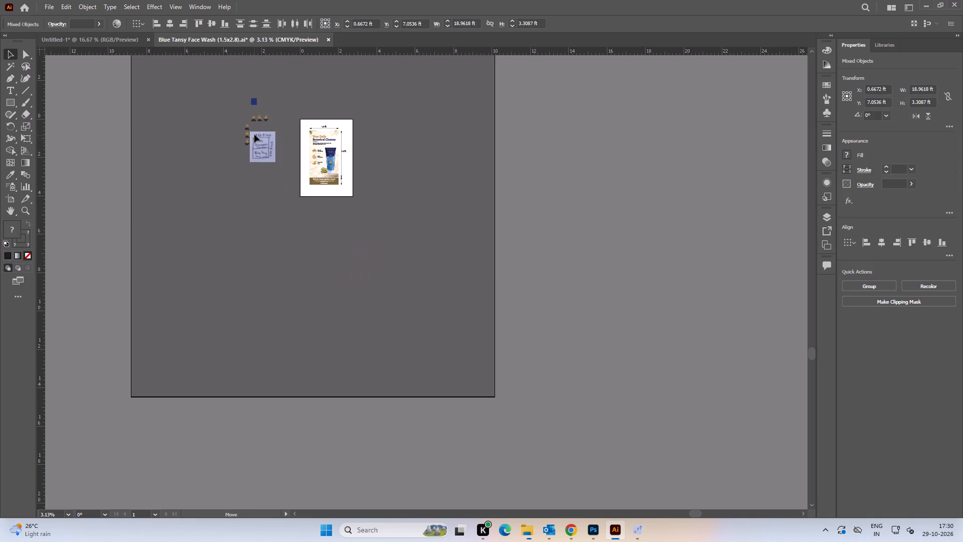
{"action": "left_click_drag", "start_coordinate": [254, 134], "coordinate": [255, 153]}
{"action": "left_click", "coordinate": [425, 147]}
Delete the horizontal guide crossing the banner.
{"action": "left_click_drag", "start_coordinate": [400, 139], "coordinate": [399, 180]}
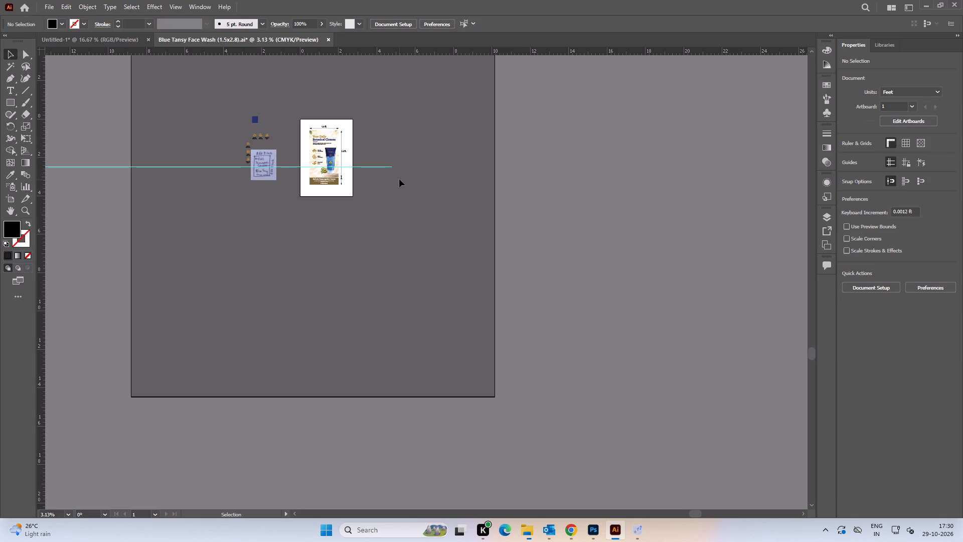
{"action": "double_click", "coordinate": [400, 222]}
{"action": "key", "text": "space"}
{"action": "left_click_drag", "start_coordinate": [405, 206], "coordinate": [413, 249]}
{"action": "scroll", "coordinate": [385, 219], "scroll_direction": "up", "scroll_amount": 4, "text": "alt"}
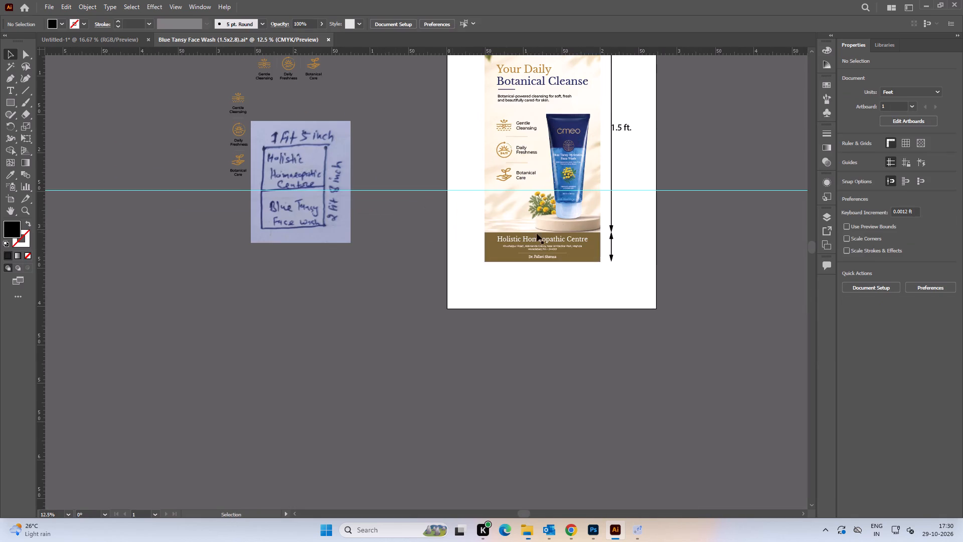
{"action": "key", "text": "space"}
{"action": "left_click_drag", "start_coordinate": [559, 231], "coordinate": [340, 256]}
{"action": "scroll", "coordinate": [353, 248], "scroll_direction": "down", "scroll_amount": 3, "text": "alt"}
{"action": "left_click_drag", "start_coordinate": [494, 205], "coordinate": [513, 251]}
{"action": "key", "text": "Delete"}
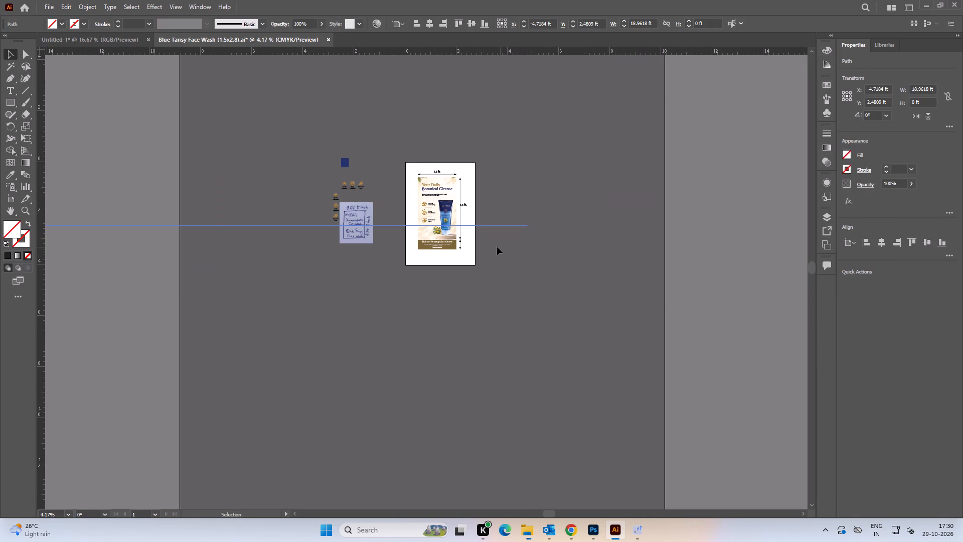
{"action": "scroll", "coordinate": [445, 234], "scroll_direction": "up", "scroll_amount": 4, "text": "alt"}
{"action": "key", "text": "space"}
{"action": "left_click_drag", "start_coordinate": [510, 243], "coordinate": [483, 252]}
{"action": "left_click", "coordinate": [561, 269]}
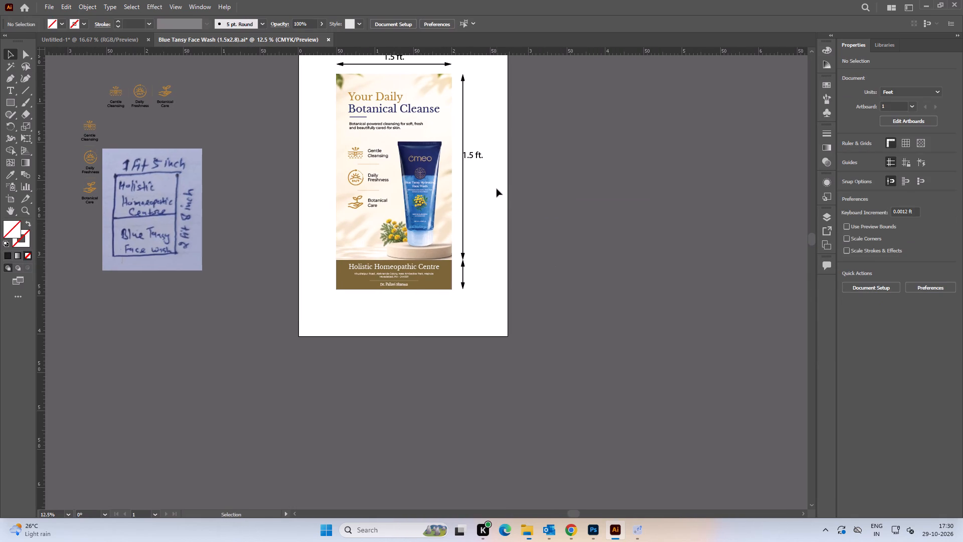
Centre the copied 1.5 ft. label vertically on the long arrow and shift it slightly right, clear of the line.
{"action": "scroll", "coordinate": [486, 157], "scroll_direction": "up", "scroll_amount": 4, "text": "alt"}
{"action": "left_click", "coordinate": [449, 156]}
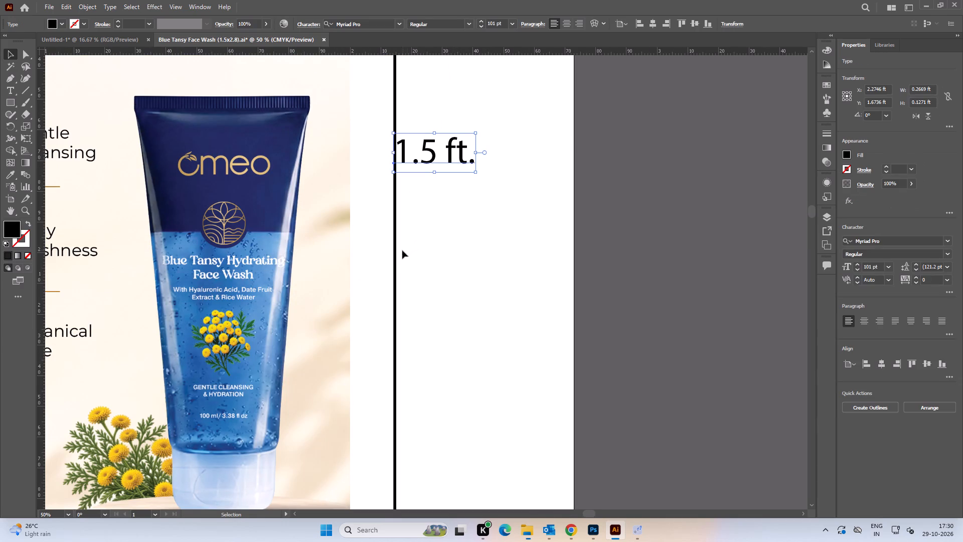
{"action": "left_click", "coordinate": [396, 258], "text": "shift"}
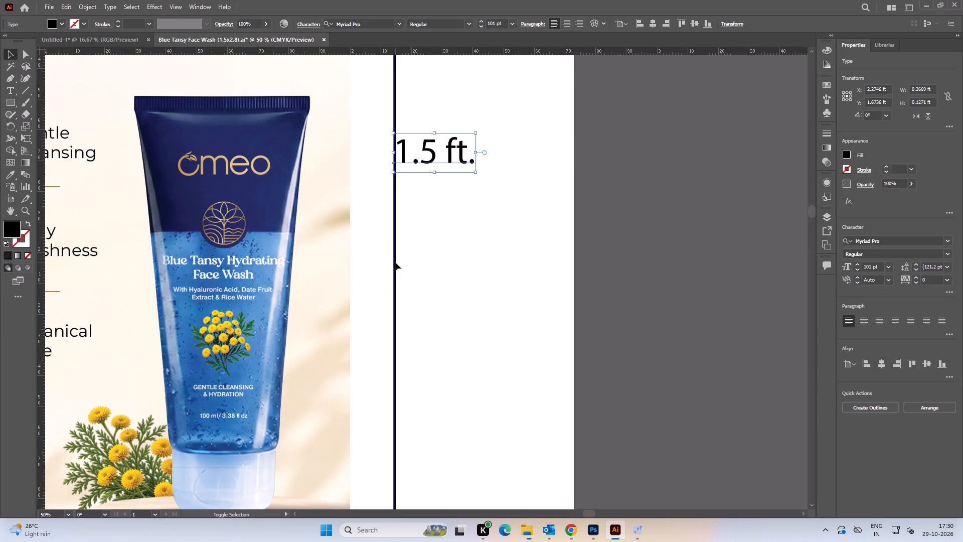
{"action": "left_click", "coordinate": [395, 262], "text": "shift"}
{"action": "left_click", "coordinate": [396, 273]}
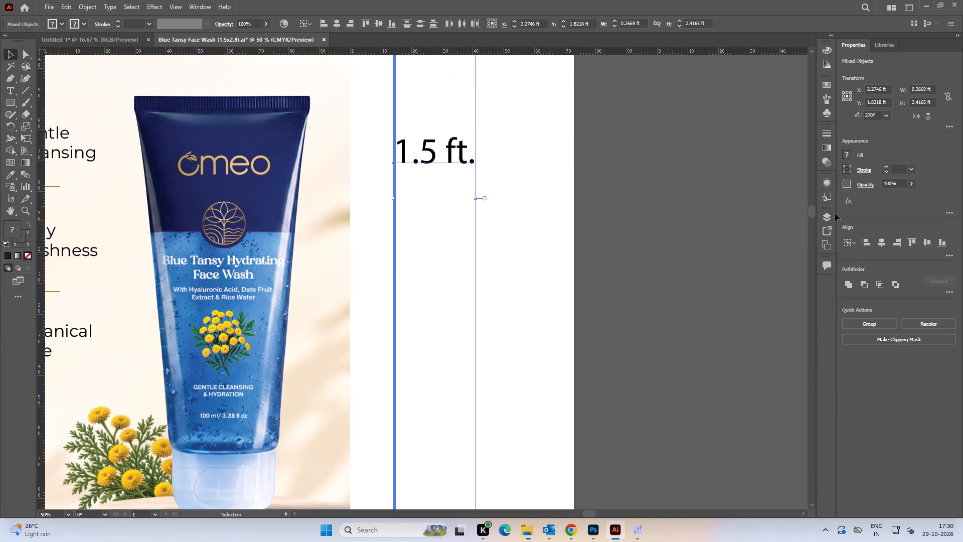
{"action": "left_click", "coordinate": [924, 244]}
{"action": "left_click", "coordinate": [714, 225]}
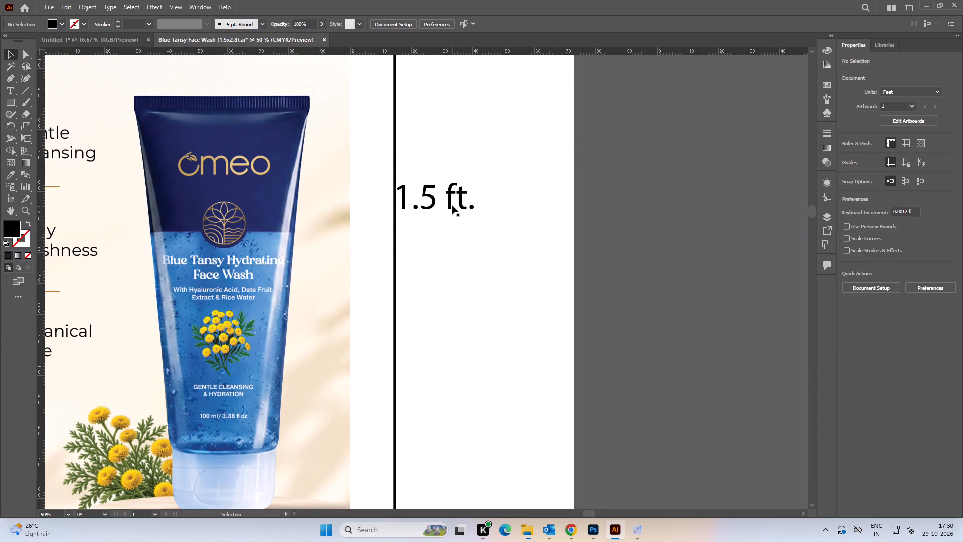
{"action": "left_click_drag", "start_coordinate": [451, 206], "coordinate": [469, 210]}
{"action": "left_click", "coordinate": [646, 200]}
Select the long vertical dimension arrow beside the banner to check its height.
{"action": "left_click_drag", "start_coordinate": [413, 152], "coordinate": [395, 137]}
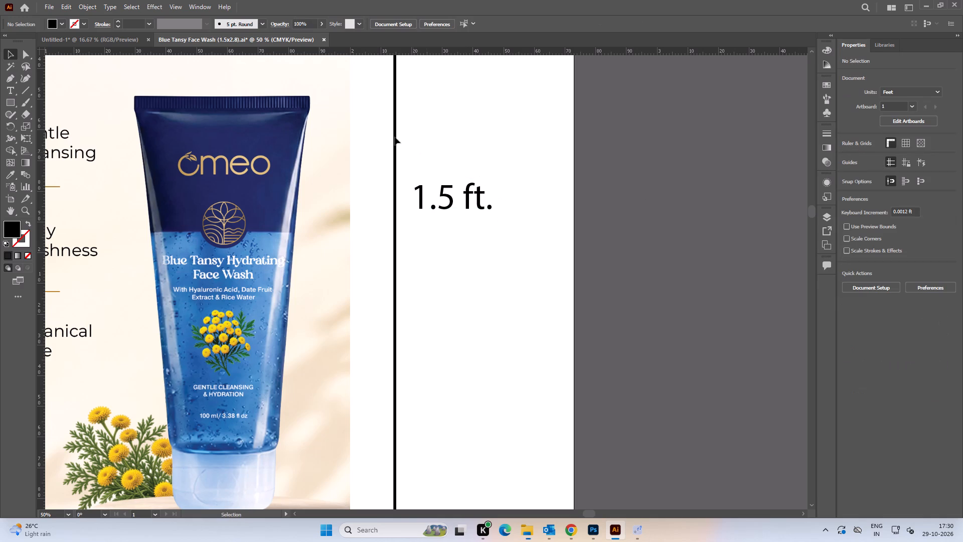
{"action": "left_click_drag", "start_coordinate": [395, 137], "coordinate": [387, 128]}
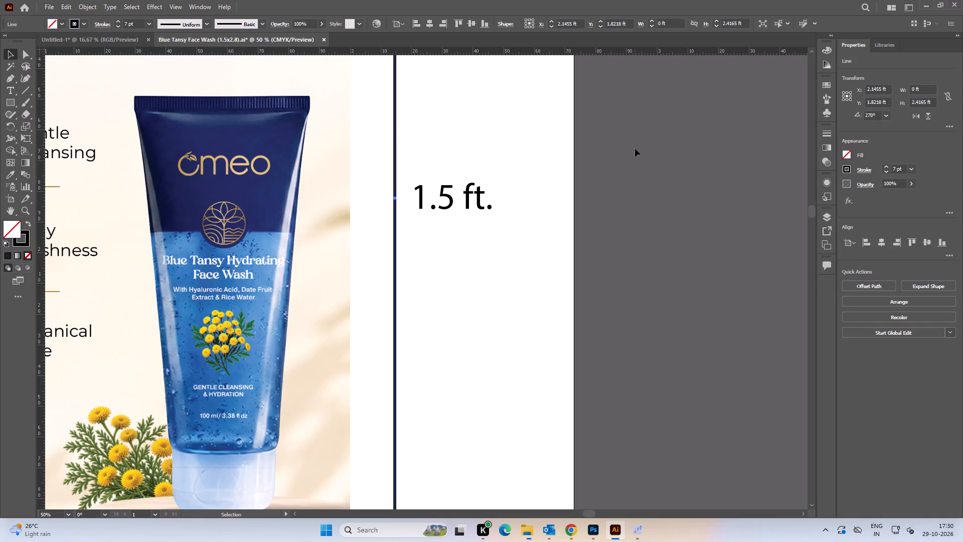
{"action": "scroll", "coordinate": [652, 159], "scroll_direction": "down", "scroll_amount": 3, "text": "alt"}
{"action": "key", "text": "space"}
{"action": "left_click_drag", "start_coordinate": [667, 192], "coordinate": [581, 195]}
{"action": "left_click", "coordinate": [581, 194]}
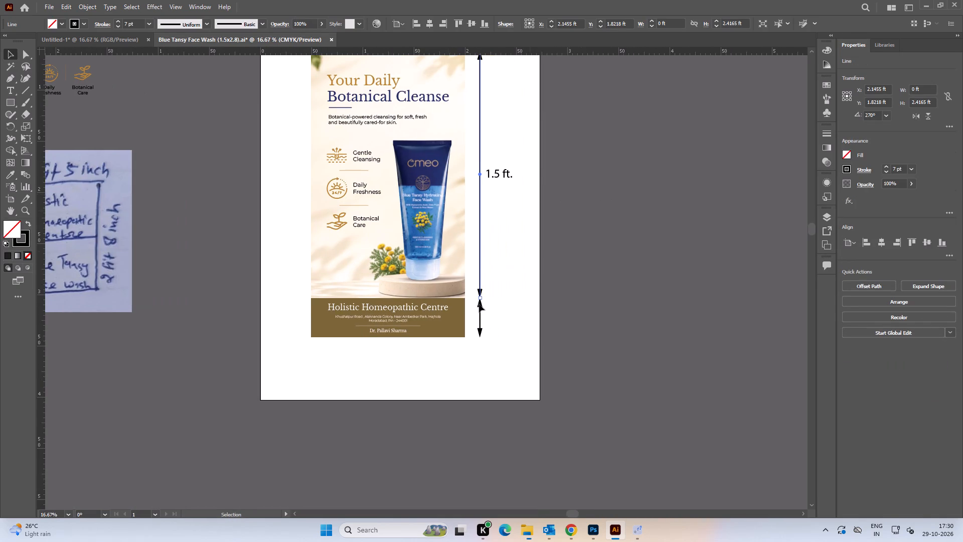
Isolate the banner's inner group and check the height of the brown footer rectangle.
{"action": "scroll", "coordinate": [444, 344], "scroll_direction": "up", "scroll_amount": 4, "text": "alt"}
{"action": "double_click", "coordinate": [476, 268]}
{"action": "double_click", "coordinate": [470, 272]}
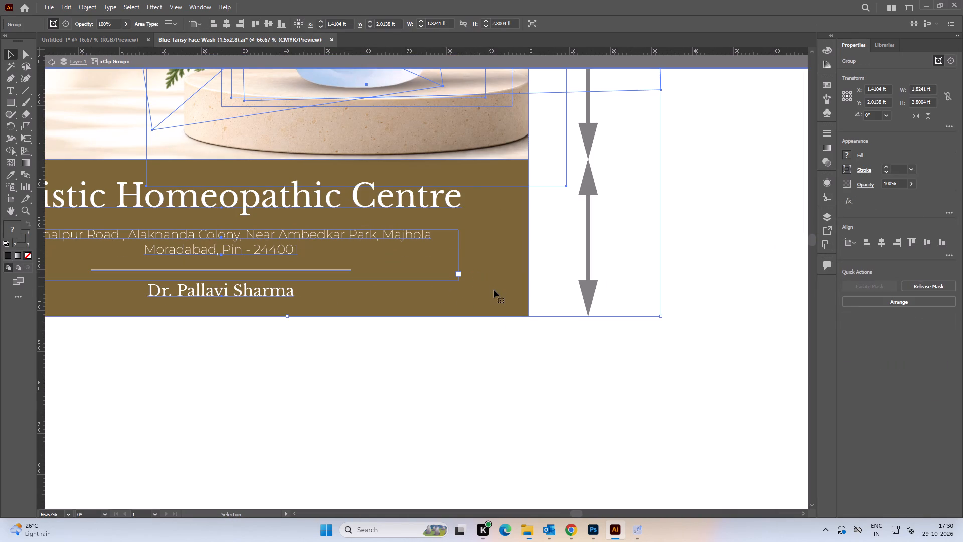
{"action": "double_click", "coordinate": [494, 290]}
{"action": "key", "text": "ctrl+shift+g"}
{"action": "left_click", "coordinate": [552, 379]}
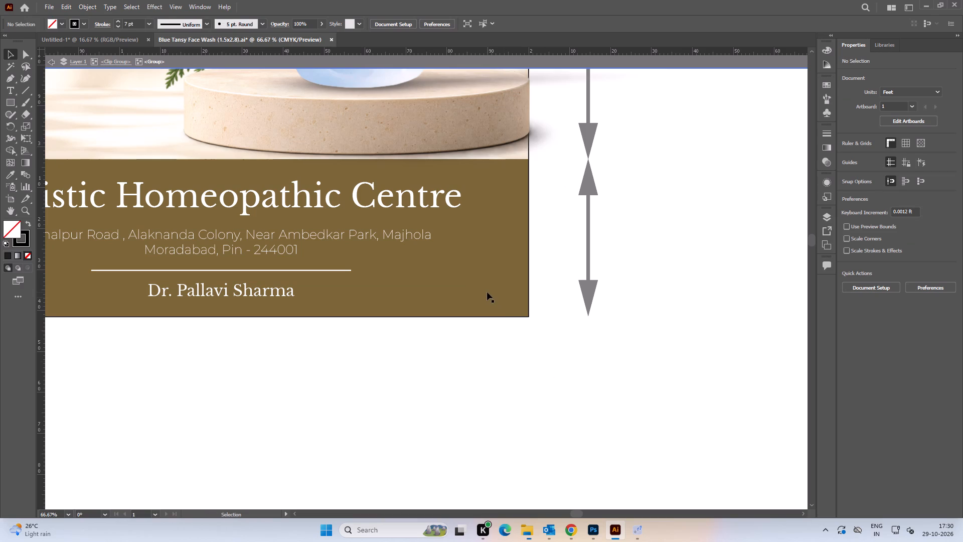
{"action": "left_click", "coordinate": [487, 292]}
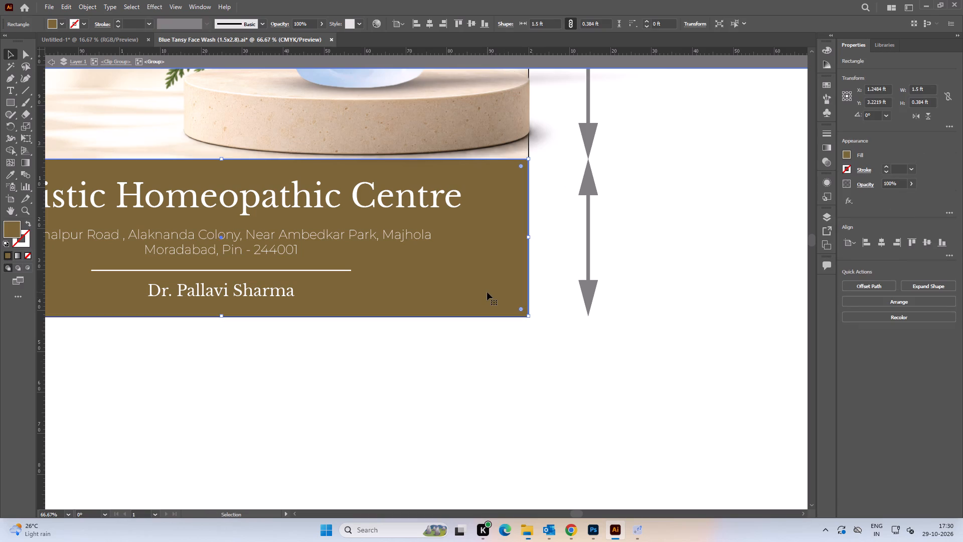
{"action": "left_click_drag", "start_coordinate": [480, 279], "coordinate": [481, 289]}
{"action": "key", "text": "ctrl+z"}
{"action": "double_click", "coordinate": [477, 389]}
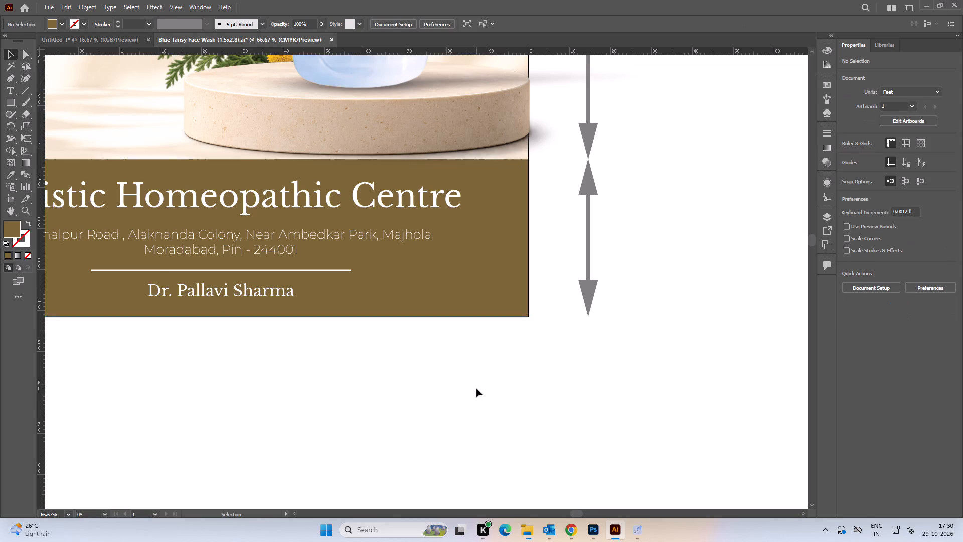
Isolate the banner's clipping group and ungroup the artwork inside it so the address text can be selected separately.
{"action": "key", "text": "space"}
{"action": "left_click_drag", "start_coordinate": [337, 373], "coordinate": [500, 372]}
{"action": "left_click", "coordinate": [417, 236]}
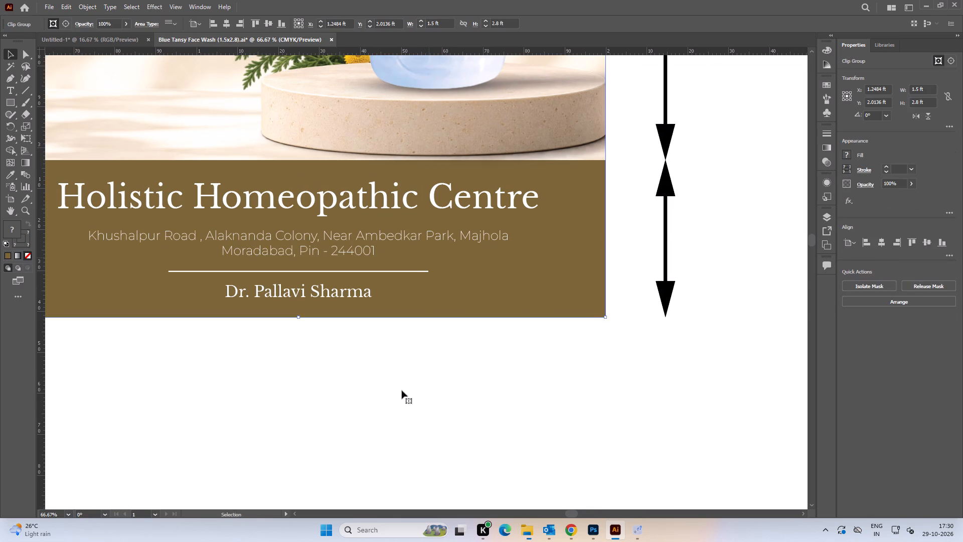
{"action": "left_click", "coordinate": [402, 390]}
{"action": "key", "text": "space"}
{"action": "left_click_drag", "start_coordinate": [323, 388], "coordinate": [460, 390]}
{"action": "key", "text": "a"}
{"action": "left_click", "coordinate": [450, 238]}
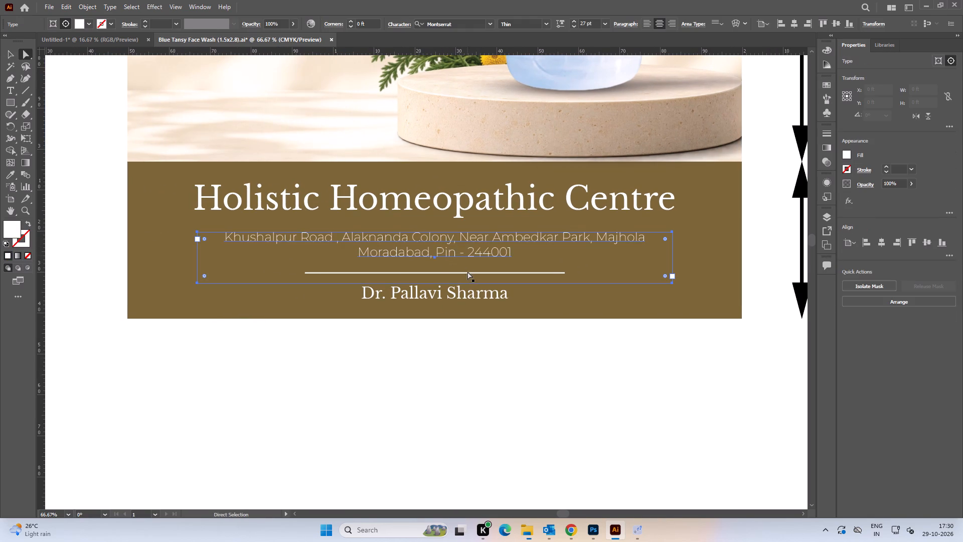
{"action": "left_click", "coordinate": [480, 393]}
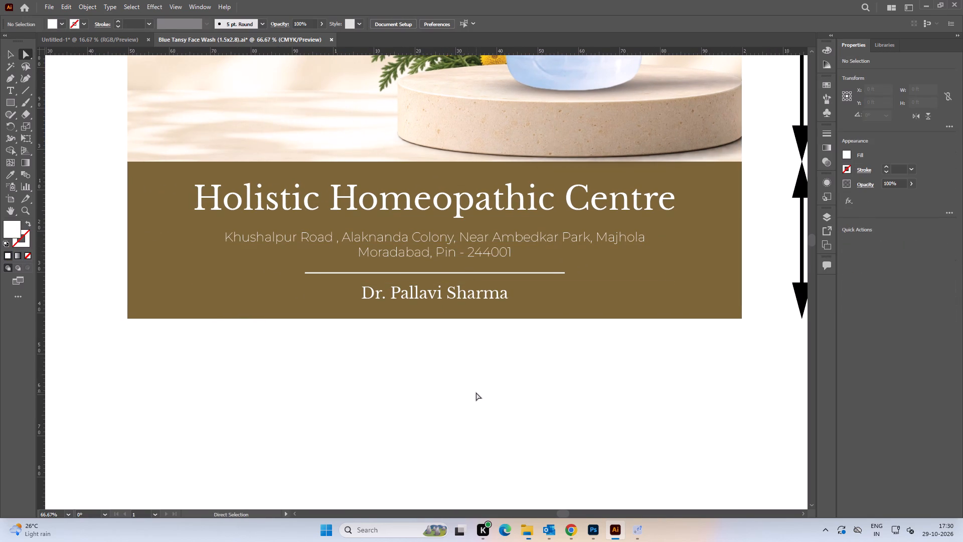
{"action": "key", "text": "v"}
{"action": "double_click", "coordinate": [607, 286]}
{"action": "left_click", "coordinate": [493, 240]}
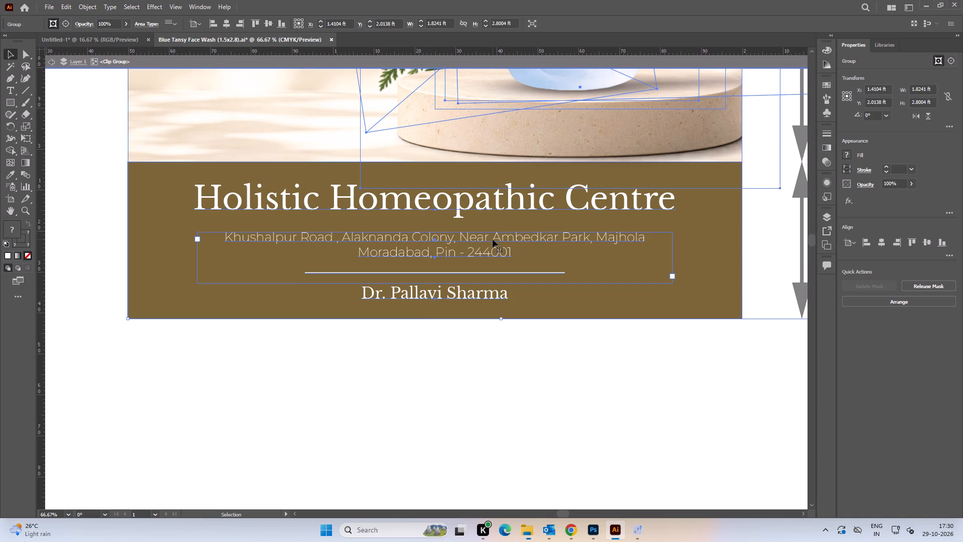
{"action": "key", "text": "ctrl+shift+g"}
{"action": "left_click", "coordinate": [512, 372]}
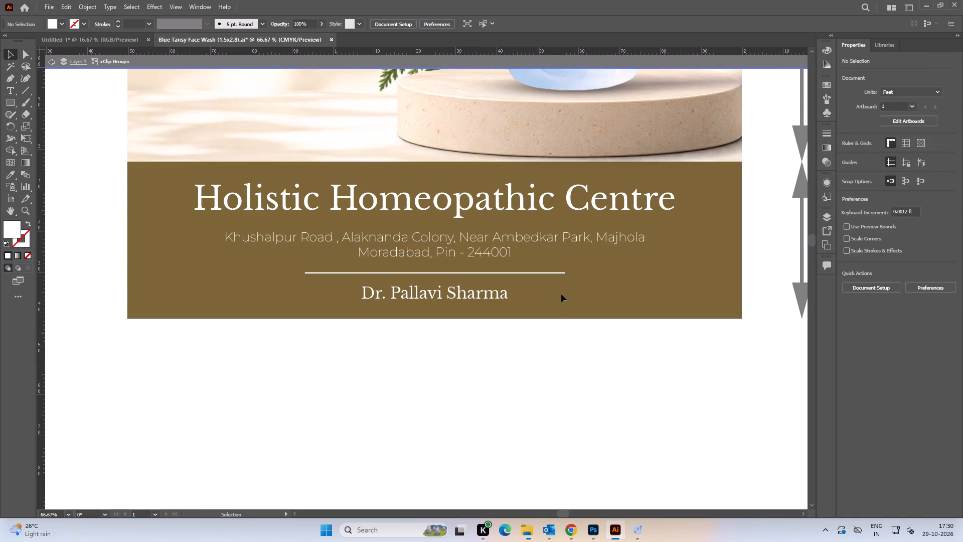
Shorten the footer's address text frame to about 0.08 ft high and set its Montserrat weight to Regular.
{"action": "left_click", "coordinate": [524, 237]}
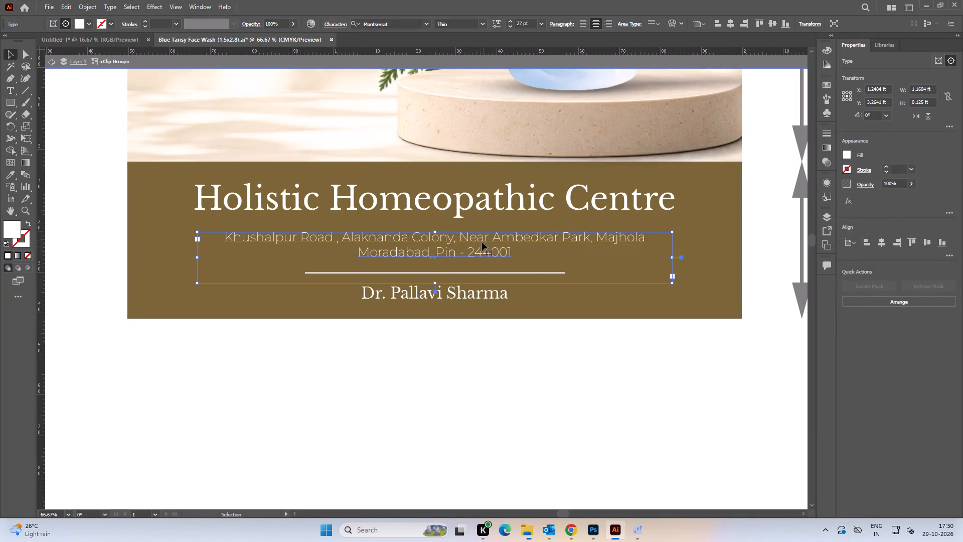
{"action": "left_click_drag", "start_coordinate": [436, 284], "coordinate": [439, 264]}
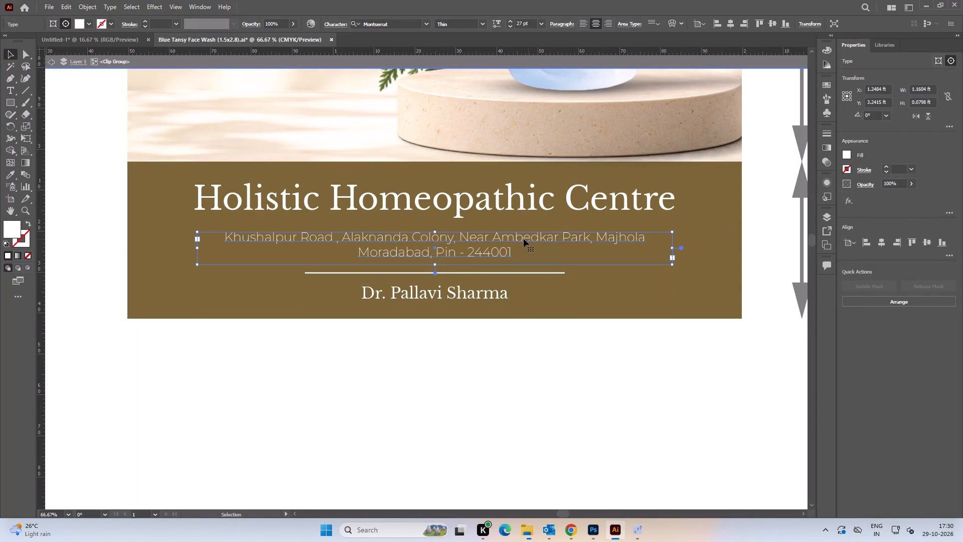
{"action": "left_click", "coordinate": [480, 27]}
{"action": "left_click", "coordinate": [471, 68]}
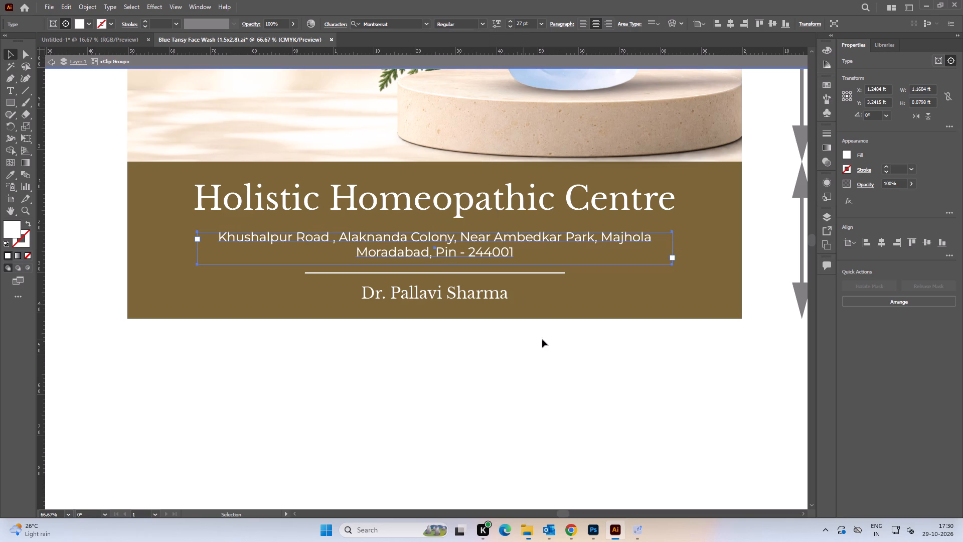
{"action": "double_click", "coordinate": [562, 380]}
Fit the artboard in the window and save the Blue Tansy Face Wash document.
{"action": "key", "text": "ctrl+0"}
{"action": "key", "text": "ctrl+s"}
{"action": "key", "text": "ctrl+s"}
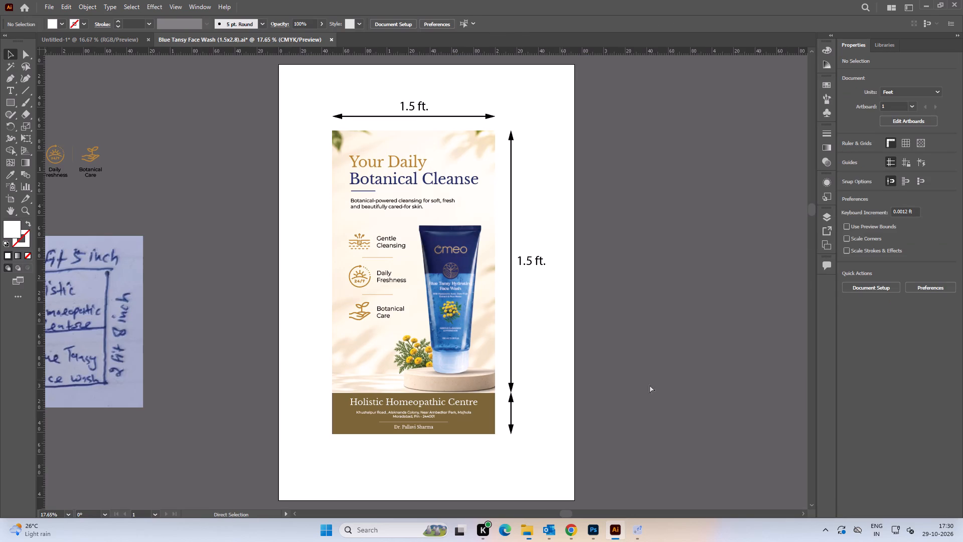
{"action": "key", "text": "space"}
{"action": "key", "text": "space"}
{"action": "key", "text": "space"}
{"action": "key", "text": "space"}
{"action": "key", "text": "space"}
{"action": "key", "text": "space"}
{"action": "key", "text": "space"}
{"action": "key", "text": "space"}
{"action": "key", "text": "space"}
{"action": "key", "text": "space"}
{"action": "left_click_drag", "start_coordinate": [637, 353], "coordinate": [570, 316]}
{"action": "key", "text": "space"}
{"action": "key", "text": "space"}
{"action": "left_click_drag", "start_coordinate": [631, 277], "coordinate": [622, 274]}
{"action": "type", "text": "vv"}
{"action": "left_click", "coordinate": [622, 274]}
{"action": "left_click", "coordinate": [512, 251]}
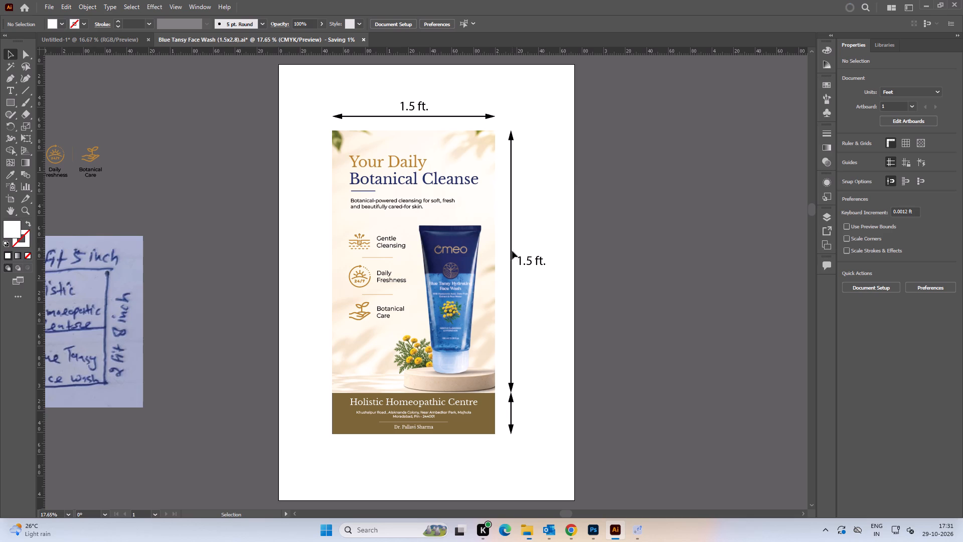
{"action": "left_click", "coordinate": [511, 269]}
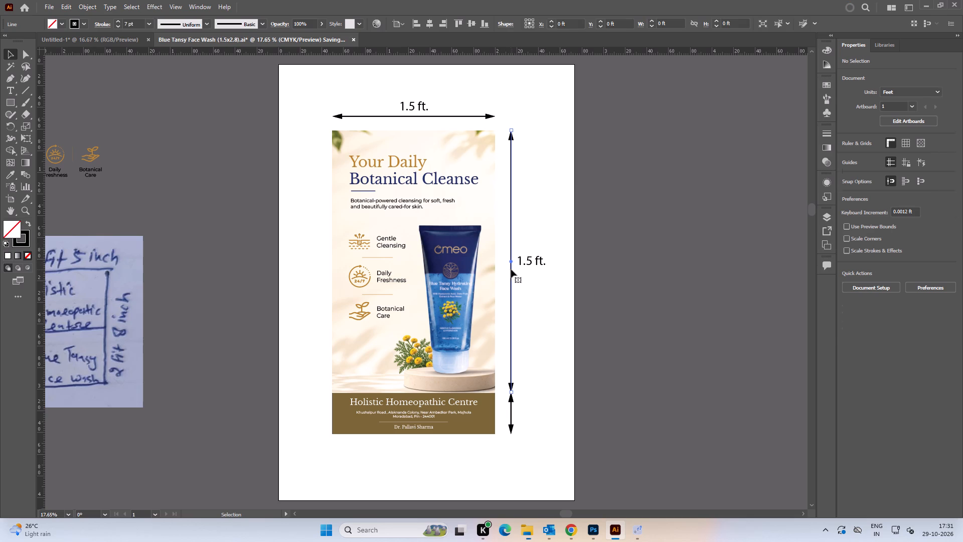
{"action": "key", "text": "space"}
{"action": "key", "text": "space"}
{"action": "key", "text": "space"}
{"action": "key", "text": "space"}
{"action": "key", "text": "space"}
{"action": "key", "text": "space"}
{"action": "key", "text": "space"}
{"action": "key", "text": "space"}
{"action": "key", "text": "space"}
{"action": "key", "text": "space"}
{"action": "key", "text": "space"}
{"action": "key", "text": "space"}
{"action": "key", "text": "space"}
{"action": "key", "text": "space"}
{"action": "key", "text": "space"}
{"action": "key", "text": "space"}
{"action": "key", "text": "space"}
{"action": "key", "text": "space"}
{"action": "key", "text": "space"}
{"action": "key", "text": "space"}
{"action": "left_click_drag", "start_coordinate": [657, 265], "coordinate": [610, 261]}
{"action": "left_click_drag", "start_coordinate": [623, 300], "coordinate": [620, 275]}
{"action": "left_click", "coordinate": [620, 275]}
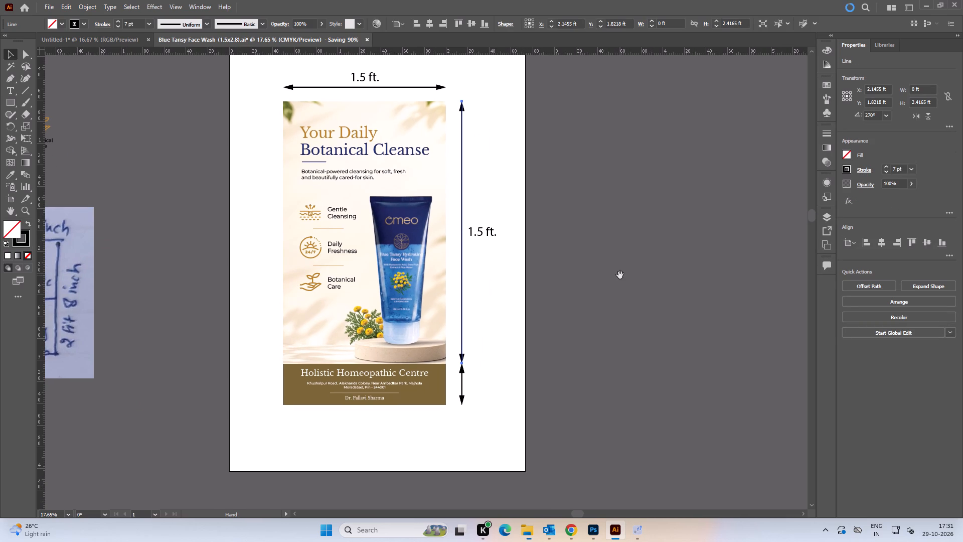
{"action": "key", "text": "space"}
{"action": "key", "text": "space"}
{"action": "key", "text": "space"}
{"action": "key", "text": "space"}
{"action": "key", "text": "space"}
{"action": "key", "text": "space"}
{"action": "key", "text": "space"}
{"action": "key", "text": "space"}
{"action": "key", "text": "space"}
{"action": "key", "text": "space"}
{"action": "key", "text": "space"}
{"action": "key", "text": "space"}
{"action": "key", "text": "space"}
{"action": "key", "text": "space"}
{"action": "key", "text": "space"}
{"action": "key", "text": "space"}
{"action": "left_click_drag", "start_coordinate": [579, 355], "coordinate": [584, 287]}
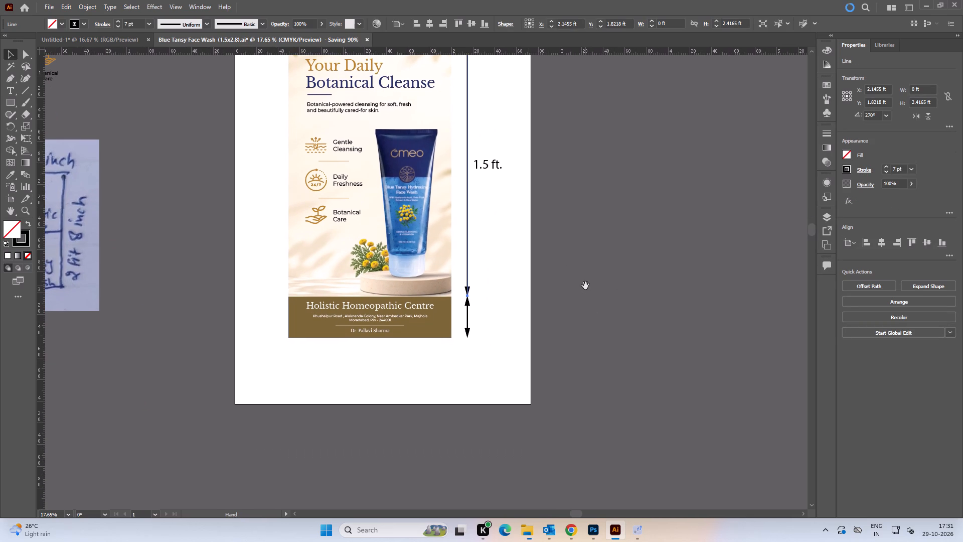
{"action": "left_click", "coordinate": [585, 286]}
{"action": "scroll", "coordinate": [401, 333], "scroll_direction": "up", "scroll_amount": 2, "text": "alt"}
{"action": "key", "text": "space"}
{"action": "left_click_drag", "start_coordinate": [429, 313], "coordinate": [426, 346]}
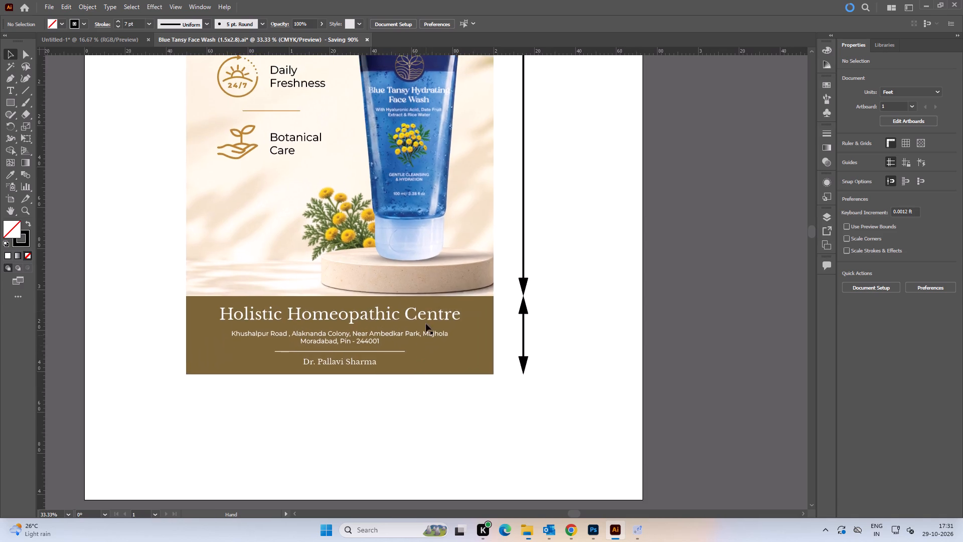
Duplicate the whole banner horizontally onto the empty canvas to the right of the artboard.
{"action": "scroll", "coordinate": [427, 310], "scroll_direction": "down", "scroll_amount": 2, "text": "alt"}
{"action": "key", "text": "space"}
{"action": "left_click_drag", "start_coordinate": [433, 295], "coordinate": [301, 339]}
{"action": "left_click_drag", "start_coordinate": [270, 283], "coordinate": [633, 280], "text": "alt"}
{"action": "key", "text": "space"}
{"action": "left_click_drag", "start_coordinate": [667, 276], "coordinate": [490, 274]}
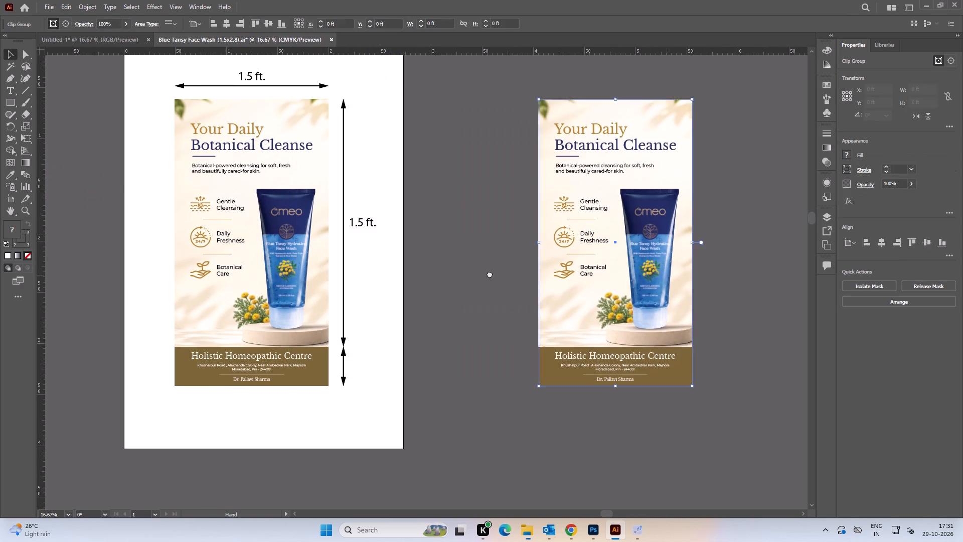
{"action": "left_click_drag", "start_coordinate": [490, 274], "coordinate": [465, 272]}
Release the clipping mask on the duplicated banner.
{"action": "left_click", "coordinate": [571, 261]}
{"action": "left_click", "coordinate": [417, 272]}
{"action": "right_click", "coordinate": [417, 272]}
{"action": "left_click", "coordinate": [467, 363]}
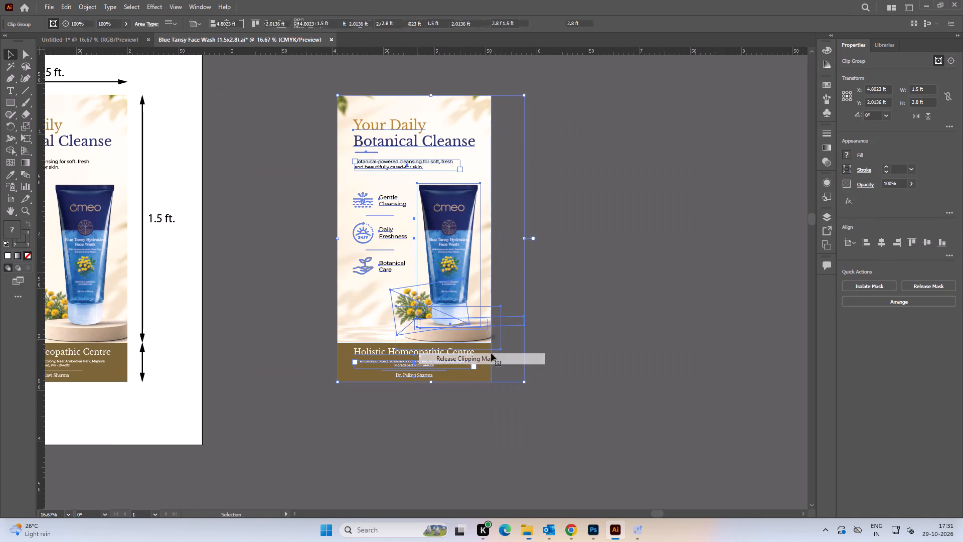
{"action": "left_click", "coordinate": [576, 318]}
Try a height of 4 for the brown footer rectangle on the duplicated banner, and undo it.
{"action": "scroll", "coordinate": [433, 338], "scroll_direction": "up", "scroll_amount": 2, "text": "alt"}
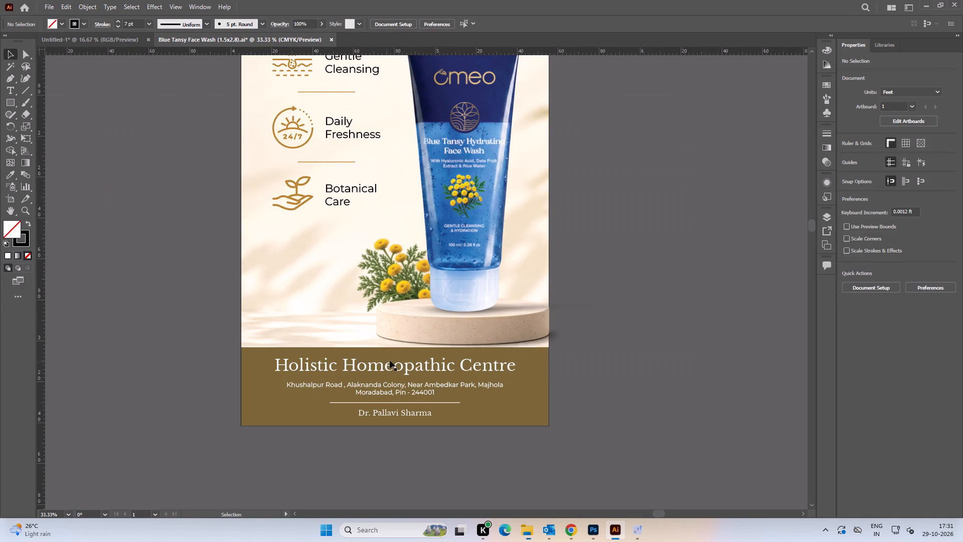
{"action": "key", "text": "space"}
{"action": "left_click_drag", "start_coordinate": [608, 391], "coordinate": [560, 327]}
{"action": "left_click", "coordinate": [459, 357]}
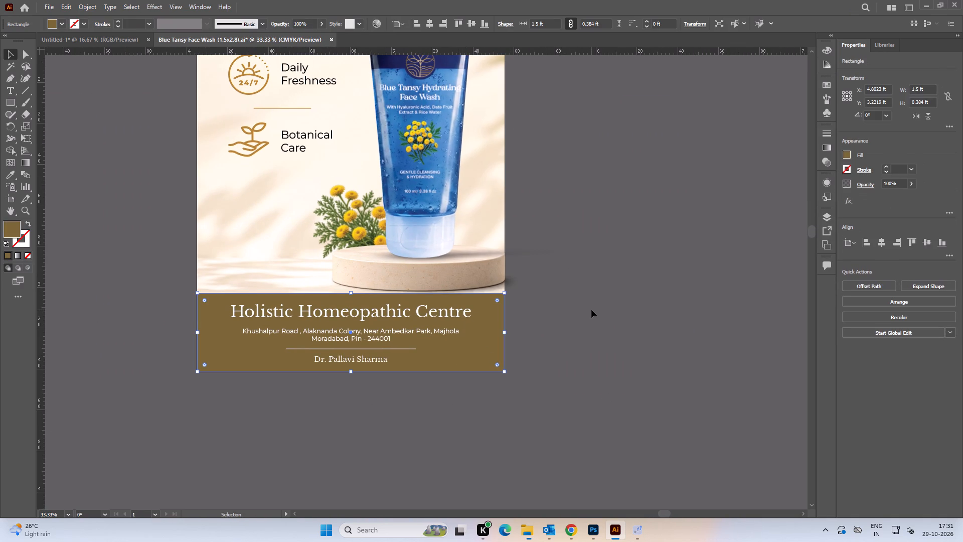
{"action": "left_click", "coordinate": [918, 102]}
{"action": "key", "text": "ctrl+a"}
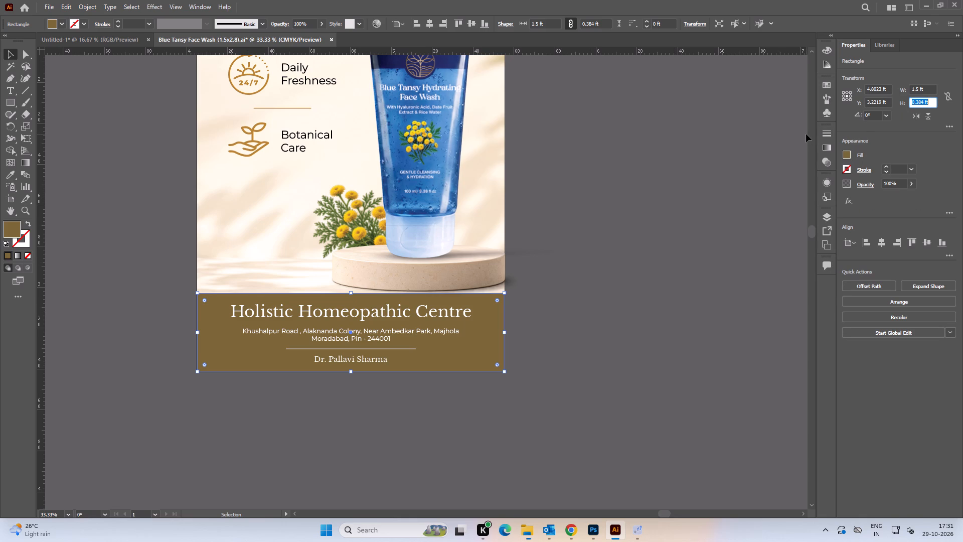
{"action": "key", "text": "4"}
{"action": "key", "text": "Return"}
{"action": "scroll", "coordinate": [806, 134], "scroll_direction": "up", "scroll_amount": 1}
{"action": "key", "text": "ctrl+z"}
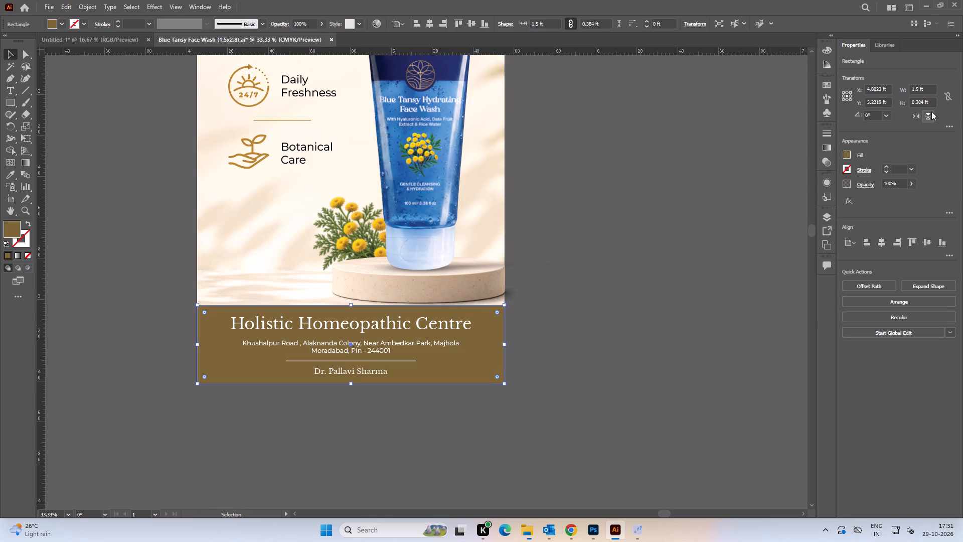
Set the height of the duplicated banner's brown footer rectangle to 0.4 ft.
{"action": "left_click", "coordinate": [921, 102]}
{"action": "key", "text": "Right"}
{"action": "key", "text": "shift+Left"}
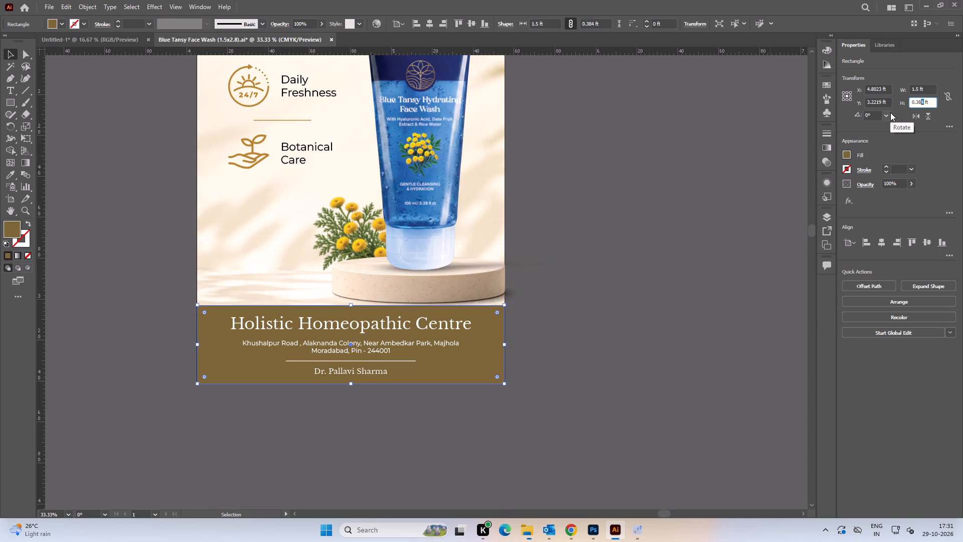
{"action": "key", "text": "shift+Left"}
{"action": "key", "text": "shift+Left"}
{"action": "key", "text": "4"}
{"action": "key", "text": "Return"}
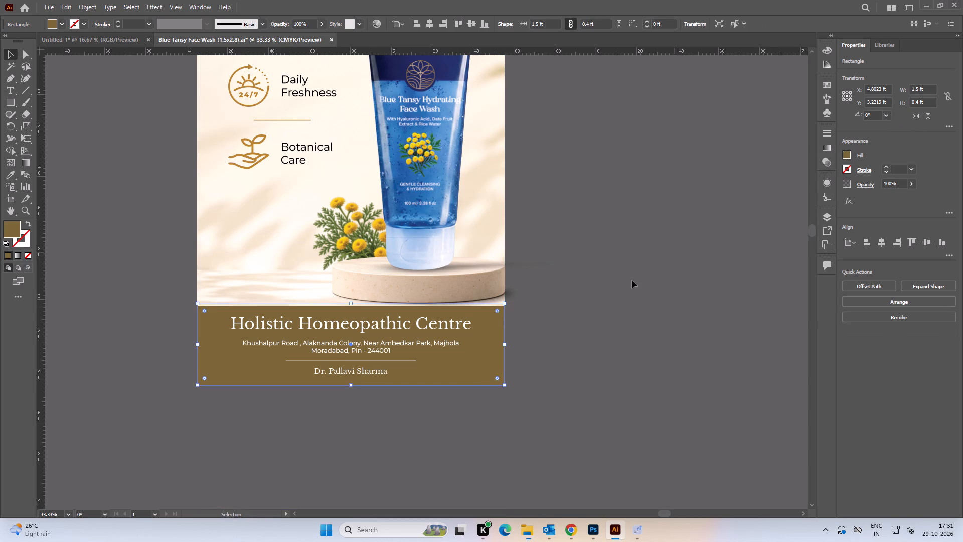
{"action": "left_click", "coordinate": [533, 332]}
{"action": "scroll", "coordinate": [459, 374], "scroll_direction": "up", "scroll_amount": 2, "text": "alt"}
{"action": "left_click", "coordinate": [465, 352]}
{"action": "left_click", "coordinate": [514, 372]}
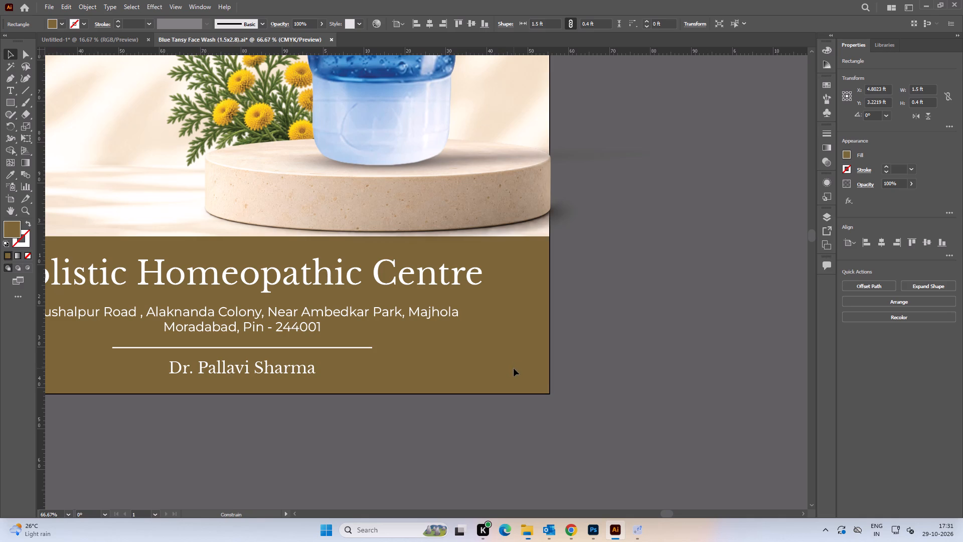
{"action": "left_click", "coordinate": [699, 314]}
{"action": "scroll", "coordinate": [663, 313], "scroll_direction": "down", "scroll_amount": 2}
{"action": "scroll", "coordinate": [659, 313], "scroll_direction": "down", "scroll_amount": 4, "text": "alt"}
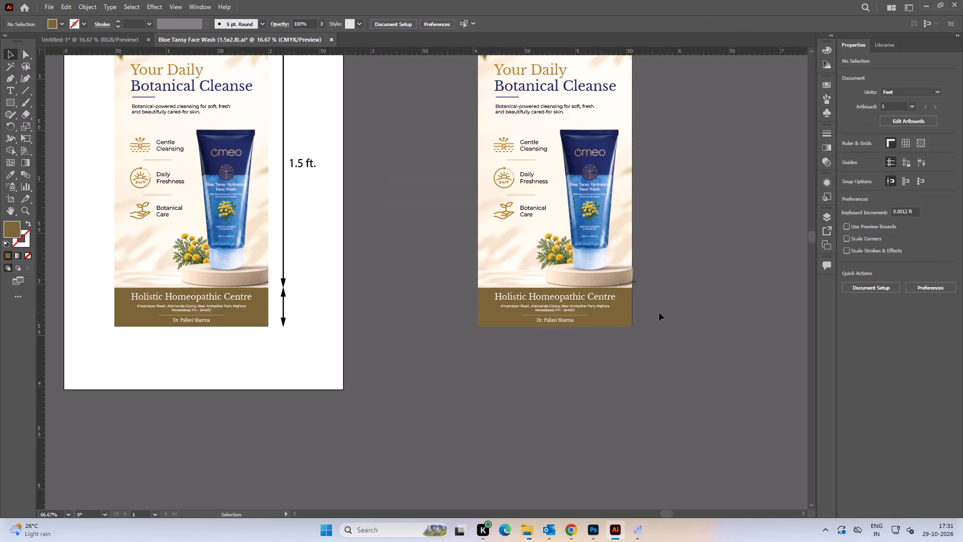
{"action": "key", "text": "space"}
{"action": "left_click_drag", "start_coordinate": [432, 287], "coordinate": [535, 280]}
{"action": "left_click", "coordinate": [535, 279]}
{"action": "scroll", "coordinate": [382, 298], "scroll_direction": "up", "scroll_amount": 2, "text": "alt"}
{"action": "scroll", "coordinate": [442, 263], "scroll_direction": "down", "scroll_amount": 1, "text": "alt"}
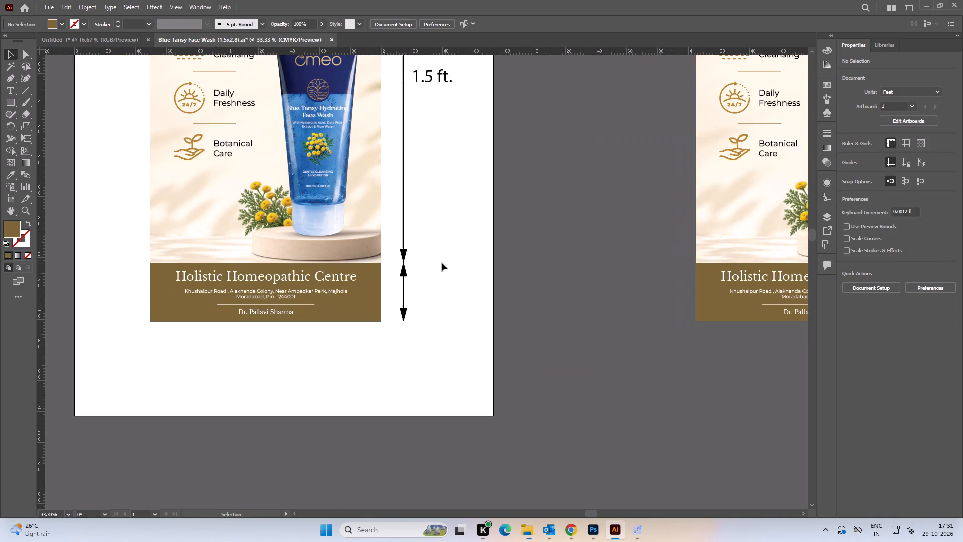
Check the height of the short vertical dimension arrow beside the brown footer on the artboard banner.
{"action": "key", "text": "space"}
{"action": "left_click_drag", "start_coordinate": [445, 253], "coordinate": [412, 326]}
{"action": "scroll", "coordinate": [525, 292], "scroll_direction": "down", "scroll_amount": 1, "text": "alt"}
{"action": "key", "text": "space"}
{"action": "key", "text": "space"}
{"action": "key", "text": "space"}
{"action": "key", "text": "space"}
{"action": "key", "text": "space"}
{"action": "key", "text": "space"}
{"action": "key", "text": "space"}
{"action": "key", "text": "space"}
{"action": "key", "text": "space"}
{"action": "key", "text": "space"}
{"action": "key", "text": "space"}
{"action": "key", "text": "space"}
{"action": "key", "text": "space"}
{"action": "key", "text": "space"}
{"action": "key", "text": "space"}
{"action": "left_click_drag", "start_coordinate": [540, 291], "coordinate": [357, 278]}
{"action": "left_click_drag", "start_coordinate": [299, 263], "coordinate": [406, 257]}
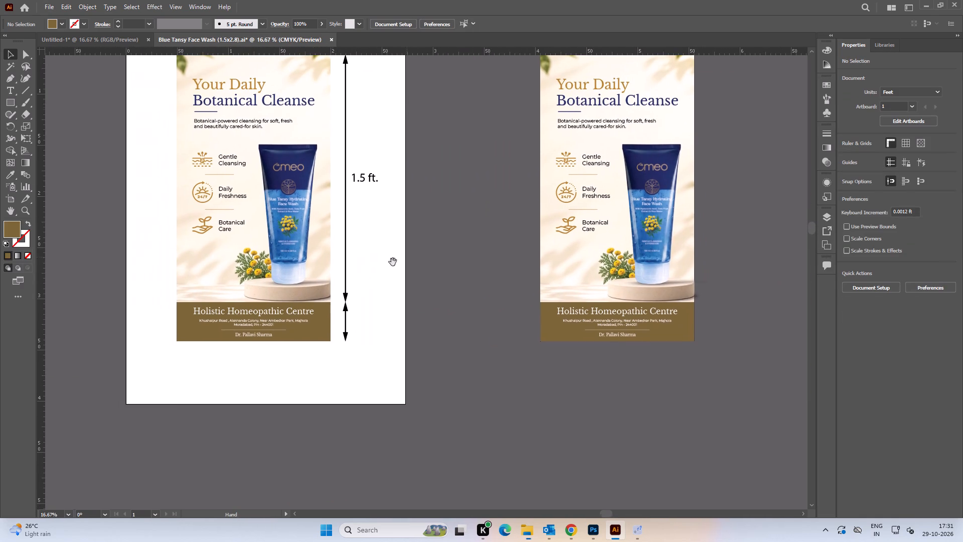
{"action": "scroll", "coordinate": [341, 339], "scroll_direction": "up", "scroll_amount": 3, "text": "alt"}
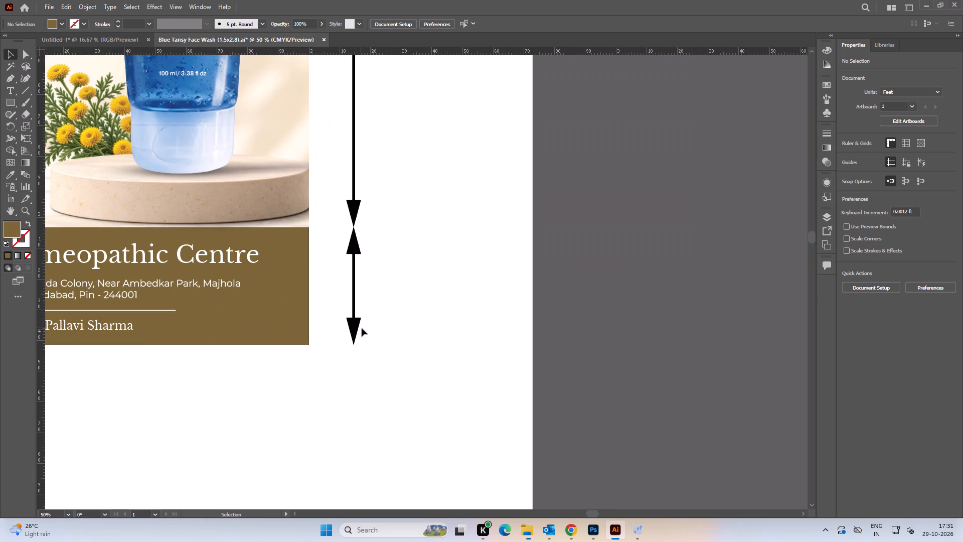
{"action": "left_click", "coordinate": [354, 325]}
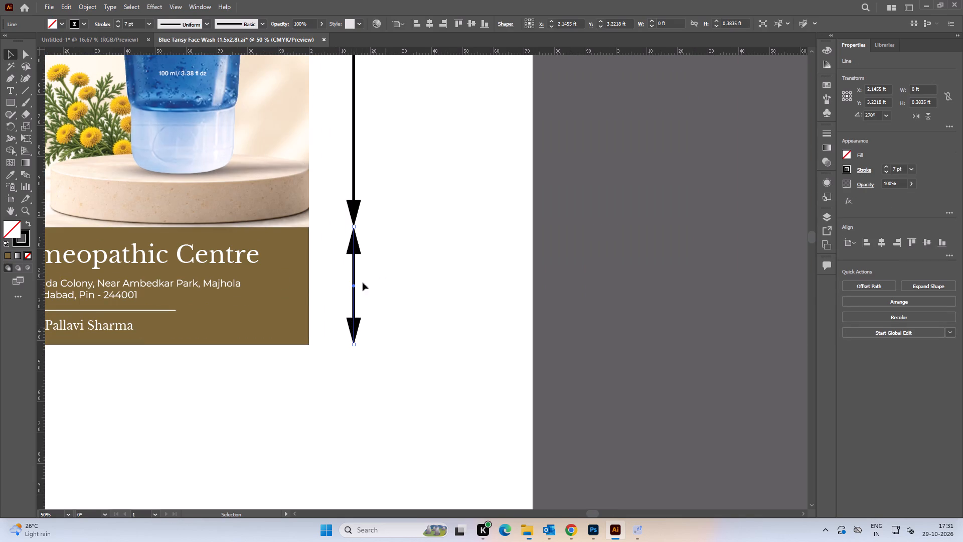
Raise the top edge of the brown footer rectangle inside the artboard banner's clip group to a height of about 0.4 ft.
{"action": "key", "text": "space"}
{"action": "key", "text": "space"}
{"action": "key", "text": "space"}
{"action": "key", "text": "space"}
{"action": "key", "text": "space"}
{"action": "key", "text": "space"}
{"action": "key", "text": "space"}
{"action": "key", "text": "space"}
{"action": "key", "text": "space"}
{"action": "key", "text": "space"}
{"action": "left_click_drag", "start_coordinate": [259, 295], "coordinate": [544, 282]}
{"action": "double_click", "coordinate": [543, 282]}
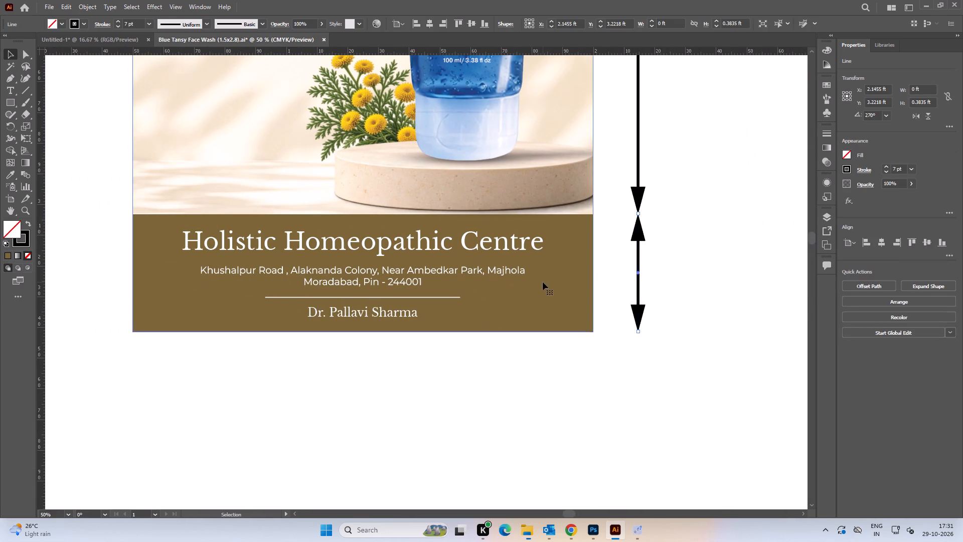
{"action": "left_click", "coordinate": [533, 291]}
{"action": "left_click", "coordinate": [564, 258]}
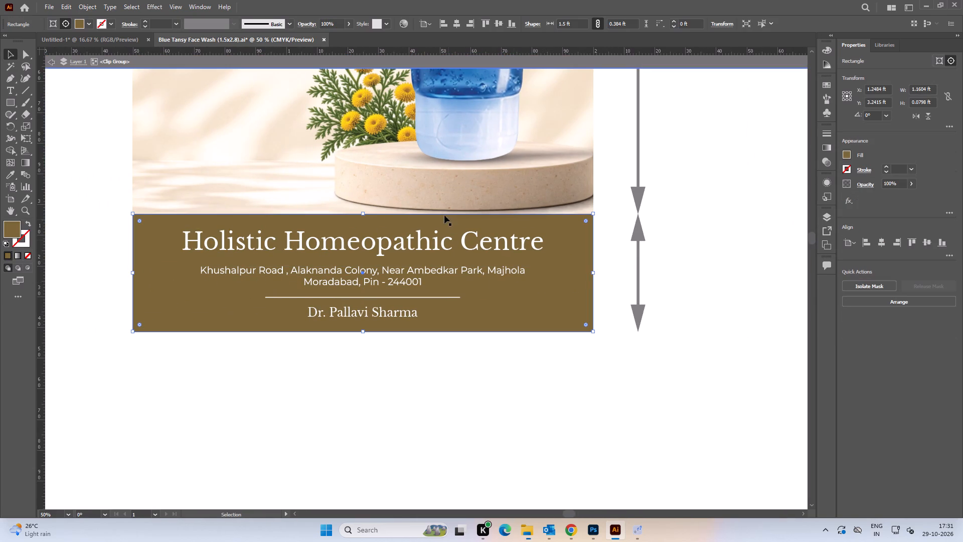
{"action": "scroll", "coordinate": [367, 220], "scroll_direction": "up", "scroll_amount": 5, "text": "alt"}
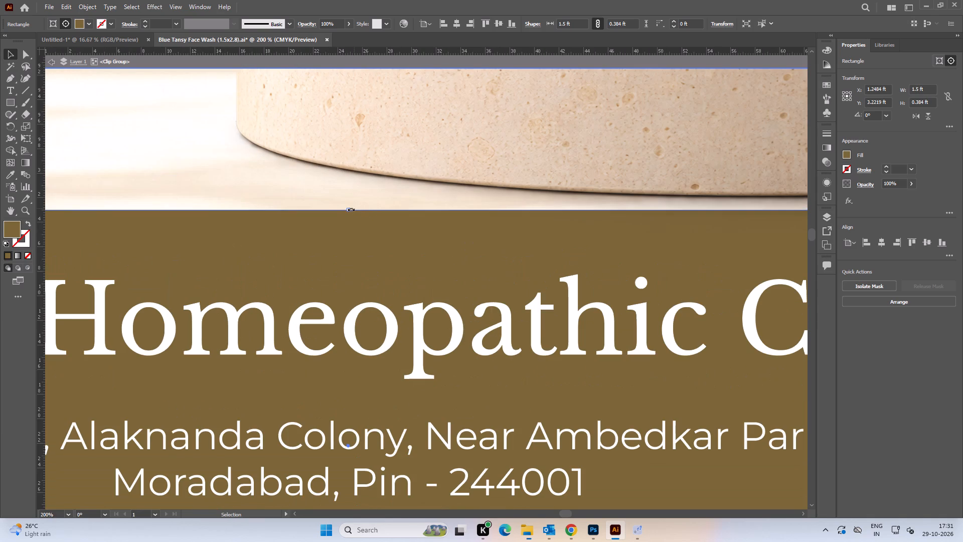
{"action": "left_click", "coordinate": [347, 209]}
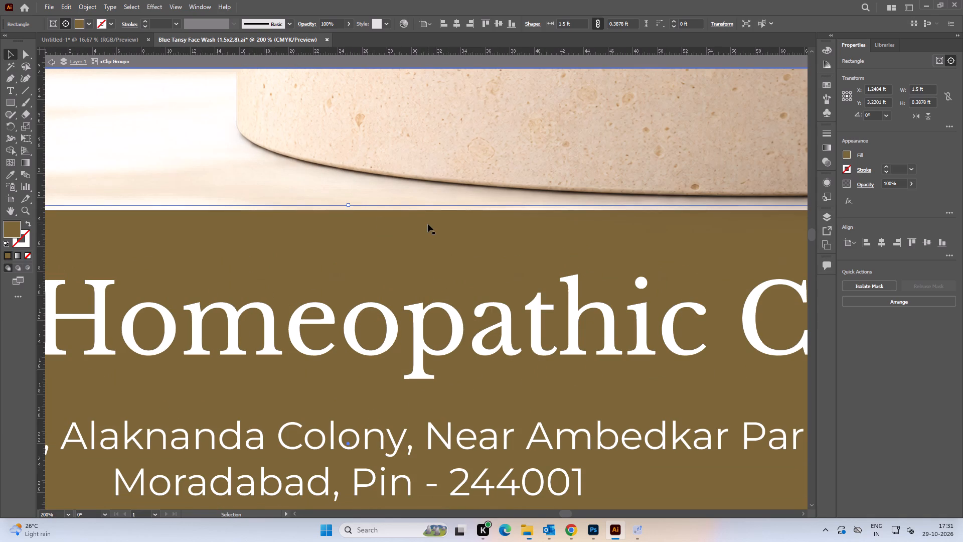
{"action": "key", "text": "ctrl+z"}
{"action": "scroll", "coordinate": [407, 251], "scroll_direction": "down", "scroll_amount": 4, "text": "alt"}
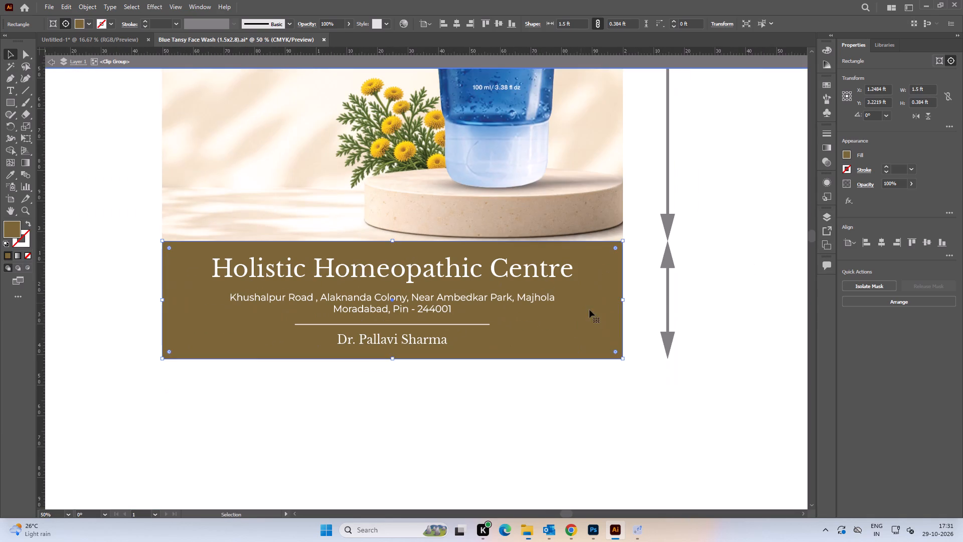
{"action": "left_click_drag", "start_coordinate": [594, 313], "coordinate": [594, 326]}
{"action": "key", "text": "ctrl+z"}
{"action": "scroll", "coordinate": [383, 221], "scroll_direction": "up", "scroll_amount": 4, "text": "alt"}
{"action": "left_click_drag", "start_coordinate": [412, 281], "coordinate": [412, 280]}
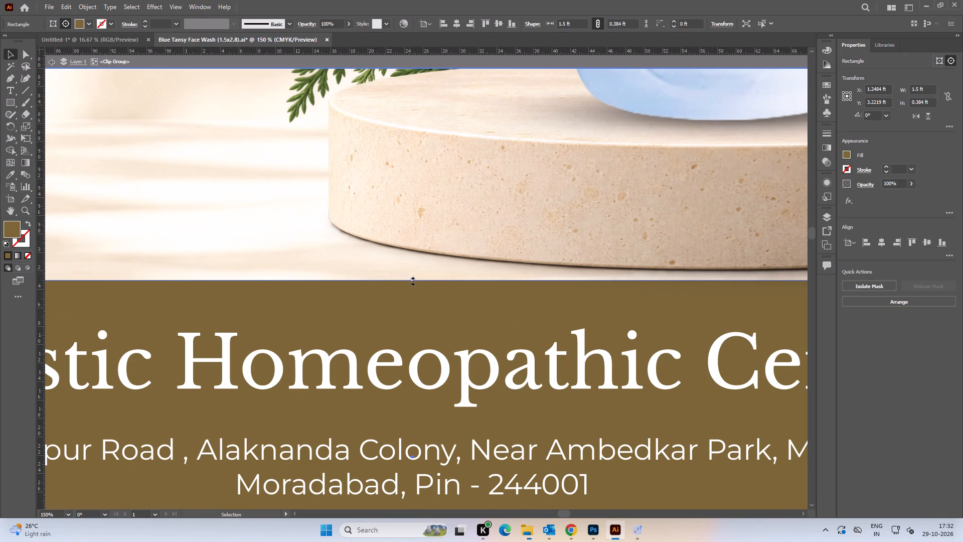
{"action": "left_click_drag", "start_coordinate": [412, 280], "coordinate": [414, 274]}
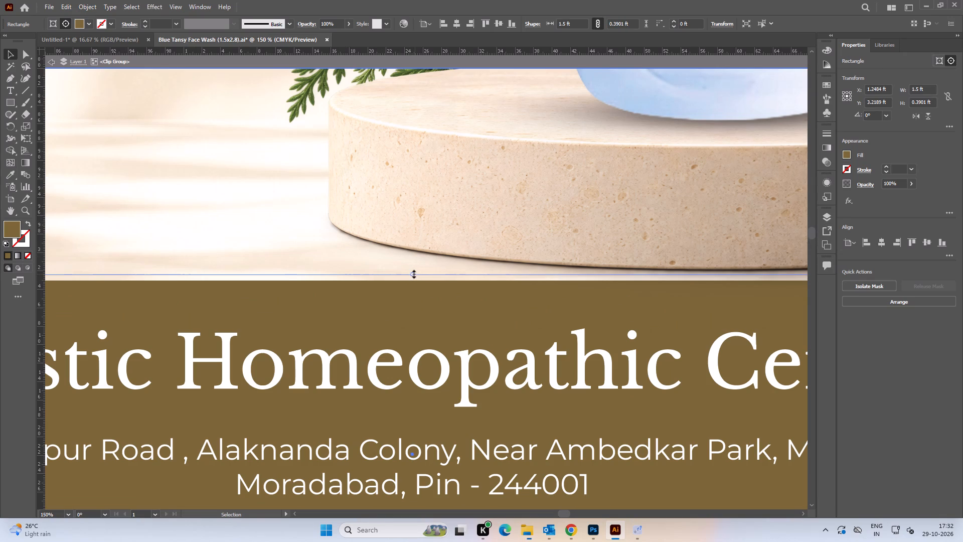
{"action": "left_click", "coordinate": [413, 273]}
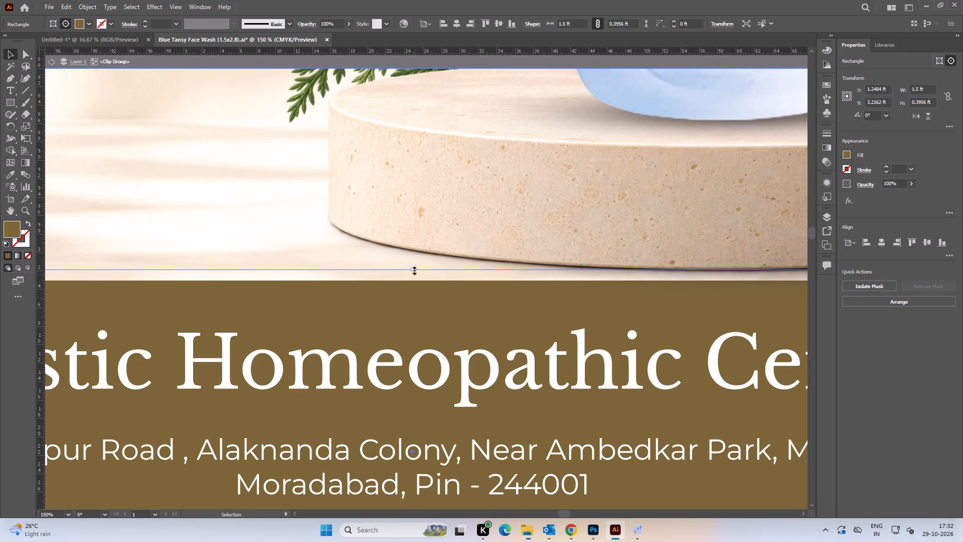
{"action": "left_click", "coordinate": [414, 268]}
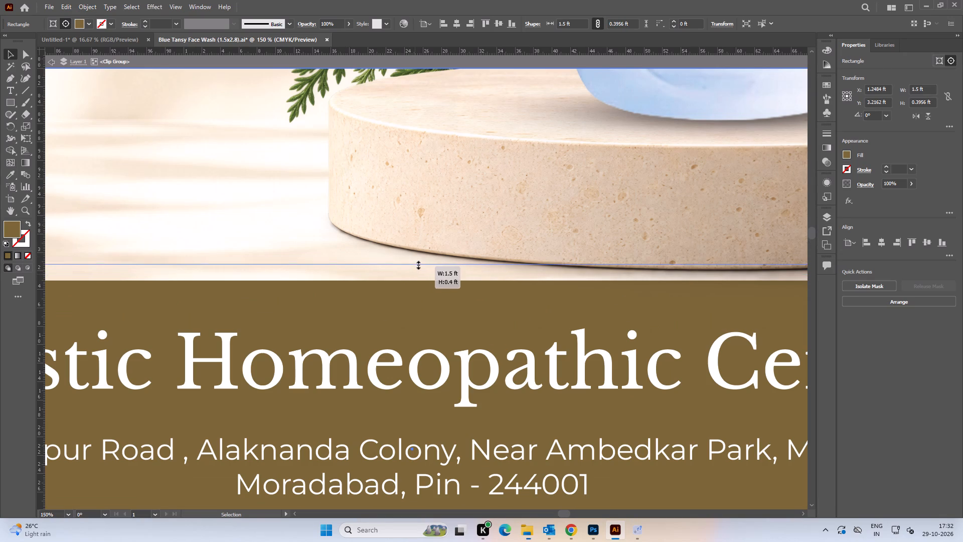
{"action": "scroll", "coordinate": [416, 264], "scroll_direction": "up", "scroll_amount": 3, "text": "alt"}
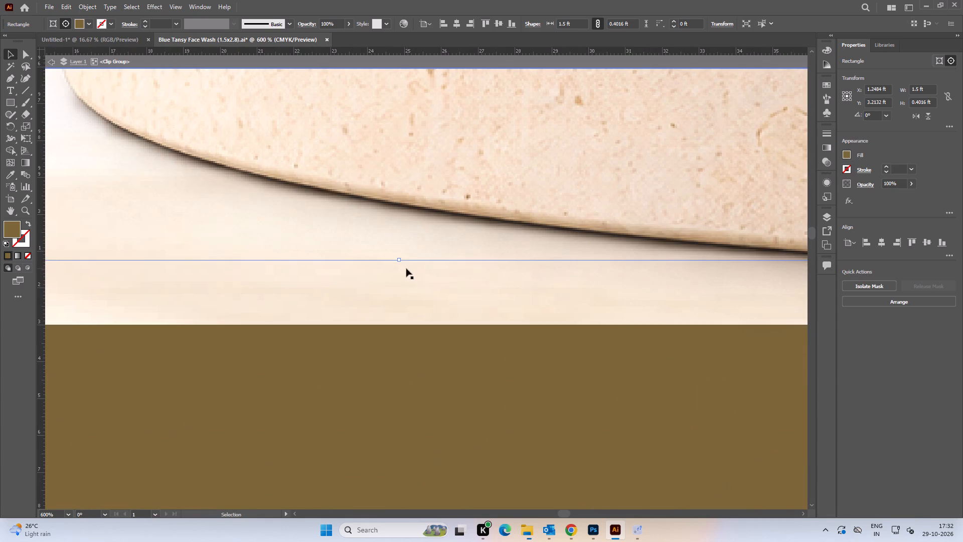
{"action": "left_click_drag", "start_coordinate": [398, 260], "coordinate": [399, 265]}
{"action": "scroll", "coordinate": [399, 265], "scroll_direction": "down", "scroll_amount": 5, "text": "alt"}
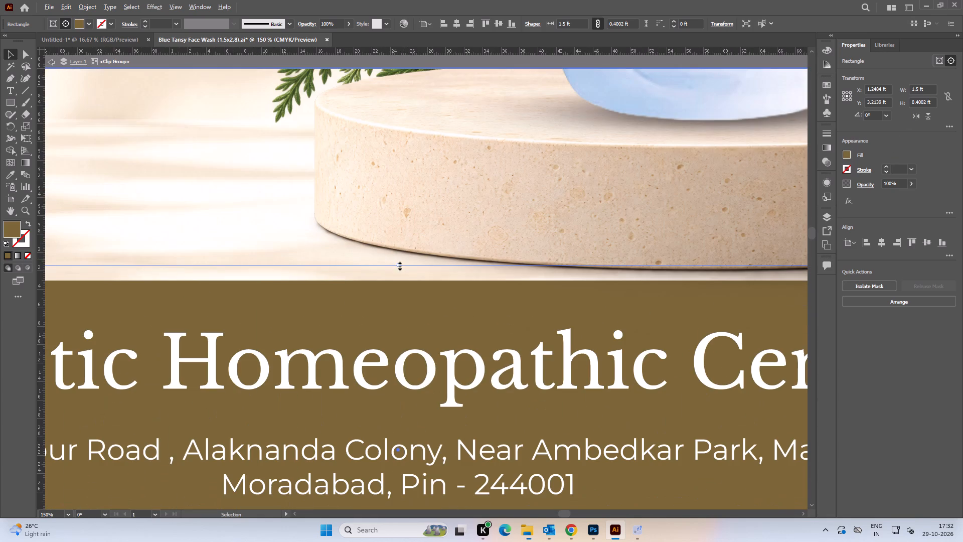
{"action": "left_click", "coordinate": [292, 228]}
{"action": "scroll", "coordinate": [456, 286], "scroll_direction": "down", "scroll_amount": 5, "text": "alt"}
{"action": "key", "text": "space"}
{"action": "left_click_drag", "start_coordinate": [674, 331], "coordinate": [507, 316]}
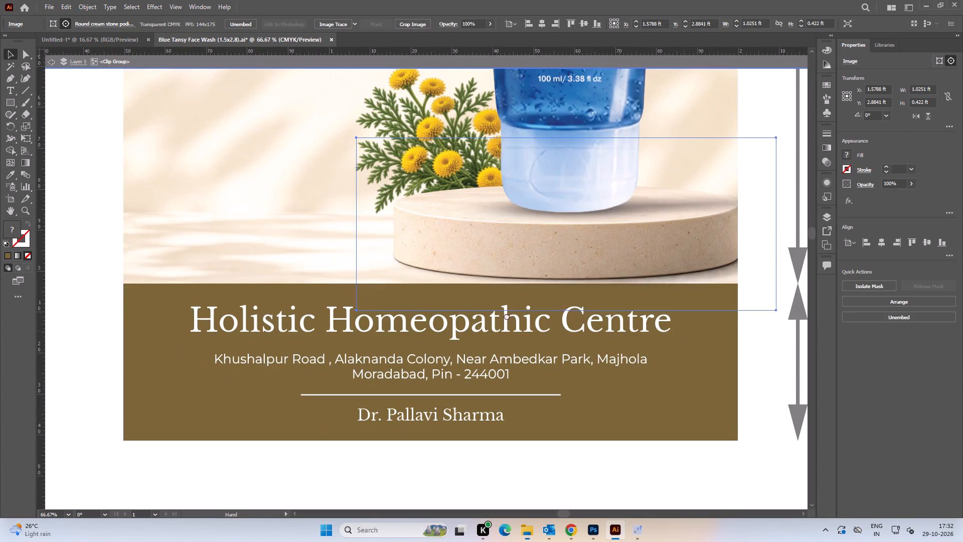
{"action": "left_click_drag", "start_coordinate": [507, 316], "coordinate": [364, 302]}
{"action": "double_click", "coordinate": [564, 289]}
Duplicate the vertical "1.5 ft." label straight down beside the short footer dimension arrow.
{"action": "key", "text": "space"}
{"action": "left_click_drag", "start_coordinate": [605, 324], "coordinate": [493, 247]}
{"action": "scroll", "coordinate": [397, 289], "scroll_direction": "down", "scroll_amount": 4, "text": "alt"}
{"action": "key", "text": "space"}
{"action": "left_click_drag", "start_coordinate": [448, 248], "coordinate": [438, 288]}
{"action": "left_click_drag", "start_coordinate": [401, 178], "coordinate": [405, 319], "text": "alt"}
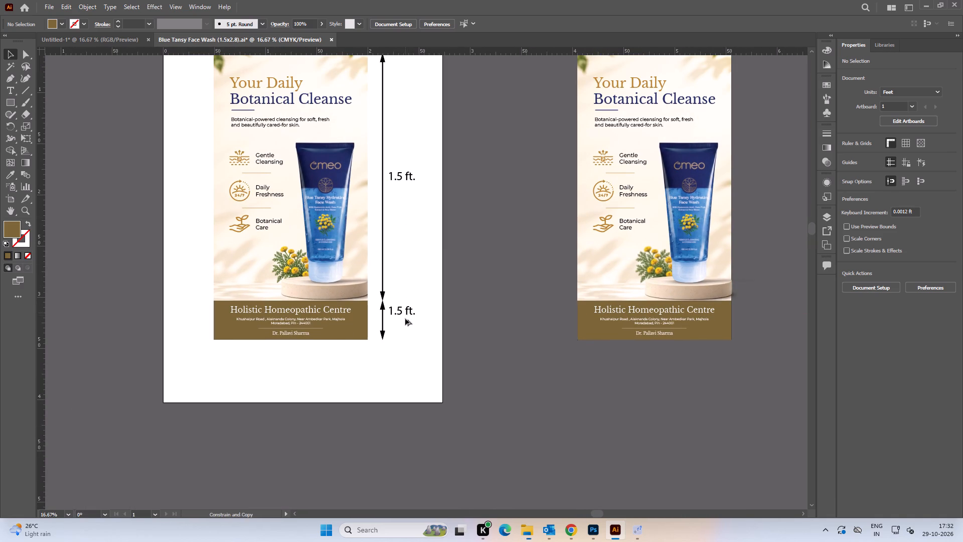
{"action": "left_click_drag", "start_coordinate": [405, 319], "coordinate": [405, 320], "text": "alt"}
Align the vertical centres of the copied label and the footer dimension arrow.
{"action": "scroll", "coordinate": [396, 331], "scroll_direction": "up", "scroll_amount": 6, "text": "alt"}
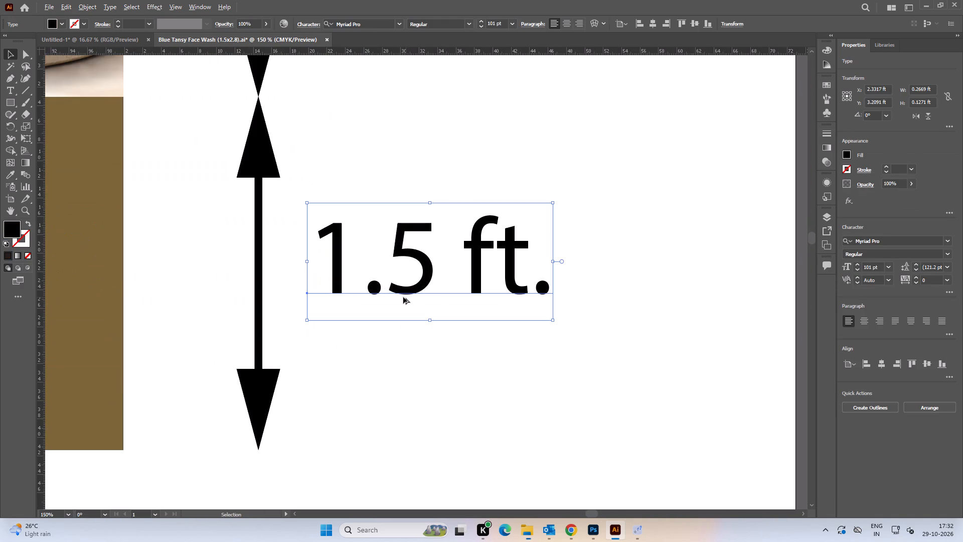
{"action": "left_click", "coordinate": [262, 388], "text": "shift"}
{"action": "left_click", "coordinate": [258, 385]}
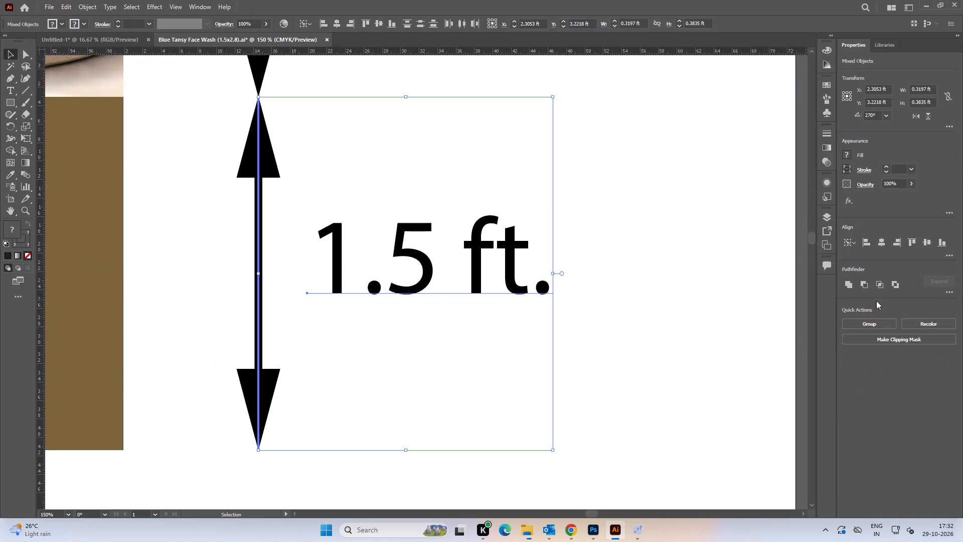
{"action": "left_click", "coordinate": [930, 242]}
{"action": "key", "text": "space"}
{"action": "left_click_drag", "start_coordinate": [603, 370], "coordinate": [646, 333]}
{"action": "left_click", "coordinate": [646, 333]}
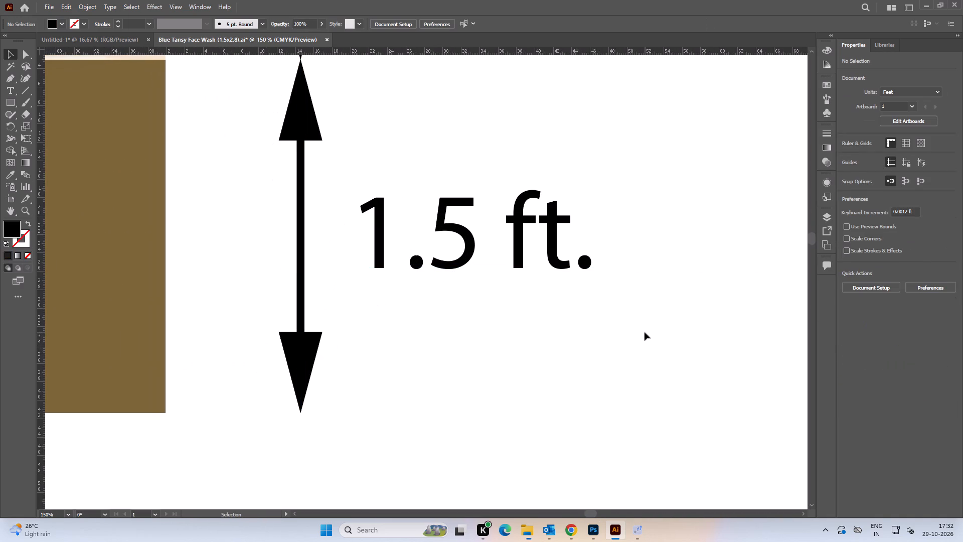
Change the footer arrow's dimension label to "0.4 ft.".
{"action": "key", "text": "t"}
{"action": "left_click", "coordinate": [435, 253]}
{"action": "key", "text": "shift+Right"}
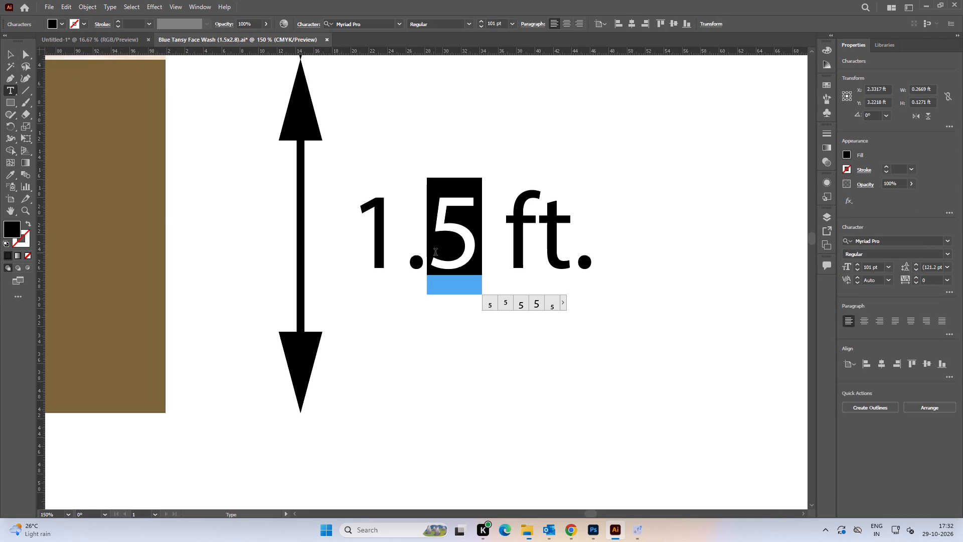
{"action": "key", "text": "4"}
{"action": "key", "text": "Left"}
{"action": "key", "text": "Left"}
{"action": "key", "text": "shift+Left"}
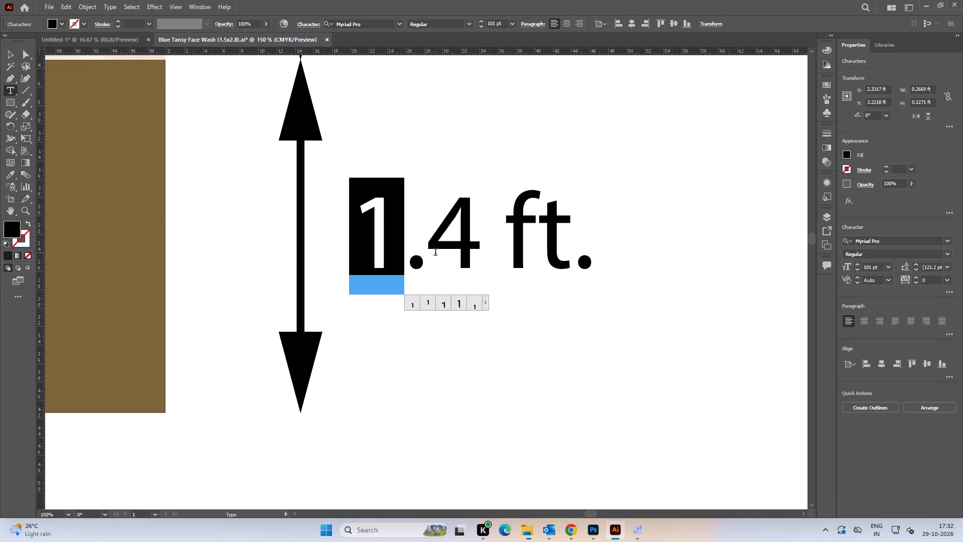
{"action": "key", "text": "0"}
{"action": "left_click", "coordinate": [7, 54]}
{"action": "scroll", "coordinate": [470, 205], "scroll_direction": "down", "scroll_amount": 3, "text": "alt"}
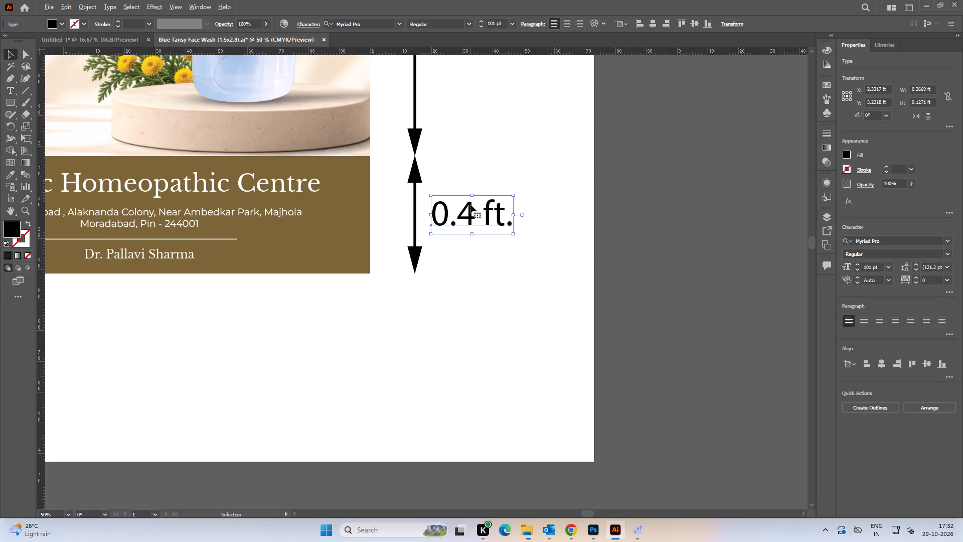
{"action": "key", "text": "space"}
{"action": "left_click_drag", "start_coordinate": [543, 144], "coordinate": [517, 326]}
{"action": "left_click", "coordinate": [516, 292]}
{"action": "scroll", "coordinate": [515, 278], "scroll_direction": "down", "scroll_amount": 3, "text": "alt"}
Check the overall banner height in the handwritten size sketch beside the artboard.
{"action": "key", "text": "space"}
{"action": "key", "text": "space"}
{"action": "key", "text": "space"}
{"action": "key", "text": "space"}
{"action": "key", "text": "space"}
{"action": "key", "text": "space"}
{"action": "key", "text": "space"}
{"action": "key", "text": "space"}
{"action": "key", "text": "space"}
{"action": "left_click_drag", "start_coordinate": [451, 272], "coordinate": [557, 272]}
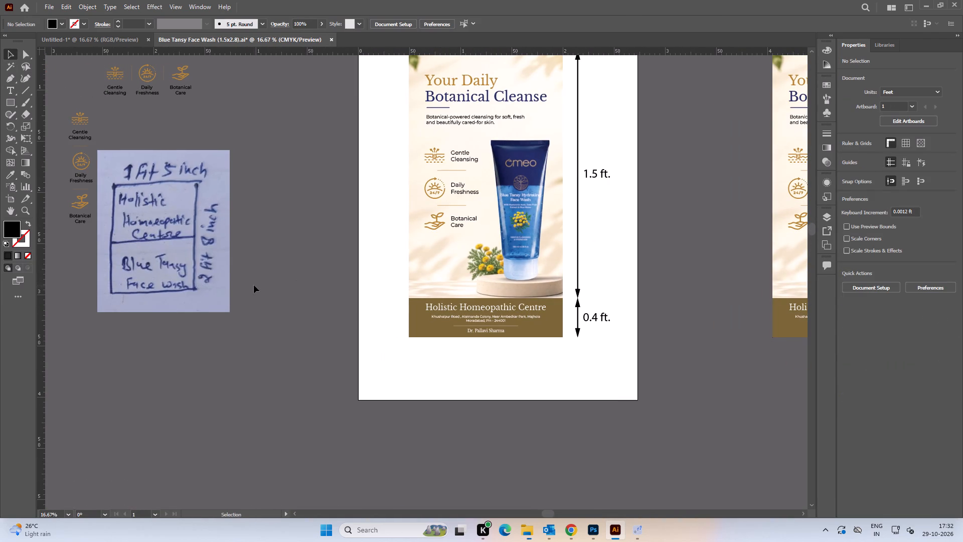
{"action": "key", "text": "space"}
{"action": "left_click_drag", "start_coordinate": [290, 279], "coordinate": [79, 283]}
Change the label of the long vertical dimension arrow beside the product image to "2.4 ft.".
{"action": "scroll", "coordinate": [392, 188], "scroll_direction": "up", "scroll_amount": 1, "text": "alt"}
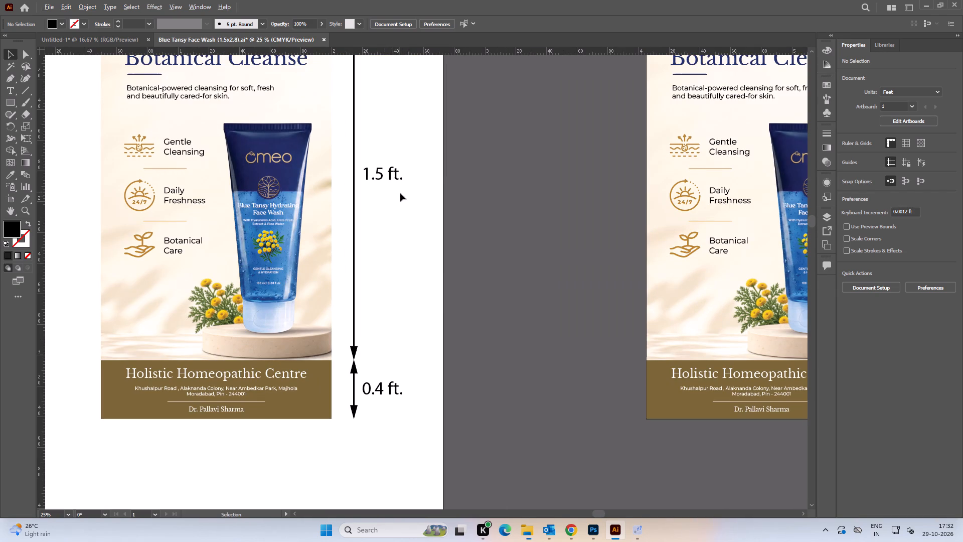
{"action": "key", "text": "space"}
{"action": "left_click_drag", "start_coordinate": [411, 208], "coordinate": [428, 248]}
{"action": "scroll", "coordinate": [424, 242], "scroll_direction": "down", "scroll_amount": 1, "text": "alt"}
{"action": "scroll", "coordinate": [420, 237], "scroll_direction": "up", "scroll_amount": 2, "text": "alt"}
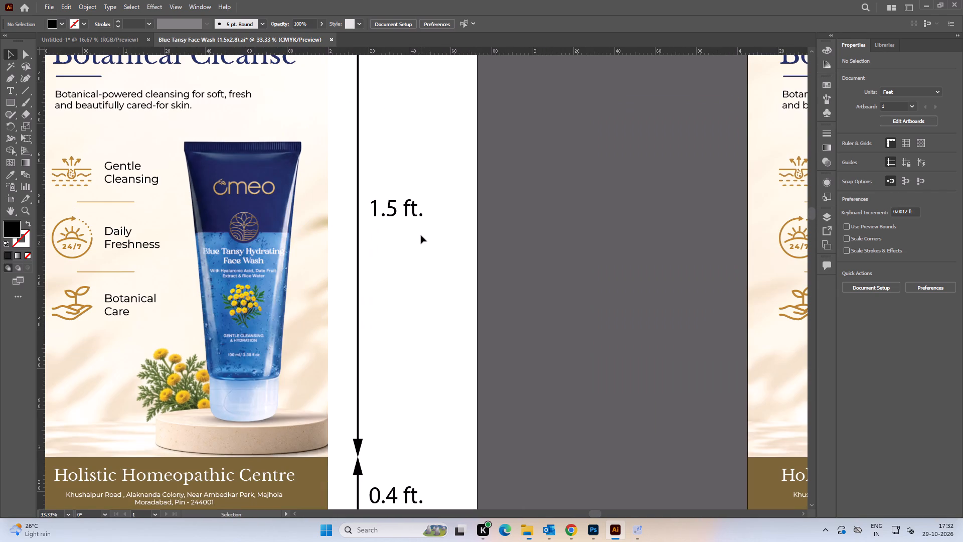
{"action": "key", "text": "t"}
{"action": "left_click", "coordinate": [385, 212]}
{"action": "key", "text": "Right"}
{"action": "key", "text": "shift+Left"}
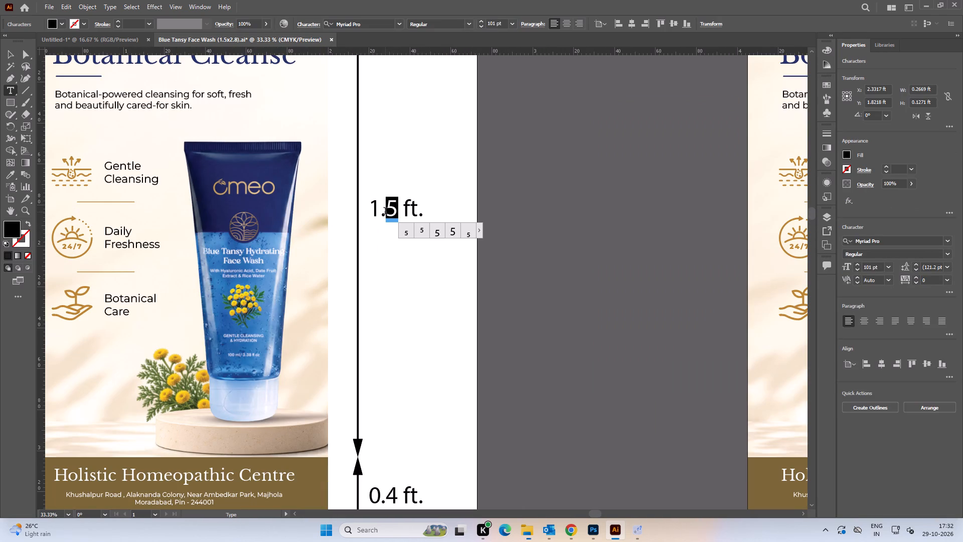
{"action": "key", "text": "4"}
{"action": "key", "text": "Left"}
{"action": "key", "text": "Left"}
{"action": "key", "text": "shift+Left"}
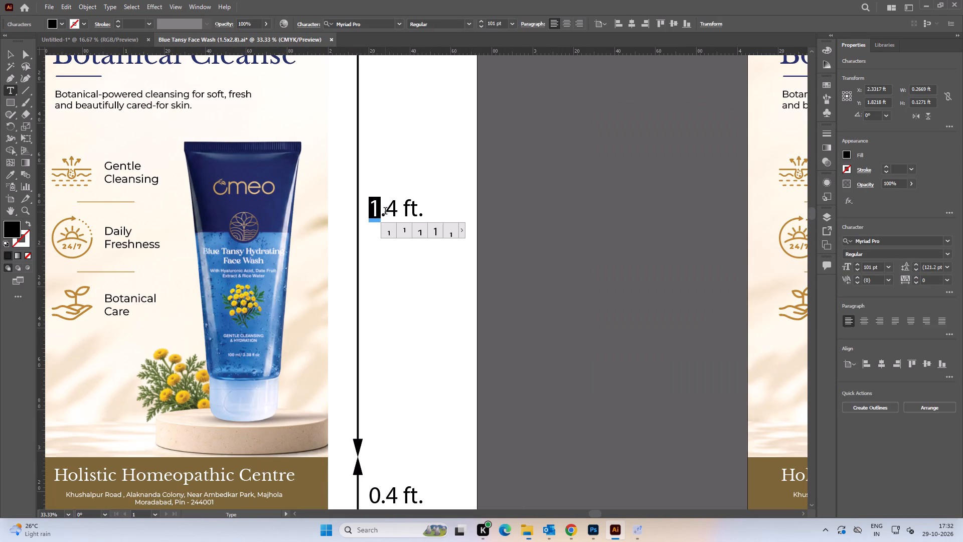
{"action": "key", "text": "2"}
{"action": "left_click", "coordinate": [12, 52]}
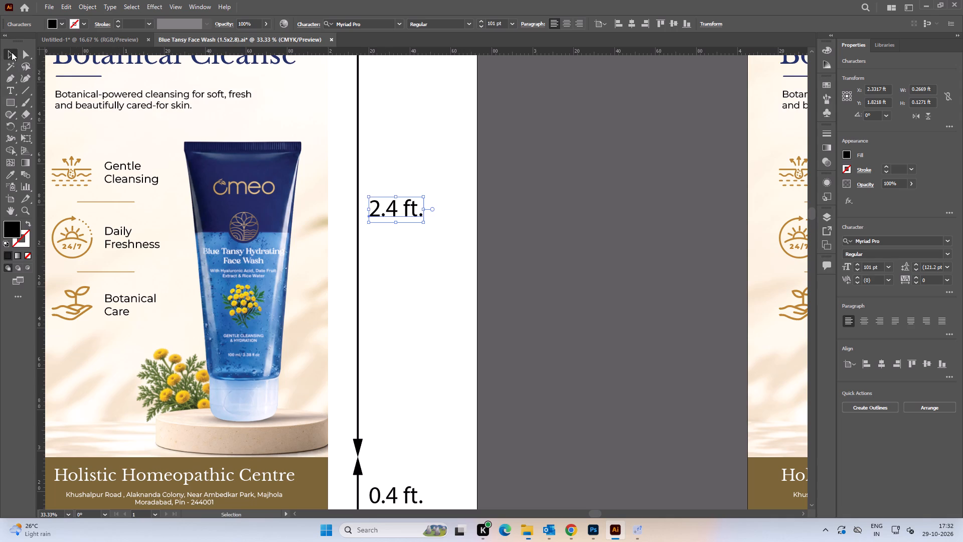
{"action": "left_click", "coordinate": [528, 273]}
Save the Blue Tansy Face Wash (1.5x2.8) document with its updated dimension labels.
{"action": "key", "text": "ctrl+0"}
{"action": "key", "text": "ctrl+s"}
{"action": "key", "text": "ctrl+s"}
{"action": "key", "text": "ctrl+s"}
{"action": "key", "text": "ctrl+s"}
{"action": "key", "text": "ctrl+s"}
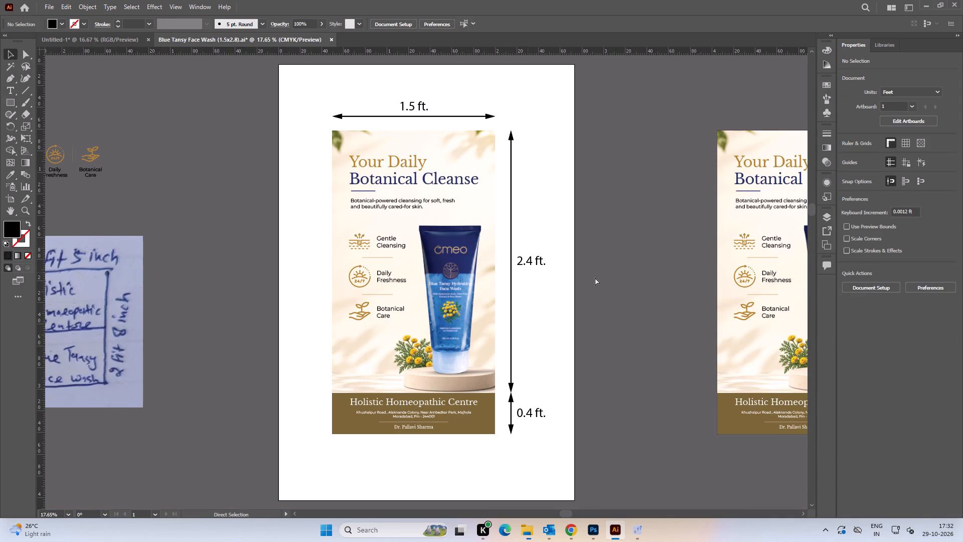
{"action": "key", "text": "ctrl+s"}
{"action": "key", "text": "ctrl+s"}
{"action": "key", "text": "ctrl+s"}
{"action": "key", "text": "ctrl+s"}
{"action": "key", "text": "ctrl+s"}
{"action": "key", "text": "ctrl+s"}
{"action": "key", "text": "ctrl+s"}
{"action": "key", "text": "ctrl+s"}
{"action": "key", "text": "ctrl+s"}
{"action": "key", "text": "ctrl+s"}
{"action": "key", "text": "ctrl+s"}
{"action": "key", "text": "ctrl+s"}
{"action": "key", "text": "ctrl+s"}
{"action": "key", "text": "ctrl+s"}
{"action": "key", "text": "ctrl+s"}
{"action": "key", "text": "ctrl+s"}
{"action": "key", "text": "ctrl+s"}
{"action": "key", "text": "ctrl+s"}
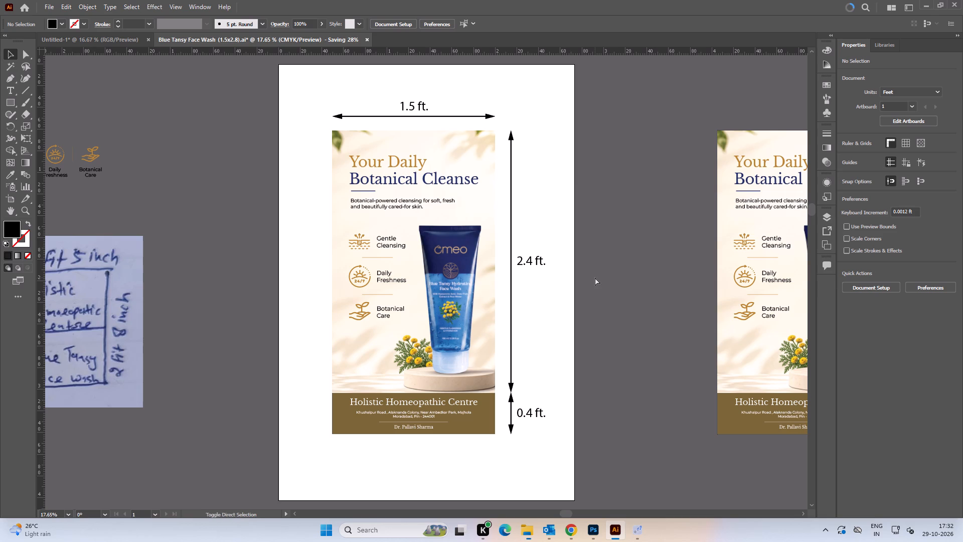
Delete the duplicated banner from the empty canvas beside the artboard.
{"action": "scroll", "coordinate": [606, 312], "scroll_direction": "down", "scroll_amount": 1, "text": "alt"}
{"action": "key", "text": "space"}
{"action": "key", "text": "space"}
{"action": "key", "text": "space"}
{"action": "key", "text": "space"}
{"action": "key", "text": "space"}
{"action": "left_click_drag", "start_coordinate": [625, 318], "coordinate": [402, 317]}
{"action": "left_click_drag", "start_coordinate": [466, 107], "coordinate": [683, 464]}
{"action": "key", "text": "Delete"}
Save the banner as an Adobe PDF named Blue Tansy Face Wash (1.5x2.8) in the shared Banners folder, using the Illustrator Default preset.
{"action": "key", "text": "space"}
{"action": "key", "text": "space"}
{"action": "key", "text": "space"}
{"action": "key", "text": "space"}
{"action": "key", "text": "space"}
{"action": "key", "text": "space"}
{"action": "key", "text": "space"}
{"action": "key", "text": "space"}
{"action": "left_click_drag", "start_coordinate": [416, 342], "coordinate": [554, 331]}
{"action": "key", "text": "ctrl+shift+s"}
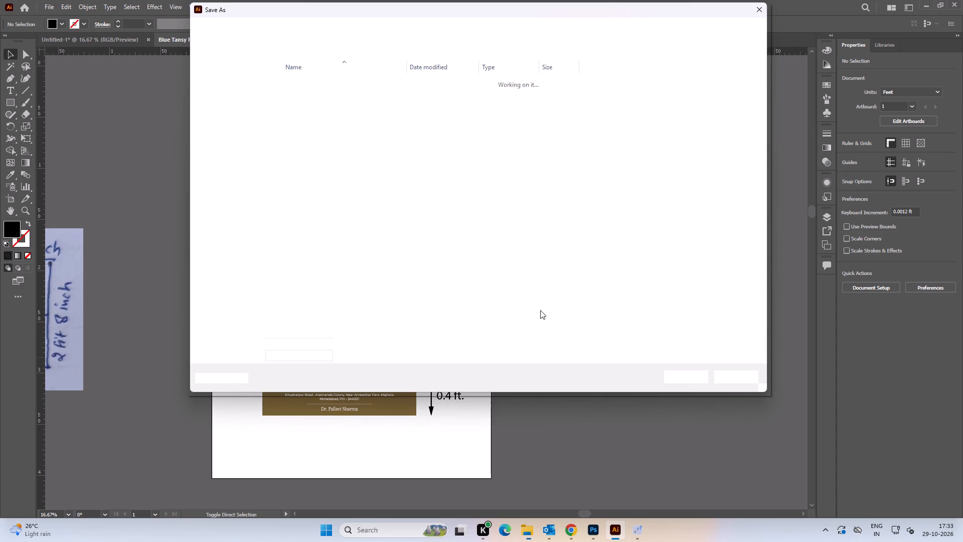
{"action": "key", "text": "ctrl+shift+s"}
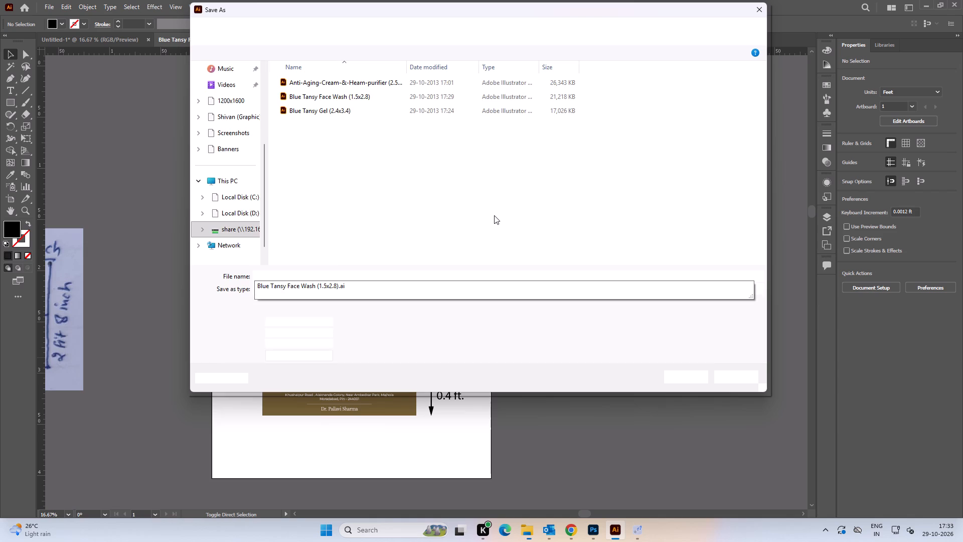
{"action": "left_click", "coordinate": [383, 179]}
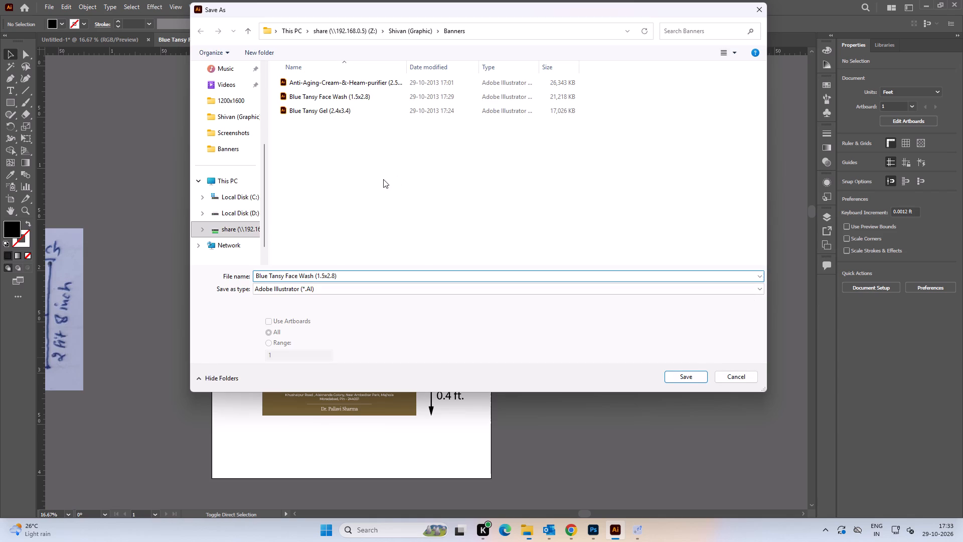
{"action": "left_click", "coordinate": [399, 292]}
{"action": "left_click", "coordinate": [396, 308]}
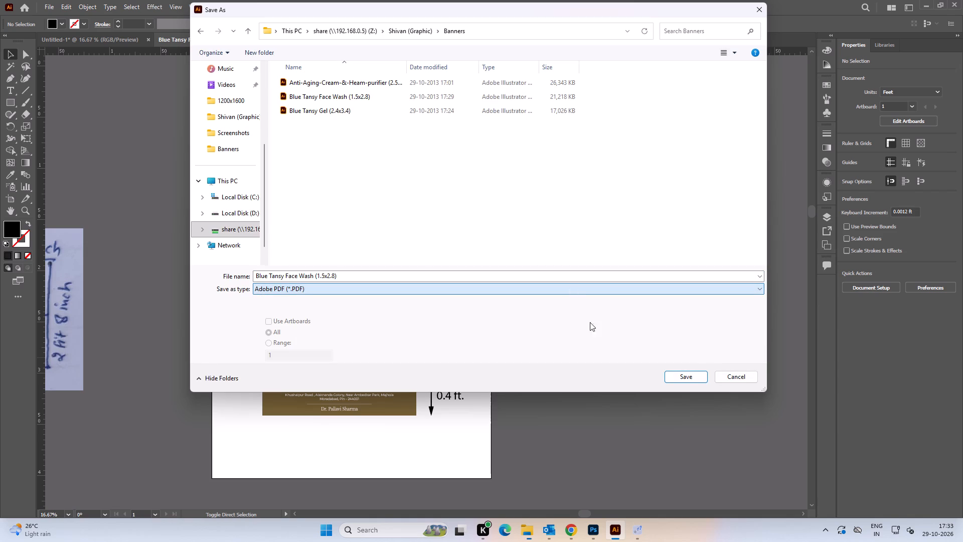
{"action": "left_click", "coordinate": [685, 377]}
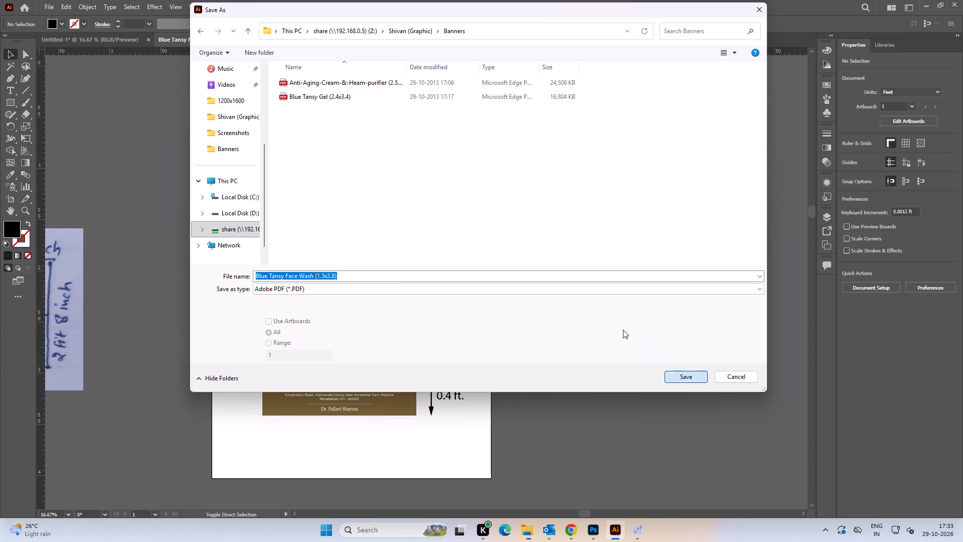
{"action": "key", "text": "ctrl+s"}
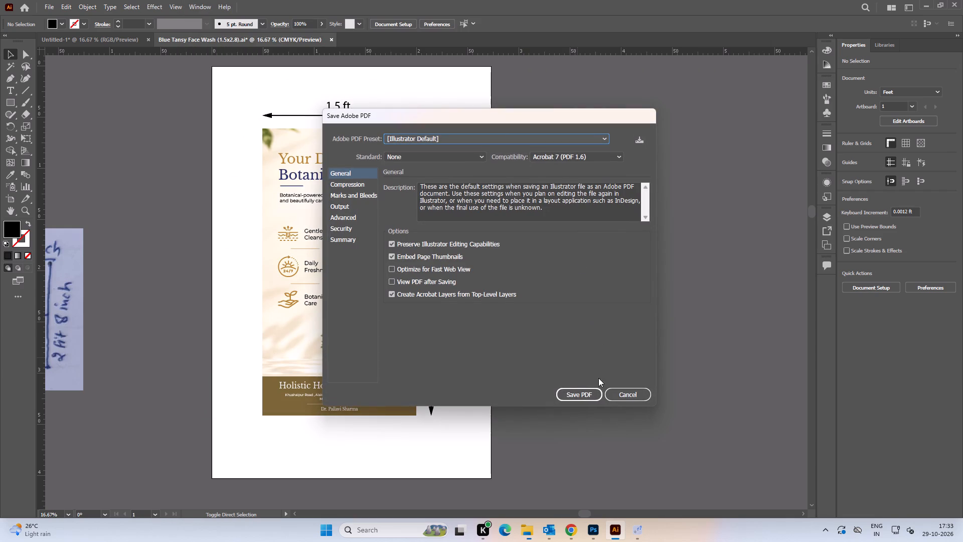
{"action": "left_click", "coordinate": [585, 390]}
Export the banner for web as a maximum-quality JPEG named Blue-Tansy-Face-Wash-(1.5x2.8) in the shared Banners folder, clipped to the artboard.
{"action": "key", "text": "ctrl+alt+shift+s"}
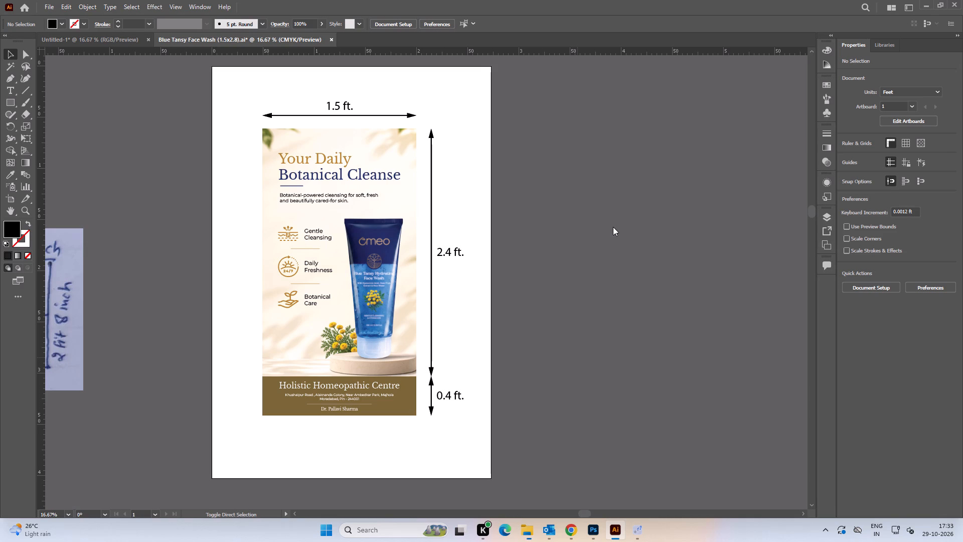
{"action": "key", "text": "ctrl+alt+shift+s"}
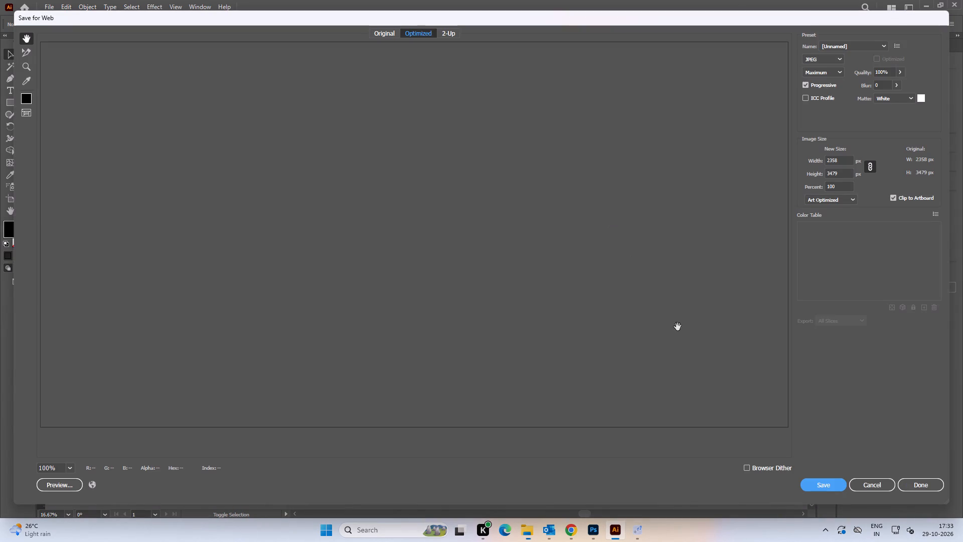
{"action": "left_click", "coordinate": [828, 490]}
{"action": "left_click", "coordinate": [827, 488]}
{"action": "left_click", "coordinate": [828, 485]}
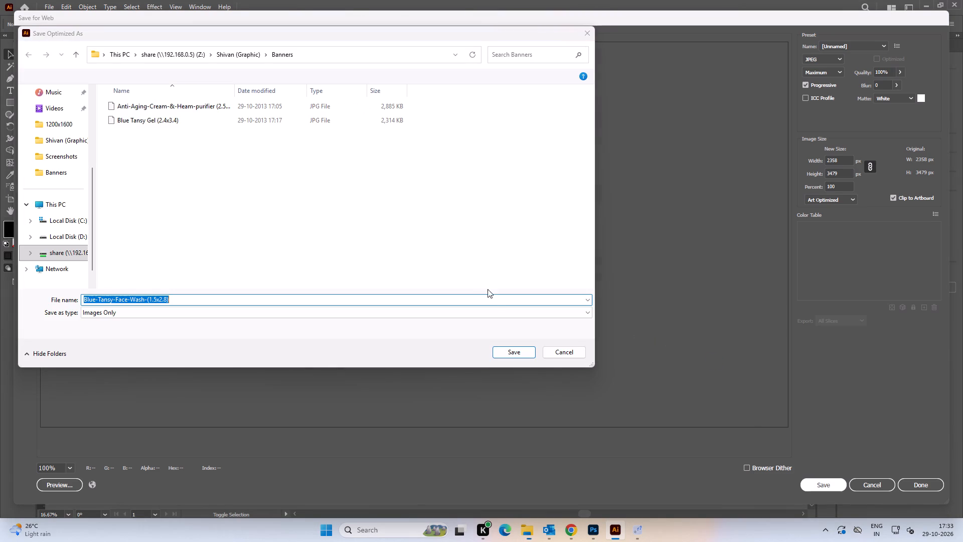
{"action": "left_click", "coordinate": [515, 354]}
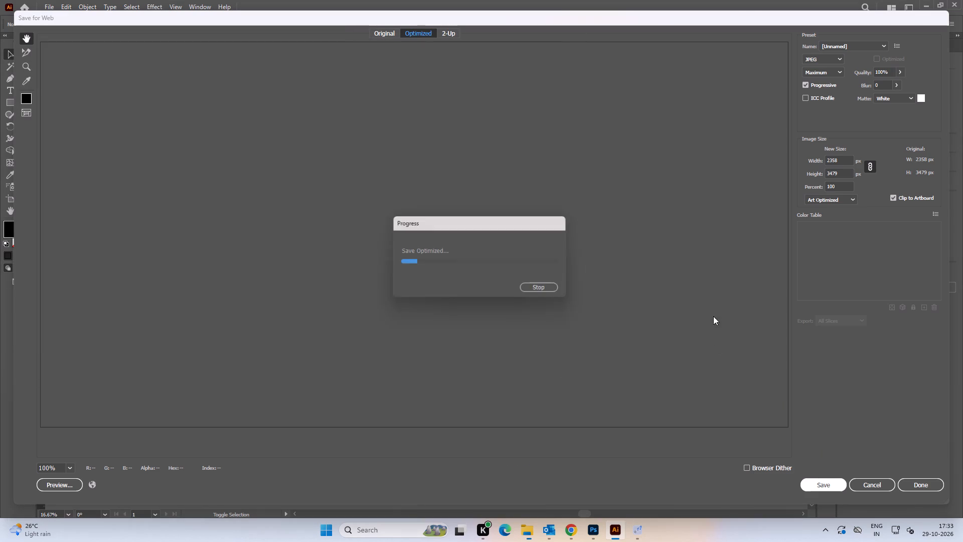
Save and close the Blue Tansy Face Wash (1.5x2.8) PDF document.
{"action": "key", "text": "ctrl+s"}
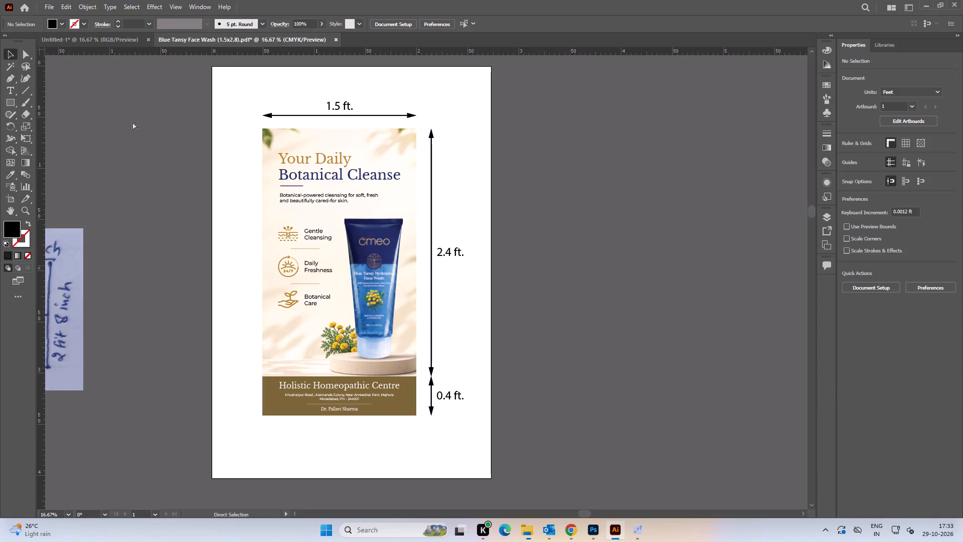
{"action": "left_click", "coordinate": [163, 96]}
{"action": "left_click", "coordinate": [334, 38]}
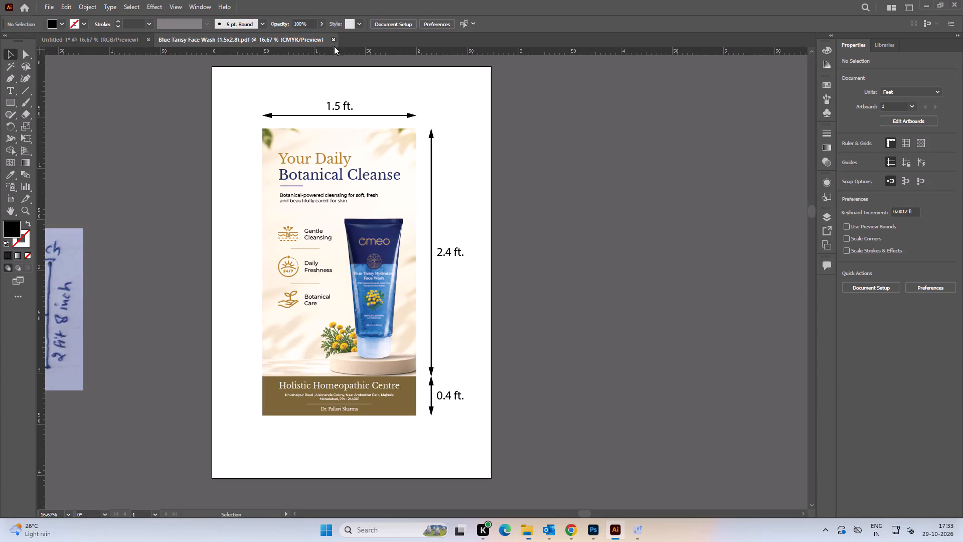
Switch to the shared Banners folder in File Explorer and review the exported JPEGs of all the banners in the image viewer.
{"action": "key", "text": "alt+Tab"}
{"action": "left_click", "coordinate": [427, 171], "text": "alt"}
{"action": "left_click", "coordinate": [531, 207]}
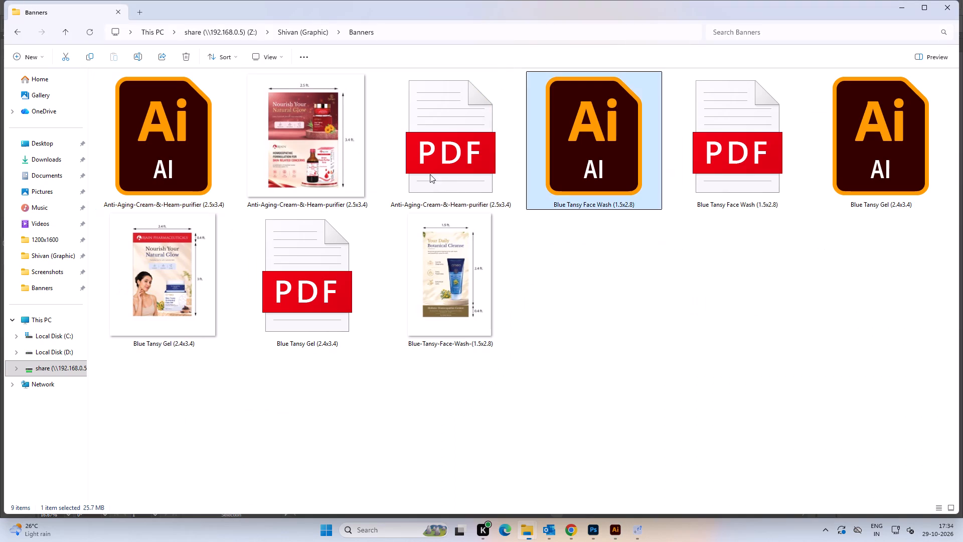
{"action": "double_click", "coordinate": [271, 128]}
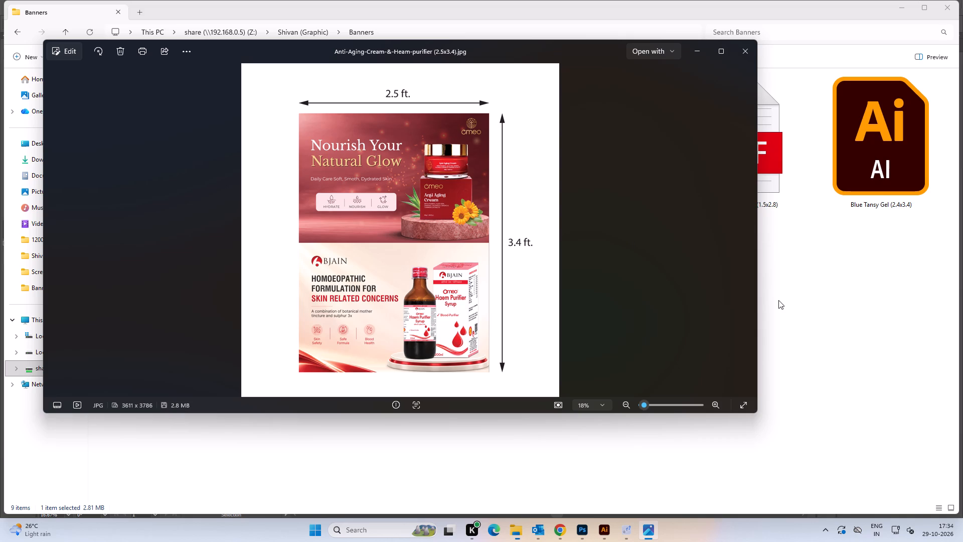
{"action": "key", "text": "Right"}
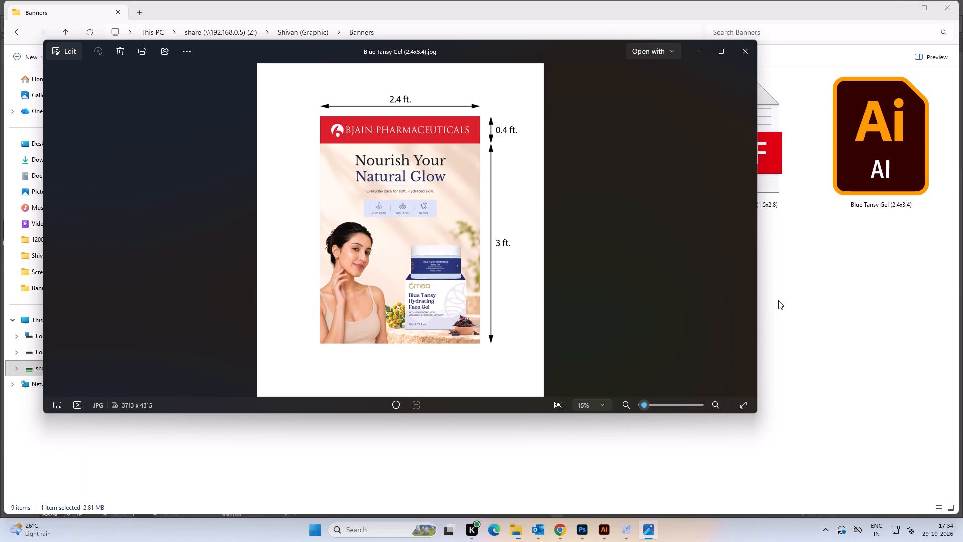
{"action": "key", "text": "Right"}
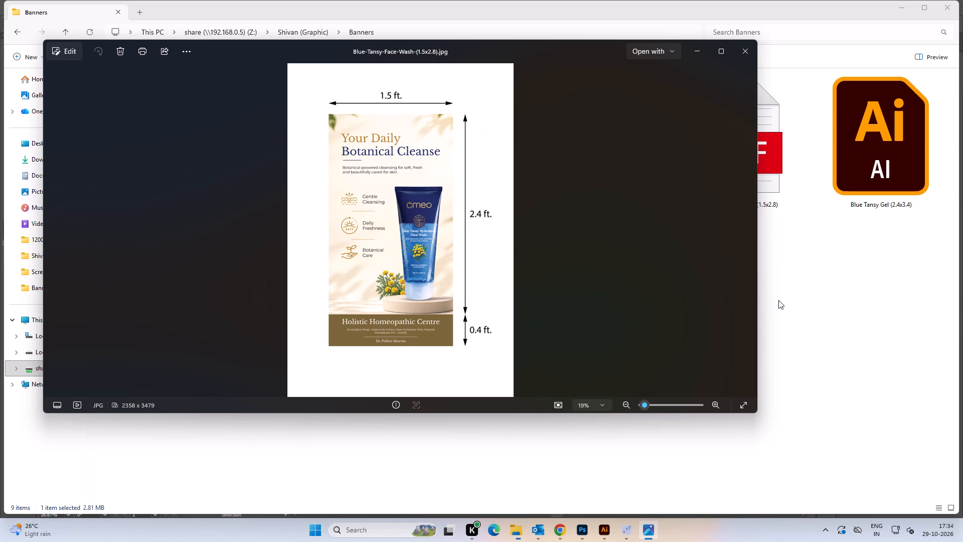
{"action": "key", "text": "Right"}
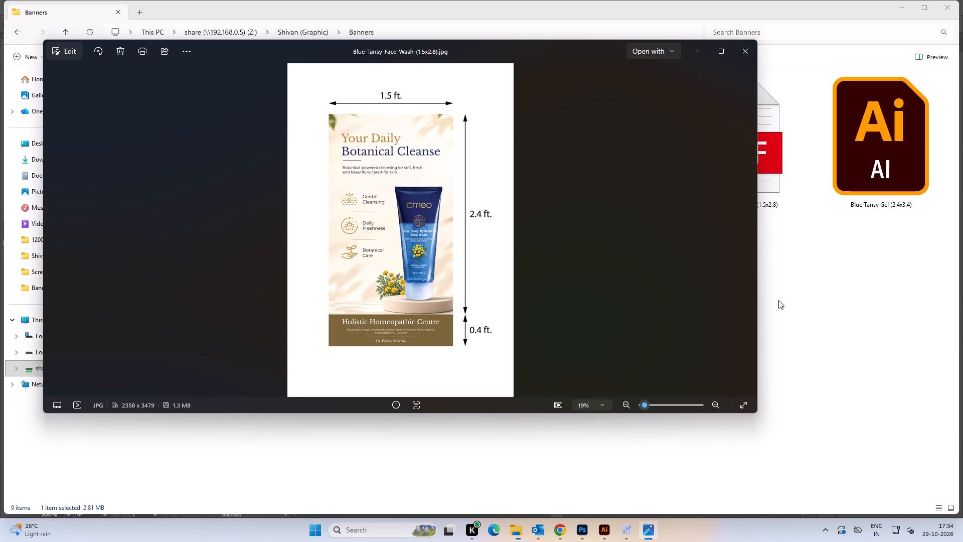
{"action": "double_click", "coordinate": [864, 327]}
Copy the Banners folder from the shared Shivan (Graphic) folder to Local Disk (D:).
{"action": "left_click", "coordinate": [17, 33]}
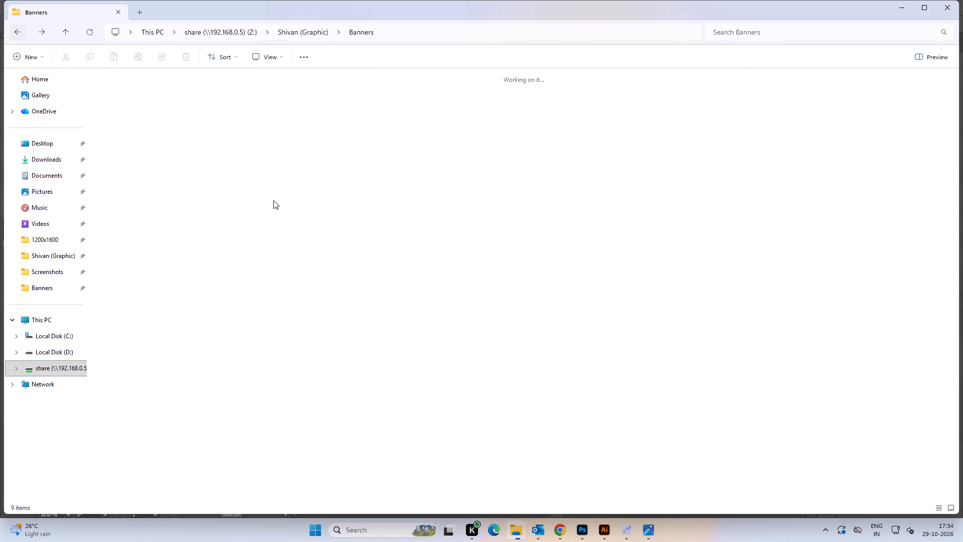
{"action": "left_click", "coordinate": [582, 357]}
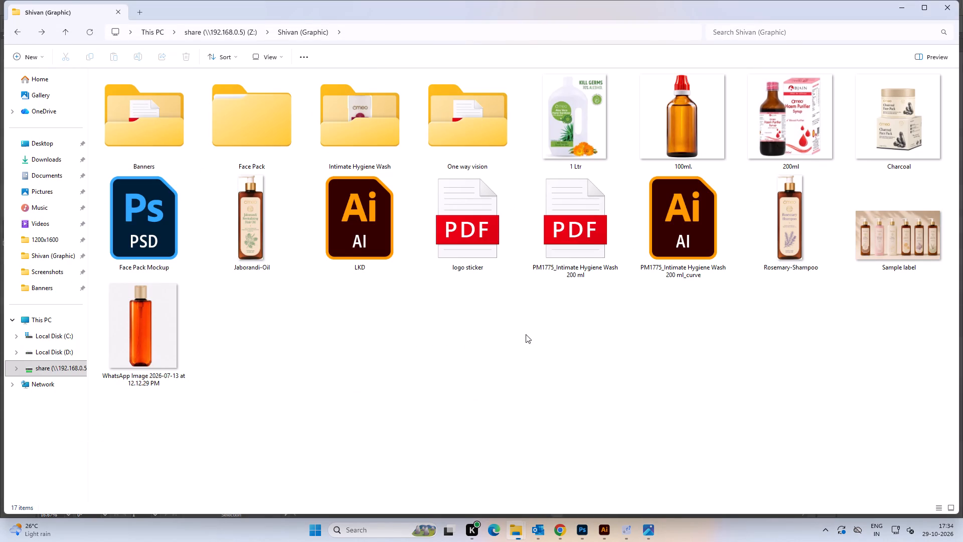
{"action": "left_click", "coordinate": [166, 132]}
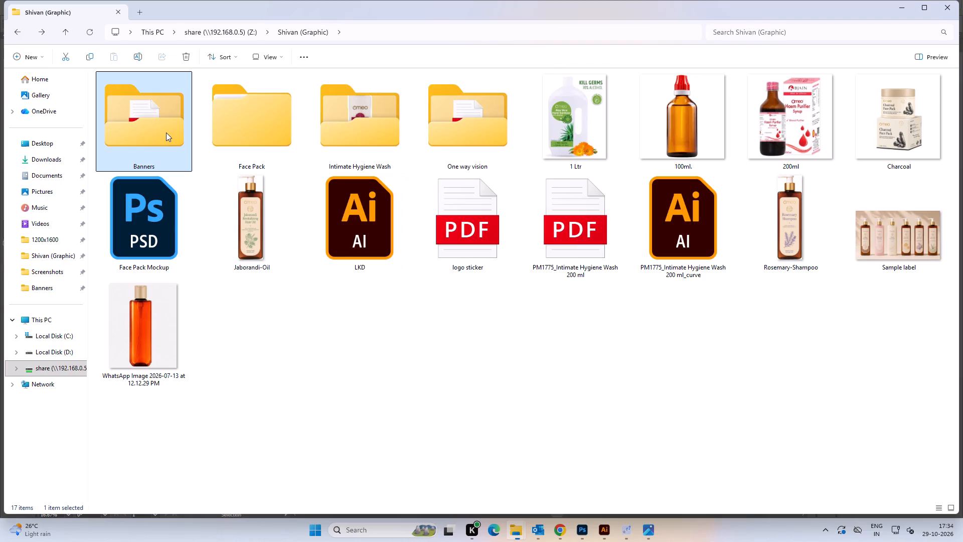
{"action": "key", "text": "ctrl+c"}
{"action": "key", "text": "ctrl+c"}
{"action": "key", "text": "ctrl+c"}
{"action": "key", "text": "ctrl+c"}
{"action": "key", "text": "ctrl+c"}
{"action": "key", "text": "ctrl+c"}
{"action": "key", "text": "ctrl+c"}
{"action": "key", "text": "ctrl+c"}
{"action": "key", "text": "ctrl+c"}
{"action": "key", "text": "ctrl+c"}
{"action": "key", "text": "alt+Tab"}
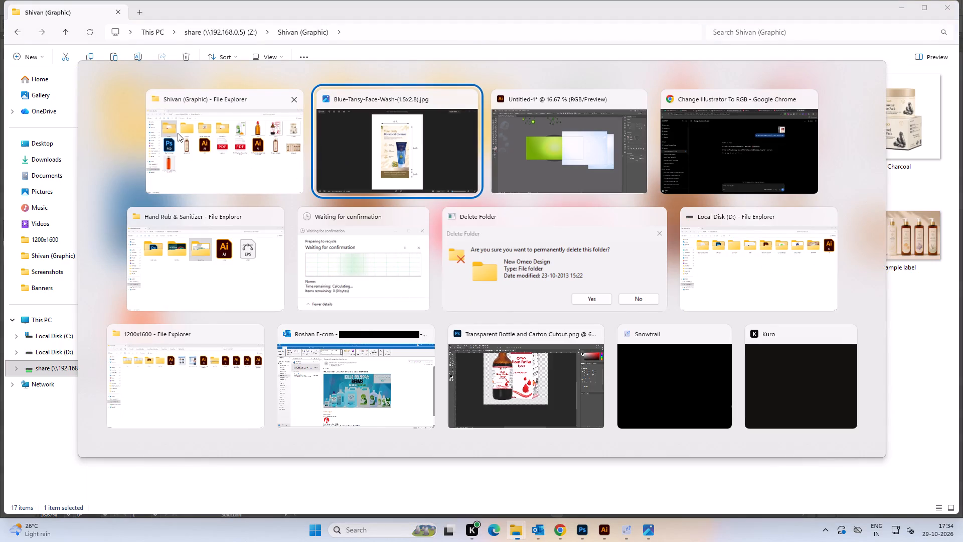
{"action": "left_click", "coordinate": [784, 273], "text": "alt"}
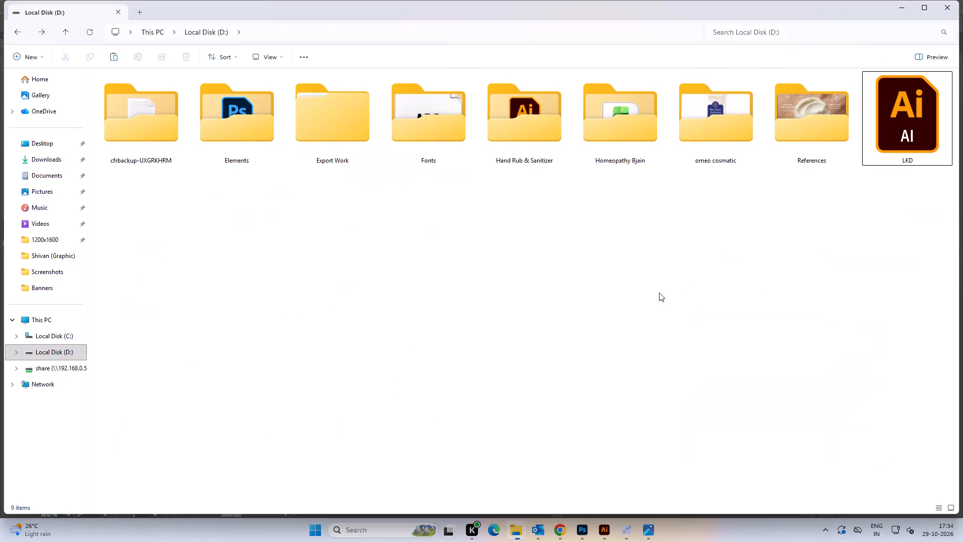
{"action": "left_click", "coordinate": [557, 289]}
{"action": "key", "text": "ctrl+v"}
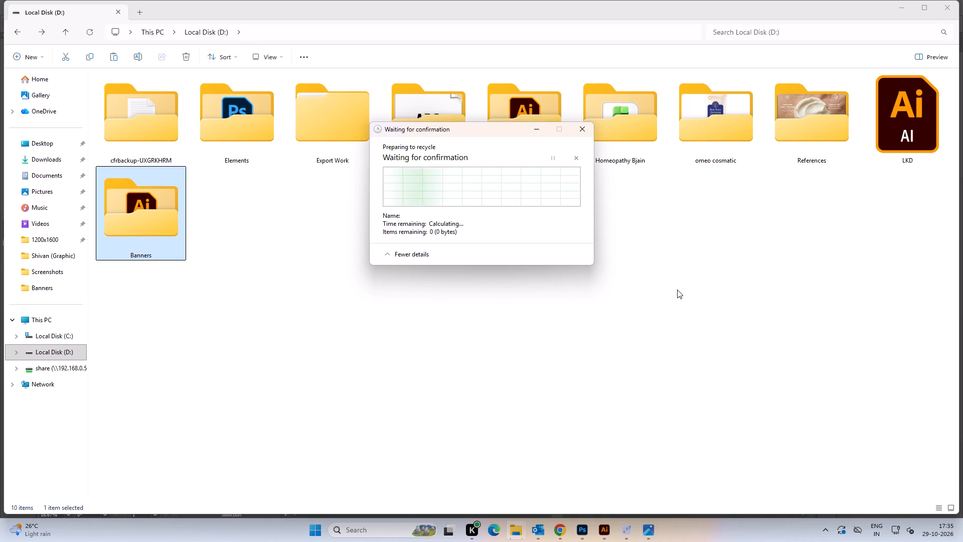
{"action": "left_click", "coordinate": [677, 290]}
{"action": "left_click", "coordinate": [233, 254]}
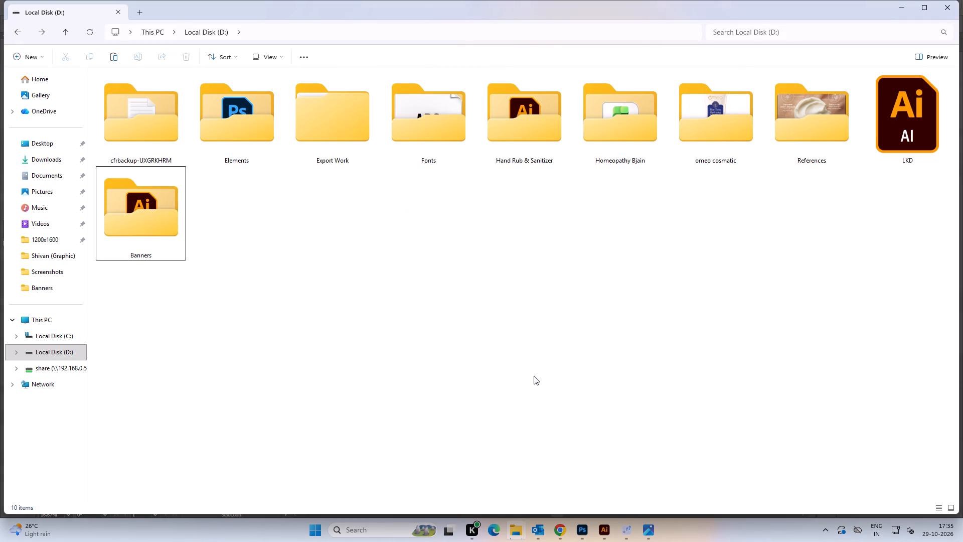
Open the copied Banners folder on Local Disk (D:) and display its files as large thumbnails to check them.
{"action": "double_click", "coordinate": [148, 219]}
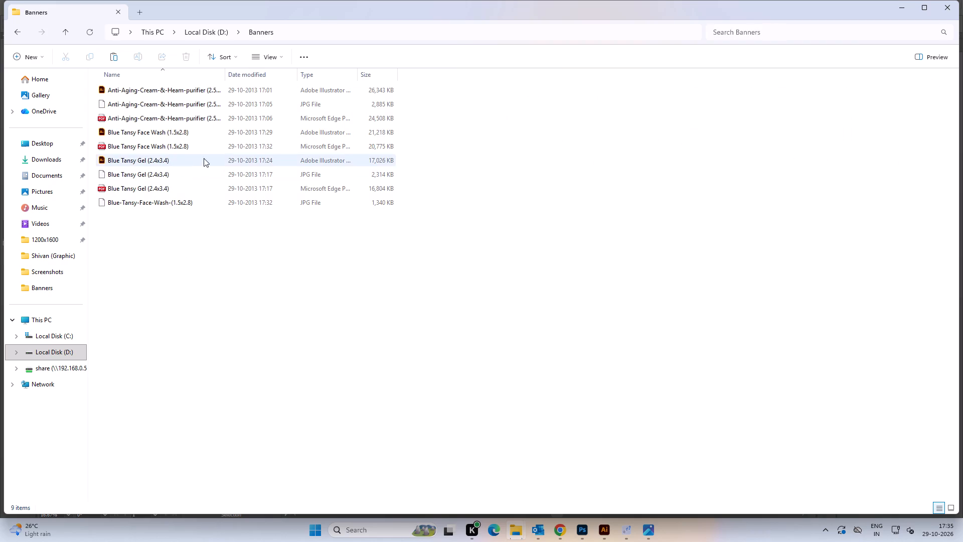
{"action": "left_click", "coordinate": [277, 58]}
{"action": "left_click", "coordinate": [287, 83]}
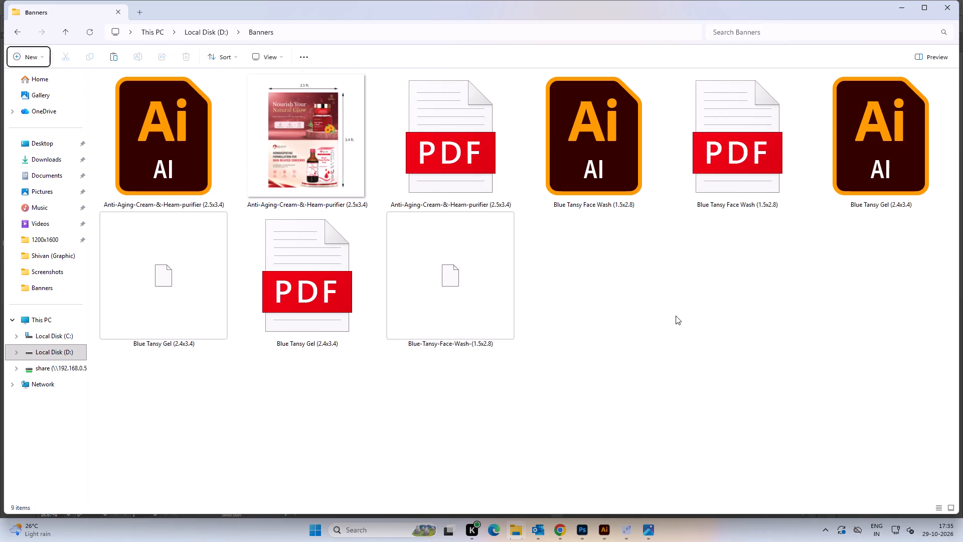
{"action": "left_click", "coordinate": [676, 315]}
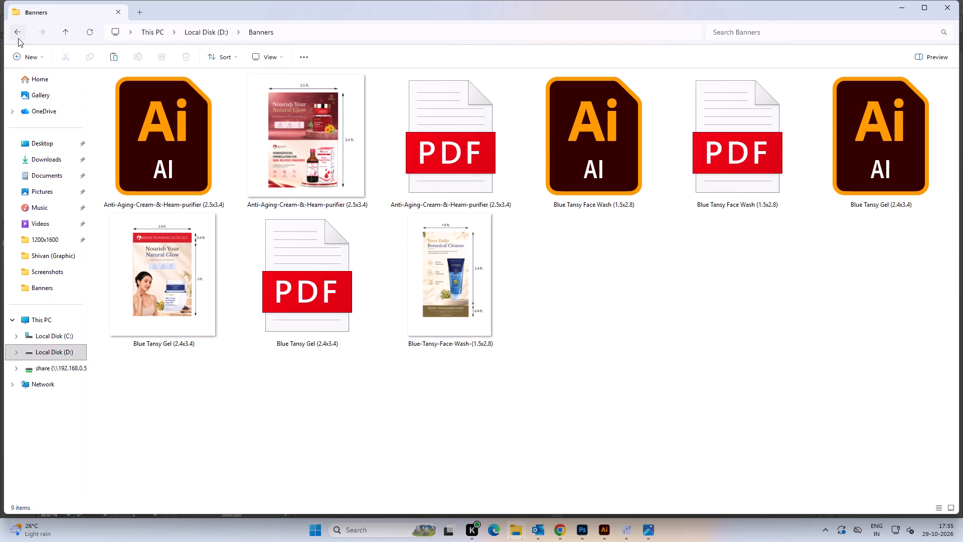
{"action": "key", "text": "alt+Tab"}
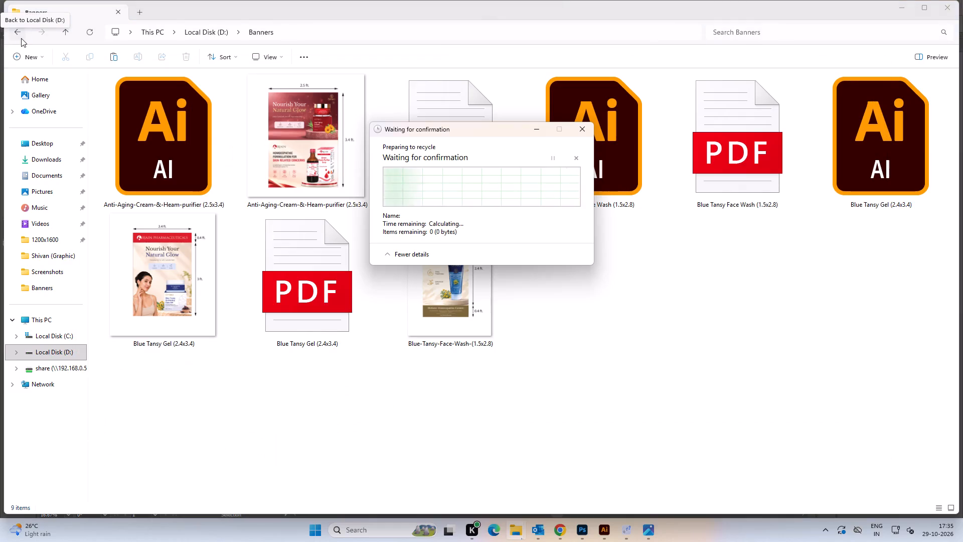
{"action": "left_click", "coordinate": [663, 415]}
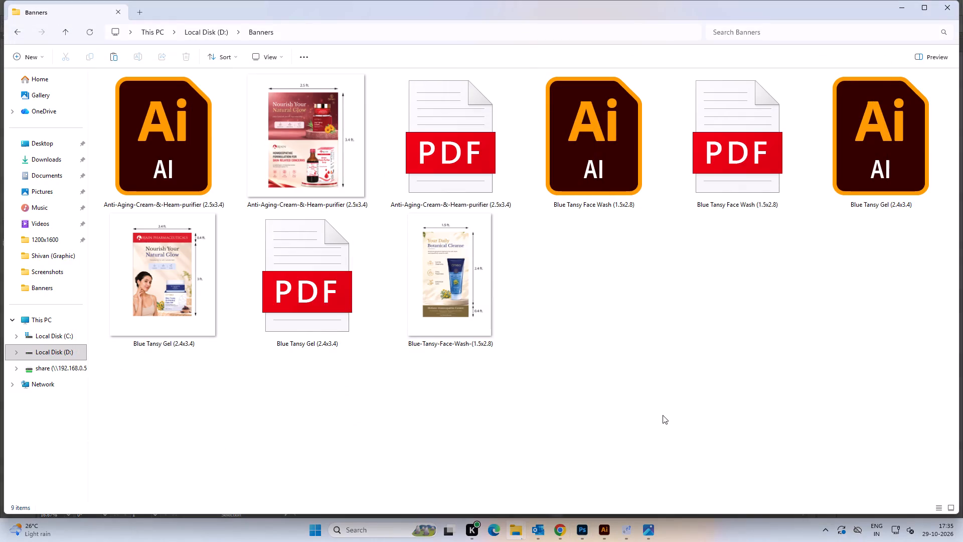
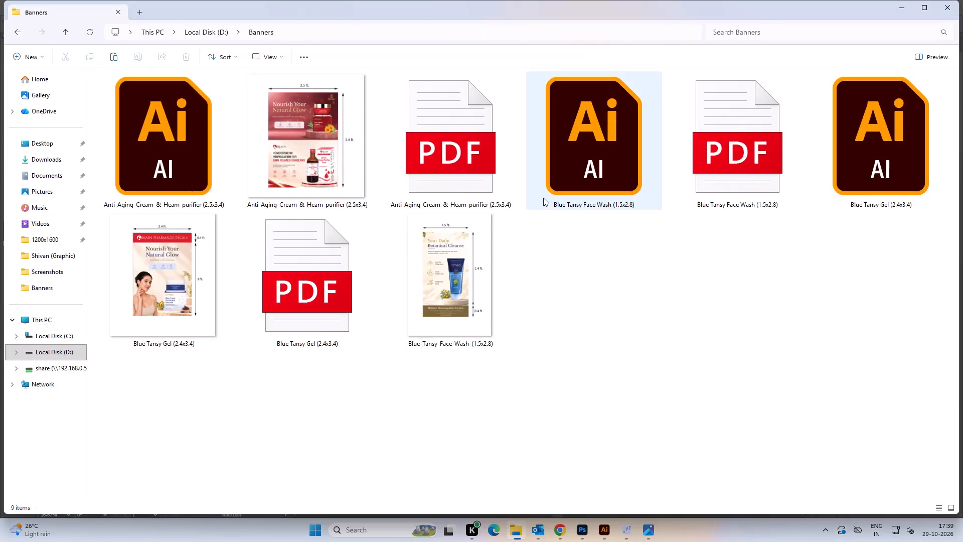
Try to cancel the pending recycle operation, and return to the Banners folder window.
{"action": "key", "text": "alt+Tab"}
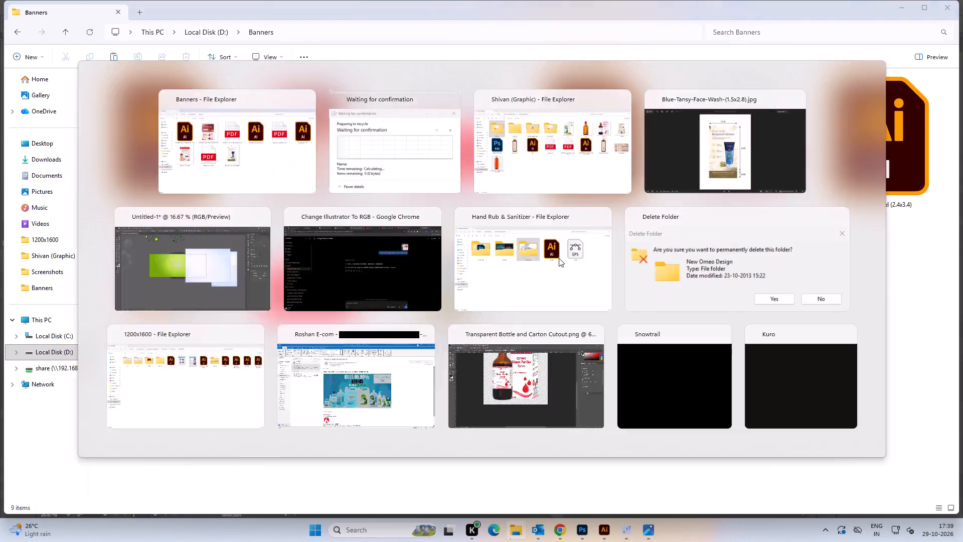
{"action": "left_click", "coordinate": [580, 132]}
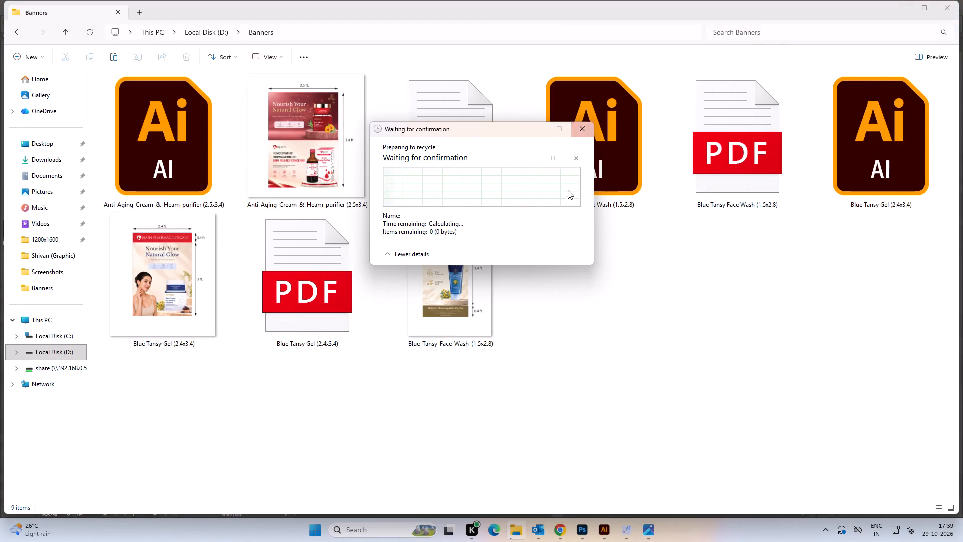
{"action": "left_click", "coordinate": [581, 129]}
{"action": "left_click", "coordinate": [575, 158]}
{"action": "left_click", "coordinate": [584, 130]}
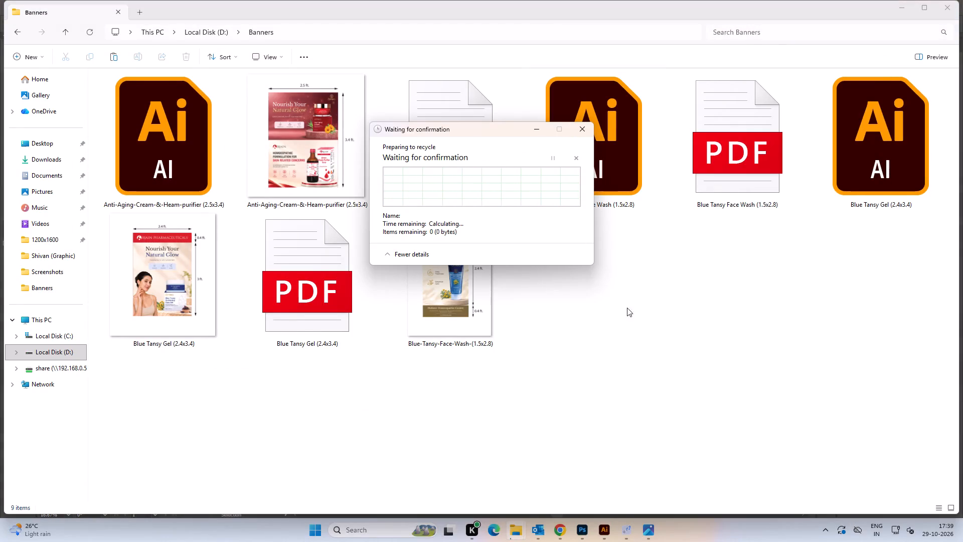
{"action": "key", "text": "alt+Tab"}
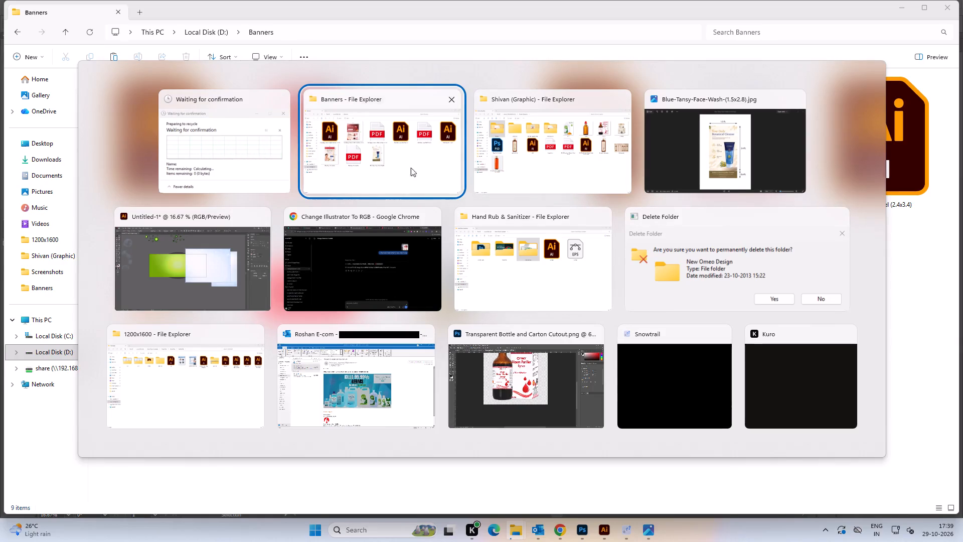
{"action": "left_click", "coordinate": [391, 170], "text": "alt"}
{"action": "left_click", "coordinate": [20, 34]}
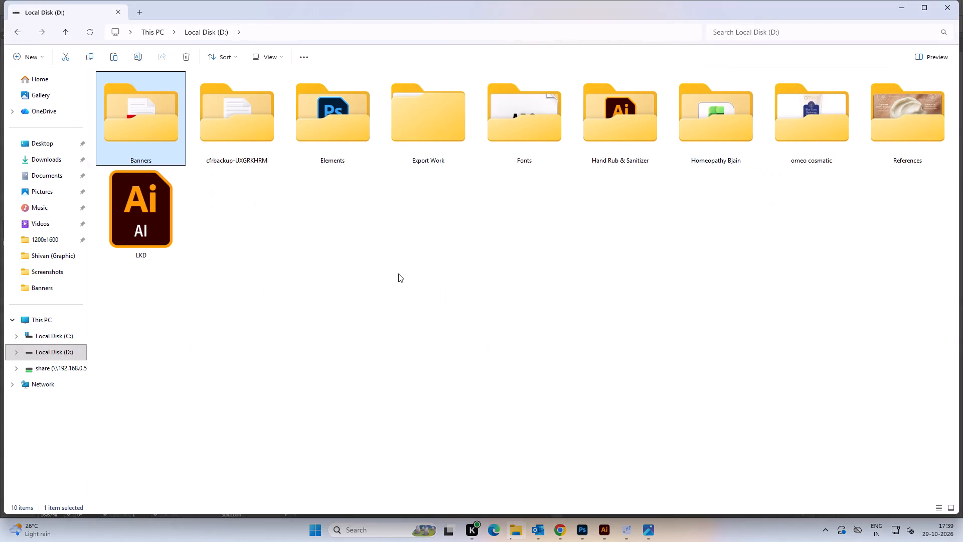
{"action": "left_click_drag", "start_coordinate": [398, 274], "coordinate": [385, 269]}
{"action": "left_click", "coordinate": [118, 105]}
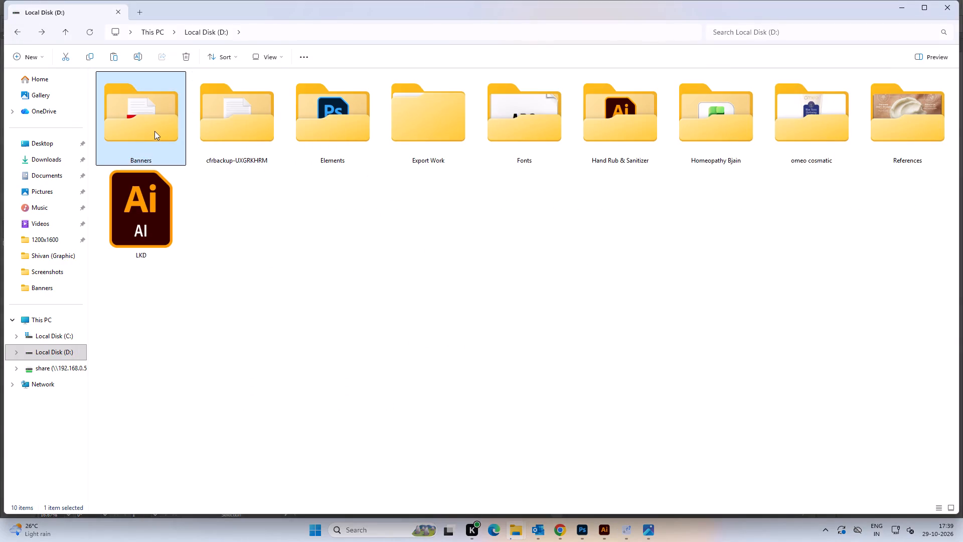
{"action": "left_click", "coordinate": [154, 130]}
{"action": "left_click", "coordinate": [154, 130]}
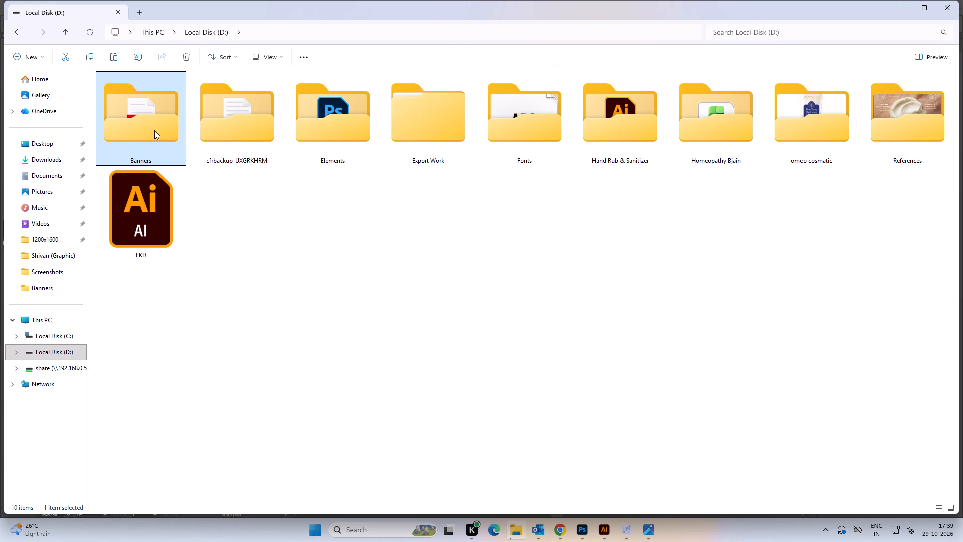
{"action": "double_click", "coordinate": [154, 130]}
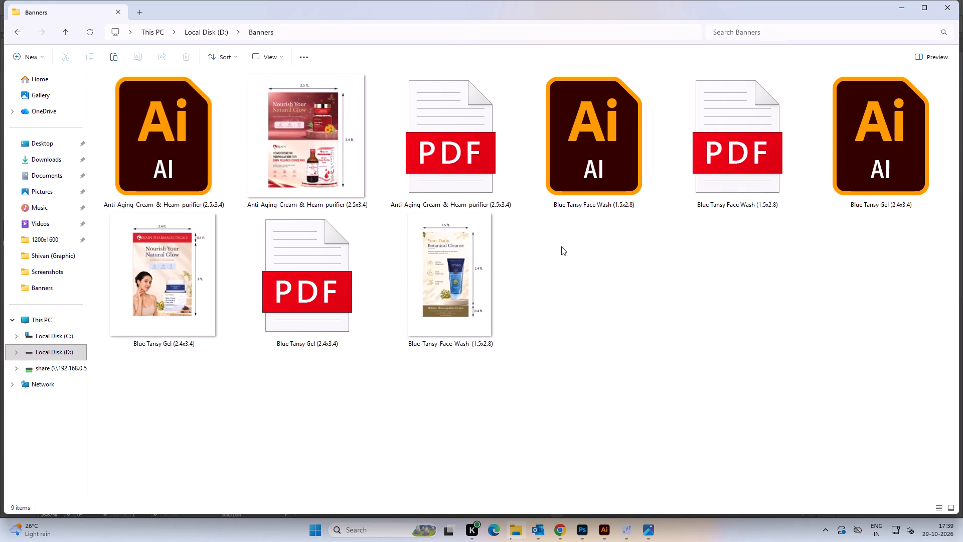
Open a second File Explorer window at the Banner folder inside omeo cosmatic on Local Disk (D:).
{"action": "key", "text": "super+e"}
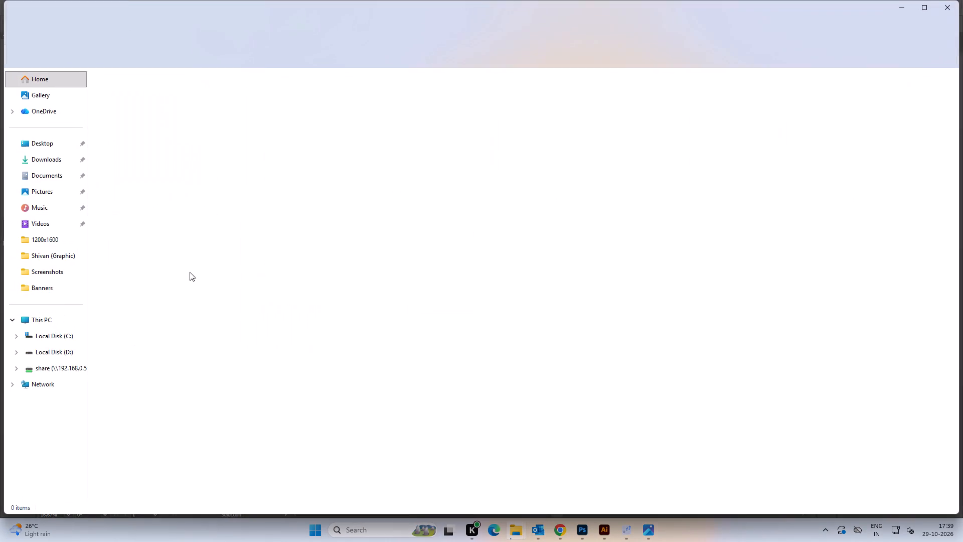
{"action": "left_click", "coordinate": [58, 358]}
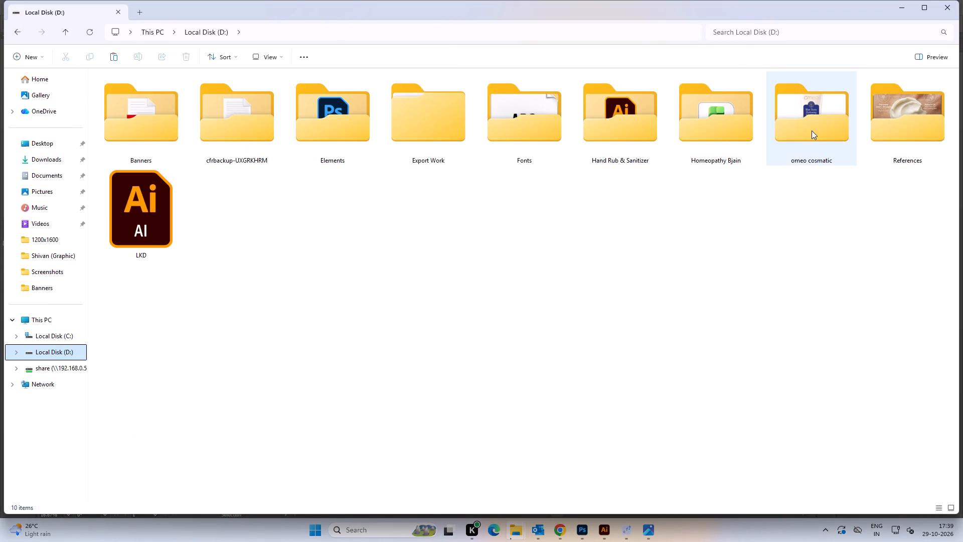
{"action": "double_click", "coordinate": [808, 130]}
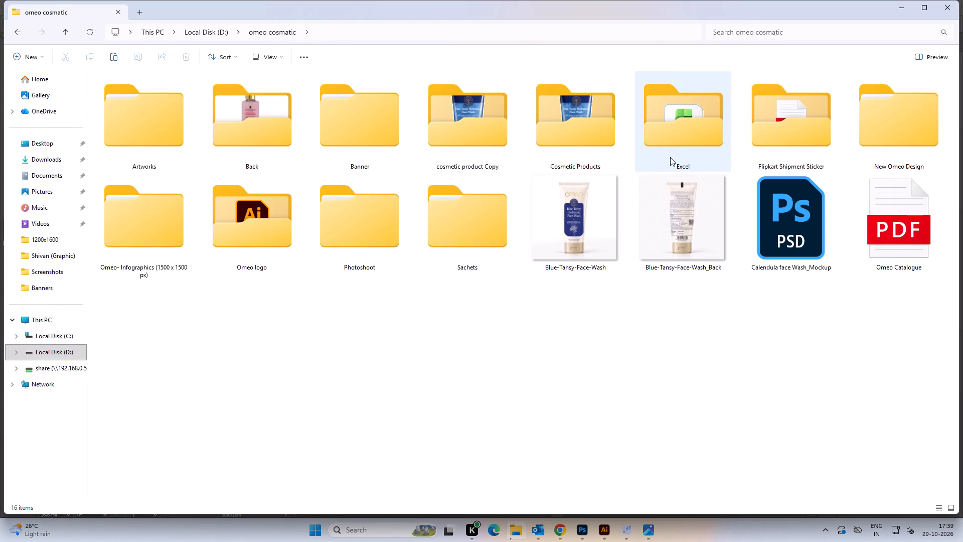
{"action": "double_click", "coordinate": [354, 125]}
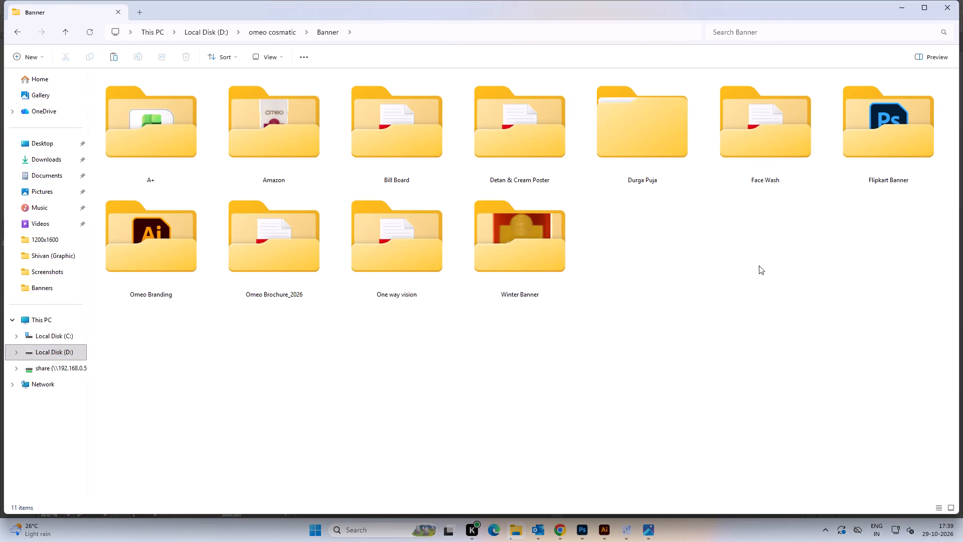
Examine the Durga Puja, its Face Wash subfolder and the One way vision folder within Banner, then return to Banner.
{"action": "double_click", "coordinate": [661, 143]}
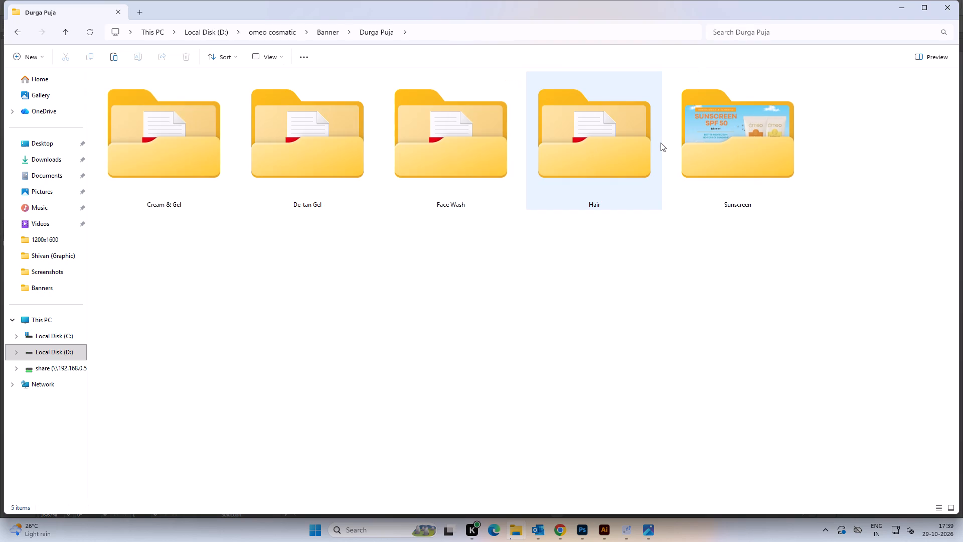
{"action": "left_click", "coordinate": [456, 130]}
{"action": "double_click", "coordinate": [465, 144]}
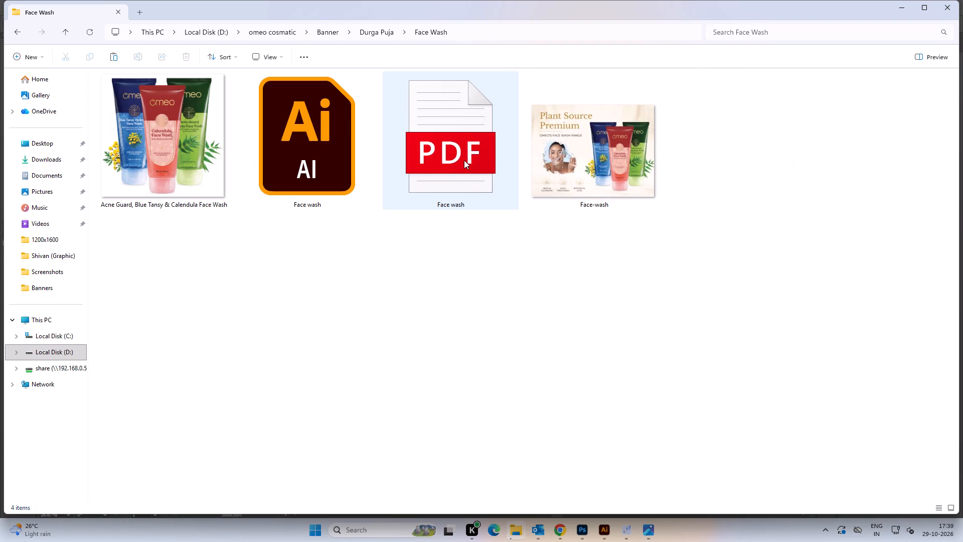
{"action": "left_click", "coordinate": [15, 32]}
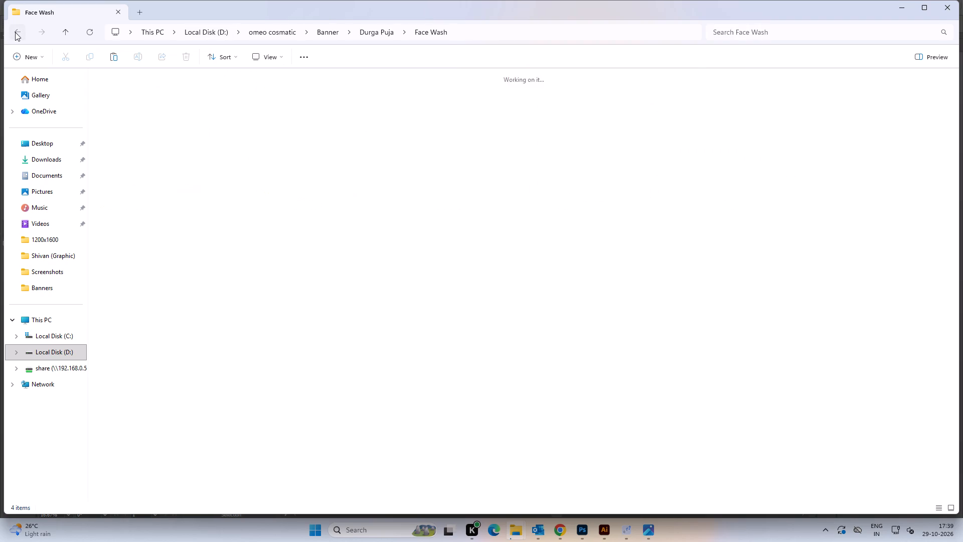
{"action": "left_click", "coordinate": [15, 32]}
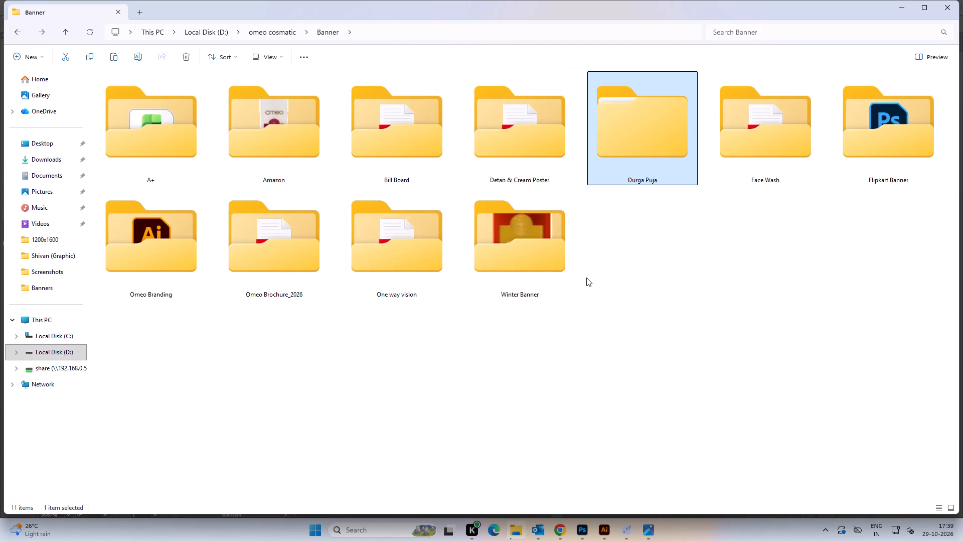
{"action": "double_click", "coordinate": [383, 247]}
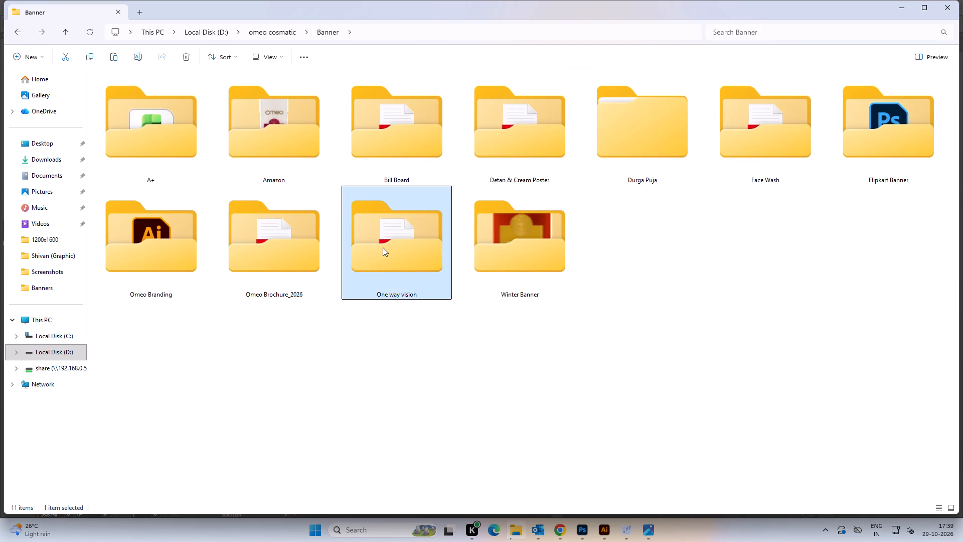
{"action": "left_click", "coordinate": [13, 32]}
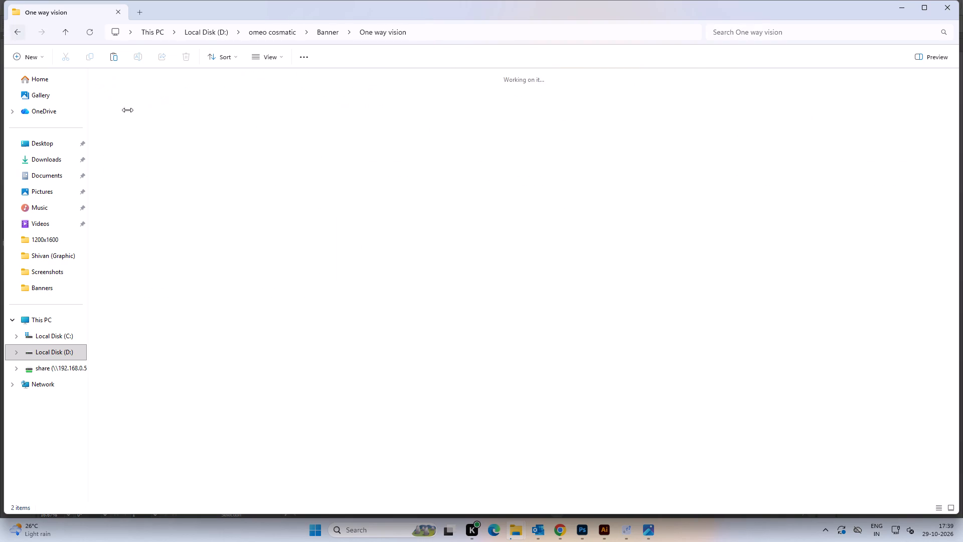
{"action": "left_click", "coordinate": [565, 331]}
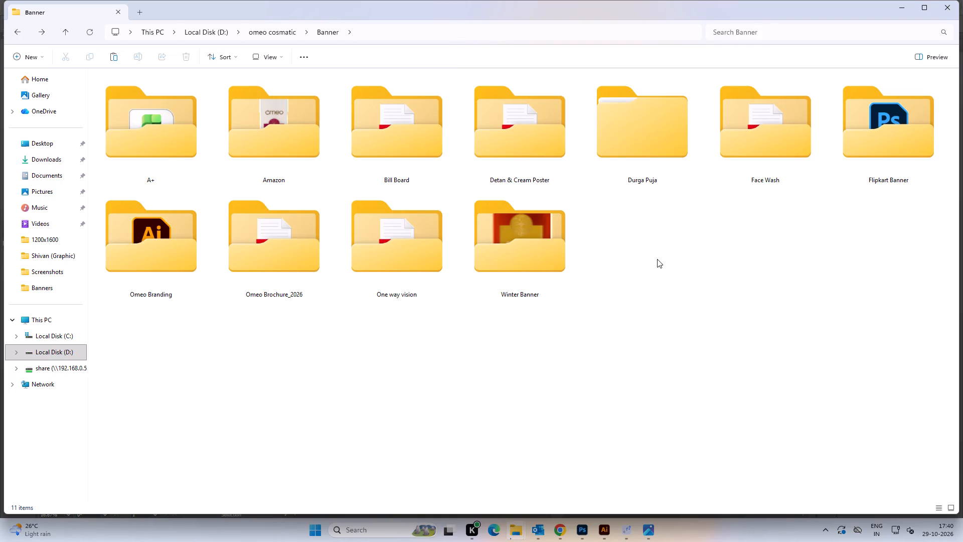
Switch back to the D: drive's Banners folder window and refresh its contents.
{"action": "key", "text": "alt+Tab"}
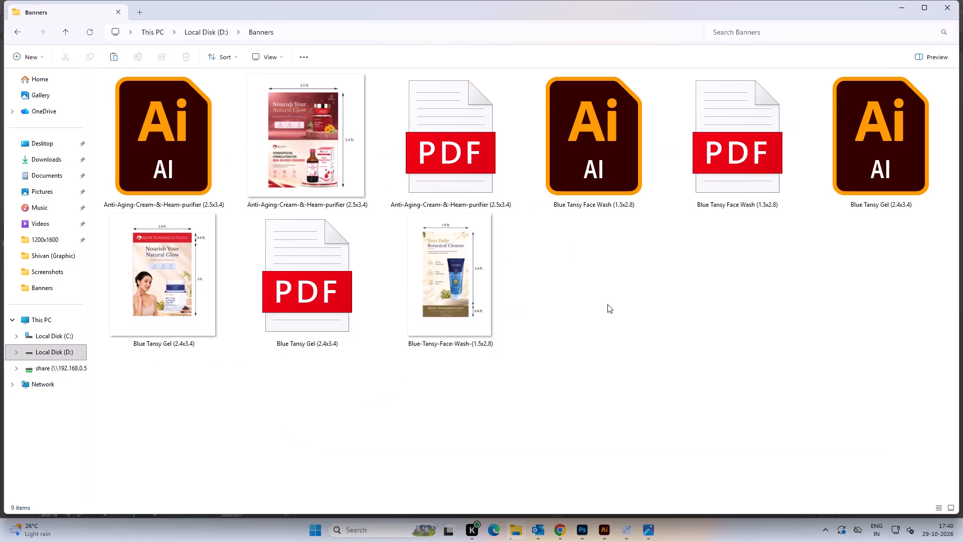
{"action": "left_click", "coordinate": [552, 330]}
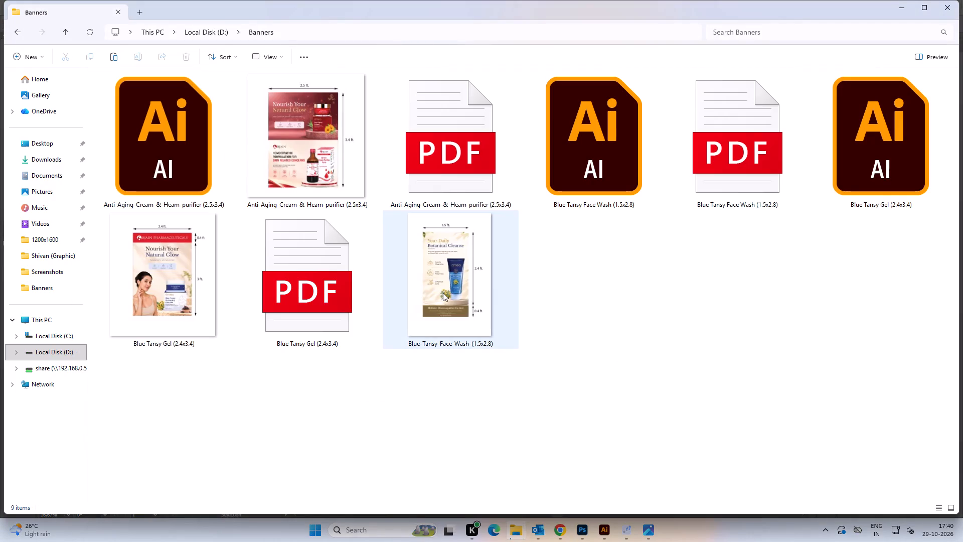
{"action": "left_click", "coordinate": [443, 293]}
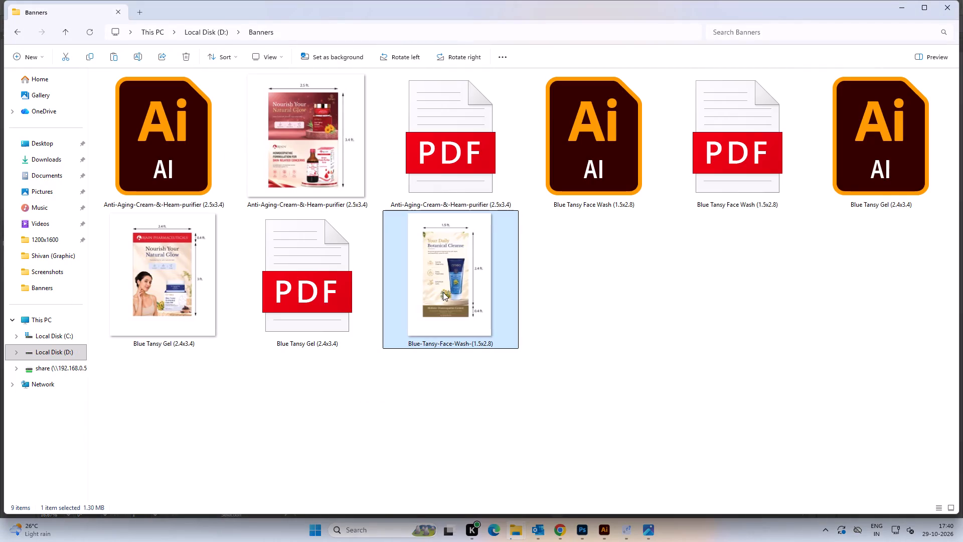
{"action": "left_click", "coordinate": [574, 301]}
{"action": "left_click", "coordinate": [442, 290]}
{"action": "left_click", "coordinate": [606, 295]}
{"action": "right_click", "coordinate": [603, 292]}
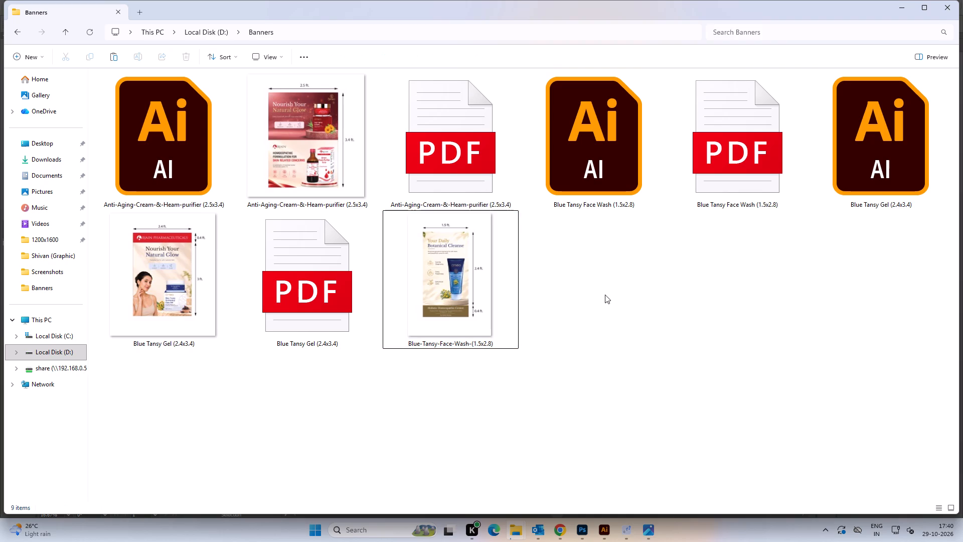
{"action": "left_click", "coordinate": [665, 459]}
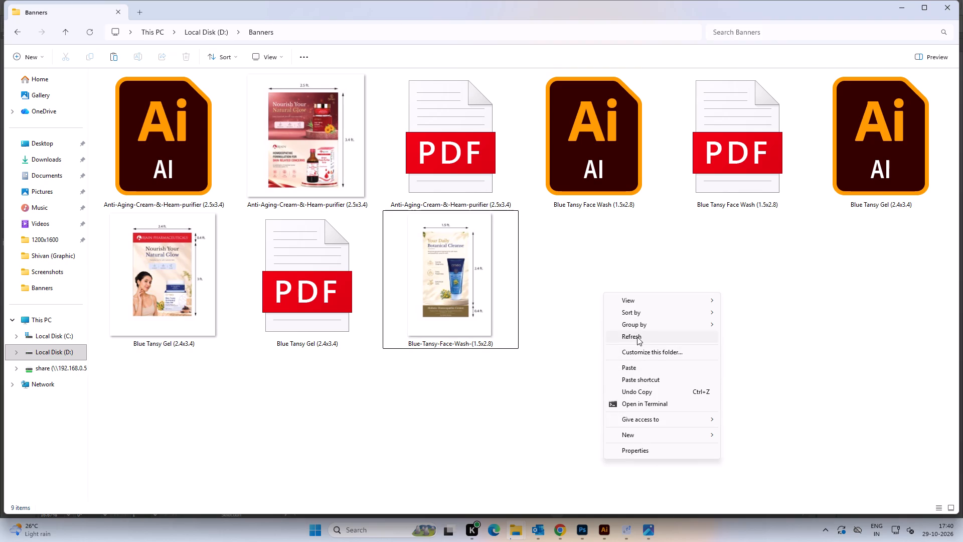
{"action": "left_click", "coordinate": [637, 337]}
{"action": "double_click", "coordinate": [620, 281]}
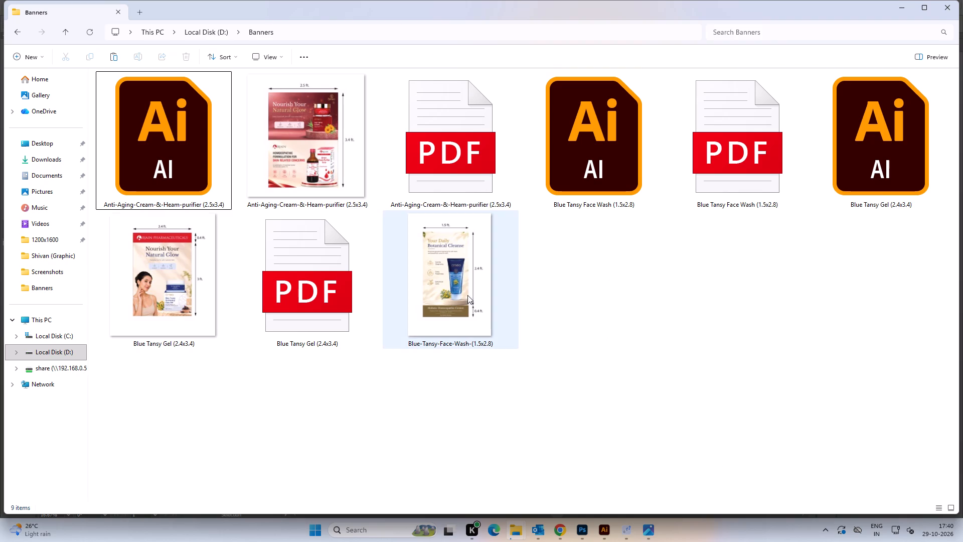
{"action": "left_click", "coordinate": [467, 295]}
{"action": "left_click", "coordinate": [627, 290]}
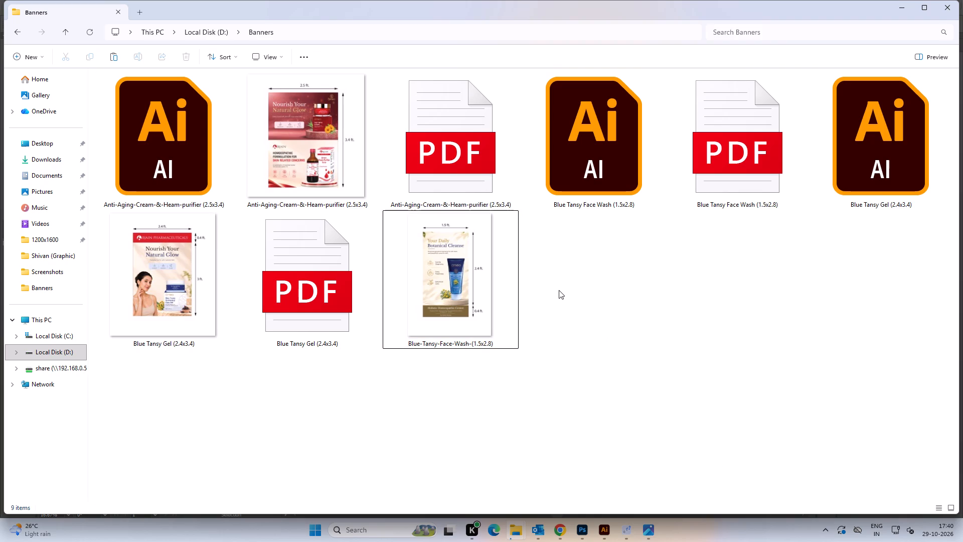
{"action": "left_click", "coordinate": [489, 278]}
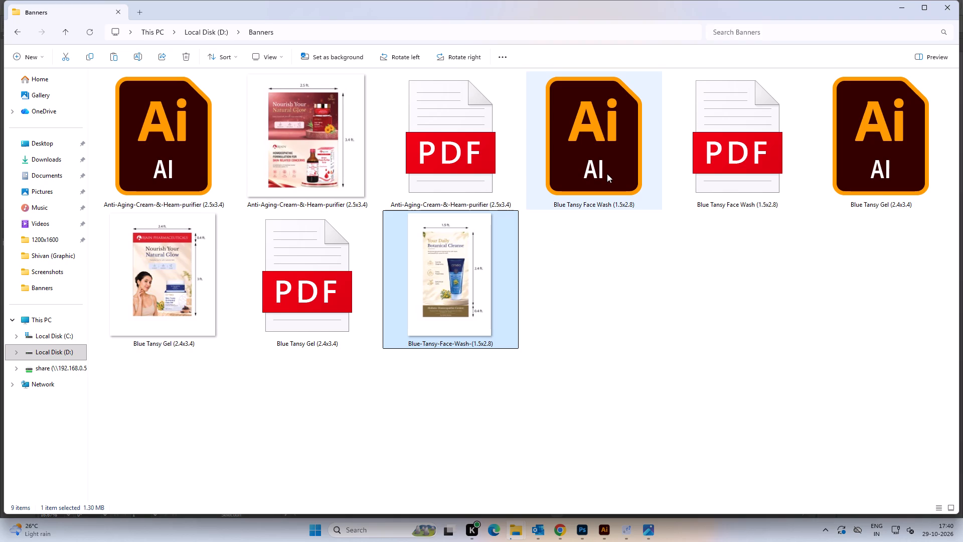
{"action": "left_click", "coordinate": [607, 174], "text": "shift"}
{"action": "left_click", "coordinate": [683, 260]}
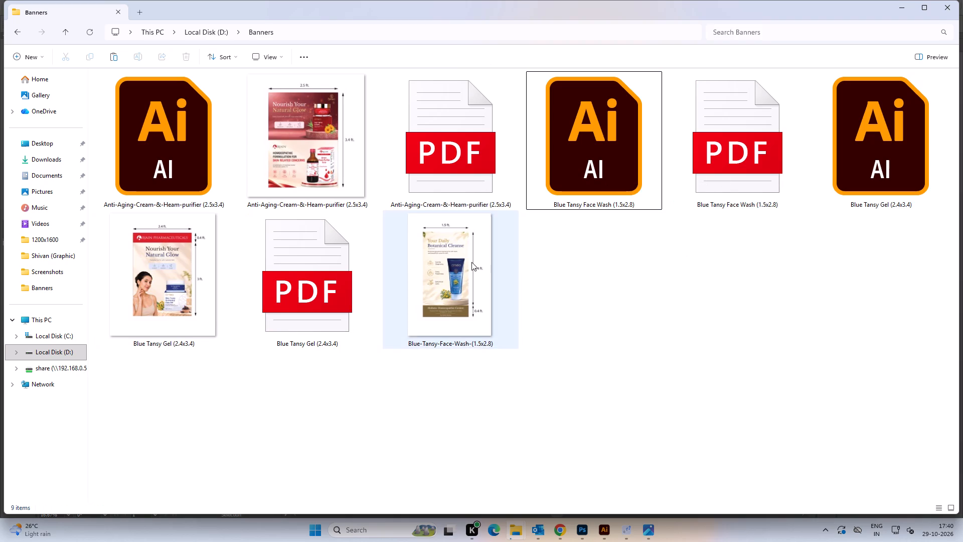
Copy the Blue Tansy Face Wash (1.5x2.8) AI, PDF and image files from Banners into omeo cosmatic's Banner > Face Wash folder.
{"action": "left_click", "coordinate": [471, 262]}
{"action": "left_click", "coordinate": [594, 170], "text": "ctrl"}
{"action": "left_click", "coordinate": [722, 165], "text": "ctrl"}
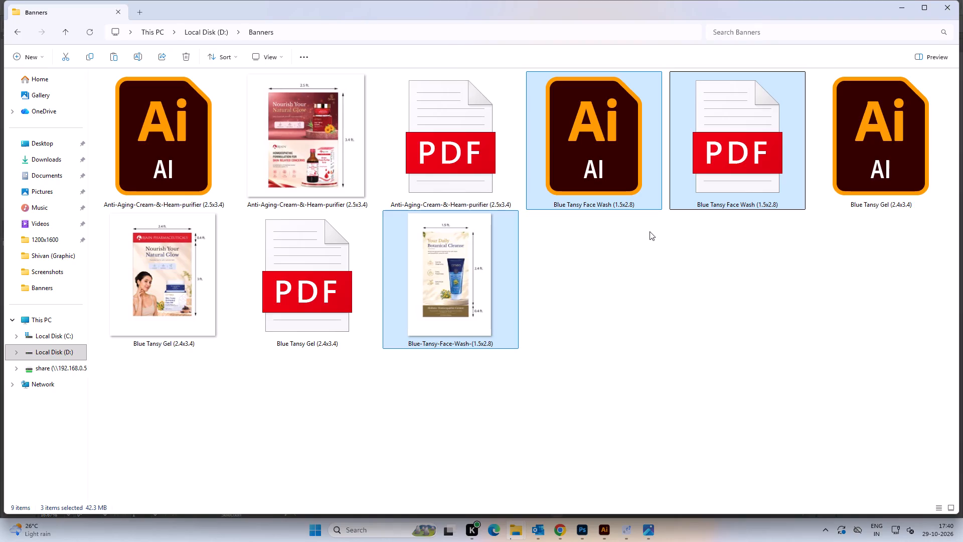
{"action": "key", "text": "ctrl+c"}
{"action": "key", "text": "ctrl+c"}
{"action": "key", "text": "c"}
{"action": "key", "text": "alt+Tab"}
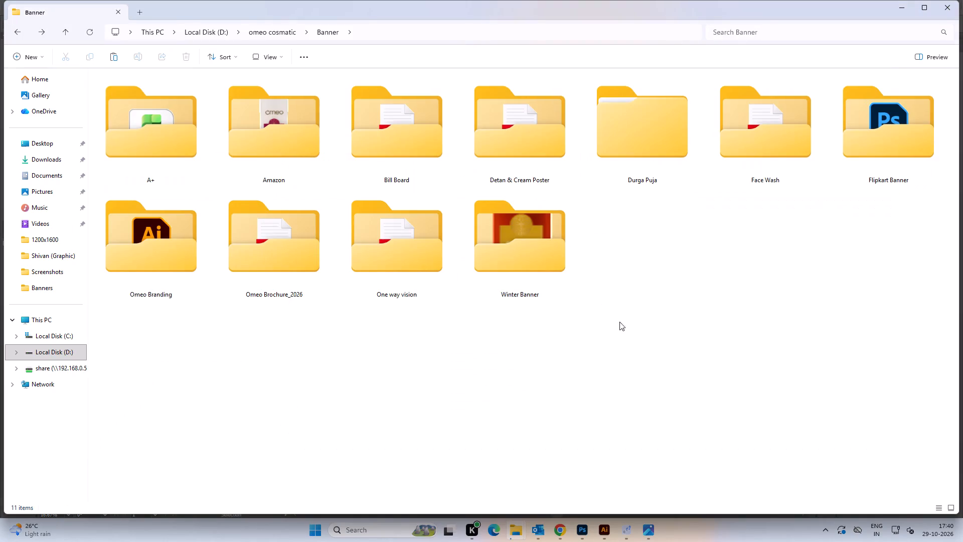
{"action": "double_click", "coordinate": [764, 153]}
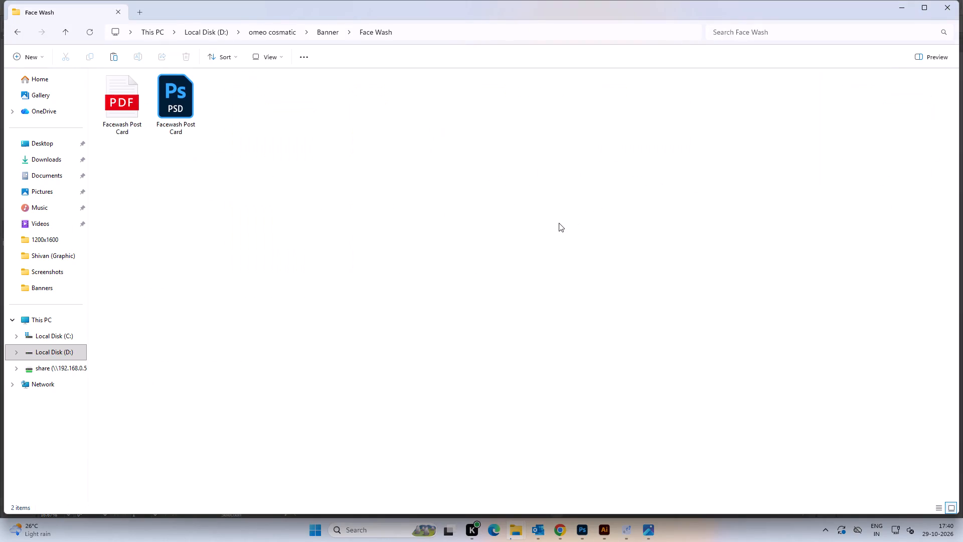
{"action": "key", "text": "ctrl+v"}
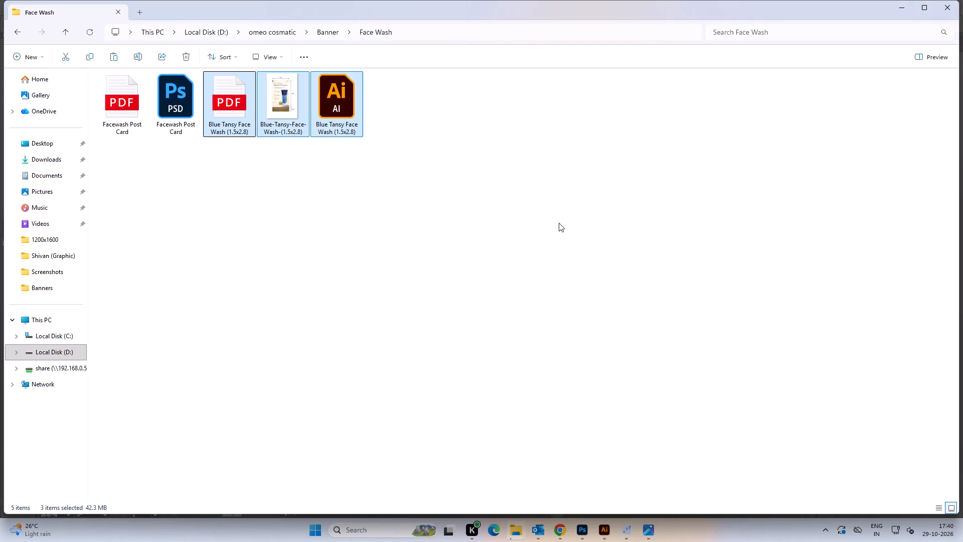
Copy the Anti-Aging-Cream-&-Heam-purifier (2.5x3.4) AI, PDF and image files from Banners into omeo cosmatic's Banner > Detan & Cream Poster folder.
{"action": "key", "text": "alt+Tab"}
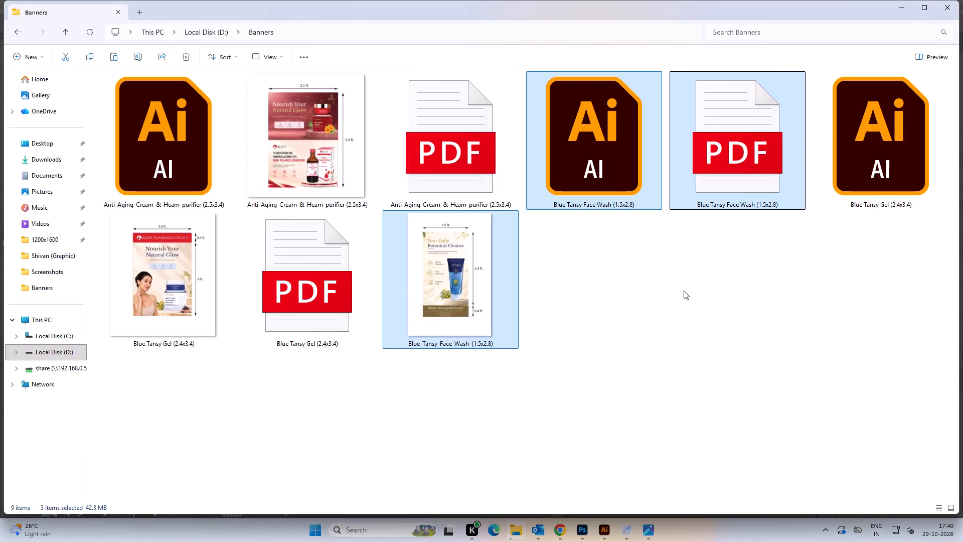
{"action": "left_click", "coordinate": [684, 291]}
{"action": "left_click", "coordinate": [169, 144]}
{"action": "left_click", "coordinate": [432, 151], "text": "shift"}
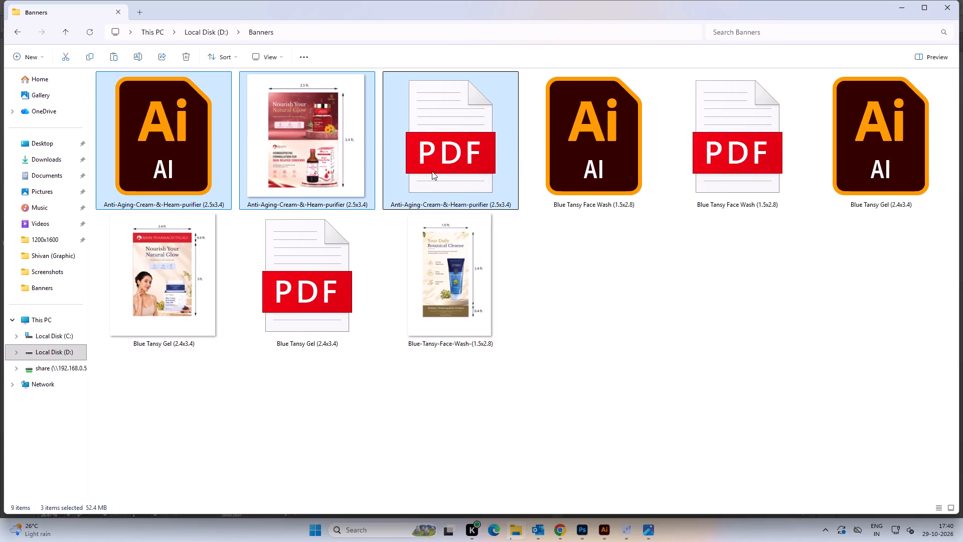
{"action": "key", "text": "ctrl+c"}
{"action": "key", "text": "ctrl+c"}
{"action": "key", "text": "alt+Tab"}
{"action": "left_click", "coordinate": [14, 33]}
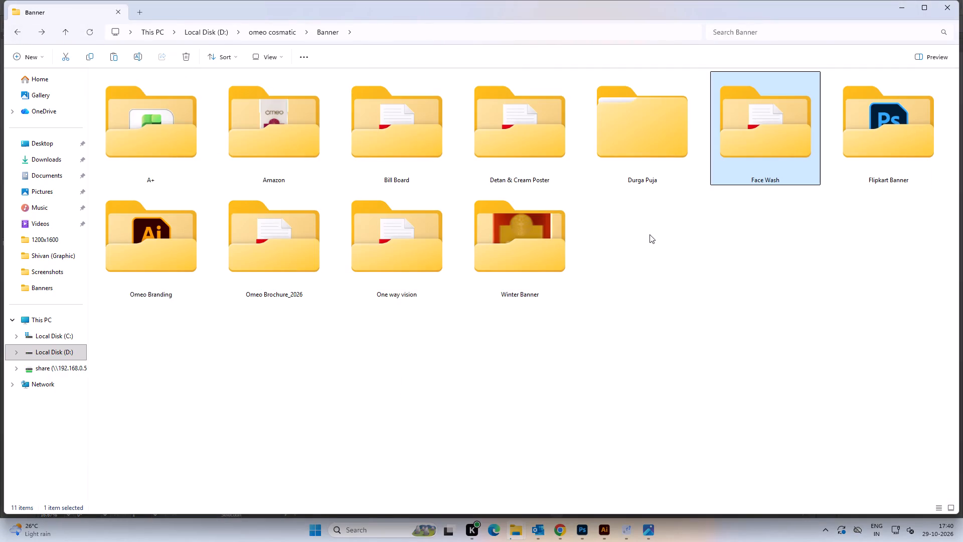
{"action": "double_click", "coordinate": [546, 140]}
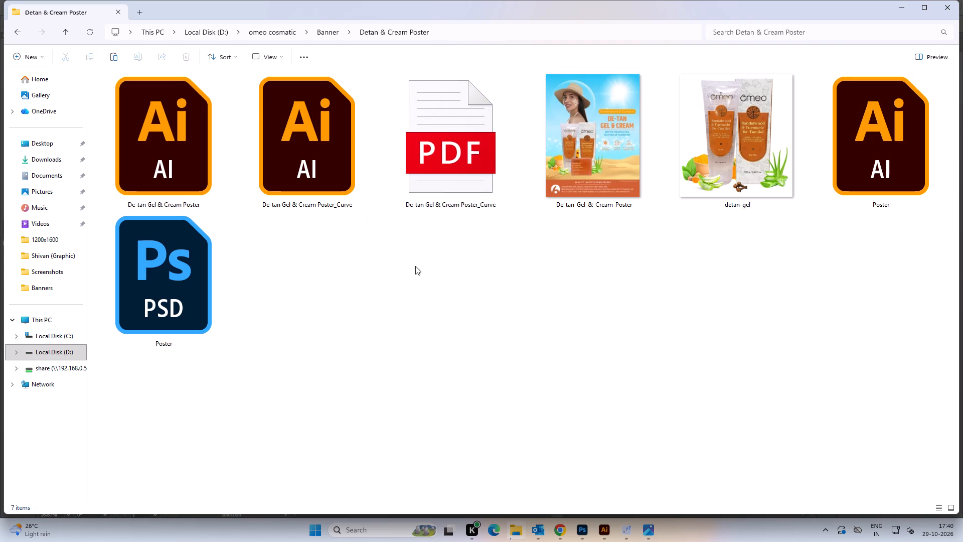
{"action": "left_click", "coordinate": [19, 33]}
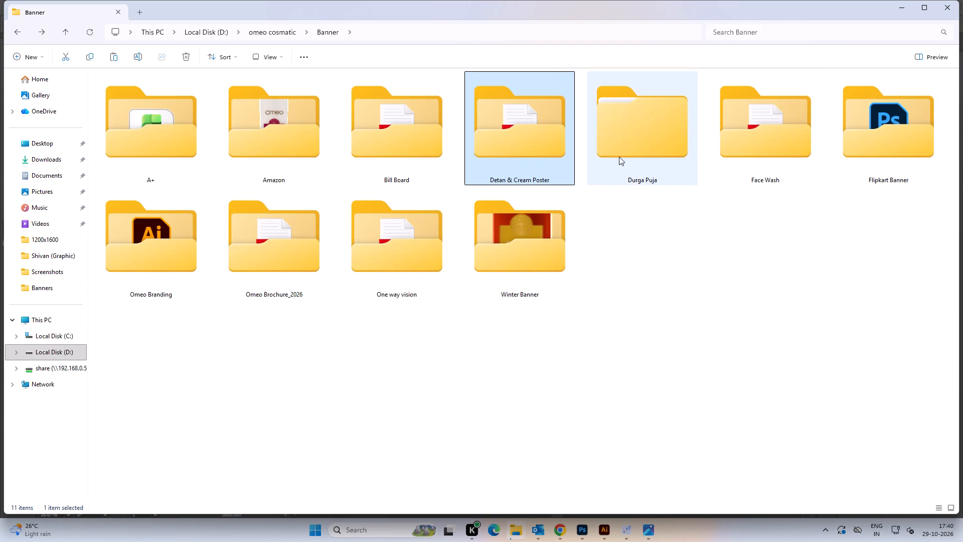
{"action": "left_click", "coordinate": [588, 118]}
{"action": "double_click", "coordinate": [493, 131]}
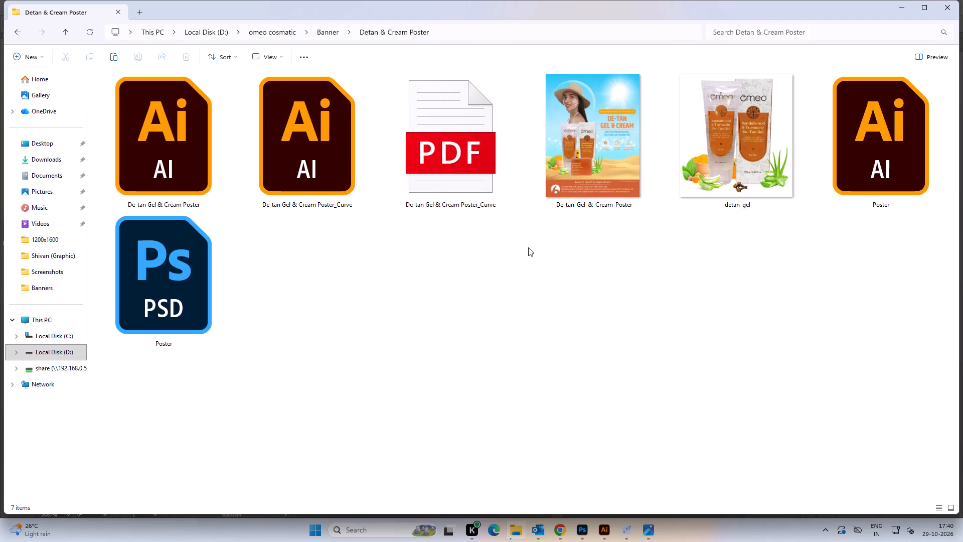
{"action": "key", "text": "ctrl+v"}
{"action": "left_click", "coordinate": [745, 311]}
Copy the Blue Tansy Gel (2.4x3.4) AI, PDF and image files from Banners into Banner > Durga Puja > De-tan Gel.
{"action": "key", "text": "alt+Tab"}
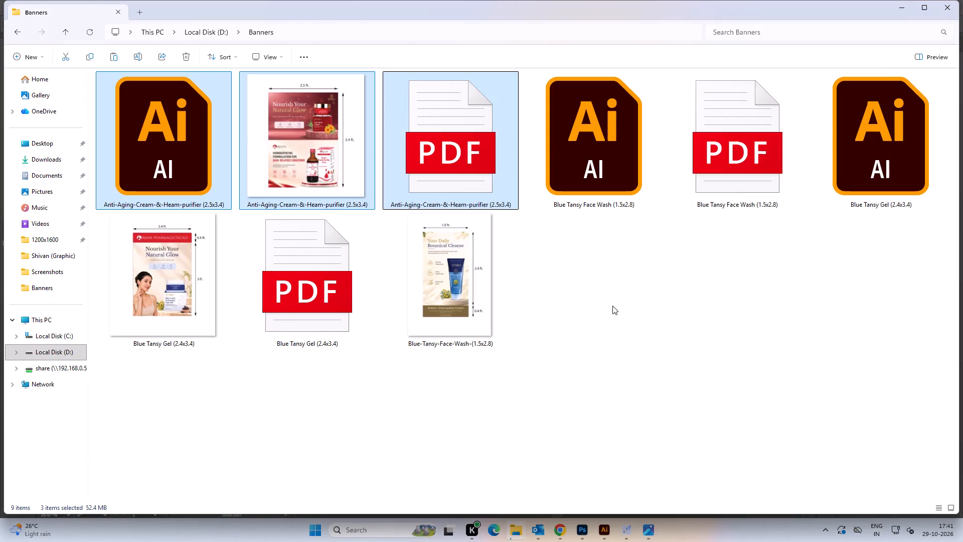
{"action": "left_click", "coordinate": [623, 323]}
{"action": "left_click", "coordinate": [266, 291]}
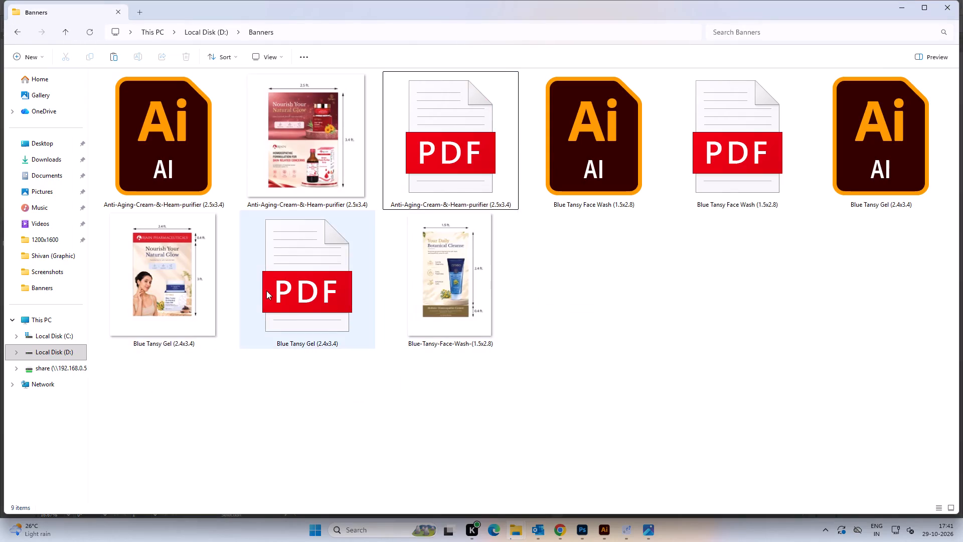
{"action": "left_click", "coordinate": [165, 288], "text": "ctrl"}
{"action": "left_click", "coordinate": [895, 174], "text": "ctrl"}
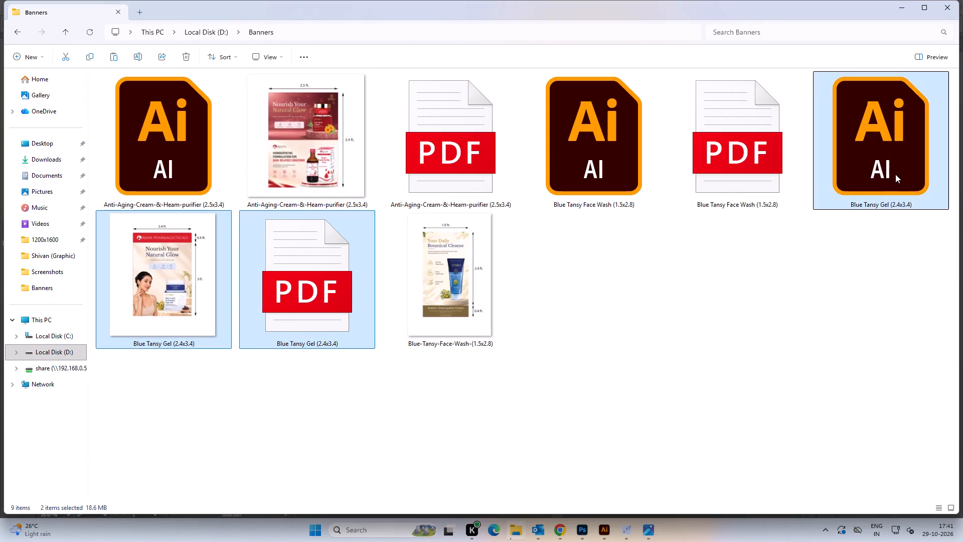
{"action": "key", "text": "ctrl+c"}
{"action": "key", "text": "ctrl+c"}
{"action": "key", "text": "alt+Tab"}
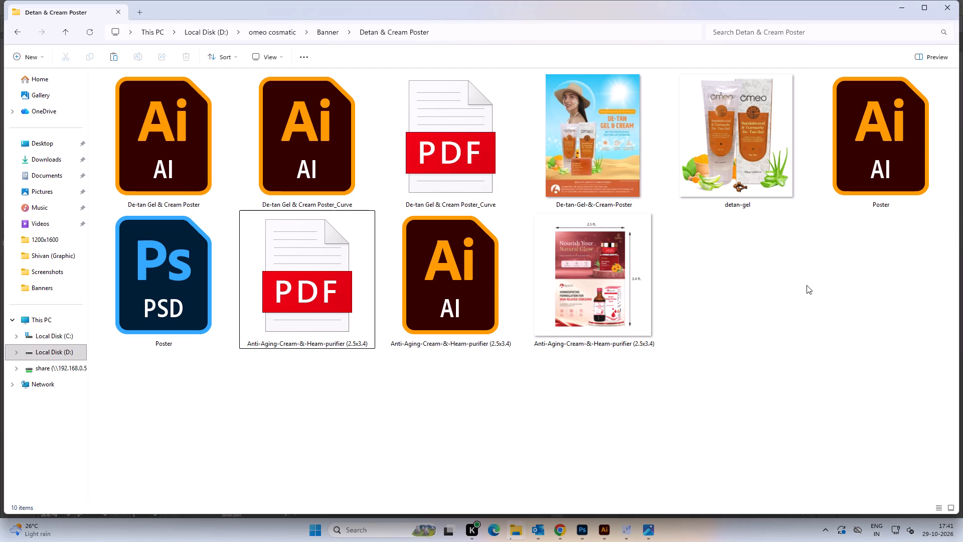
{"action": "key", "text": "BackSpace"}
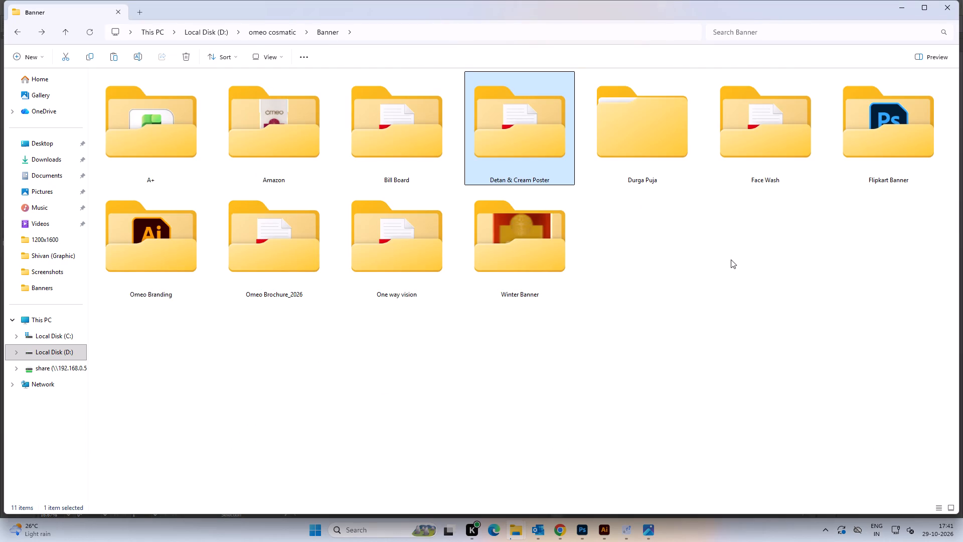
{"action": "double_click", "coordinate": [666, 115]}
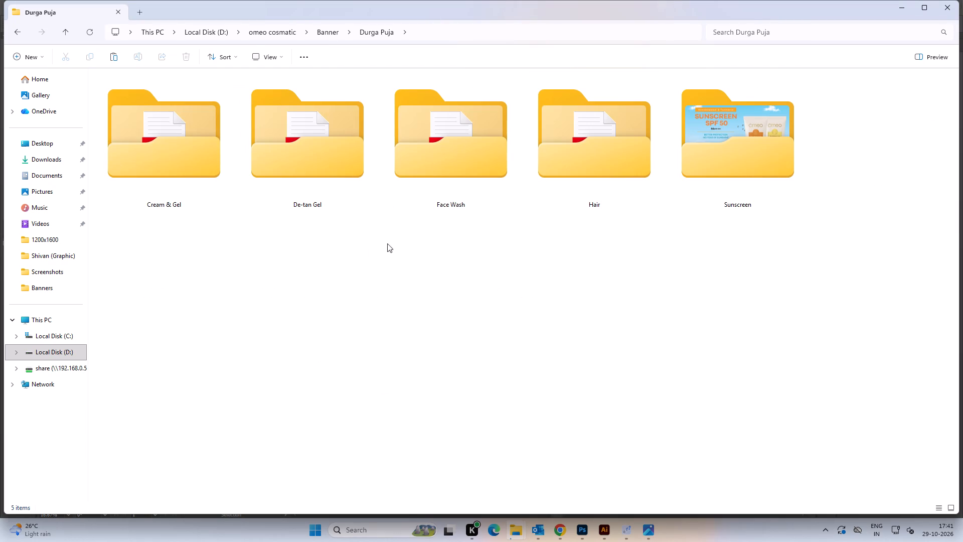
{"action": "double_click", "coordinate": [333, 168]}
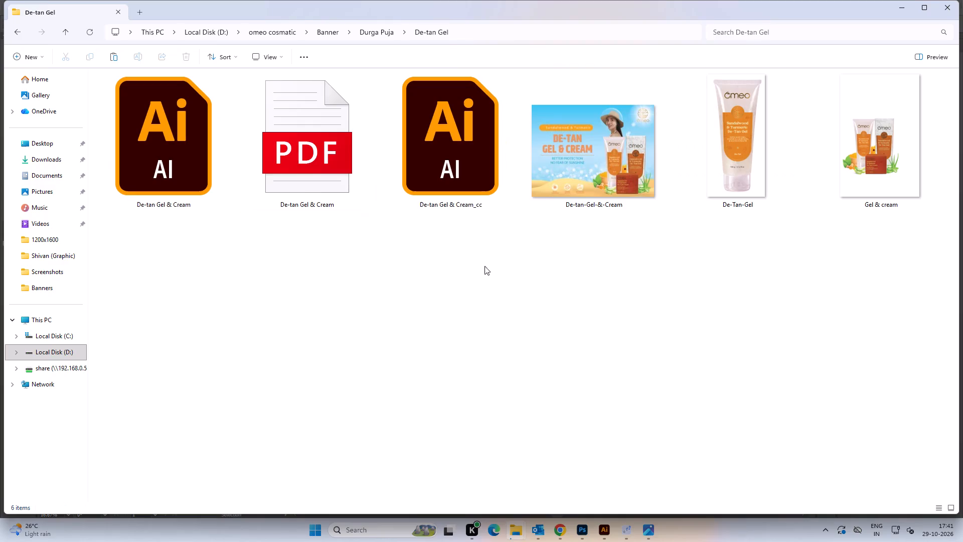
{"action": "key", "text": "ctrl+v"}
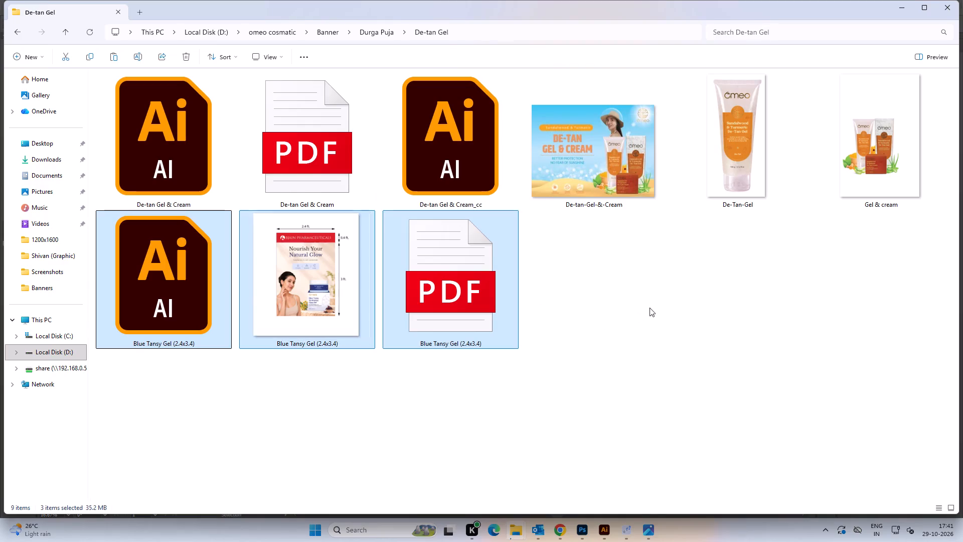
{"action": "double_click", "coordinate": [650, 308]}
Navigate back out of De-tan Gel in one File Explorer window and from Banners to Local Disk (D:) in the other.
{"action": "left_click", "coordinate": [22, 30]}
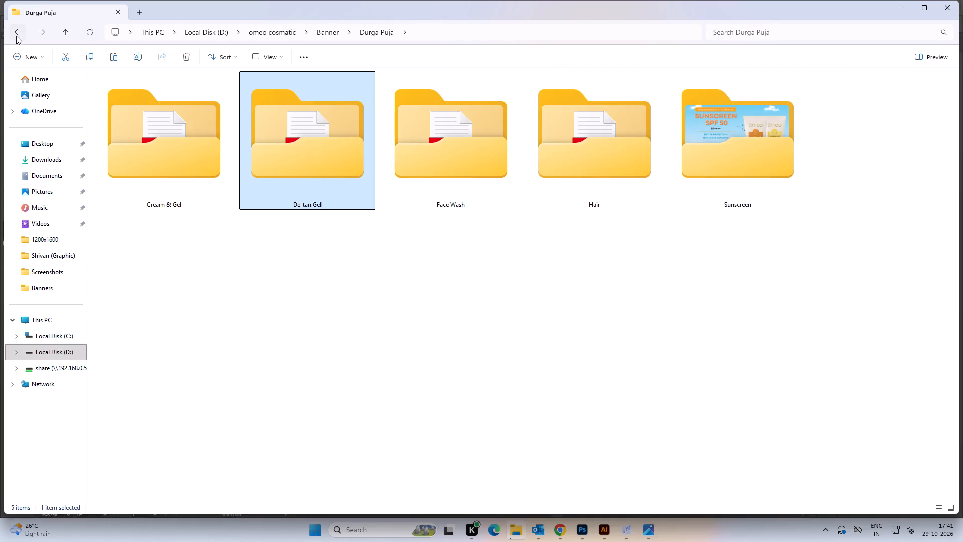
{"action": "left_click", "coordinate": [16, 36]}
{"action": "key", "text": "alt+Tab"}
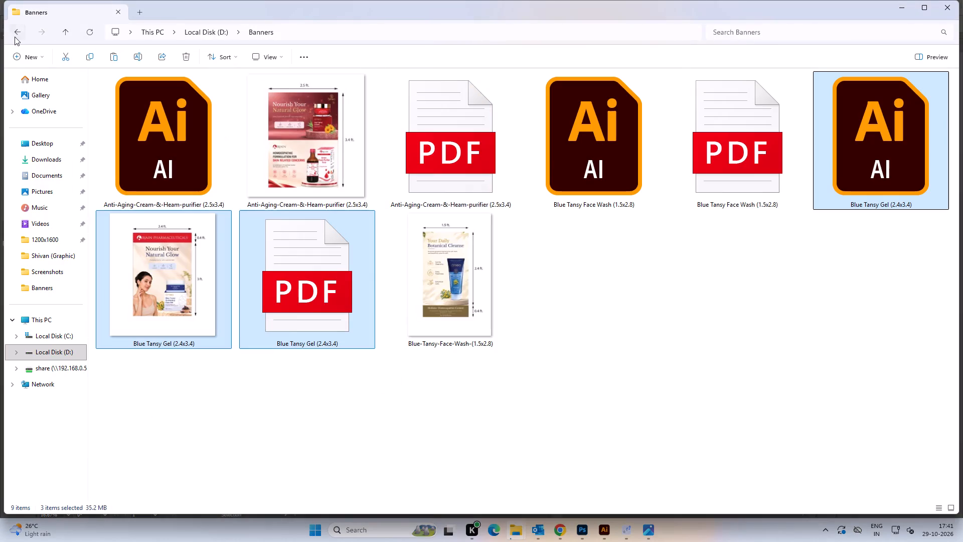
{"action": "left_click", "coordinate": [16, 31]}
{"action": "left_click", "coordinate": [378, 265]}
{"action": "left_click", "coordinate": [151, 116]}
{"action": "left_click", "coordinate": [336, 257]}
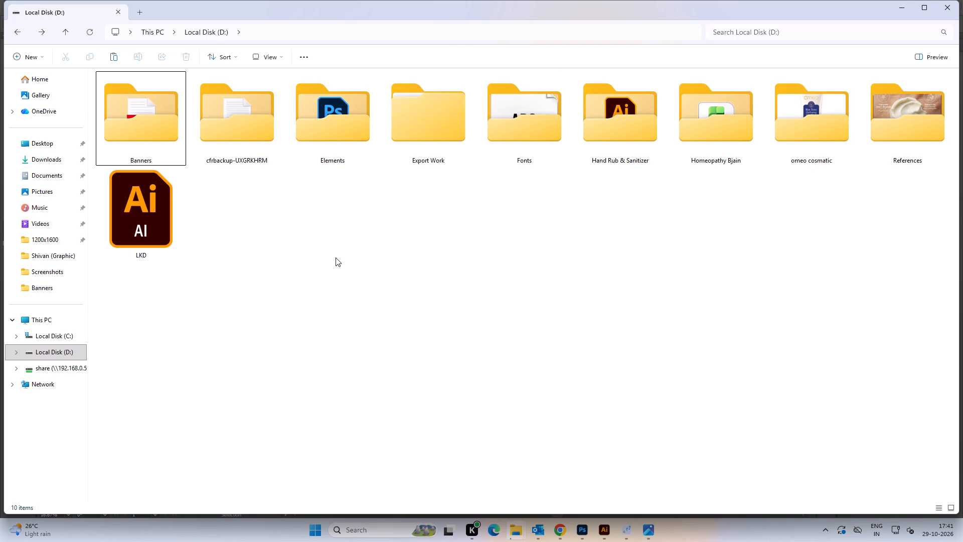
{"action": "left_click", "coordinate": [411, 308]}
Switch to Illustrator and move the pale blue bokeh image so its upper-left corner meets the green artboard's upper-left corner.
{"action": "left_click", "coordinate": [601, 527]}
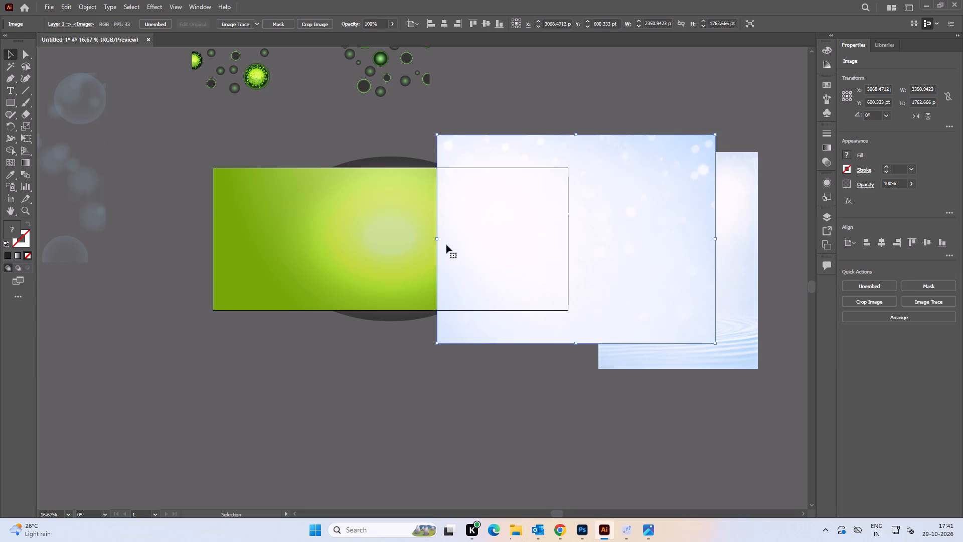
{"action": "scroll", "coordinate": [468, 258], "scroll_direction": "down", "scroll_amount": 3, "text": "alt"}
{"action": "key", "text": "space"}
{"action": "left_click_drag", "start_coordinate": [443, 261], "coordinate": [458, 265]}
{"action": "left_click_drag", "start_coordinate": [581, 247], "coordinate": [410, 258]}
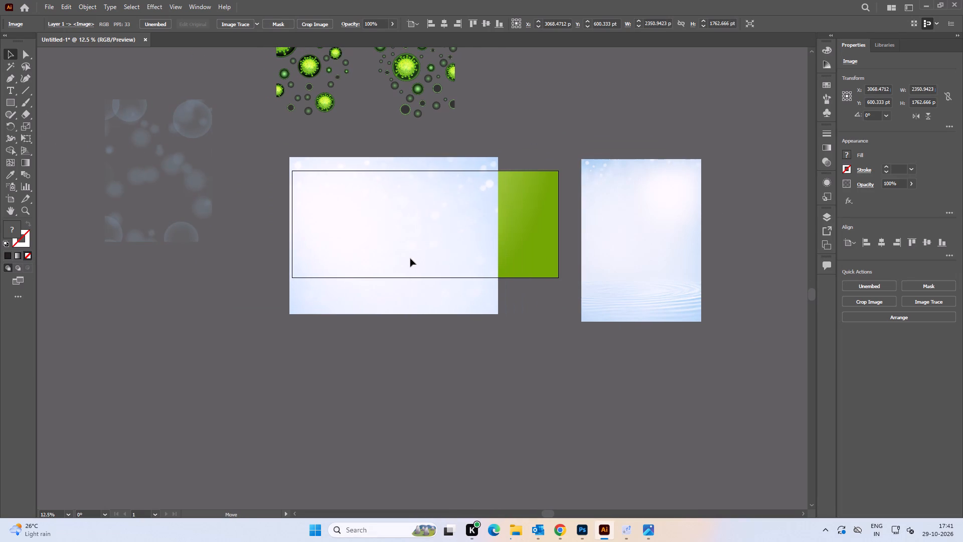
{"action": "left_click_drag", "start_coordinate": [410, 258], "coordinate": [416, 272]}
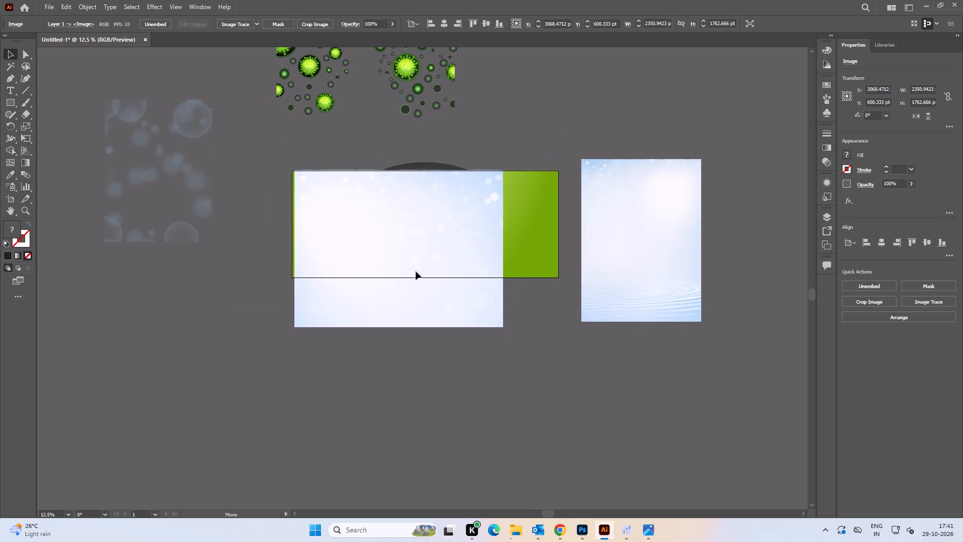
{"action": "left_click_drag", "start_coordinate": [416, 272], "coordinate": [413, 272]}
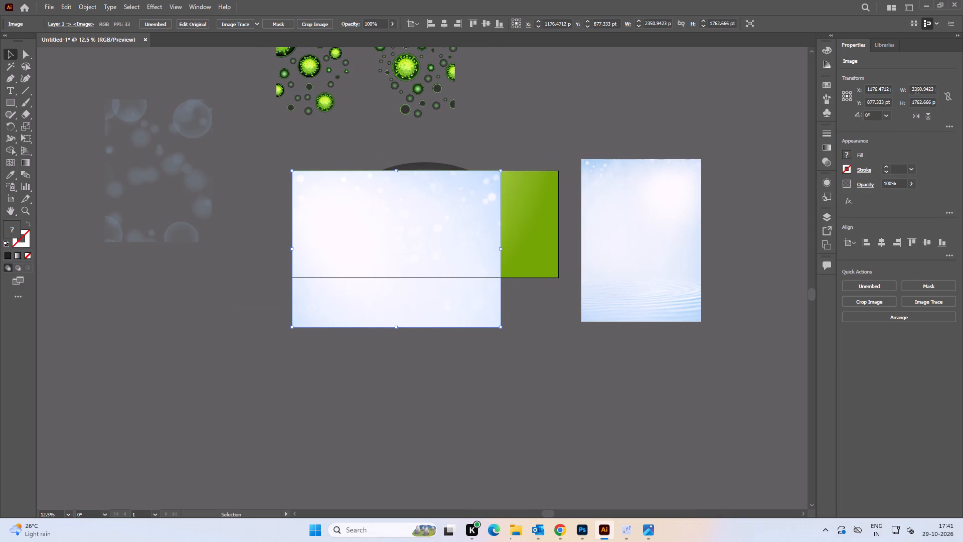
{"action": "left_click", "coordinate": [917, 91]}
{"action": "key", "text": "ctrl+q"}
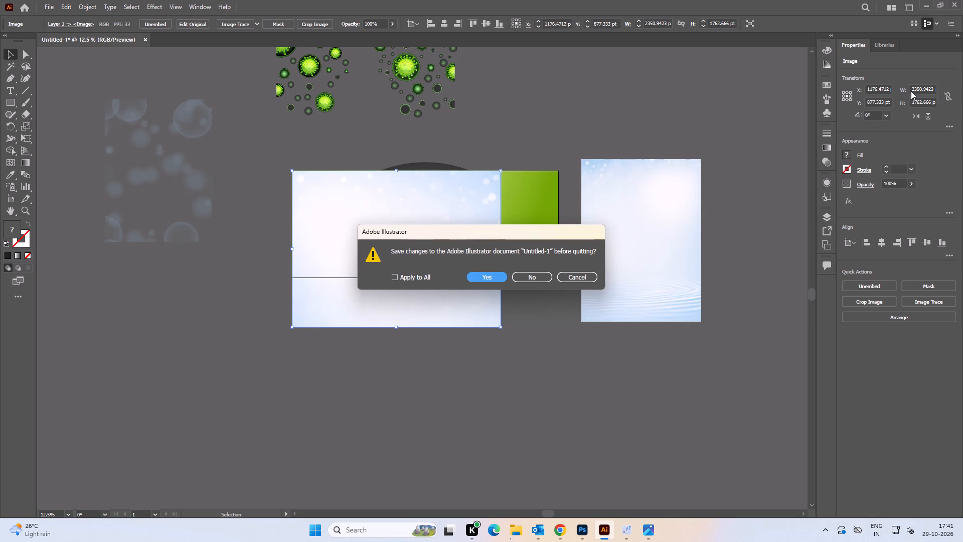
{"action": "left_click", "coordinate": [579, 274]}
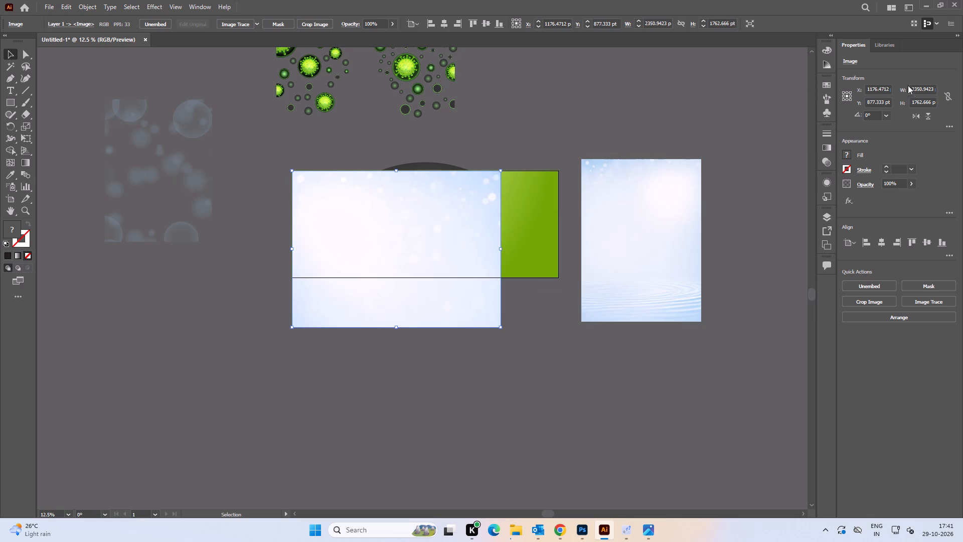
Resize the pale blue bokeh image to 3000 pt wide and 1200 pt high.
{"action": "left_click", "coordinate": [914, 88]}
{"action": "key", "text": "ctrl+a"}
{"action": "type", "text": "3000"}
{"action": "key", "text": "Tab"}
{"action": "type", "text": "12000"}
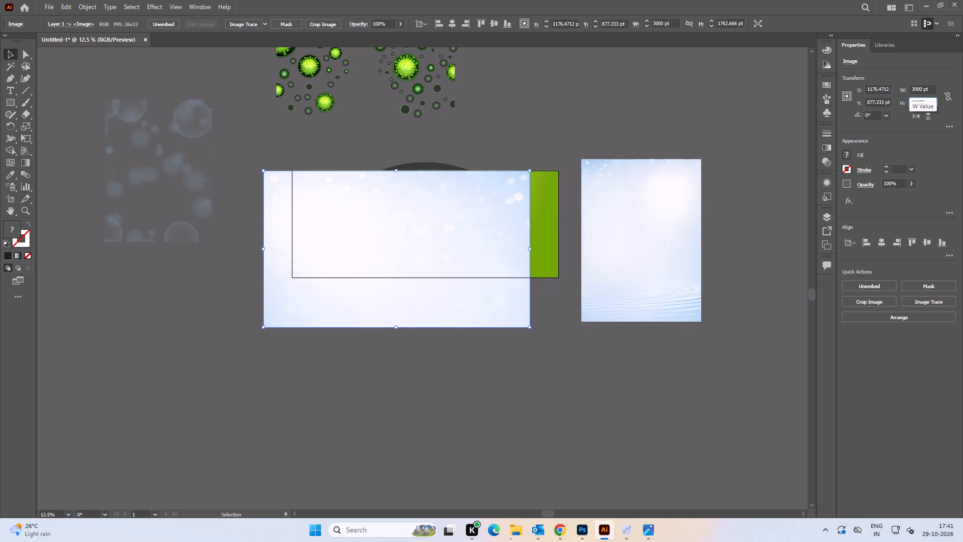
{"action": "key", "text": "BackSpace"}
{"action": "key", "text": "Return"}
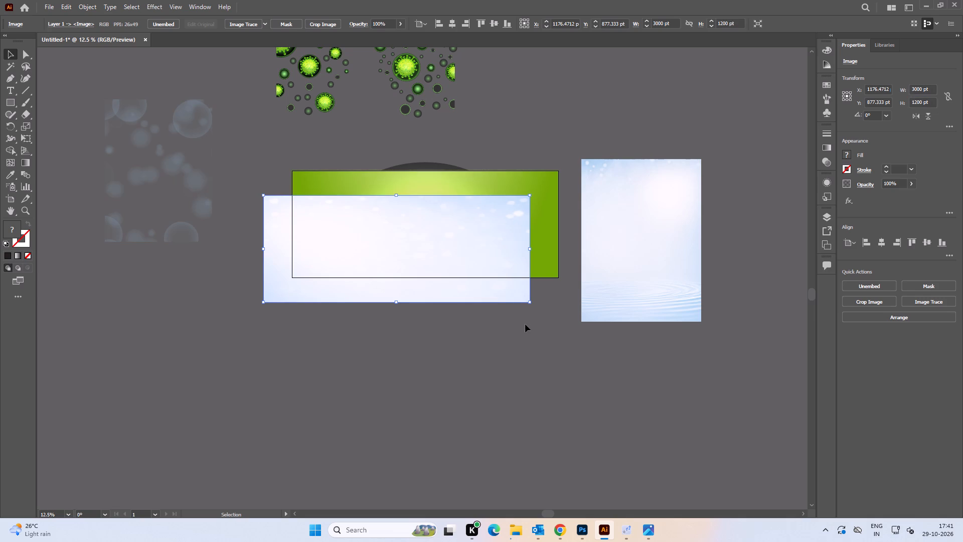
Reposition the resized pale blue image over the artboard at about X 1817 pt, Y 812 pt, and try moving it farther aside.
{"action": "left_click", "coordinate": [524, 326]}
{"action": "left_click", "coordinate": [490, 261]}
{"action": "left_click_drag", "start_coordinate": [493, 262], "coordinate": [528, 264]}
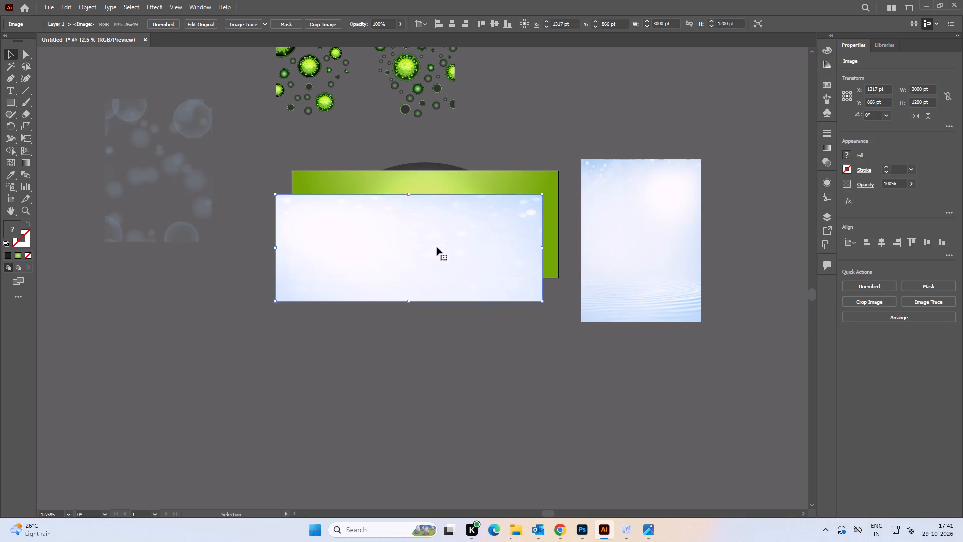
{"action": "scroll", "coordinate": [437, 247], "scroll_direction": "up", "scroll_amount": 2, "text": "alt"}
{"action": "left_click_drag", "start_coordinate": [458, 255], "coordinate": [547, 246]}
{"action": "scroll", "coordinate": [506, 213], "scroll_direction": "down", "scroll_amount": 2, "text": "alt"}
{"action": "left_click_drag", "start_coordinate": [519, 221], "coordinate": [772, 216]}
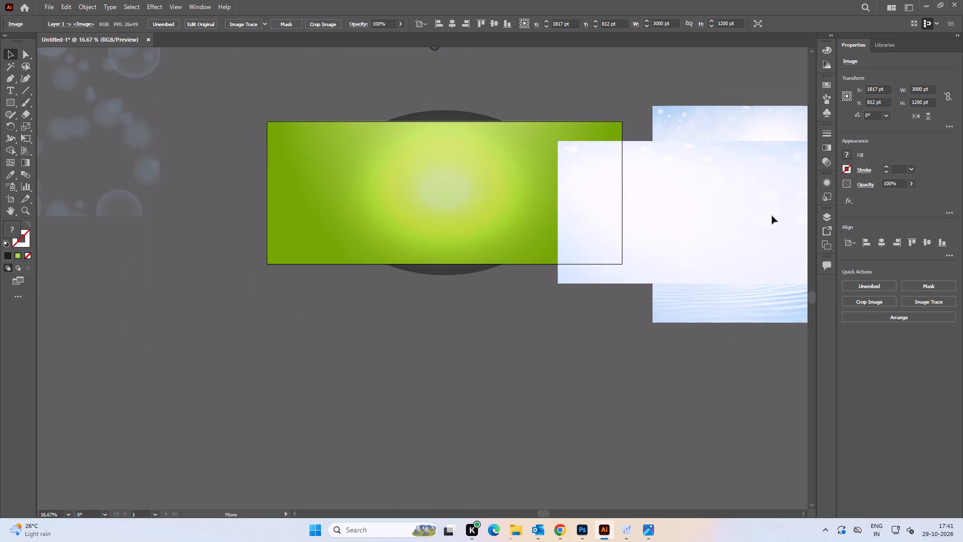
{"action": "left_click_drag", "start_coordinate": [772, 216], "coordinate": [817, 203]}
Move the dark radial-gradient ellipse to about X 1746 pt, Y 528 pt and bring it to the front.
{"action": "left_click_drag", "start_coordinate": [445, 116], "coordinate": [469, 110]}
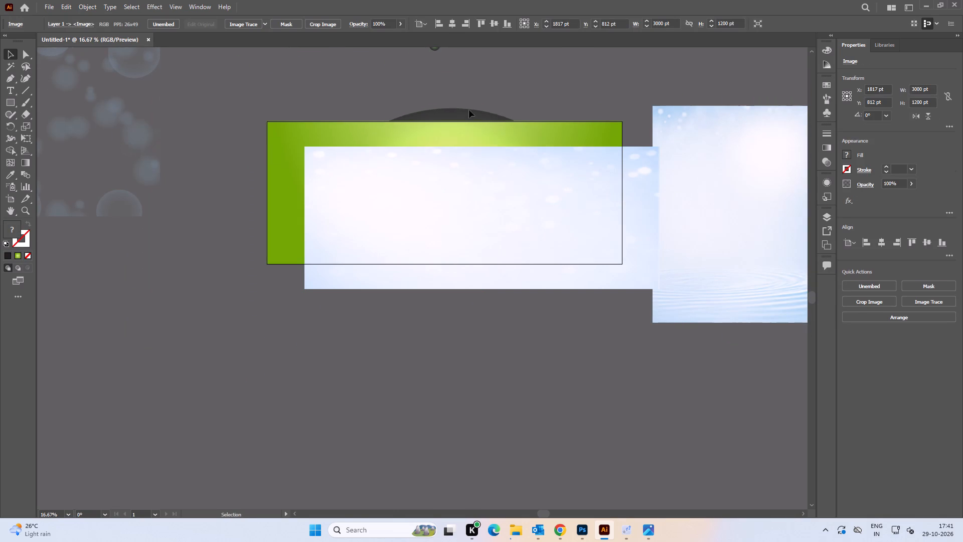
{"action": "left_click_drag", "start_coordinate": [469, 110], "coordinate": [474, 108]}
{"action": "key", "text": "ctrl+shift+bracketright"}
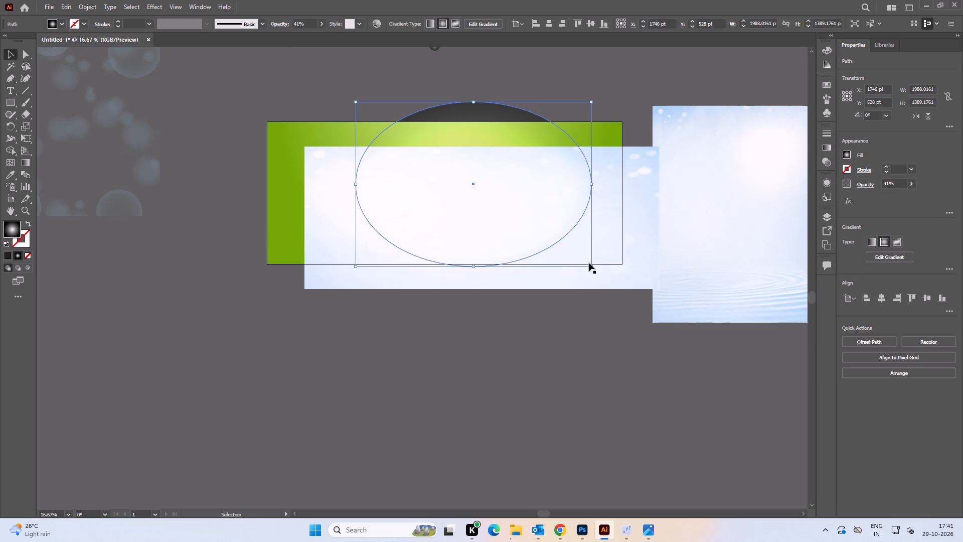
{"action": "left_click", "coordinate": [583, 309]}
Align the pale blue image with the artboard's upper and lower edges at about X 1381 pt, and bring the gradient ellipse to the front again.
{"action": "left_click_drag", "start_coordinate": [610, 282], "coordinate": [558, 255]}
{"action": "left_click", "coordinate": [481, 116]}
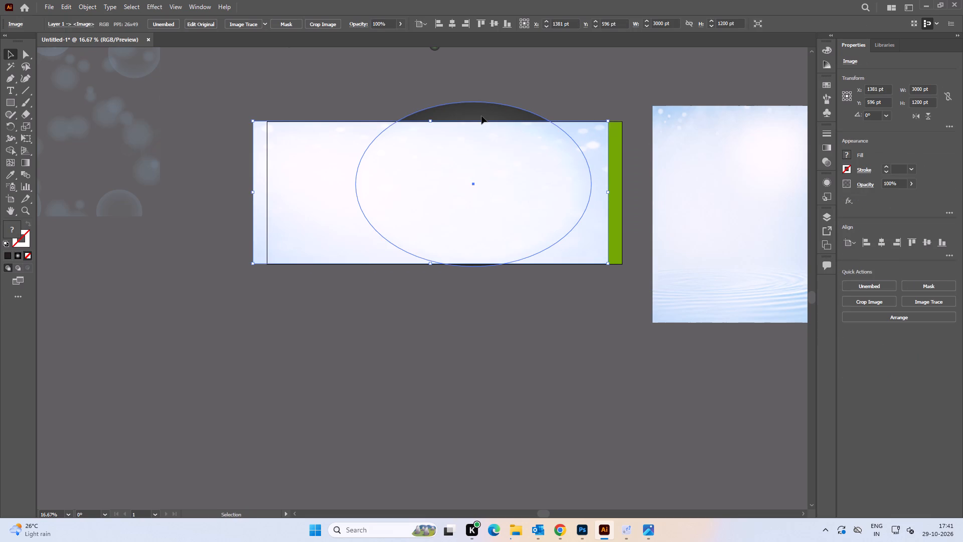
{"action": "key", "text": "ctrl+shift+bracketright"}
{"action": "left_click", "coordinate": [581, 334]}
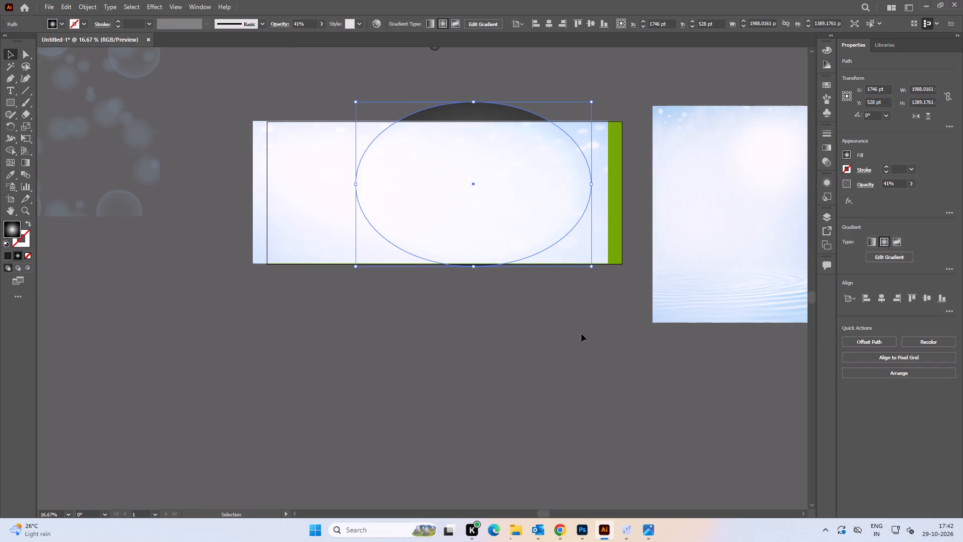
Move the pale blue image off the artboard to about X -447 pt, Y 533 pt, and the gradient ellipse to about X 1983 pt, Y 693 pt.
{"action": "left_click_drag", "start_coordinate": [589, 255], "coordinate": [364, 339]}
{"action": "left_click_drag", "start_coordinate": [576, 212], "coordinate": [604, 231]}
{"action": "key", "text": "ctrl+z"}
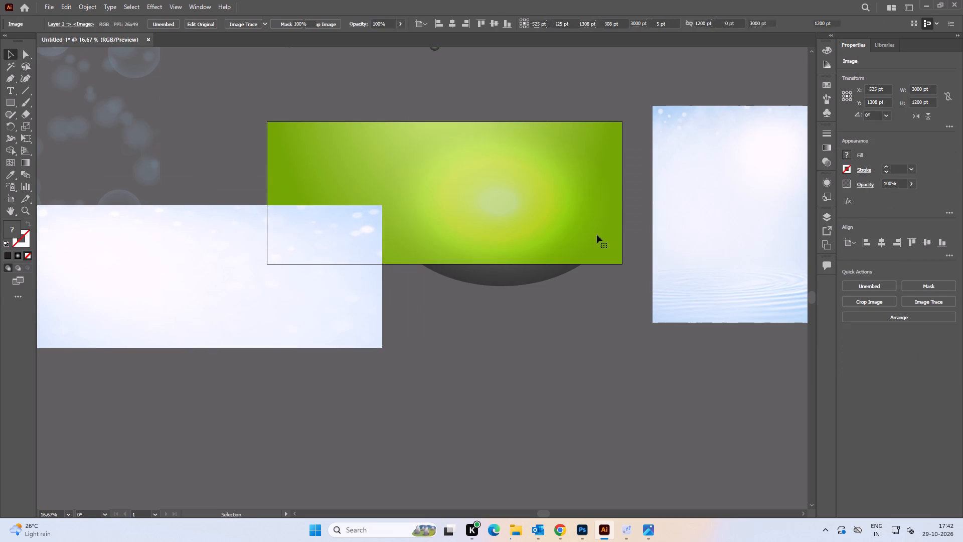
{"action": "left_click", "coordinate": [539, 323]}
{"action": "left_click_drag", "start_coordinate": [303, 310], "coordinate": [570, 257]}
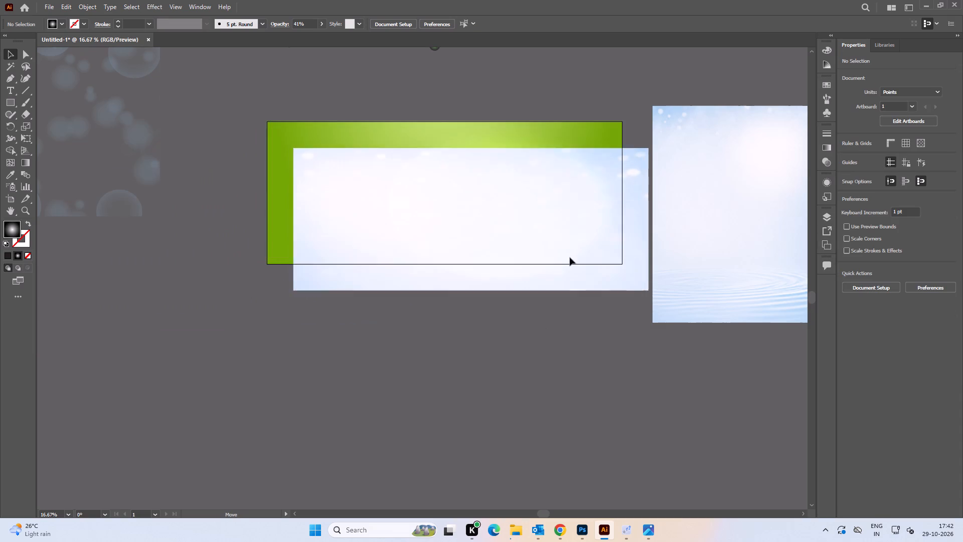
{"action": "left_click_drag", "start_coordinate": [570, 257], "coordinate": [309, 218]}
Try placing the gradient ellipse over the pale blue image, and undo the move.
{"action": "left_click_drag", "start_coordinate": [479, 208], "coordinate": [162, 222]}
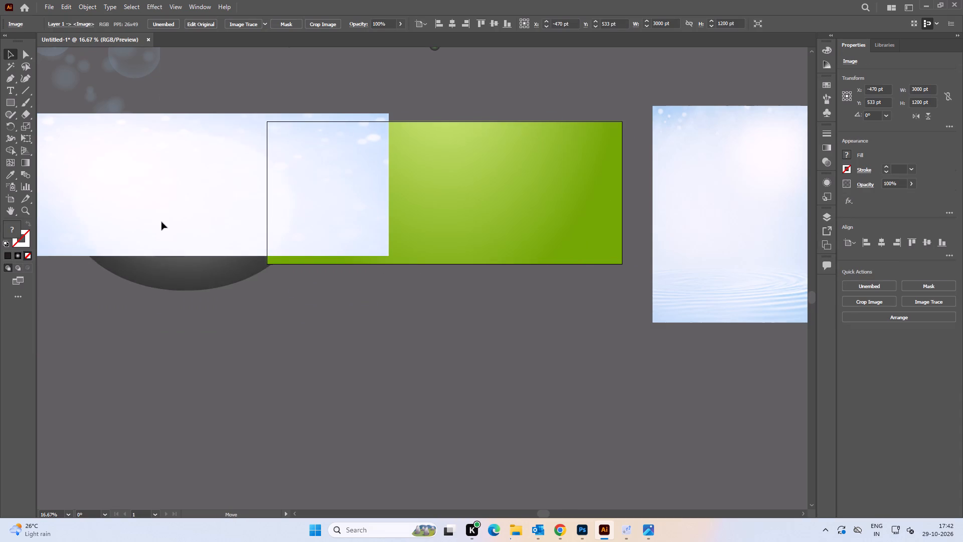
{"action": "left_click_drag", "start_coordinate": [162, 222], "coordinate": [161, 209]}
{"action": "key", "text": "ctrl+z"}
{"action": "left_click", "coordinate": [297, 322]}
Raise the gradient ellipse's opacity to 100%.
{"action": "left_click", "coordinate": [490, 213]}
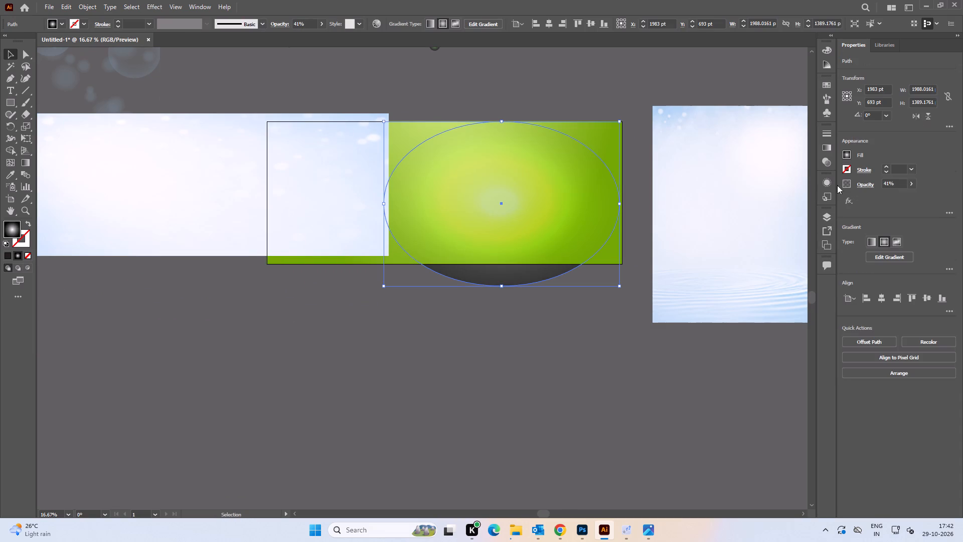
{"action": "left_click", "coordinate": [915, 182]}
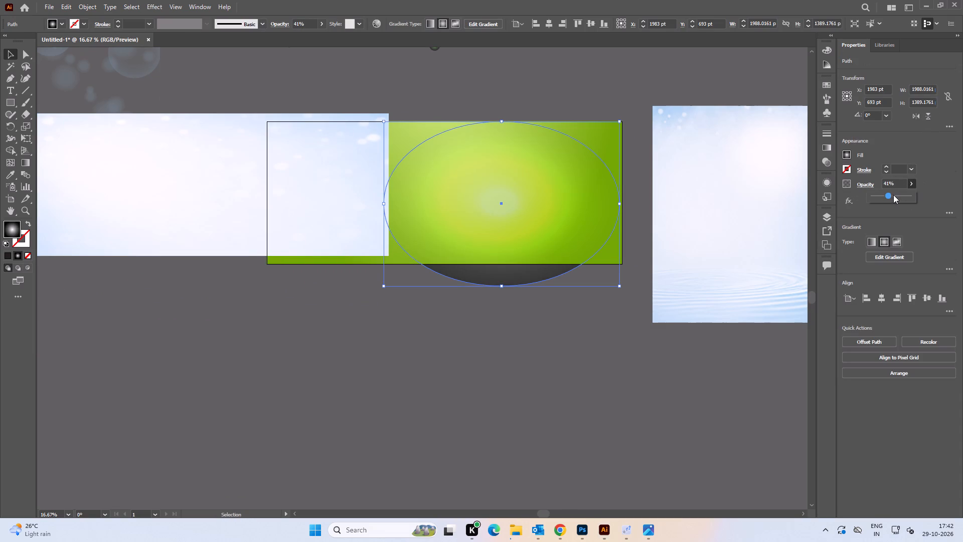
{"action": "left_click_drag", "start_coordinate": [893, 195], "coordinate": [962, 202]}
{"action": "left_click", "coordinate": [443, 363]}
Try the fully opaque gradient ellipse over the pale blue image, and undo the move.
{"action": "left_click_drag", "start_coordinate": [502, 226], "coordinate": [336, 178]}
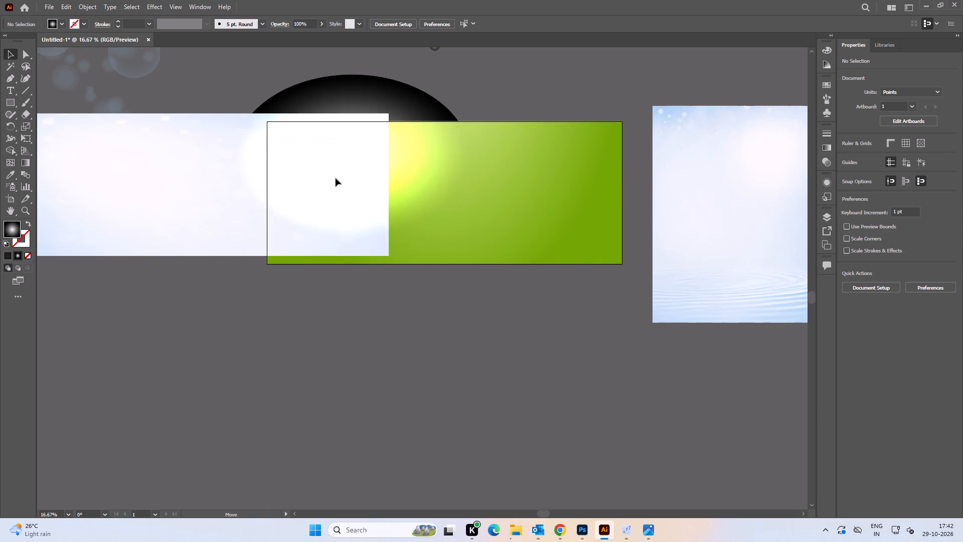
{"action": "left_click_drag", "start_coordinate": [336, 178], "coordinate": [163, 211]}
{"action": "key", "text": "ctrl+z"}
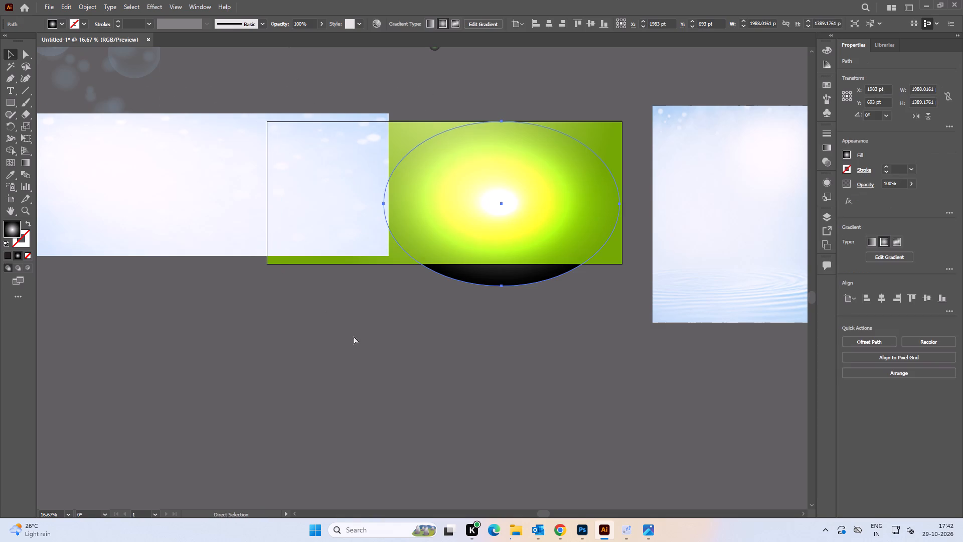
Move the green background and its gradient ellipse together off the artboard, into the empty area beside the virus pattern.
{"action": "left_click", "coordinate": [370, 349]}
{"action": "key", "text": "space"}
{"action": "left_click_drag", "start_coordinate": [339, 328], "coordinate": [407, 334]}
{"action": "scroll", "coordinate": [521, 249], "scroll_direction": "down", "scroll_amount": 1, "text": "alt"}
{"action": "key", "text": "space"}
{"action": "left_click_drag", "start_coordinate": [565, 229], "coordinate": [461, 329]}
{"action": "left_click_drag", "start_coordinate": [463, 239], "coordinate": [522, 304]}
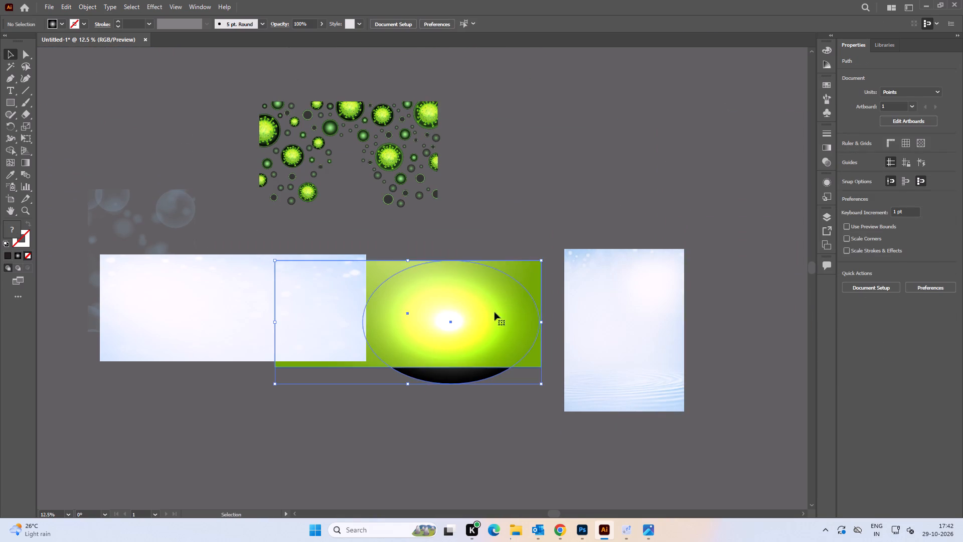
{"action": "left_click_drag", "start_coordinate": [478, 315], "coordinate": [674, 132]}
Center the pale blue image horizontally and vertically on the artboard.
{"action": "left_click", "coordinate": [315, 319]}
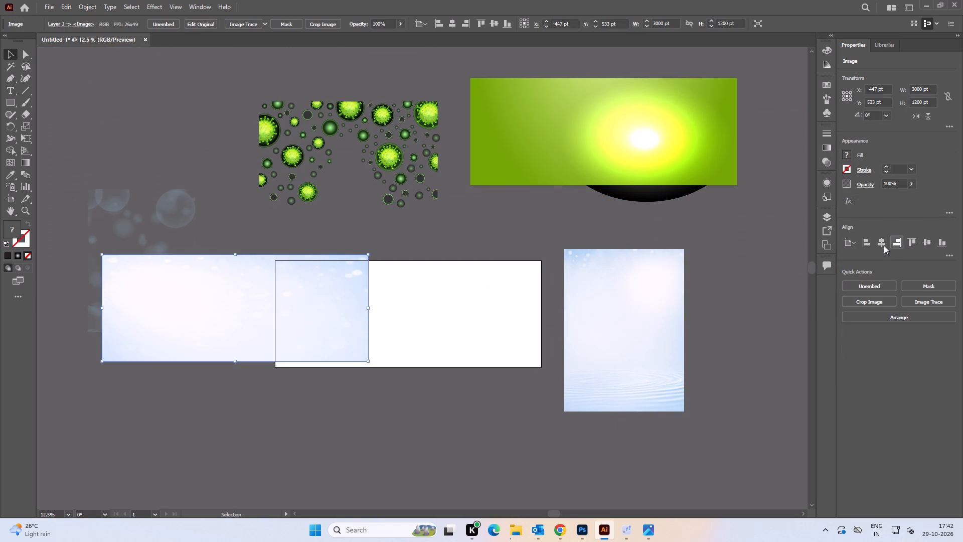
{"action": "left_click", "coordinate": [882, 244]}
{"action": "left_click", "coordinate": [925, 245]}
{"action": "key", "text": "space"}
{"action": "left_click_drag", "start_coordinate": [351, 305], "coordinate": [471, 270]}
{"action": "left_click", "coordinate": [372, 277]}
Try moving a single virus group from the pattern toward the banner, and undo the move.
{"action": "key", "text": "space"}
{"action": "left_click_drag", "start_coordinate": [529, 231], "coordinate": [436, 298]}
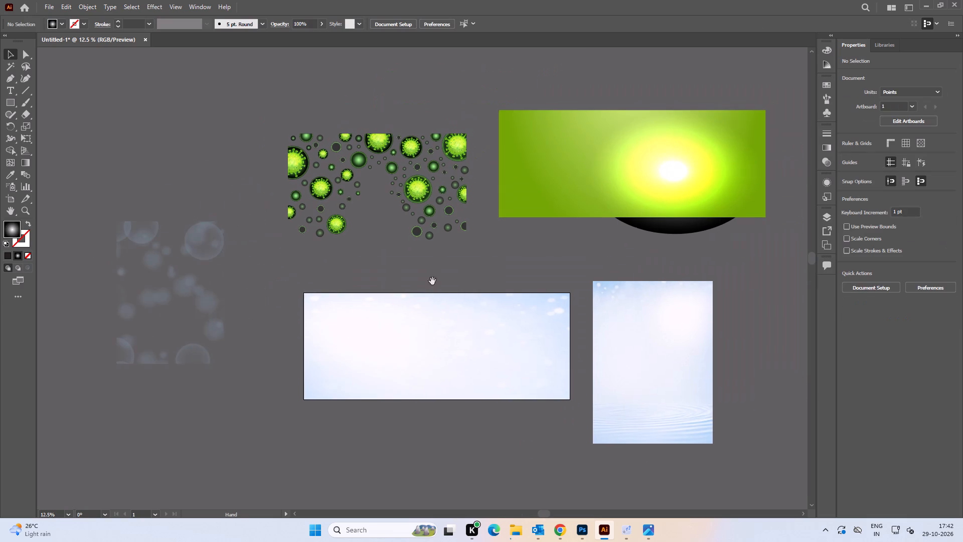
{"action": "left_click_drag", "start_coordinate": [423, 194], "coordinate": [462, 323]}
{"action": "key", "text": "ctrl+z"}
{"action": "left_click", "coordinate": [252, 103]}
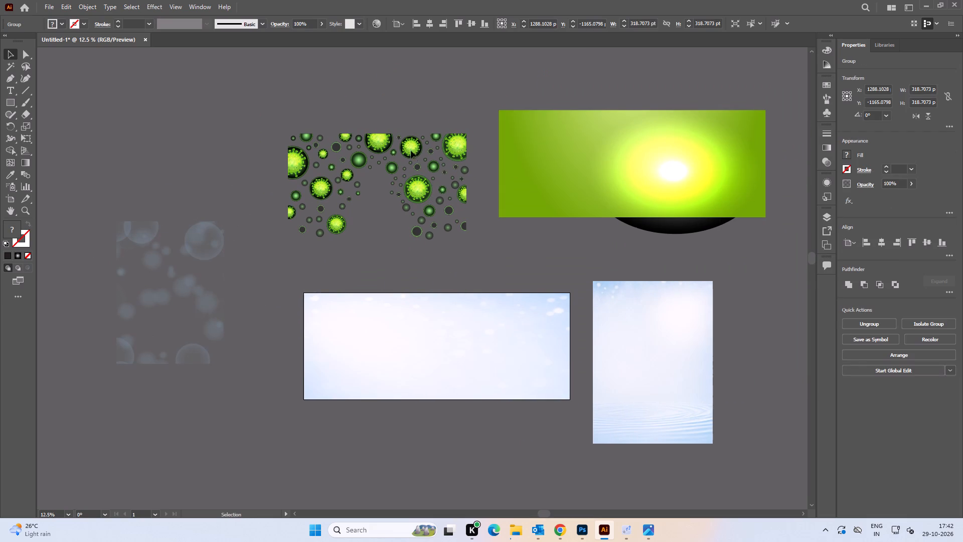
Select the left-hand particles of the virus pattern and shift them horizontally outward to widen the gap in the middle.
{"action": "scroll", "coordinate": [316, 161], "scroll_direction": "up", "scroll_amount": 1, "text": "alt"}
{"action": "left_click_drag", "start_coordinate": [246, 93], "coordinate": [278, 143]}
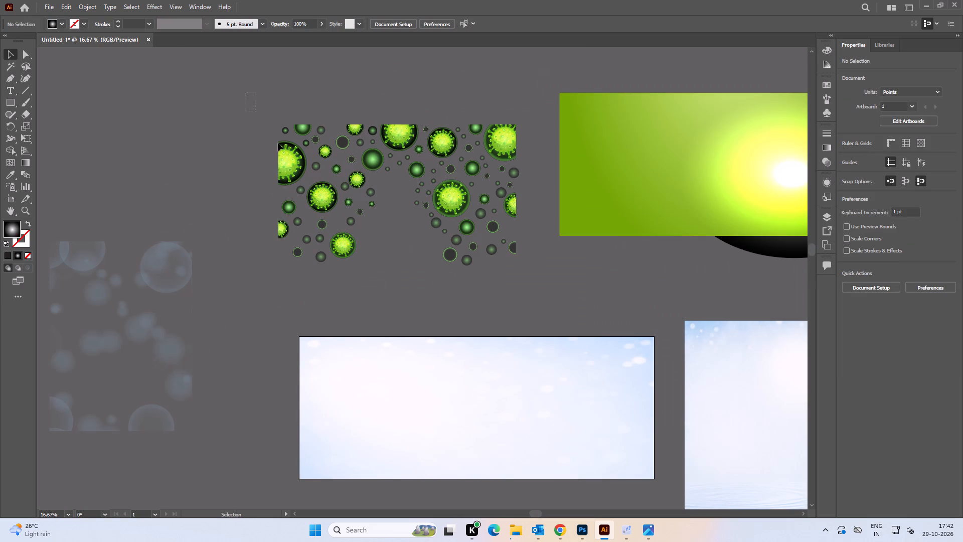
{"action": "left_click_drag", "start_coordinate": [278, 143], "coordinate": [395, 261]}
{"action": "left_click", "coordinate": [402, 137], "text": "shift"}
{"action": "key", "text": "space"}
{"action": "left_click_drag", "start_coordinate": [239, 186], "coordinate": [362, 187]}
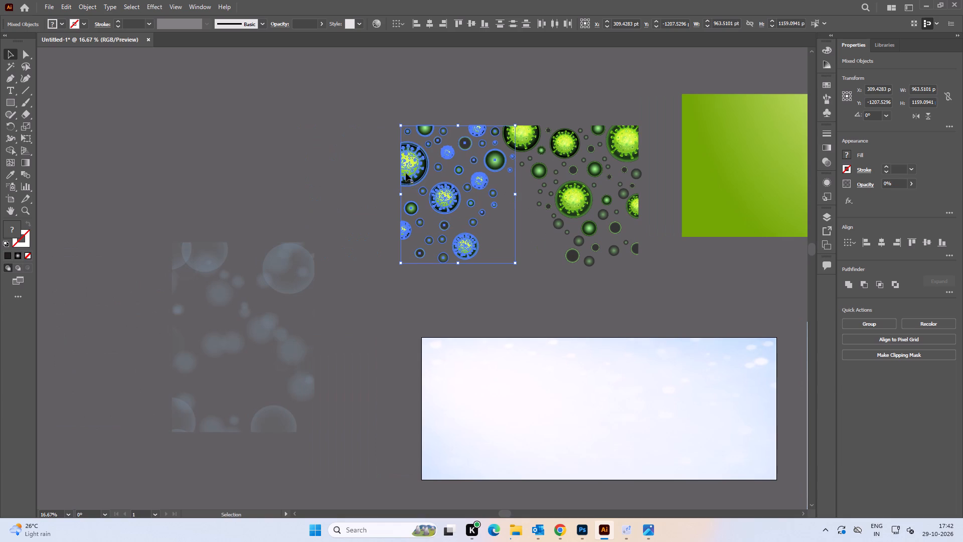
{"action": "left_click_drag", "start_coordinate": [413, 165], "coordinate": [345, 165]}
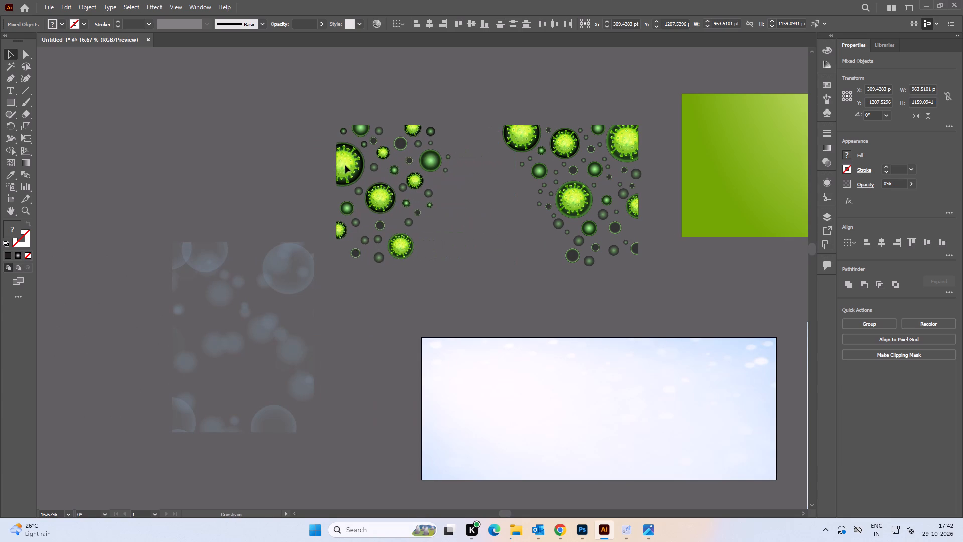
{"action": "left_click_drag", "start_coordinate": [345, 165], "coordinate": [345, 165]}
Move the faint bubble overlay farther from the virus pattern, to about X -2168 pt, Y 953 pt.
{"action": "left_click", "coordinate": [217, 183]}
{"action": "key", "text": "space"}
{"action": "left_click_drag", "start_coordinate": [218, 253], "coordinate": [262, 160]}
{"action": "left_click_drag", "start_coordinate": [323, 184], "coordinate": [244, 297]}
Shift the half-cut virus at the pattern's top edge and the small circle below it horizontally into the gap between the two clusters.
{"action": "key", "text": "space"}
{"action": "key", "text": "space"}
{"action": "key", "text": "space"}
{"action": "key", "text": "space"}
{"action": "key", "text": "space"}
{"action": "key", "text": "space"}
{"action": "key", "text": "space"}
{"action": "key", "text": "space"}
{"action": "key", "text": "space"}
{"action": "key", "text": "space"}
{"action": "key", "text": "space"}
{"action": "key", "text": "space"}
{"action": "key", "text": "space"}
{"action": "key", "text": "space"}
{"action": "key", "text": "space"}
{"action": "key", "text": "space"}
{"action": "key", "text": "space"}
{"action": "key", "text": "space"}
{"action": "key", "text": "space"}
{"action": "key", "text": "space"}
{"action": "left_click_drag", "start_coordinate": [269, 127], "coordinate": [266, 142]}
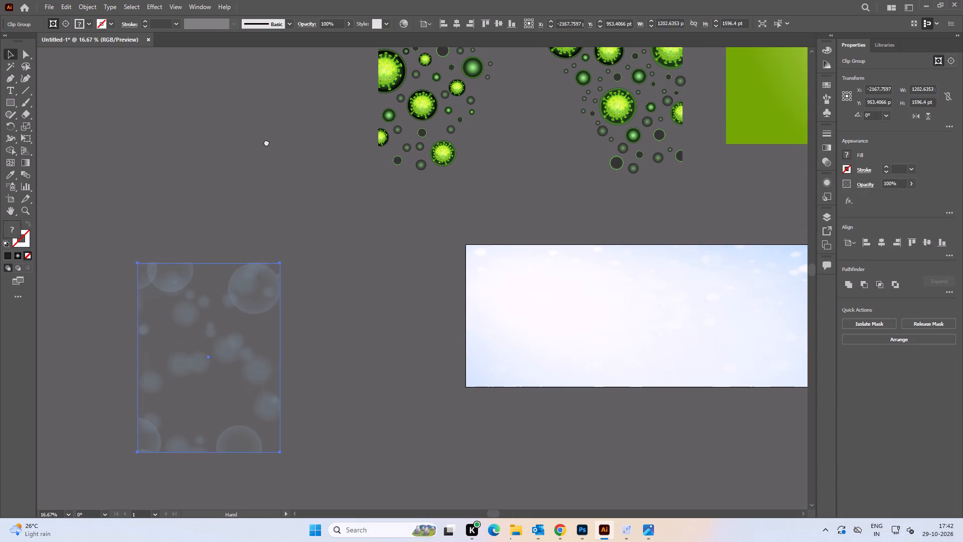
{"action": "left_click_drag", "start_coordinate": [266, 142], "coordinate": [217, 293]}
{"action": "left_click_drag", "start_coordinate": [446, 266], "coordinate": [280, 246]}
{"action": "left_click", "coordinate": [332, 158]}
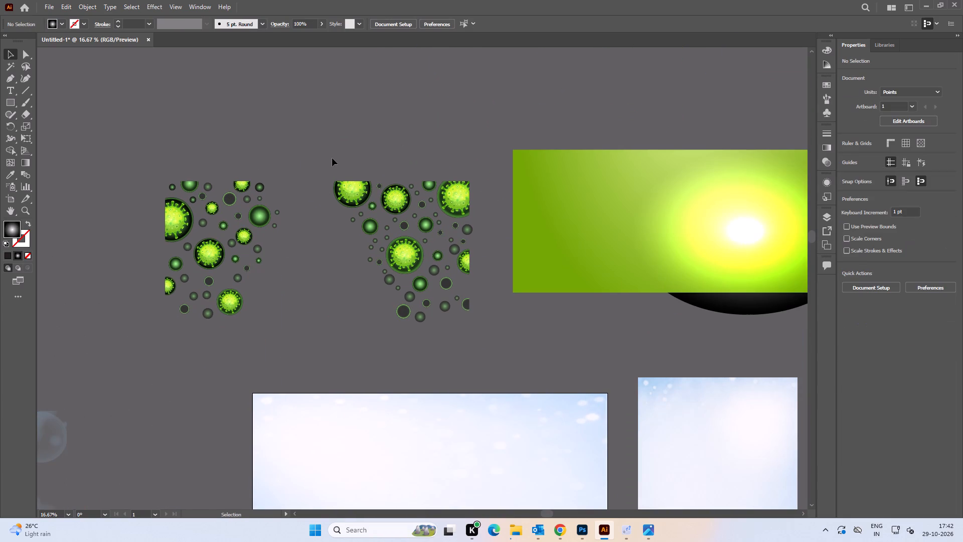
{"action": "key", "text": "space"}
{"action": "left_click_drag", "start_coordinate": [303, 263], "coordinate": [317, 219]}
{"action": "key", "text": "space"}
{"action": "left_click", "coordinate": [349, 232]}
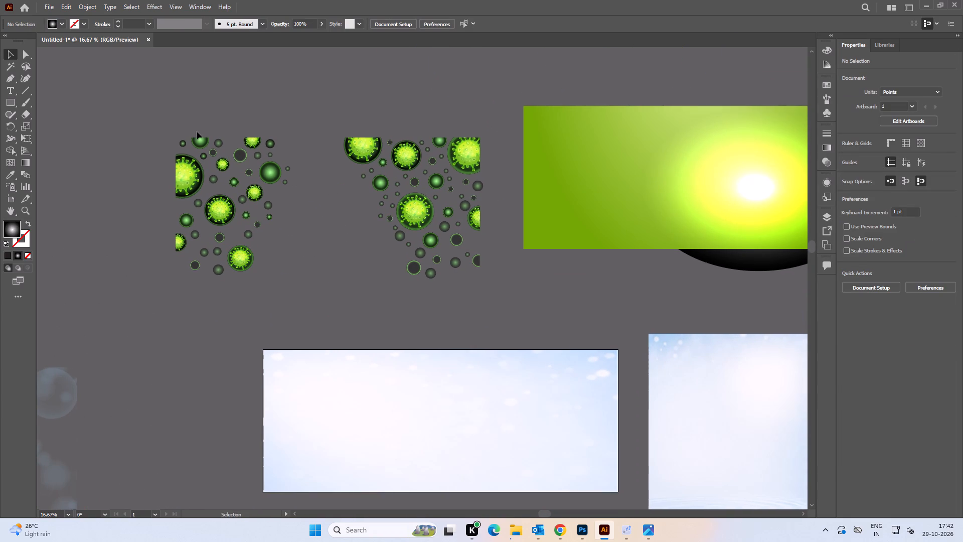
{"action": "scroll", "coordinate": [329, 142], "scroll_direction": "up", "scroll_amount": 1, "text": "alt"}
{"action": "left_click", "coordinate": [378, 153]}
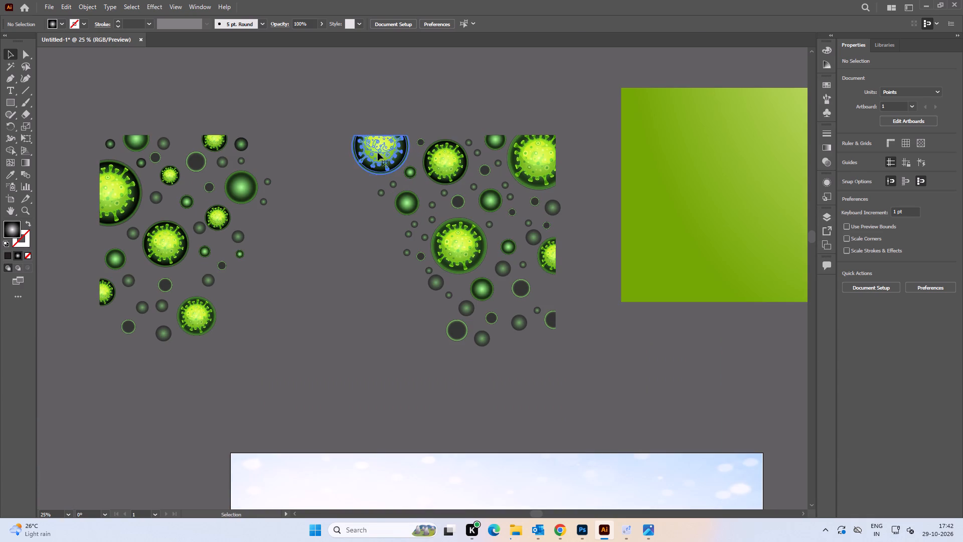
{"action": "left_click", "coordinate": [380, 193], "text": "shift"}
{"action": "left_click_drag", "start_coordinate": [373, 150], "coordinate": [316, 147]}
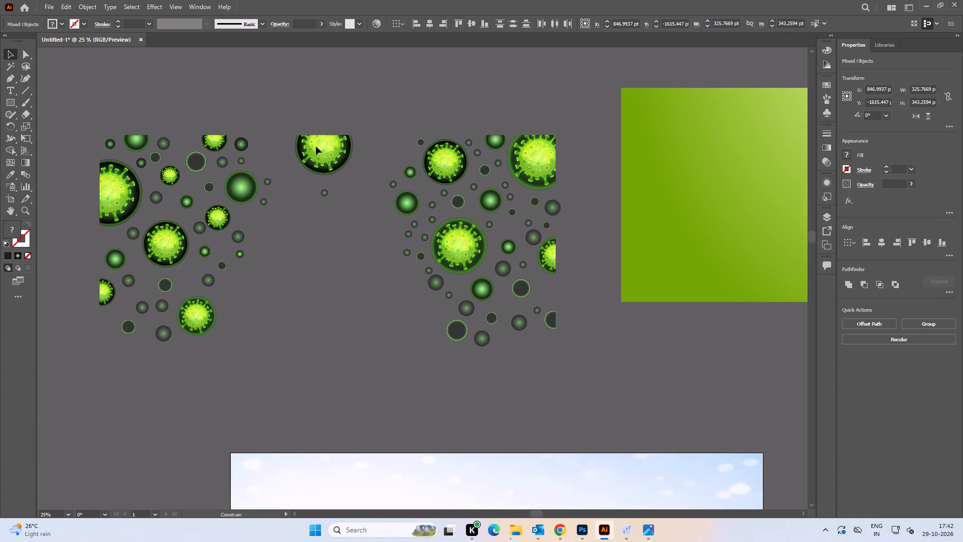
{"action": "left_click_drag", "start_coordinate": [316, 147], "coordinate": [322, 147]}
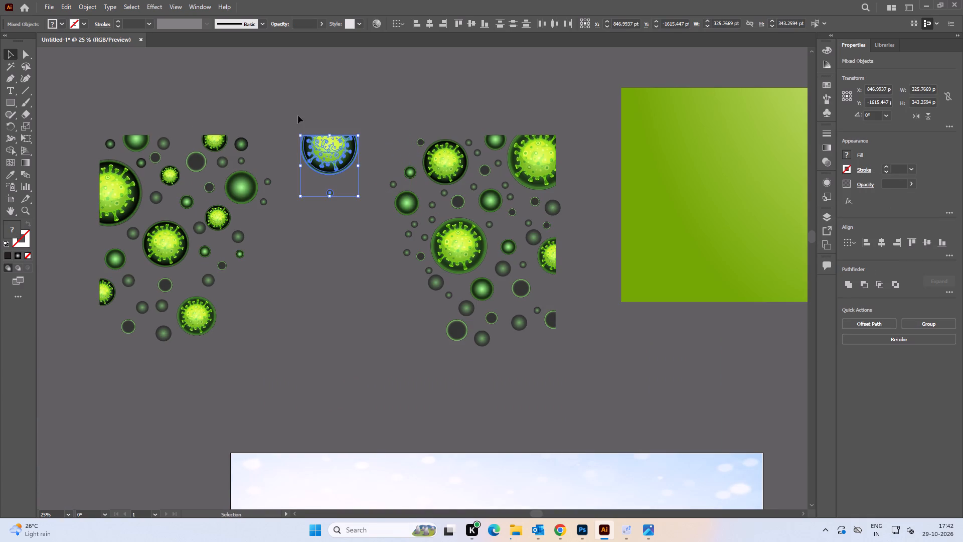
{"action": "left_click", "coordinate": [291, 105]}
Move the entire virus pattern onto the banner artboard at about X 1477 pt, Y 672 pt, and bring it to the front.
{"action": "key", "text": "space"}
{"action": "left_click_drag", "start_coordinate": [263, 120], "coordinate": [407, 112]}
{"action": "scroll", "coordinate": [406, 108], "scroll_direction": "down", "scroll_amount": 2}
{"action": "key", "text": "space"}
{"action": "key", "text": "space"}
{"action": "key", "text": "space"}
{"action": "key", "text": "space"}
{"action": "key", "text": "space"}
{"action": "key", "text": "space"}
{"action": "key", "text": "space"}
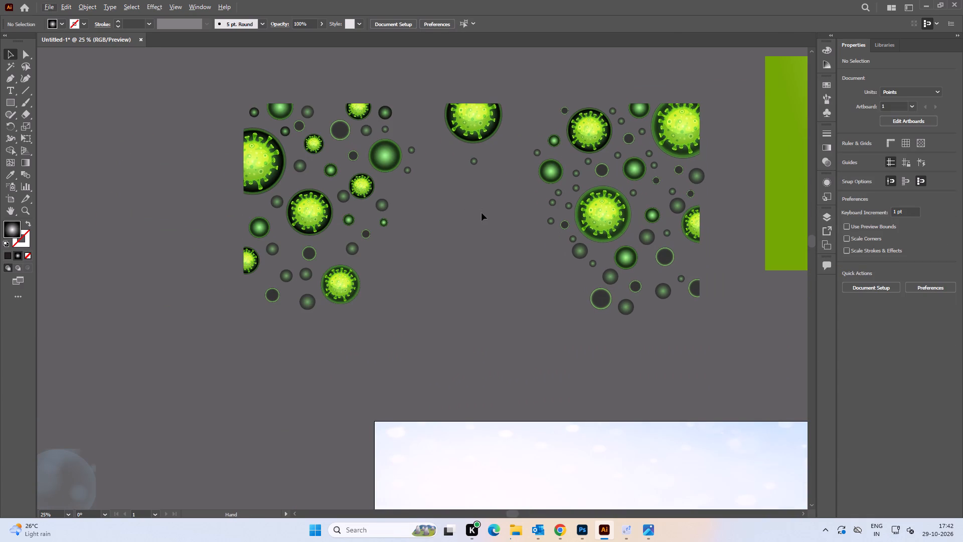
{"action": "scroll", "coordinate": [480, 213], "scroll_direction": "down", "scroll_amount": 1, "text": "alt"}
{"action": "key", "text": "space"}
{"action": "left_click_drag", "start_coordinate": [501, 217], "coordinate": [453, 201]}
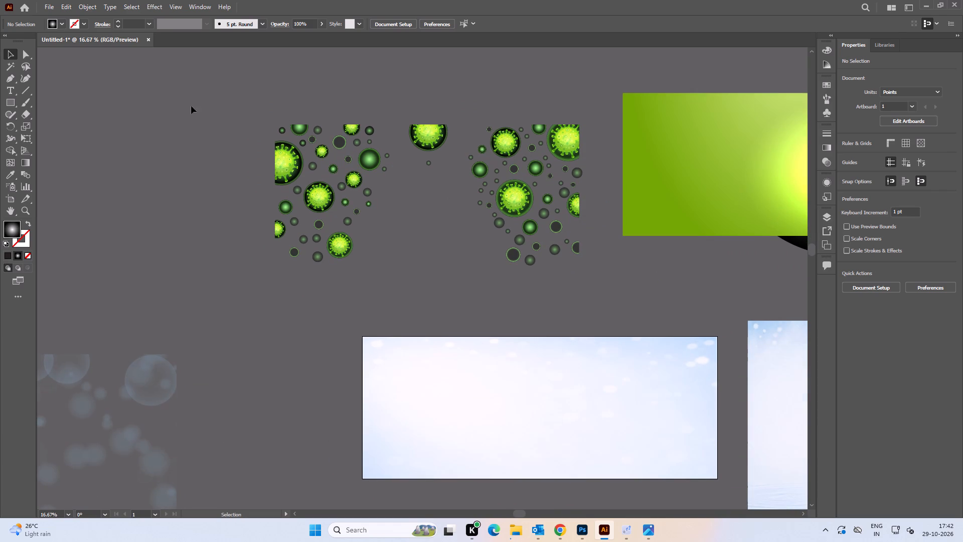
{"action": "left_click", "coordinate": [239, 99]}
{"action": "left_click_drag", "start_coordinate": [241, 100], "coordinate": [588, 280]}
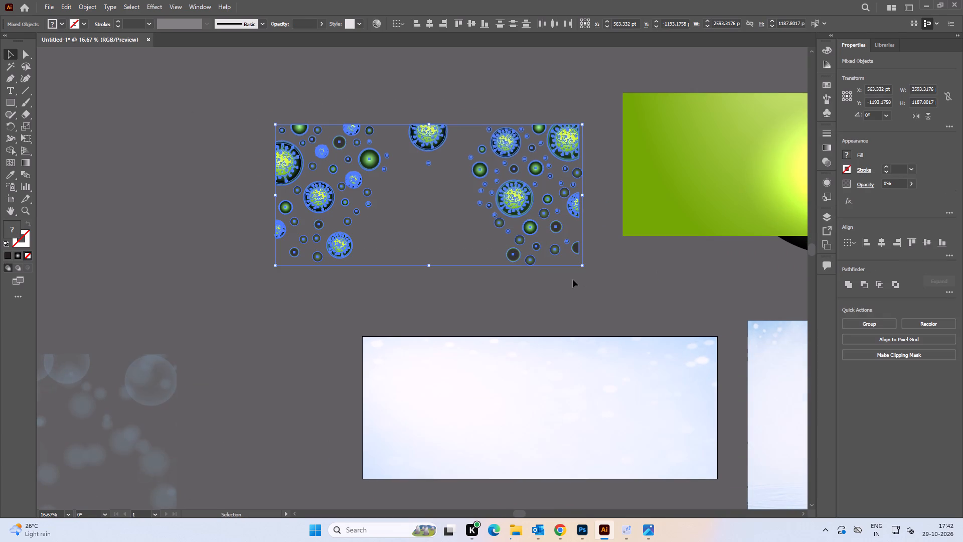
{"action": "left_click", "coordinate": [573, 280]}
{"action": "left_click_drag", "start_coordinate": [213, 103], "coordinate": [602, 284]}
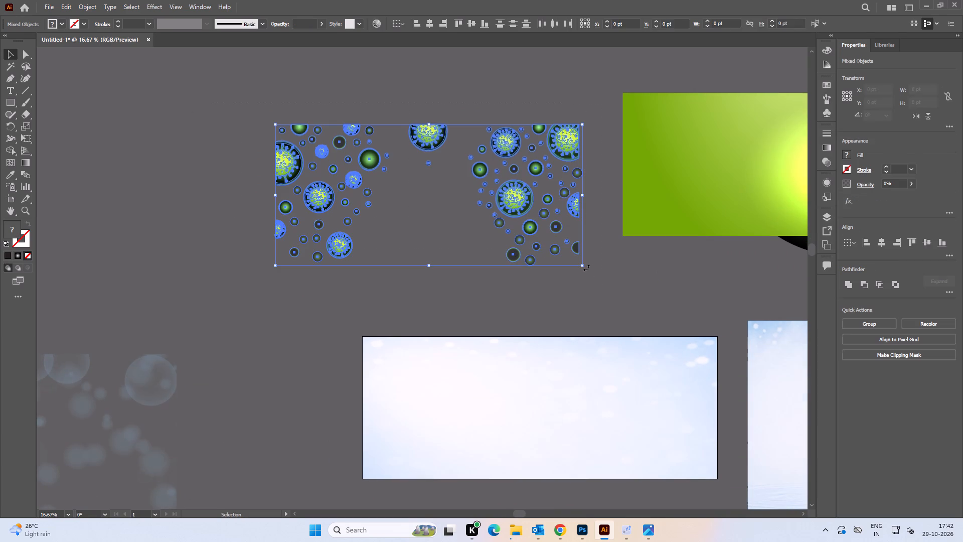
{"action": "left_click", "coordinate": [565, 281]}
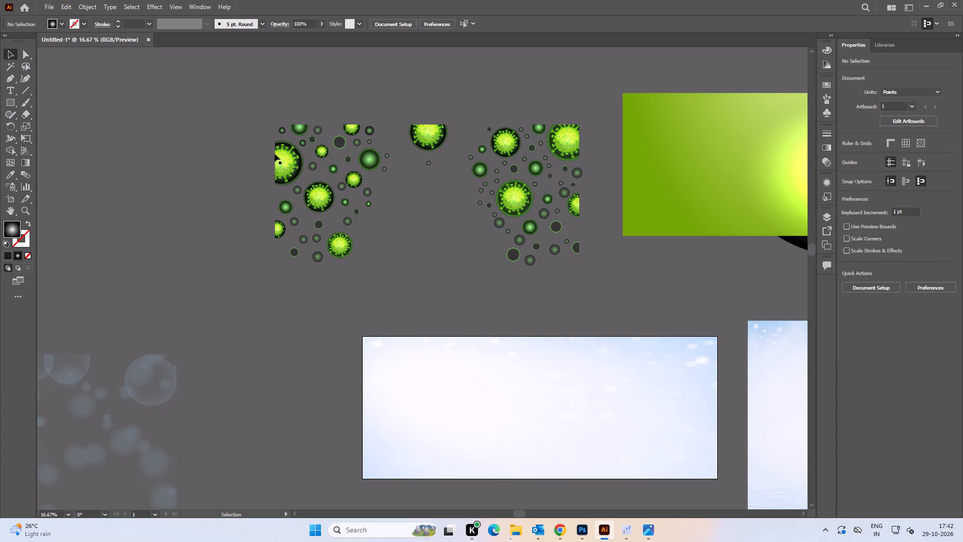
{"action": "left_click_drag", "start_coordinate": [198, 96], "coordinate": [614, 278]}
{"action": "key", "text": "space"}
{"action": "left_click_drag", "start_coordinate": [604, 290], "coordinate": [440, 189]}
{"action": "left_click_drag", "start_coordinate": [347, 102], "coordinate": [455, 323]}
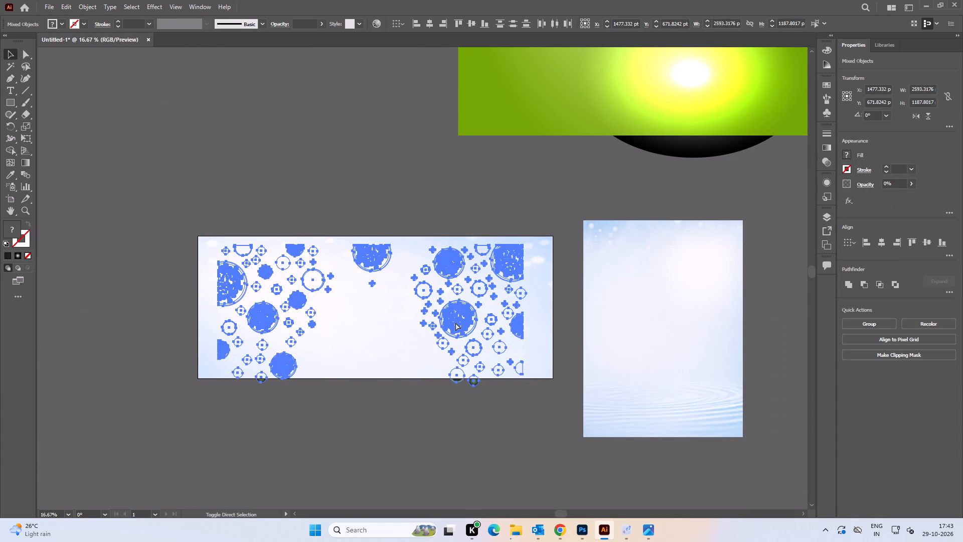
{"action": "key", "text": "ctrl+shift+bracketright"}
Enlarge the virus pattern proportionally to about 2950 x 1351 pt and position it over the banner at about X 1516 pt, Y 679 pt.
{"action": "scroll", "coordinate": [414, 317], "scroll_direction": "up", "scroll_amount": 1, "text": "alt"}
{"action": "left_click_drag", "start_coordinate": [466, 330], "coordinate": [452, 325]}
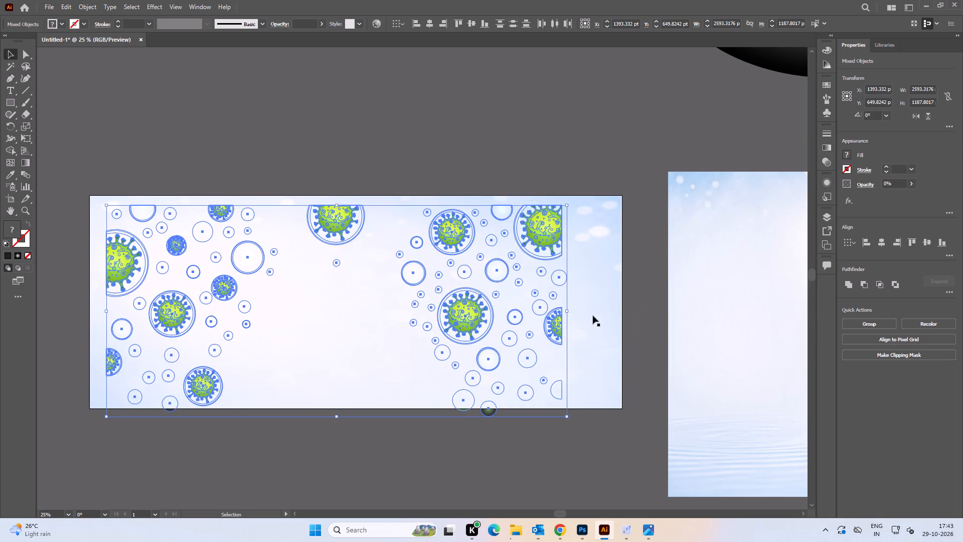
{"action": "left_click_drag", "start_coordinate": [567, 312], "coordinate": [623, 321], "text": "shift"}
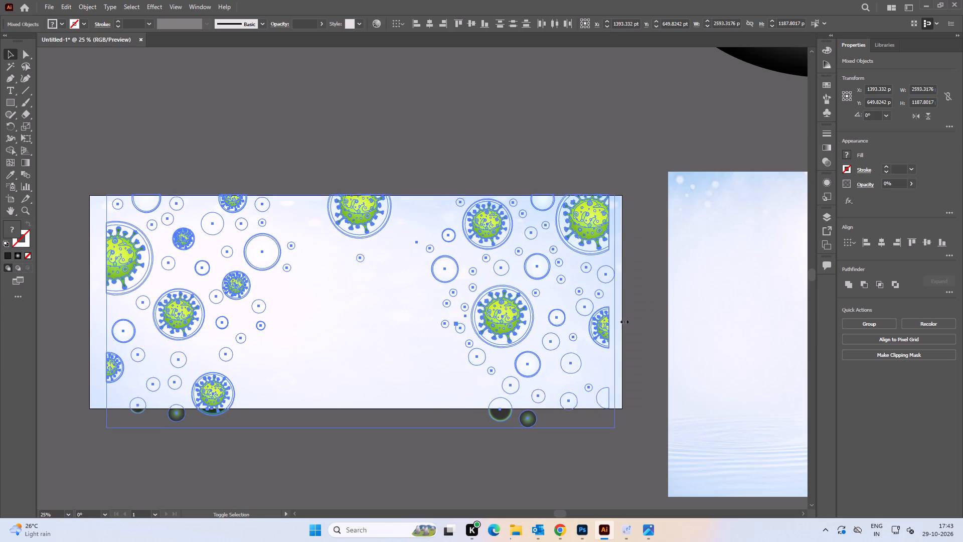
{"action": "left_click_drag", "start_coordinate": [623, 321], "coordinate": [629, 320], "text": "shift"}
{"action": "left_click_drag", "start_coordinate": [187, 307], "coordinate": [178, 313]}
Move the enlarged virus pattern off the banner to the empty area above it, at about X 287 pt, Y -1031 pt.
{"action": "scroll", "coordinate": [234, 321], "scroll_direction": "down", "scroll_amount": 1, "text": "alt"}
{"action": "key", "text": "space"}
{"action": "left_click_drag", "start_coordinate": [205, 280], "coordinate": [443, 387]}
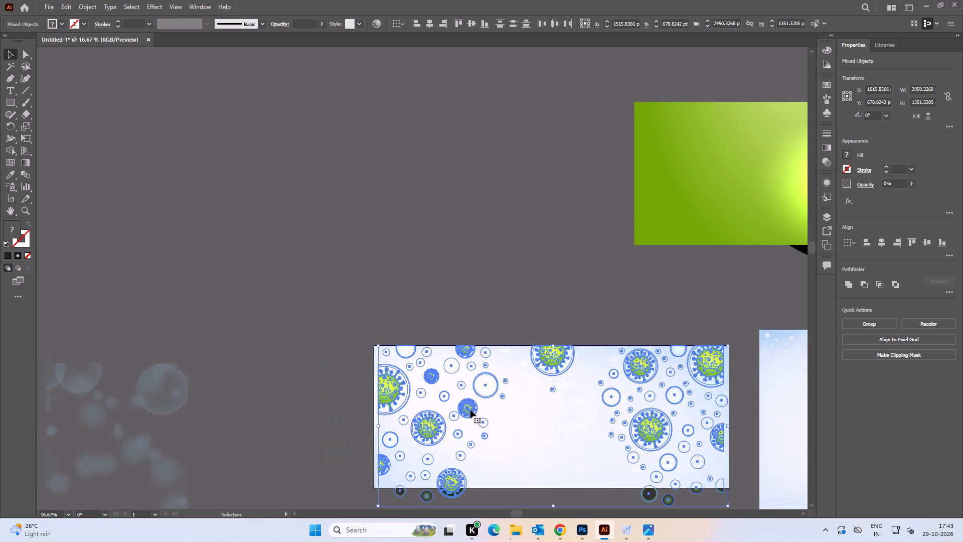
{"action": "left_click_drag", "start_coordinate": [470, 410], "coordinate": [324, 207]}
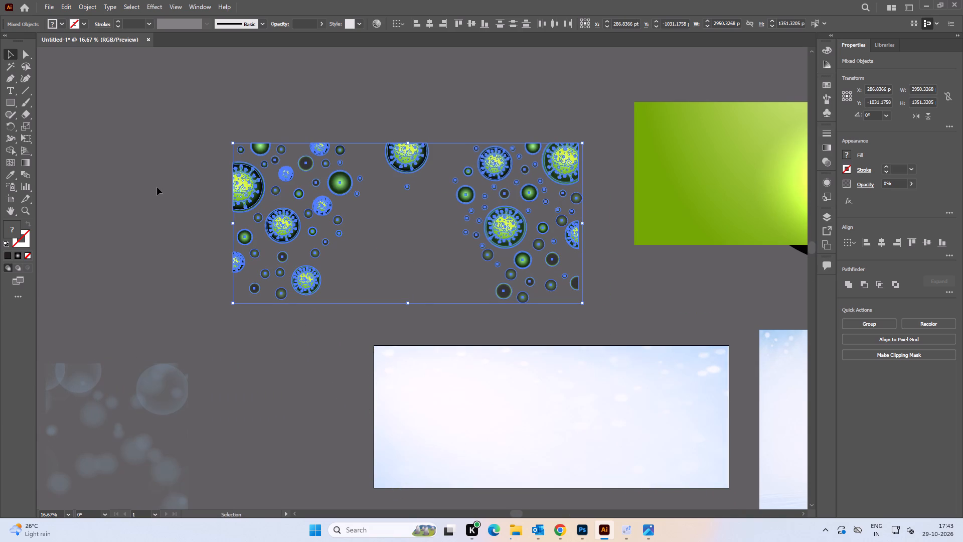
{"action": "left_click", "coordinate": [648, 297]}
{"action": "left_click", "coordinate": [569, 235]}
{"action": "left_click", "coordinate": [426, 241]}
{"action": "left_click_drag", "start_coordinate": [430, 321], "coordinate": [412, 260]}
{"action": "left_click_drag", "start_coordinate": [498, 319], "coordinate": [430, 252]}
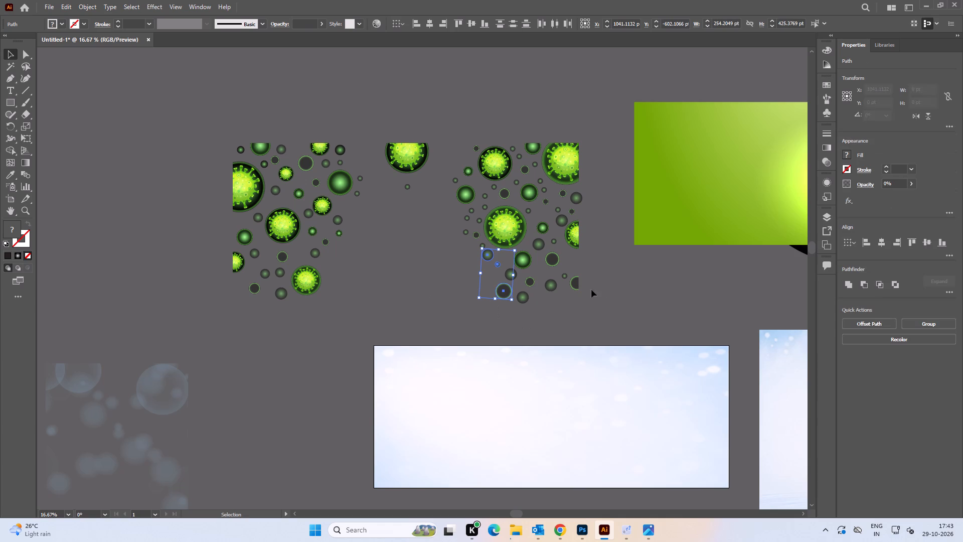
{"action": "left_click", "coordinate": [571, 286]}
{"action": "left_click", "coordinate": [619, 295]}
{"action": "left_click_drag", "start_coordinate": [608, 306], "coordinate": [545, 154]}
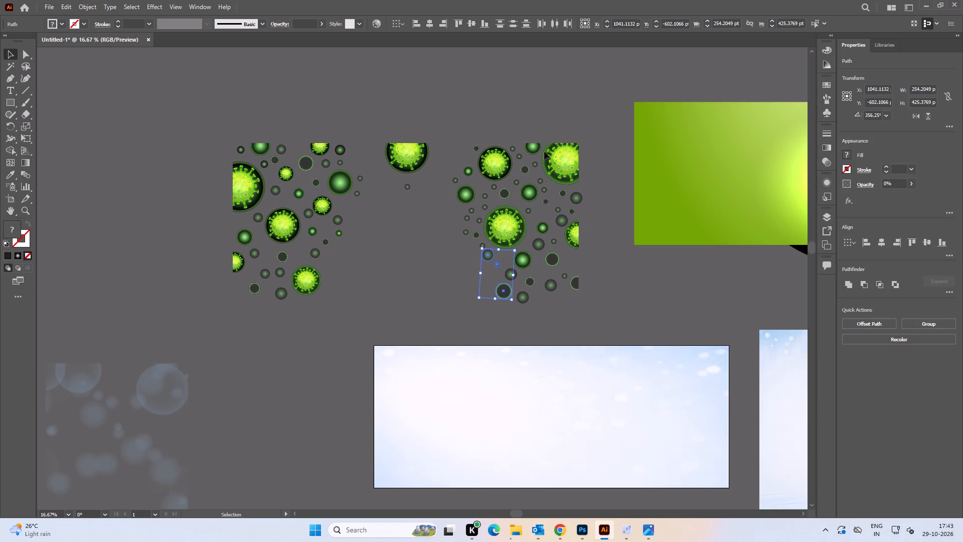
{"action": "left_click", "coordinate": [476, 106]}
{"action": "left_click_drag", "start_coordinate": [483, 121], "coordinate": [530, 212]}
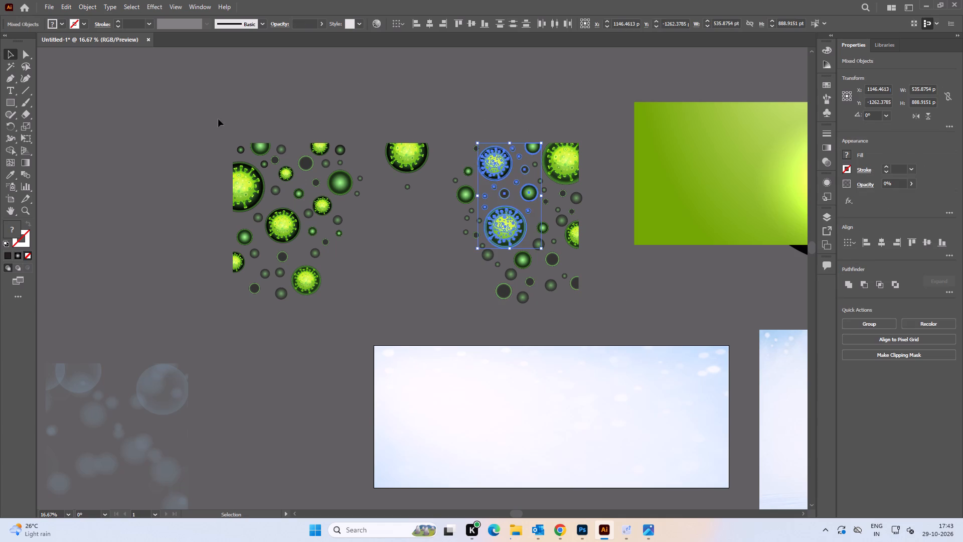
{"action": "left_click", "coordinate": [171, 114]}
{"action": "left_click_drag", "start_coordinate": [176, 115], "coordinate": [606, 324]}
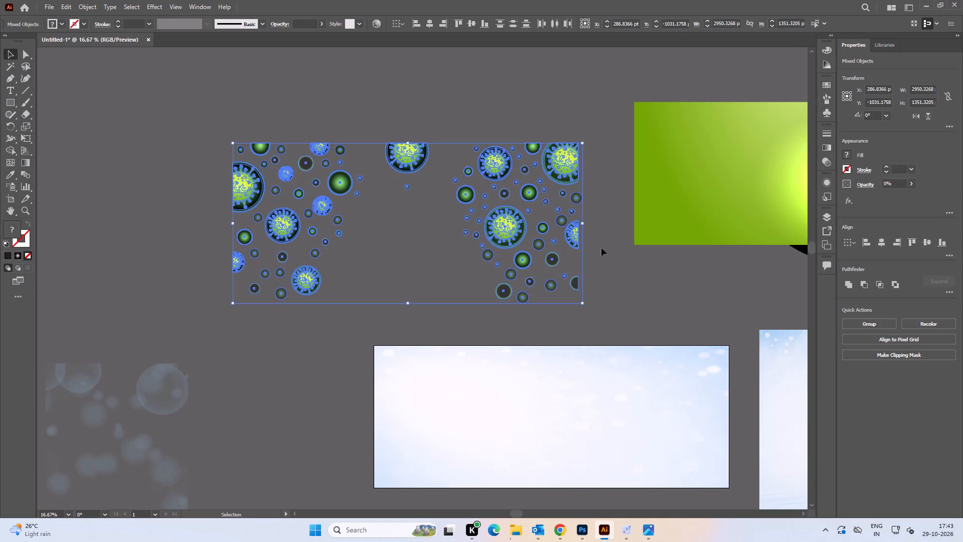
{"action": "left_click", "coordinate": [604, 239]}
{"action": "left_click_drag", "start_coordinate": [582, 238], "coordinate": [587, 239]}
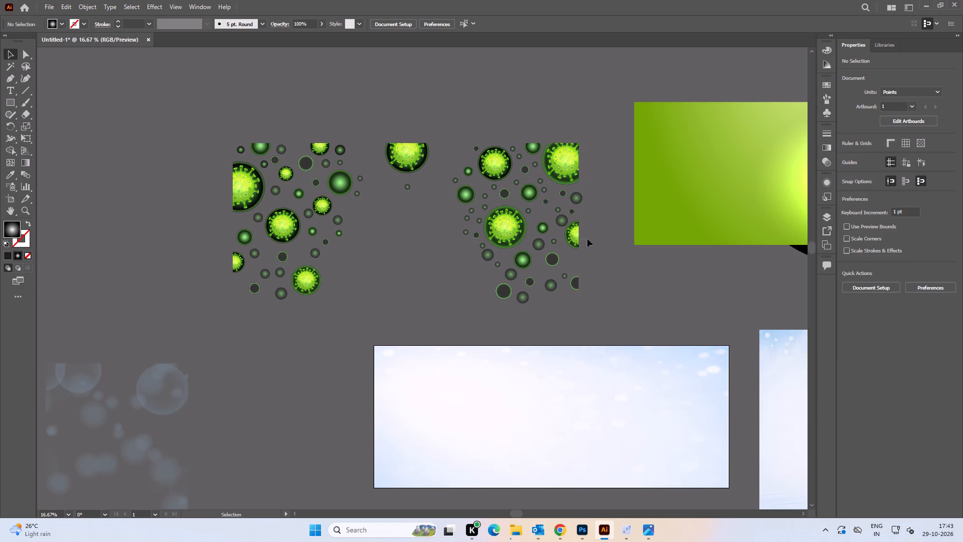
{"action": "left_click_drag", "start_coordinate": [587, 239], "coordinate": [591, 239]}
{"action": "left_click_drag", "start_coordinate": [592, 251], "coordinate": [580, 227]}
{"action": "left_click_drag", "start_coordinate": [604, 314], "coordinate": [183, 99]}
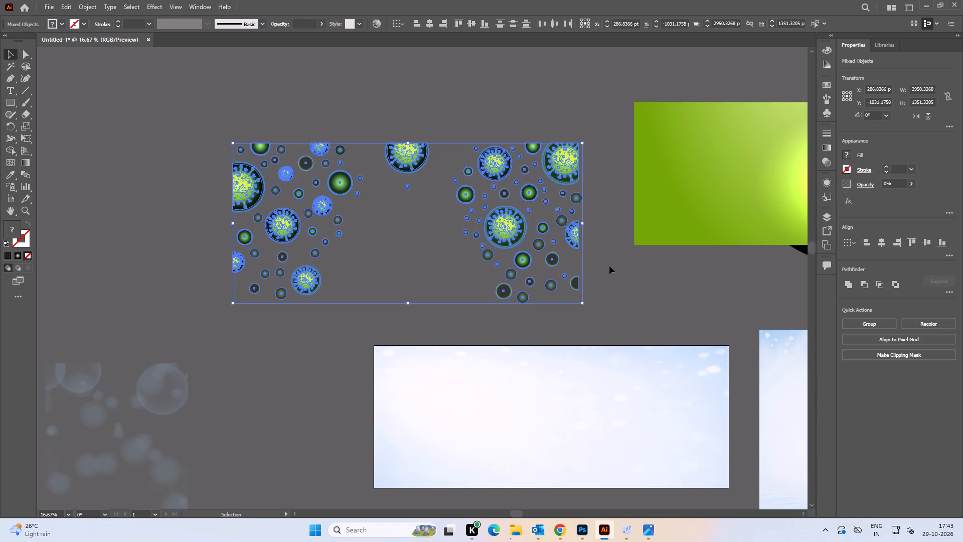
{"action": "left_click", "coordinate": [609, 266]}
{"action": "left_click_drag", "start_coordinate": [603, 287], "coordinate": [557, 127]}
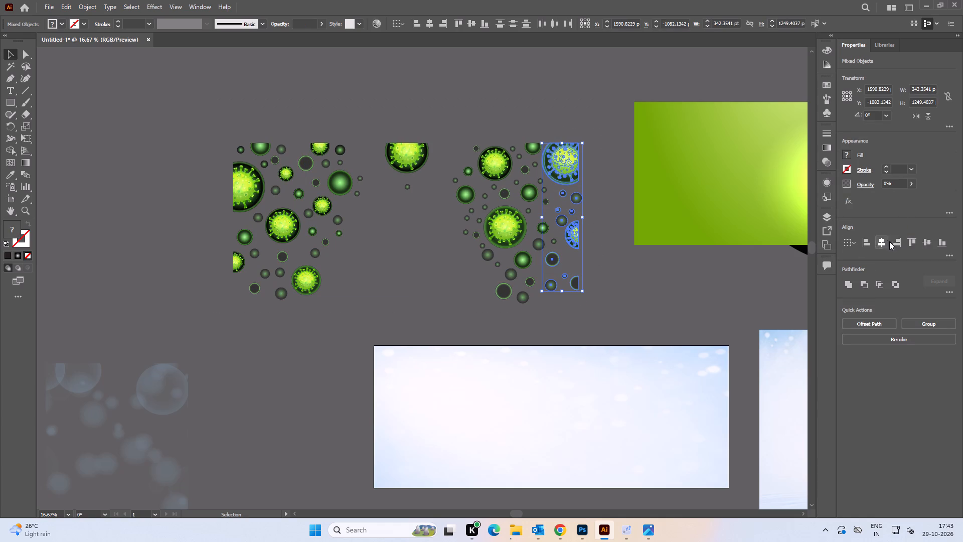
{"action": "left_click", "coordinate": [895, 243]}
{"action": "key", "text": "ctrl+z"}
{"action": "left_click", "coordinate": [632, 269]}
Right-align the two cut viruses, the circle between them and the half-cut circle along the pattern's right edge.
{"action": "scroll", "coordinate": [562, 228], "scroll_direction": "up", "scroll_amount": 1, "text": "alt"}
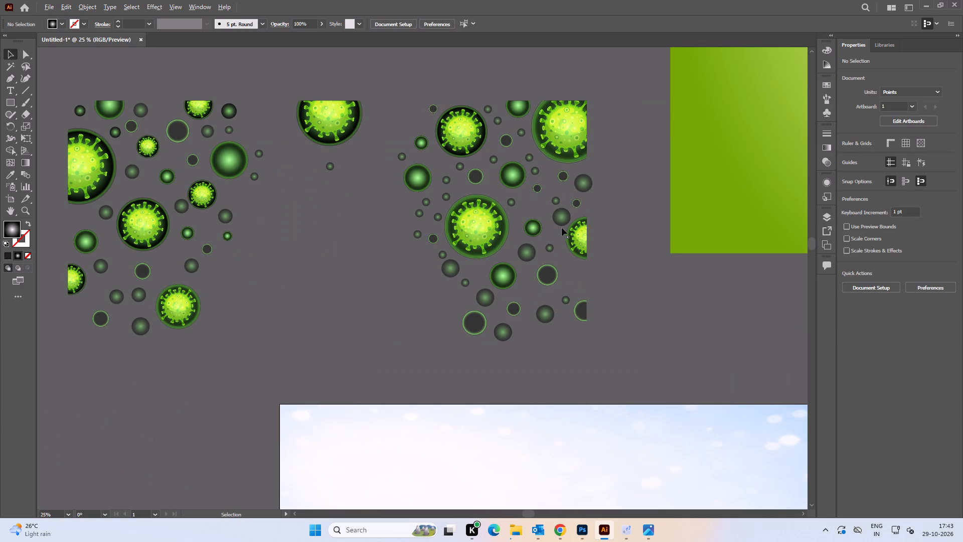
{"action": "left_click", "coordinate": [583, 185]}
{"action": "left_click", "coordinate": [573, 131], "text": "shift"}
{"action": "left_click", "coordinate": [584, 244], "text": "shift"}
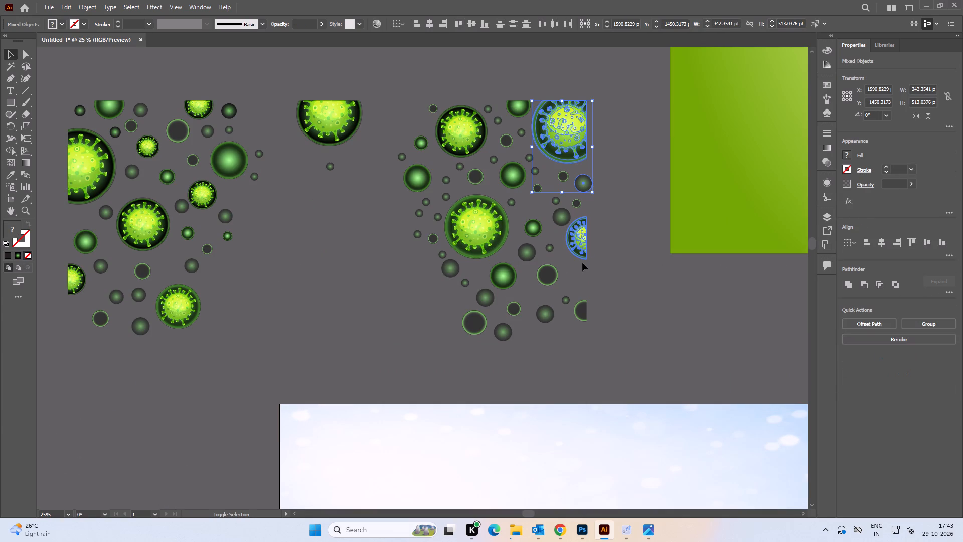
{"action": "left_click", "coordinate": [580, 309], "text": "shift"}
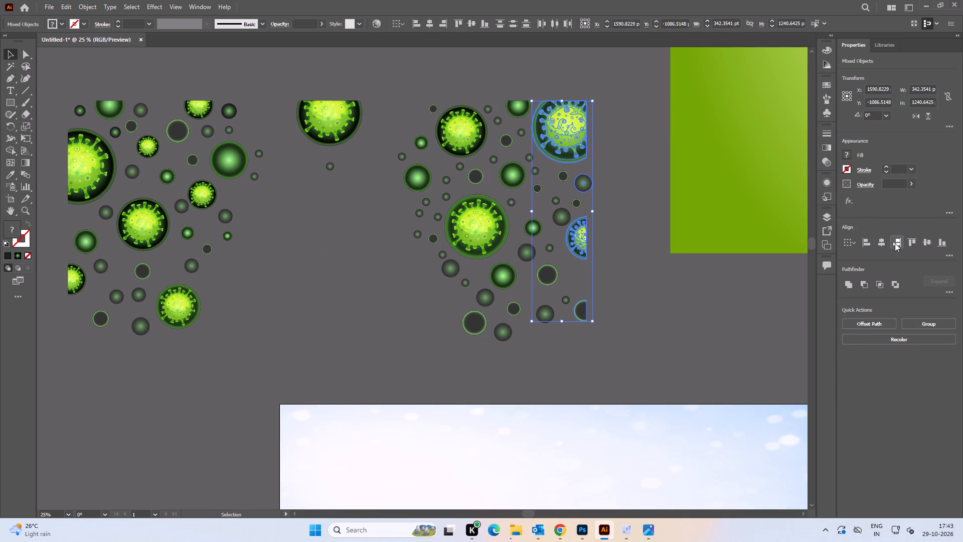
{"action": "left_click", "coordinate": [895, 243]}
{"action": "left_click", "coordinate": [662, 295]}
Spread the small circles on the inner lower side of the pattern's right cluster outward toward the central gap.
{"action": "key", "text": "space"}
{"action": "key", "text": "space"}
{"action": "key", "text": "space"}
{"action": "key", "text": "space"}
{"action": "left_click_drag", "start_coordinate": [403, 236], "coordinate": [501, 223]}
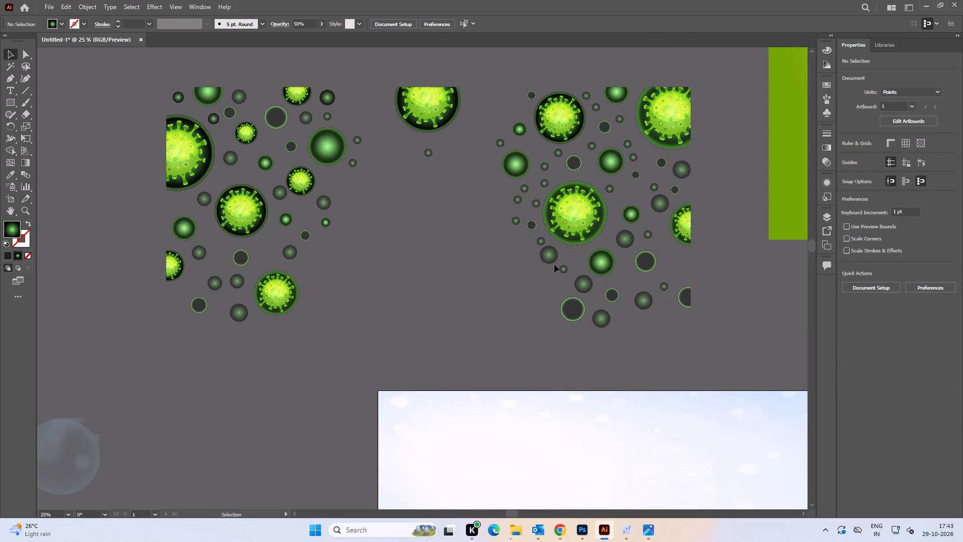
{"action": "left_click_drag", "start_coordinate": [550, 257], "coordinate": [547, 262]}
{"action": "left_click_drag", "start_coordinate": [532, 225], "coordinate": [520, 230]}
{"action": "left_click_drag", "start_coordinate": [515, 219], "coordinate": [504, 219]}
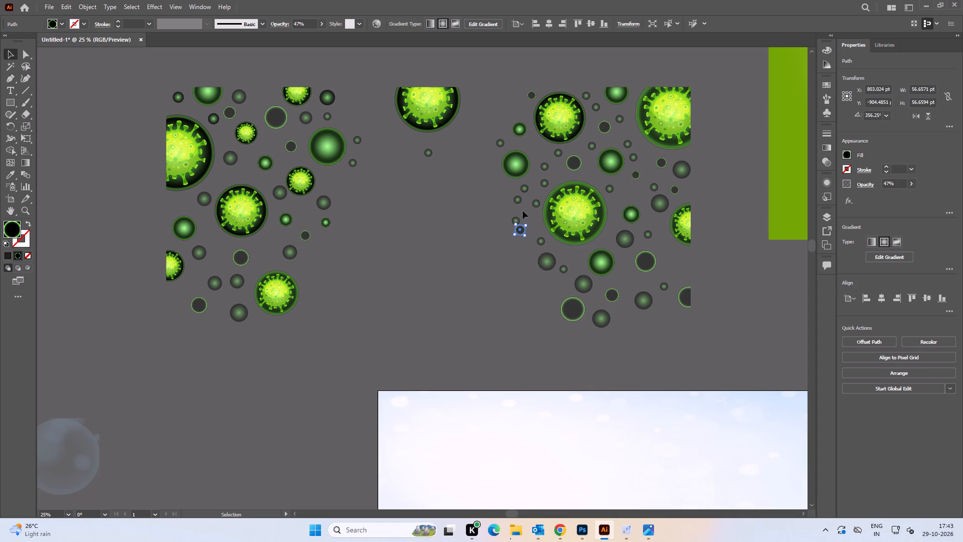
{"action": "left_click_drag", "start_coordinate": [517, 217], "coordinate": [503, 205]}
{"action": "left_click_drag", "start_coordinate": [515, 199], "coordinate": [506, 204]}
{"action": "key", "text": "space"}
{"action": "left_click_drag", "start_coordinate": [620, 227], "coordinate": [525, 220]}
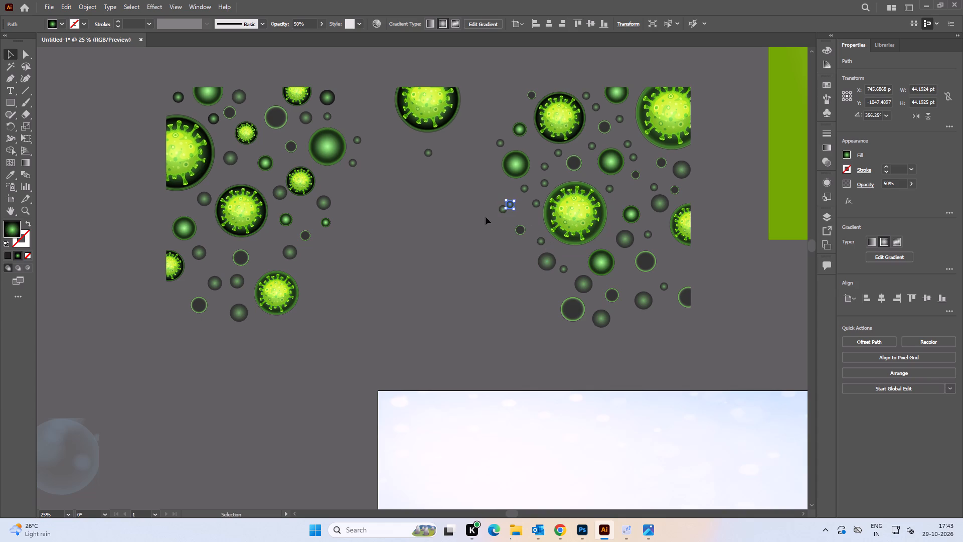
{"action": "left_click_drag", "start_coordinate": [501, 210], "coordinate": [491, 225]}
{"action": "left_click_drag", "start_coordinate": [510, 203], "coordinate": [492, 186]}
Move the upper virus of the right cluster and the green and small circles beside it toward the central gap.
{"action": "left_click_drag", "start_coordinate": [517, 163], "coordinate": [487, 155]}
{"action": "left_click_drag", "start_coordinate": [493, 156], "coordinate": [486, 162]}
{"action": "left_click_drag", "start_coordinate": [501, 143], "coordinate": [497, 129]}
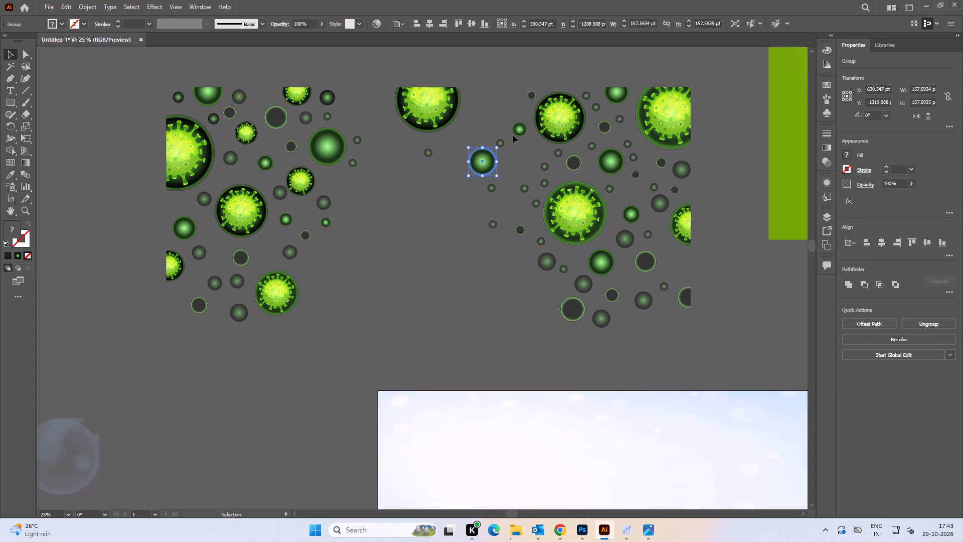
{"action": "left_click_drag", "start_coordinate": [501, 143], "coordinate": [499, 131]}
{"action": "left_click", "coordinate": [497, 127]}
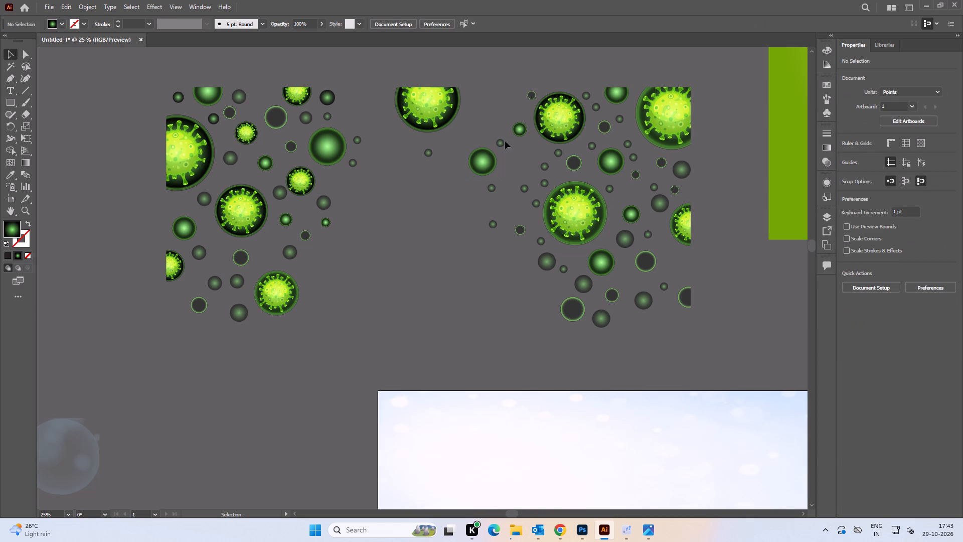
{"action": "left_click_drag", "start_coordinate": [503, 145], "coordinate": [485, 117]}
{"action": "left_click_drag", "start_coordinate": [516, 130], "coordinate": [507, 139]}
{"action": "left_click_drag", "start_coordinate": [512, 139], "coordinate": [500, 127]}
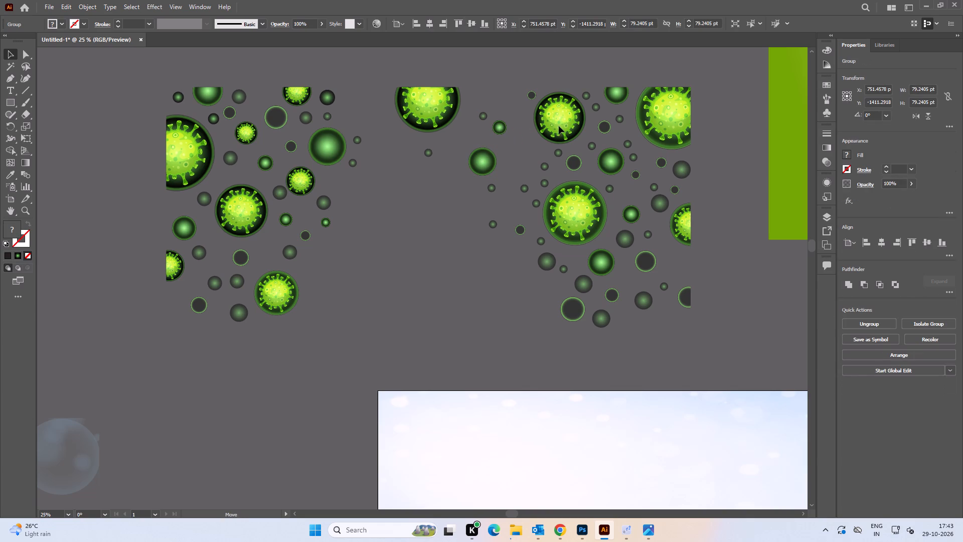
{"action": "left_click_drag", "start_coordinate": [558, 126], "coordinate": [544, 134]}
{"action": "left_click_drag", "start_coordinate": [555, 124], "coordinate": [535, 132]}
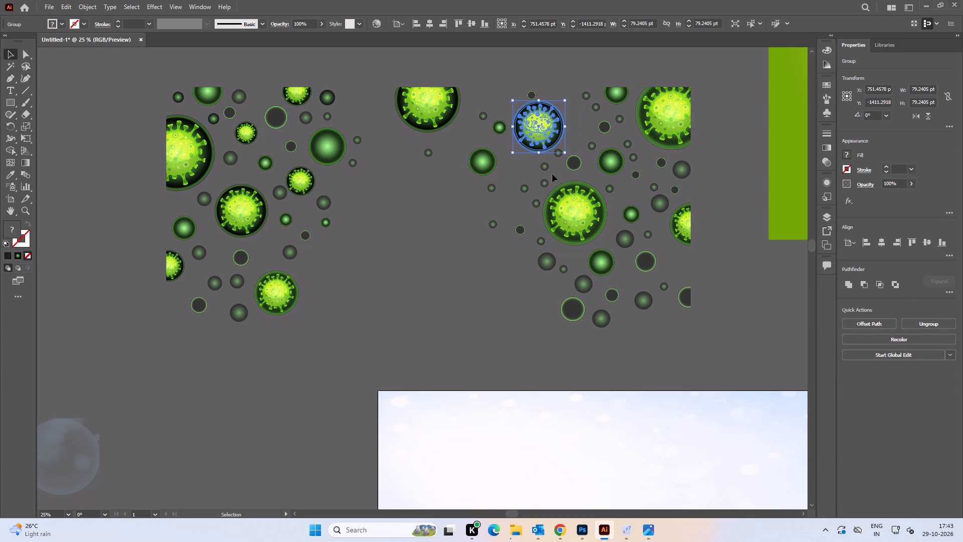
Shift the left cluster's lowest full virus and the circles along its lower inner side toward the central gap.
{"action": "left_click_drag", "start_coordinate": [277, 290], "coordinate": [293, 290]}
{"action": "left_click_drag", "start_coordinate": [286, 249], "coordinate": [298, 249]}
{"action": "left_click_drag", "start_coordinate": [304, 232], "coordinate": [326, 232]}
{"action": "left_click_drag", "start_coordinate": [294, 245], "coordinate": [307, 247]}
{"action": "left_click_drag", "start_coordinate": [329, 222], "coordinate": [342, 218]}
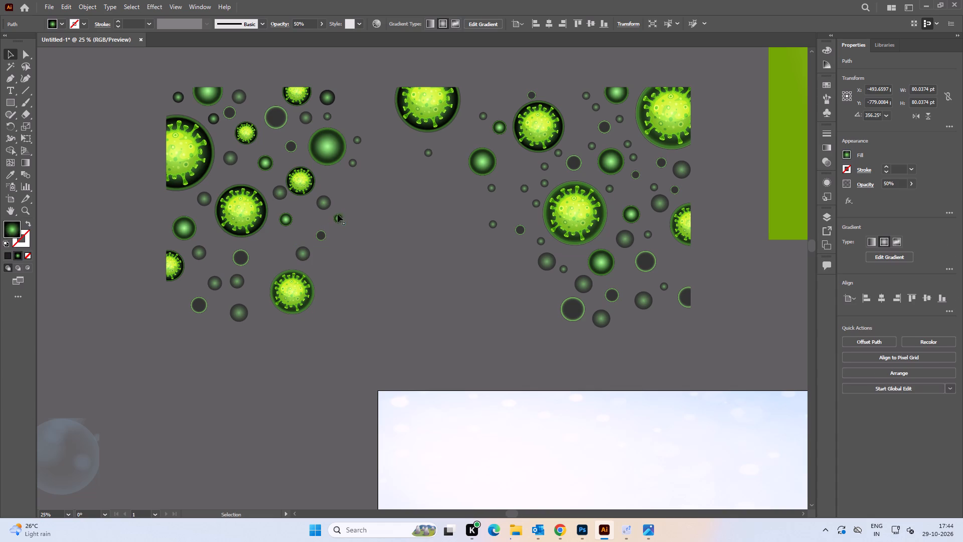
{"action": "left_click_drag", "start_coordinate": [327, 202], "coordinate": [350, 195]}
{"action": "left_click_drag", "start_coordinate": [290, 219], "coordinate": [312, 218]}
Space out the ring circles and faint circles at the bottom of the left cluster.
{"action": "left_click_drag", "start_coordinate": [246, 253], "coordinate": [267, 251]}
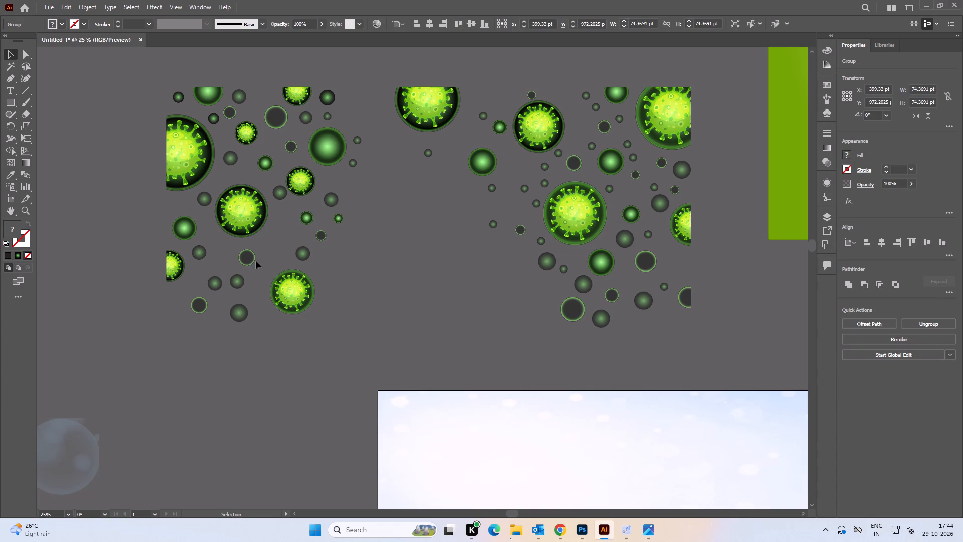
{"action": "left_click_drag", "start_coordinate": [240, 277], "coordinate": [252, 276]}
{"action": "left_click_drag", "start_coordinate": [242, 304], "coordinate": [252, 300]}
{"action": "left_click_drag", "start_coordinate": [211, 283], "coordinate": [218, 278]}
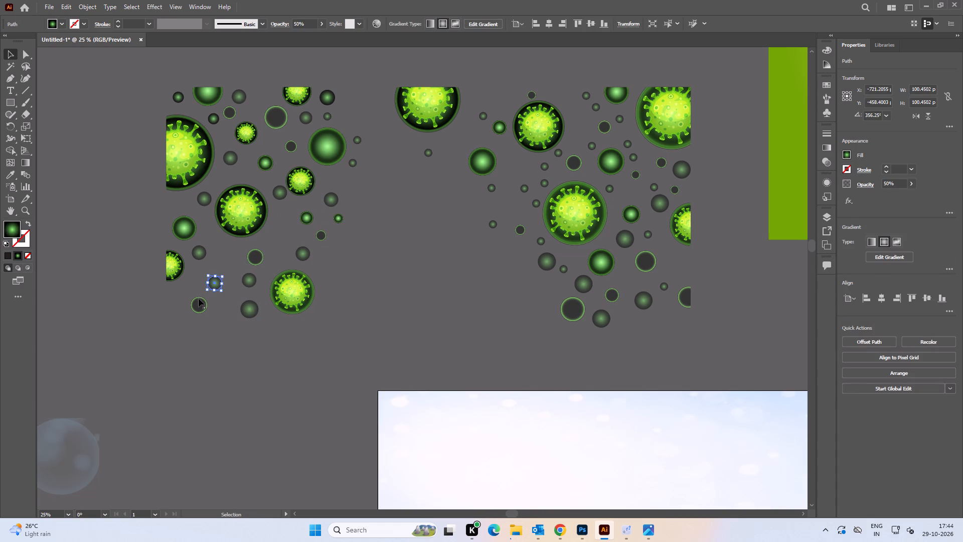
{"action": "left_click", "coordinate": [199, 300]}
Enlarge the half-cut virus at the pattern's top centre to about 529 x 362 pt, at about X 212 pt, Y -1517 pt.
{"action": "left_click", "coordinate": [399, 123]}
{"action": "left_click", "coordinate": [421, 108]}
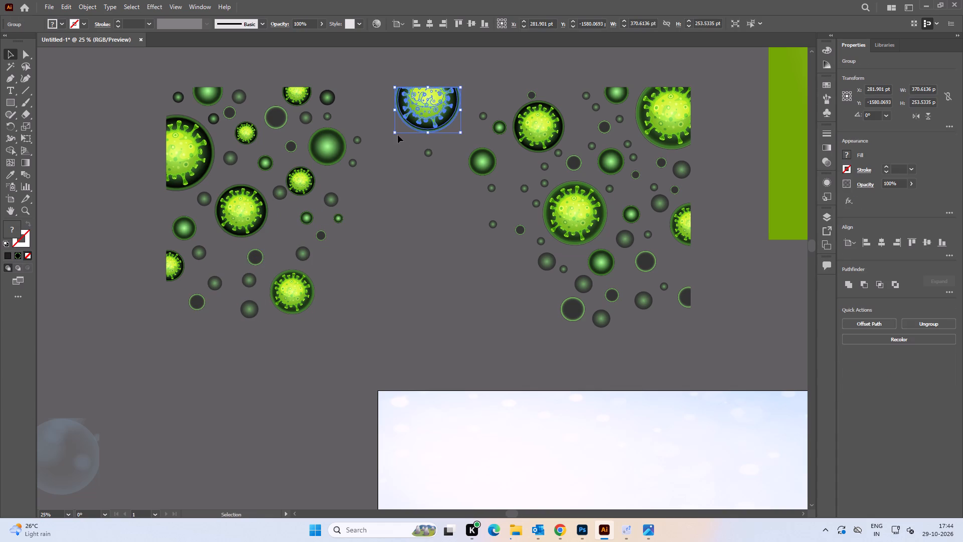
{"action": "left_click_drag", "start_coordinate": [398, 133], "coordinate": [359, 156], "text": "shift"}
{"action": "left_click_drag", "start_coordinate": [394, 133], "coordinate": [366, 152], "text": "shift"}
{"action": "left_click", "coordinate": [434, 114]}
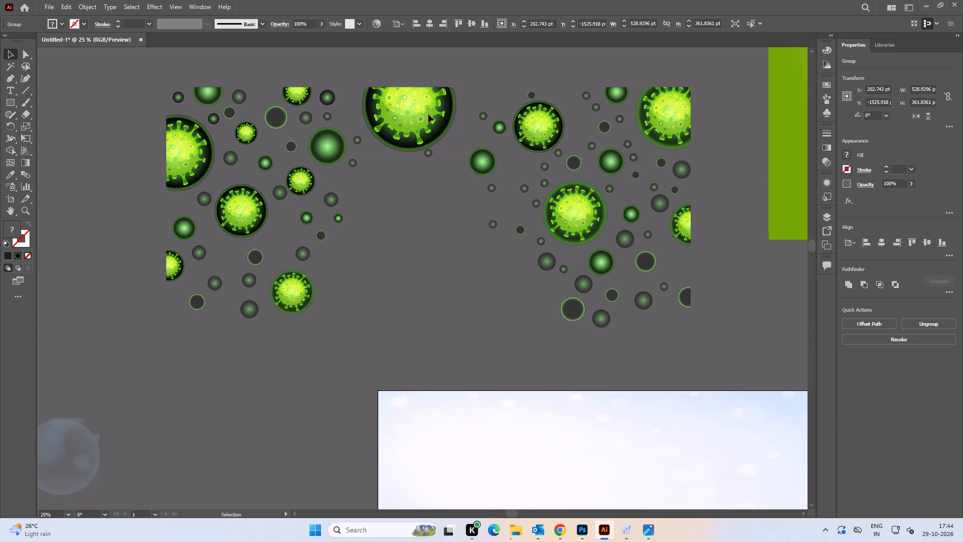
{"action": "left_click", "coordinate": [429, 120]}
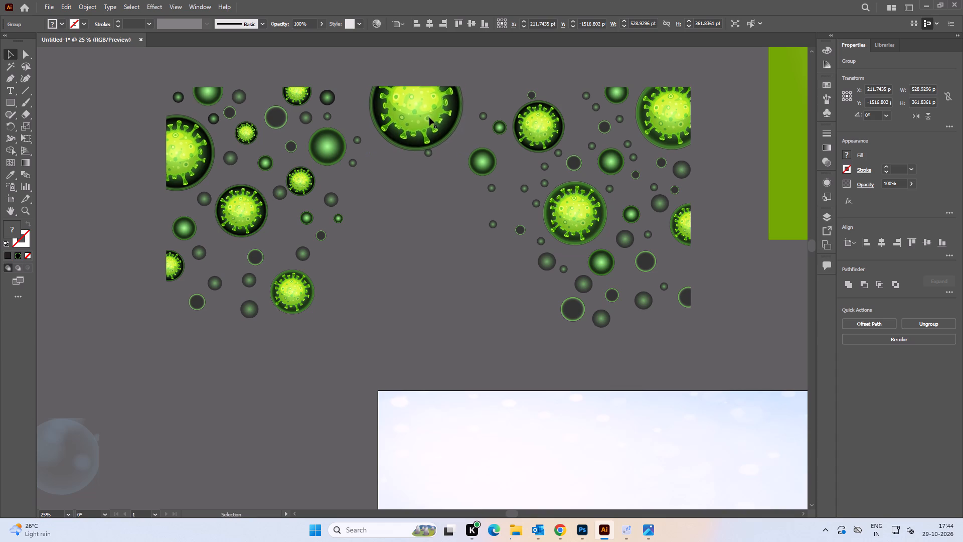
Top-align the three cut viruses and two cut green circles along the pattern's top edge.
{"action": "left_click", "coordinate": [211, 97]}
{"action": "left_click", "coordinate": [291, 93], "text": "shift"}
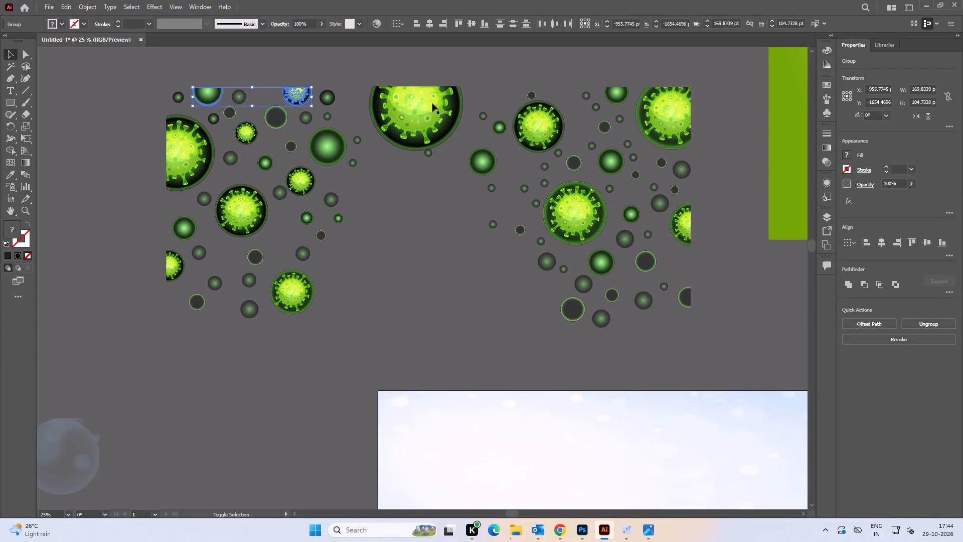
{"action": "left_click", "coordinate": [436, 104], "text": "shift"}
{"action": "left_click", "coordinate": [676, 108], "text": "shift"}
{"action": "left_click", "coordinate": [614, 95], "text": "shift"}
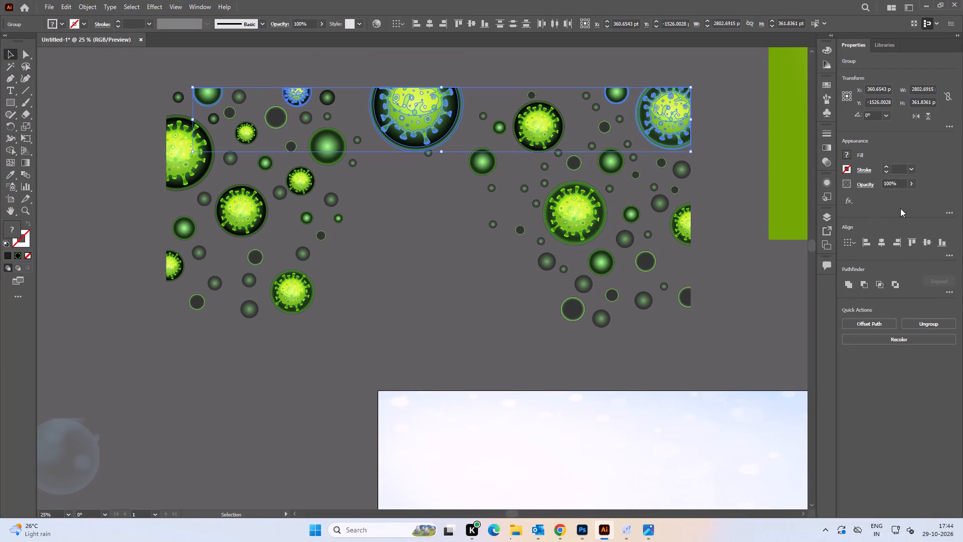
{"action": "left_click", "coordinate": [912, 241]}
Left-align the two half-cut viruses, the green circle, the small top circle and the bottom ring circle along the pattern's left edge.
{"action": "key", "text": "space"}
{"action": "key", "text": "space"}
{"action": "key", "text": "space"}
{"action": "key", "text": "space"}
{"action": "key", "text": "space"}
{"action": "key", "text": "space"}
{"action": "key", "text": "space"}
{"action": "key", "text": "space"}
{"action": "key", "text": "space"}
{"action": "key", "text": "space"}
{"action": "key", "text": "space"}
{"action": "key", "text": "space"}
{"action": "key", "text": "space"}
{"action": "key", "text": "space"}
{"action": "key", "text": "space"}
{"action": "key", "text": "space"}
{"action": "key", "text": "space"}
{"action": "key", "text": "space"}
{"action": "key", "text": "space"}
{"action": "key", "text": "space"}
{"action": "left_click_drag", "start_coordinate": [436, 246], "coordinate": [450, 200]}
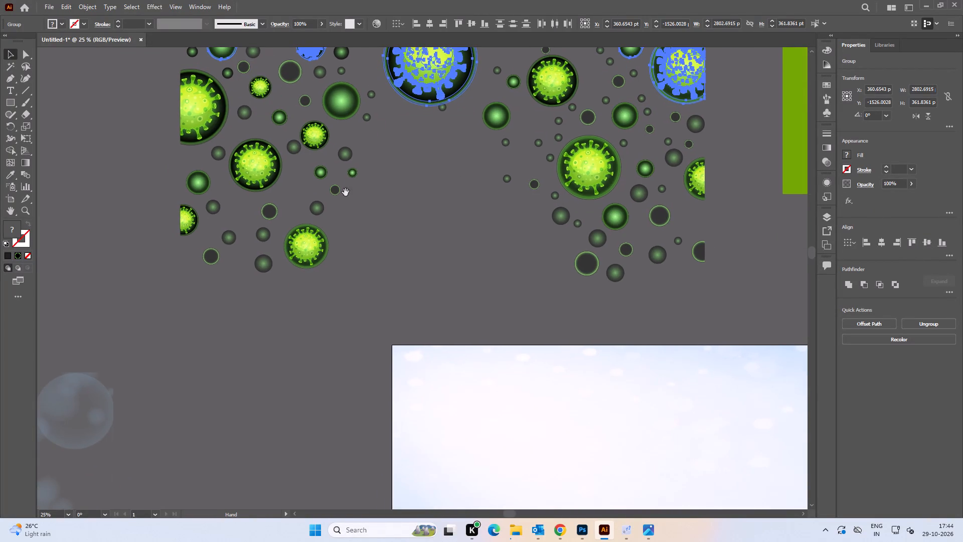
{"action": "left_click_drag", "start_coordinate": [357, 194], "coordinate": [496, 241]}
{"action": "left_click_drag", "start_coordinate": [238, 137], "coordinate": [244, 138]}
{"action": "left_click", "coordinate": [345, 143]}
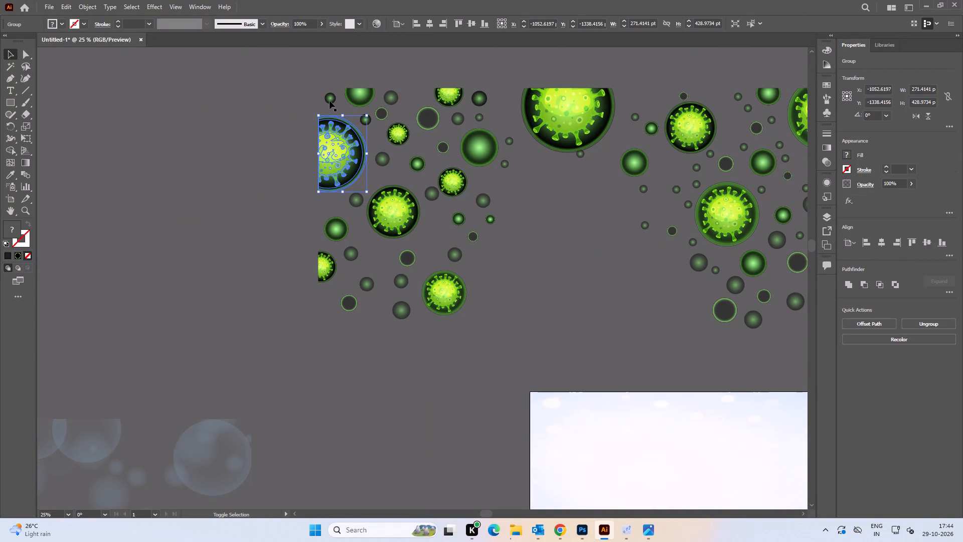
{"action": "left_click", "coordinate": [330, 101], "text": "shift"}
{"action": "left_click", "coordinate": [336, 234], "text": "shift"}
{"action": "left_click", "coordinate": [330, 263], "text": "shift"}
{"action": "left_click", "coordinate": [348, 302], "text": "shift"}
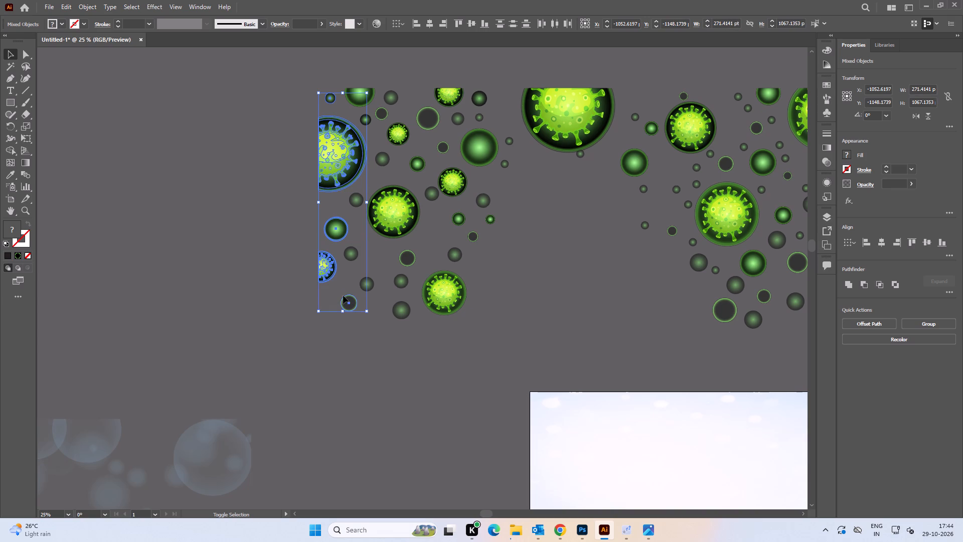
{"action": "left_click", "coordinate": [866, 243]}
Select the entire virus pattern and group it.
{"action": "scroll", "coordinate": [626, 246], "scroll_direction": "down", "scroll_amount": 1, "text": "alt"}
{"action": "key", "text": "space"}
{"action": "left_click_drag", "start_coordinate": [627, 246], "coordinate": [476, 237]}
{"action": "left_click", "coordinate": [678, 262]}
{"action": "key", "text": "space"}
{"action": "left_click_drag", "start_coordinate": [639, 289], "coordinate": [647, 289]}
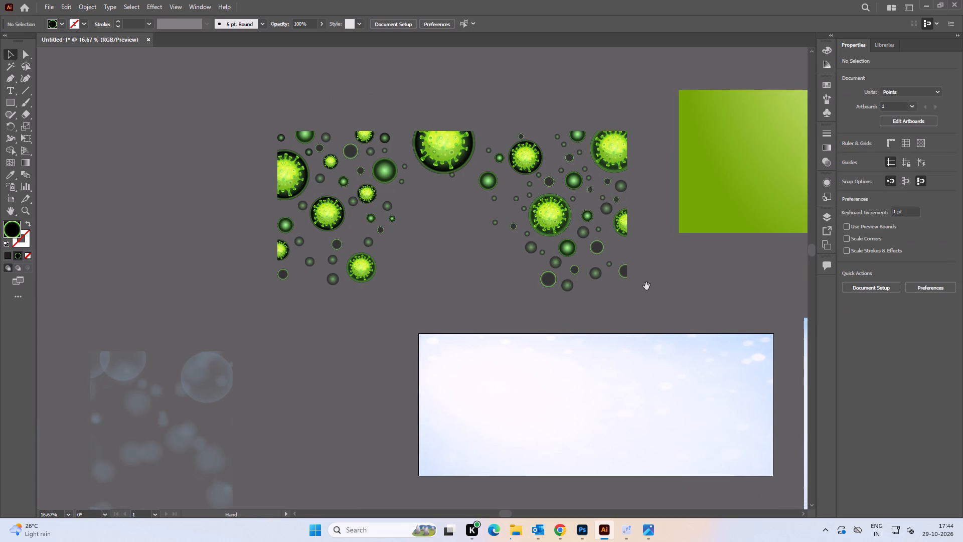
{"action": "left_click", "coordinate": [651, 294]}
{"action": "left_click_drag", "start_coordinate": [651, 300], "coordinate": [247, 110]}
{"action": "key", "text": "space"}
{"action": "key", "text": "space"}
{"action": "key", "text": "space"}
{"action": "key", "text": "space"}
{"action": "key", "text": "space"}
{"action": "key", "text": "space"}
{"action": "key", "text": "space"}
{"action": "key", "text": "space"}
{"action": "key", "text": "space"}
{"action": "key", "text": "space"}
{"action": "key", "text": "space"}
{"action": "left_click_drag", "start_coordinate": [531, 194], "coordinate": [444, 127]}
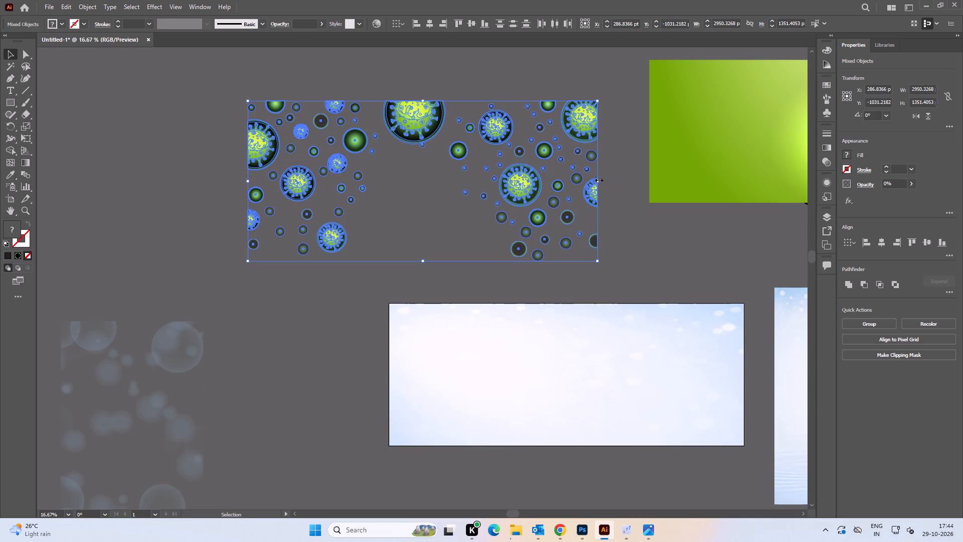
{"action": "key", "text": "ctrl+g"}
Set the virus pattern group's width to 3000 pt.
{"action": "left_click", "coordinate": [922, 92]}
{"action": "key", "text": "ctrl+a"}
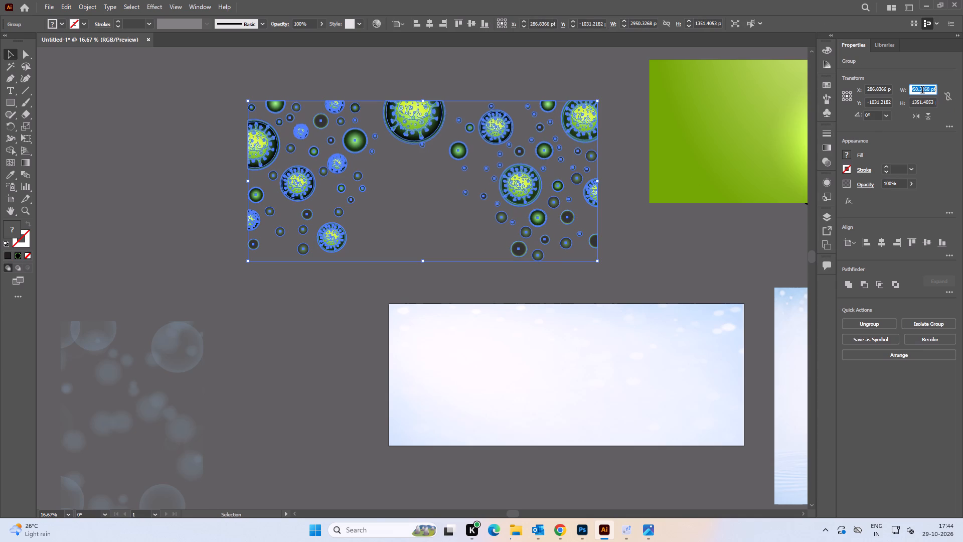
{"action": "type", "text": "3000"}
{"action": "key", "text": "Return"}
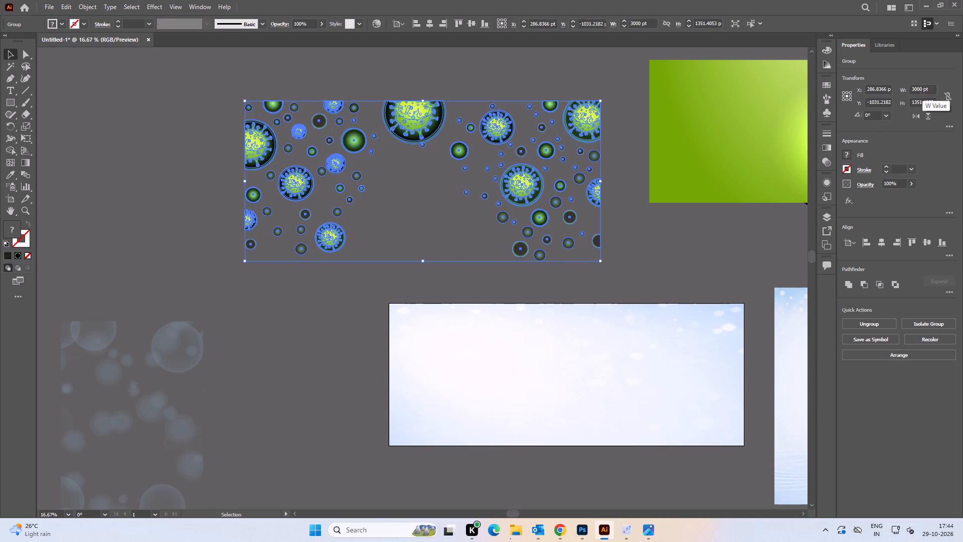
Centre the virus pattern group horizontally on the artboard at X 1500 pt.
{"action": "left_click", "coordinate": [879, 245]}
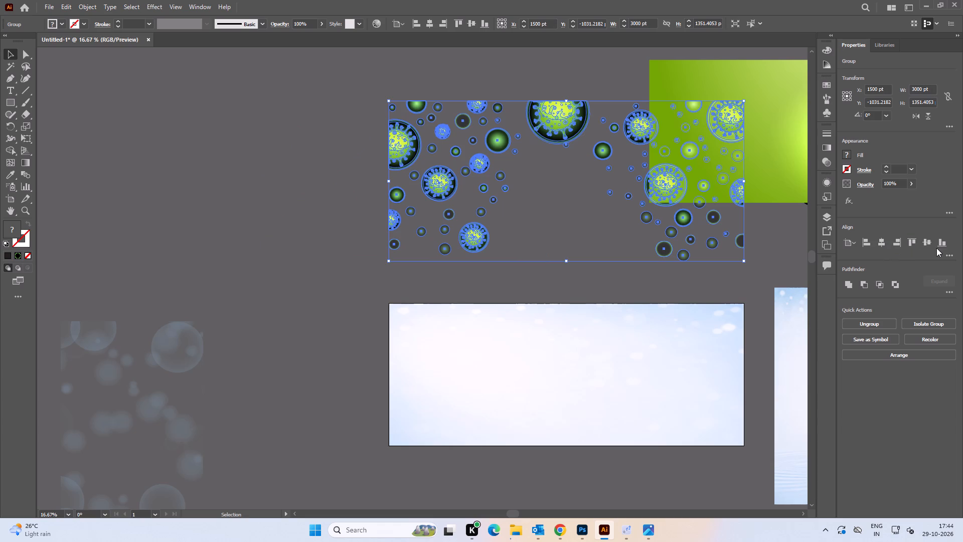
Align the virus pattern group to the top edge of the artboard.
{"action": "left_click", "coordinate": [930, 243]}
{"action": "key", "text": "space"}
{"action": "left_click_drag", "start_coordinate": [676, 360], "coordinate": [657, 275]}
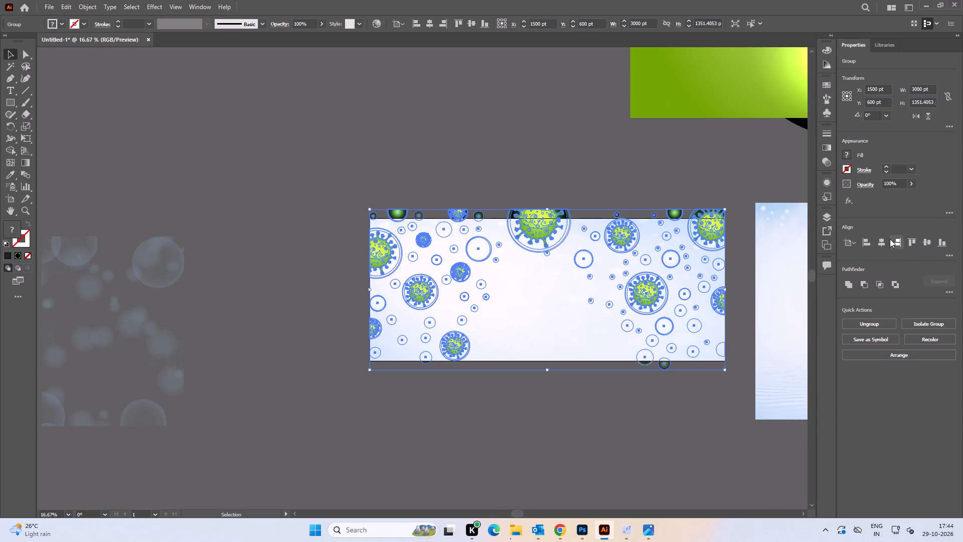
{"action": "left_click", "coordinate": [916, 242]}
{"action": "key", "text": "space"}
{"action": "left_click_drag", "start_coordinate": [660, 409], "coordinate": [661, 367]}
{"action": "scroll", "coordinate": [519, 343], "scroll_direction": "up", "scroll_amount": 1, "text": "alt"}
{"action": "left_click", "coordinate": [565, 334], "text": "shift"}
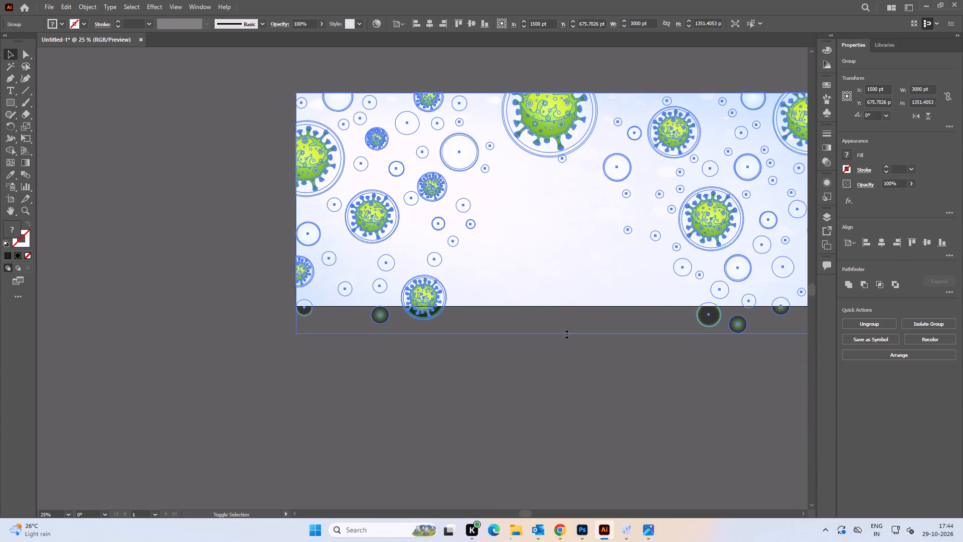
{"action": "scroll", "coordinate": [563, 297], "scroll_direction": "down", "scroll_amount": 1, "text": "alt"}
{"action": "key", "text": "space"}
{"action": "left_click_drag", "start_coordinate": [652, 295], "coordinate": [599, 288]}
{"action": "left_click", "coordinate": [605, 356]}
{"action": "scroll", "coordinate": [611, 305], "scroll_direction": "up", "scroll_amount": 3, "text": "alt"}
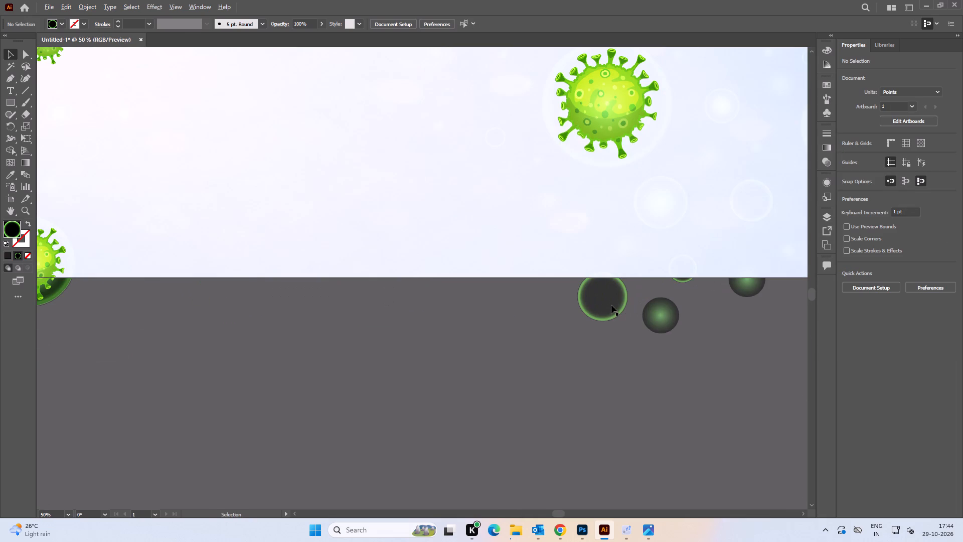
{"action": "scroll", "coordinate": [599, 291], "scroll_direction": "down", "scroll_amount": 3, "text": "alt"}
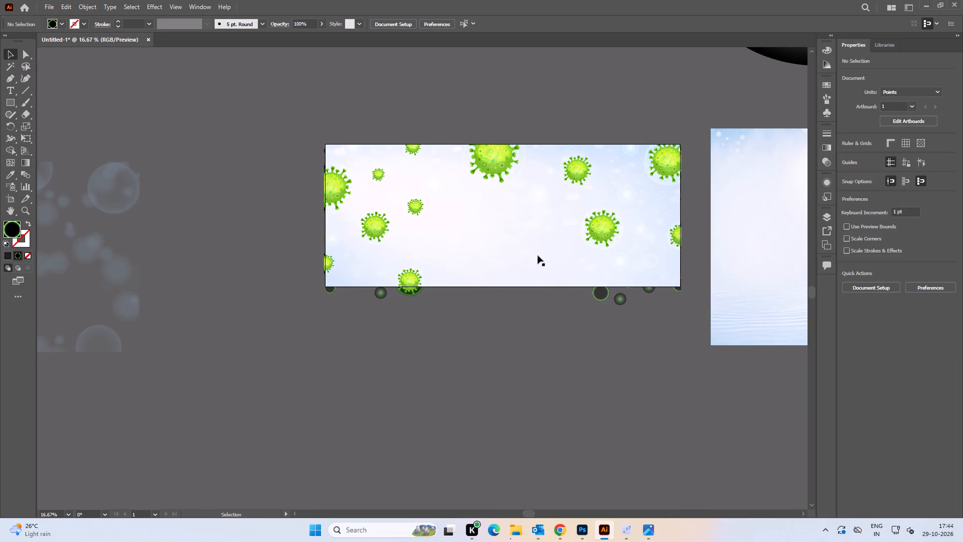
Set the virus pattern group's opacity to 60%.
{"action": "left_click", "coordinate": [501, 167]}
{"action": "left_click", "coordinate": [913, 185]}
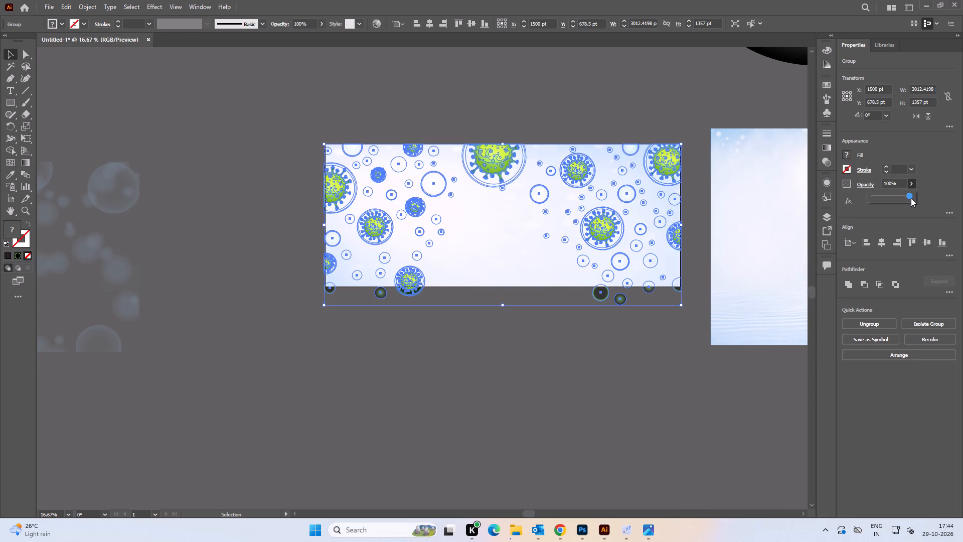
{"action": "left_click_drag", "start_coordinate": [909, 197], "coordinate": [895, 196]}
{"action": "double_click", "coordinate": [485, 383]}
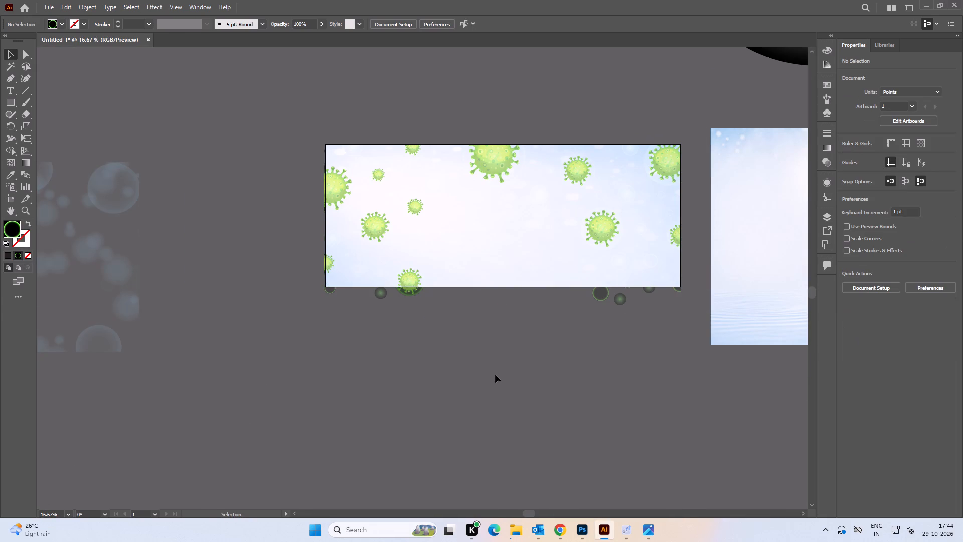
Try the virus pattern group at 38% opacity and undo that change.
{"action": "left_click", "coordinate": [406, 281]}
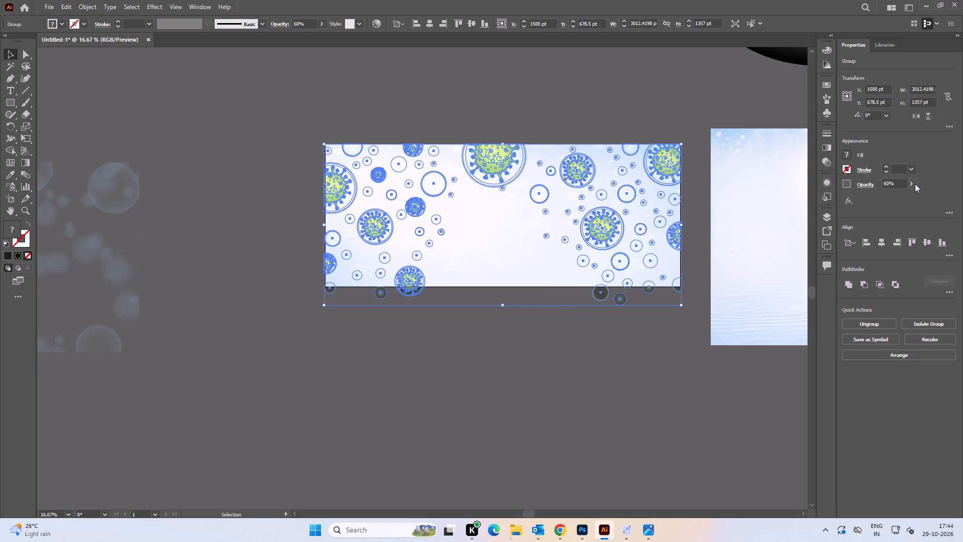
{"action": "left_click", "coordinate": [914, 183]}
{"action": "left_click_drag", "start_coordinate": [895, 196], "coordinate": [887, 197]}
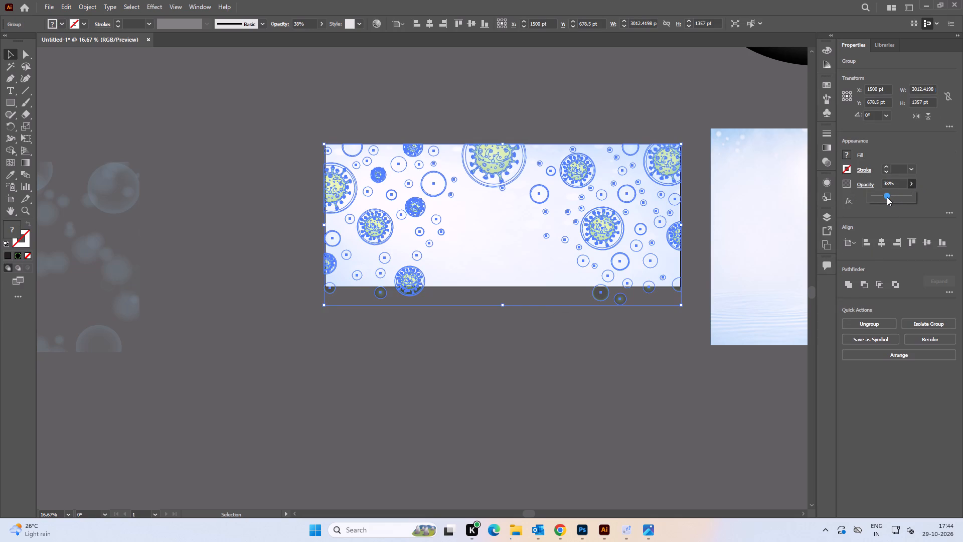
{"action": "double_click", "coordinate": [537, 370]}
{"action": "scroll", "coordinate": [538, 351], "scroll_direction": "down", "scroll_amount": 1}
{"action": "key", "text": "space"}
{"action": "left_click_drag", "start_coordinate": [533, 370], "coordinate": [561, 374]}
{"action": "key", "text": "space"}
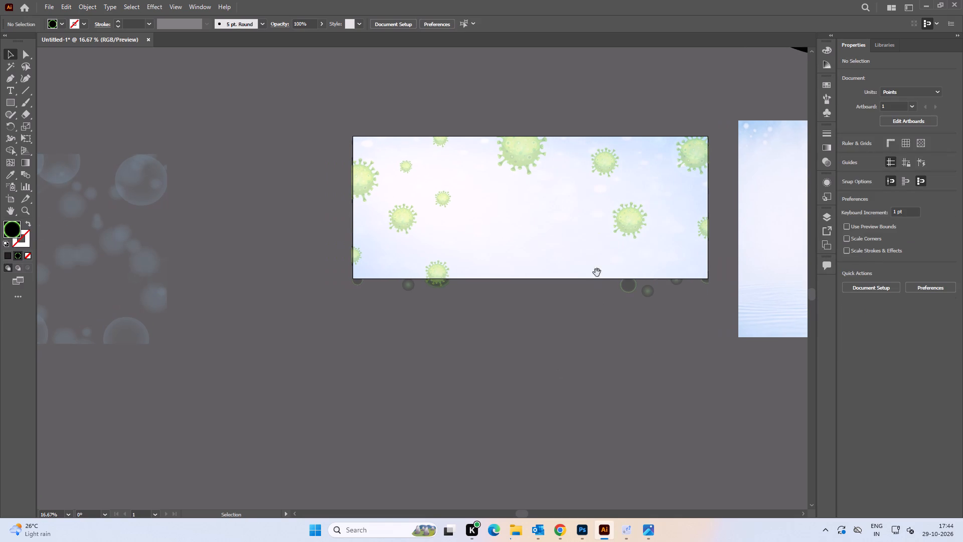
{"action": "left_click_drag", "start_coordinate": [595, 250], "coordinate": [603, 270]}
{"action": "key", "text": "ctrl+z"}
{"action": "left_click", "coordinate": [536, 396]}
Move the virus pattern group off the artboard into the empty space above the bubble pattern.
{"action": "key", "text": "space"}
{"action": "left_click_drag", "start_coordinate": [577, 248], "coordinate": [591, 337]}
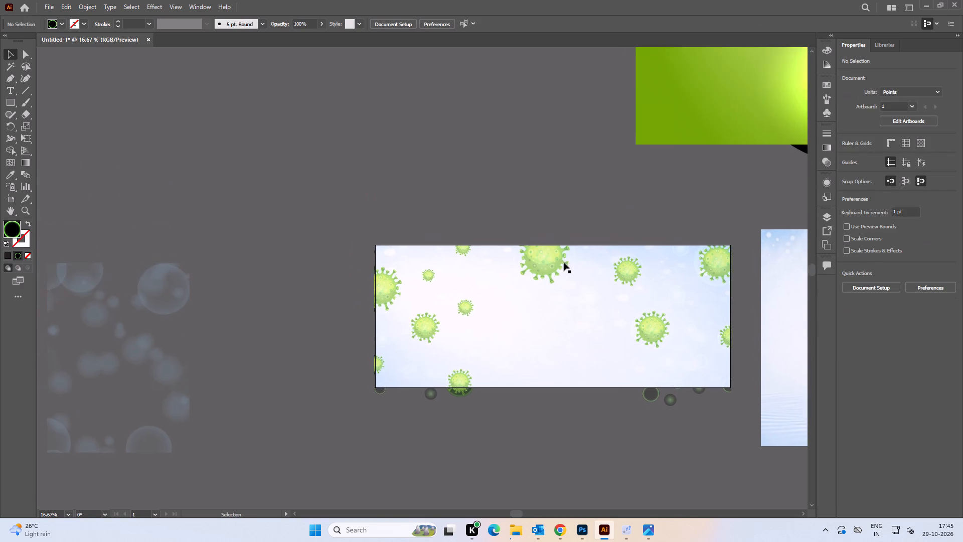
{"action": "scroll", "coordinate": [564, 262], "scroll_direction": "down", "scroll_amount": 1, "text": "alt"}
{"action": "left_click_drag", "start_coordinate": [554, 261], "coordinate": [401, 127]}
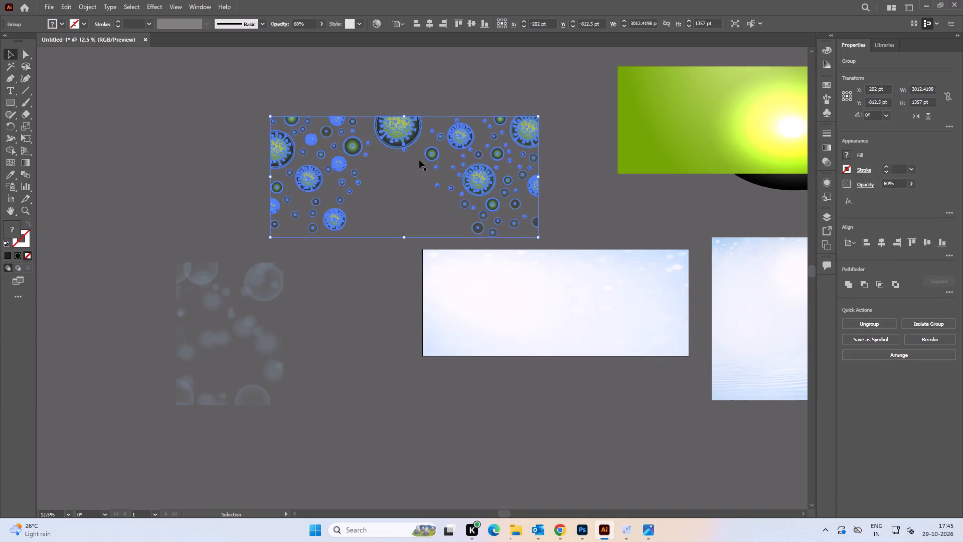
{"action": "left_click_drag", "start_coordinate": [486, 189], "coordinate": [450, 150]}
Move the bubble pattern closer to the artboard and release its clipping mask.
{"action": "left_click_drag", "start_coordinate": [277, 287], "coordinate": [355, 287]}
{"action": "right_click", "coordinate": [316, 280]}
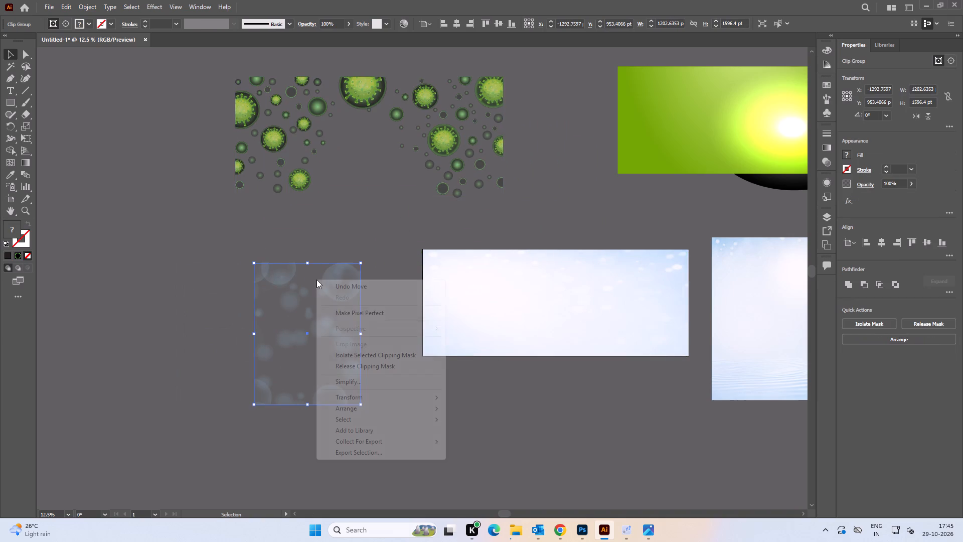
{"action": "left_click", "coordinate": [373, 364]}
{"action": "left_click", "coordinate": [443, 407]}
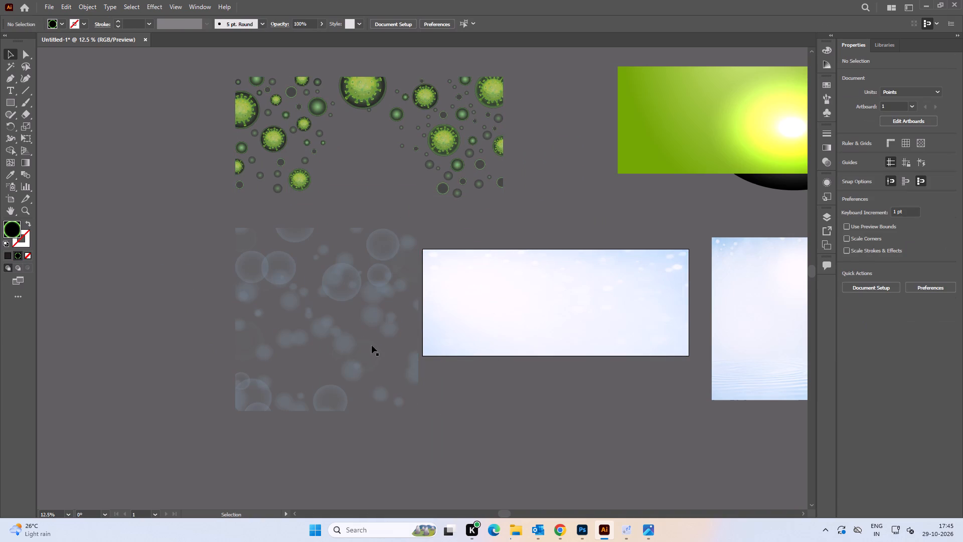
Move the bubble group off the released mask rectangle and give the rectangle a 1 pt stroke.
{"action": "left_click_drag", "start_coordinate": [378, 320], "coordinate": [527, 326]}
{"action": "left_click_drag", "start_coordinate": [223, 245], "coordinate": [303, 370]}
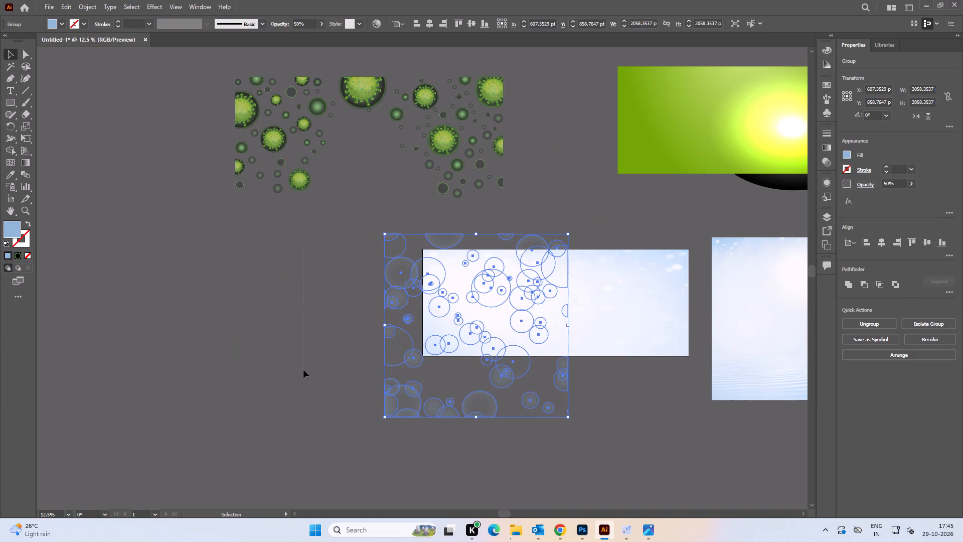
{"action": "left_click", "coordinate": [885, 167]}
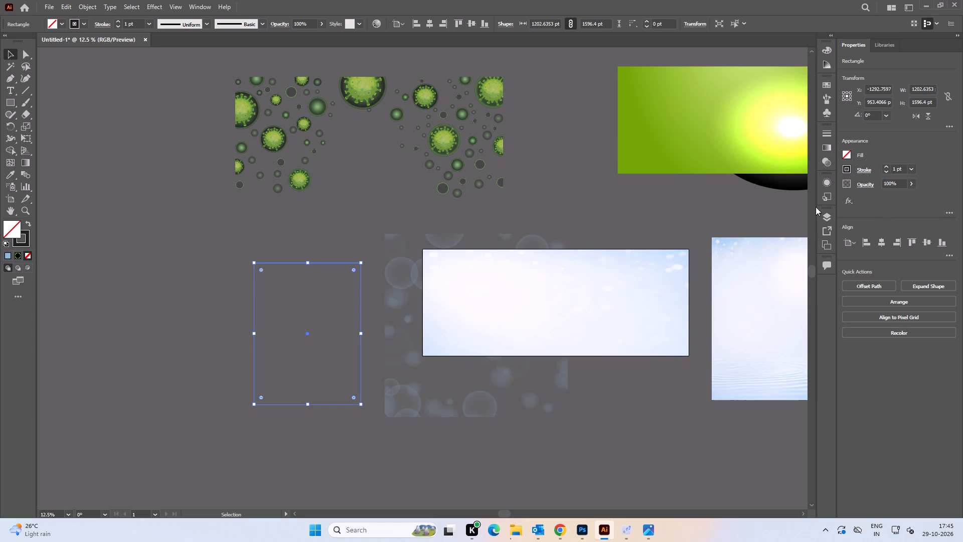
Move the bubble group clear of the artboard to the left side of the outlined rectangle.
{"action": "key", "text": "space"}
{"action": "left_click_drag", "start_coordinate": [379, 351], "coordinate": [493, 334]}
{"action": "left_click_drag", "start_coordinate": [586, 387], "coordinate": [238, 393]}
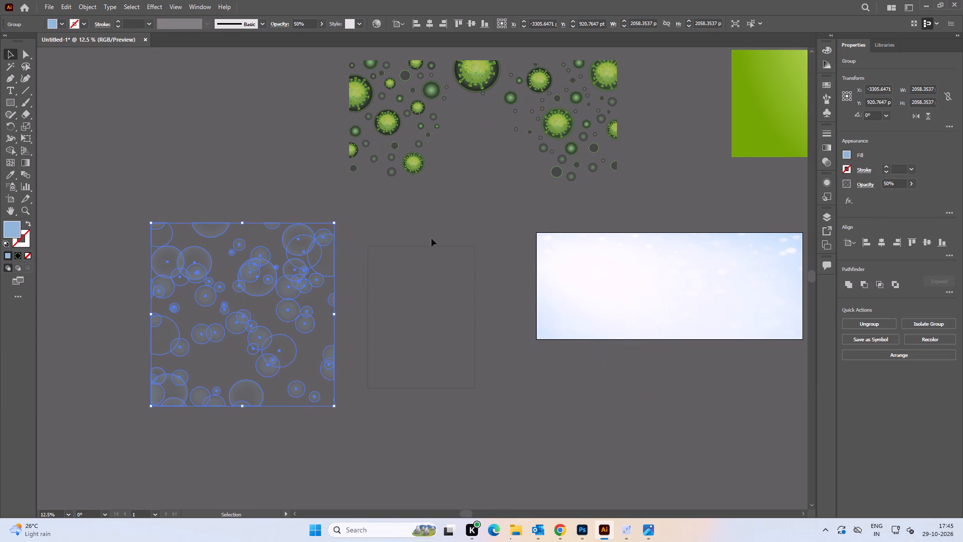
Increase the outlined rectangle's stroke to 2 pt.
{"action": "left_click_drag", "start_coordinate": [430, 233], "coordinate": [461, 268]}
{"action": "left_click_drag", "start_coordinate": [417, 224], "coordinate": [451, 261]}
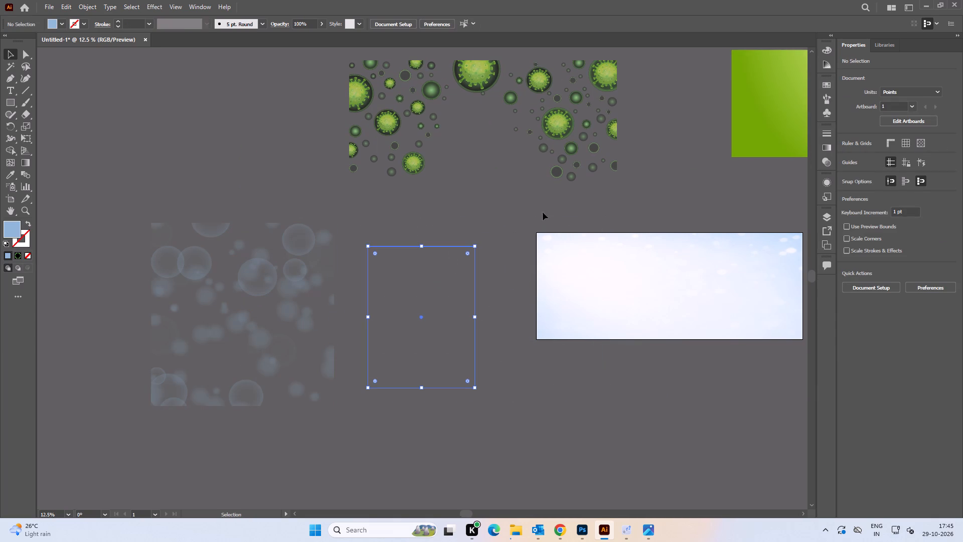
{"action": "left_click", "coordinate": [886, 167]}
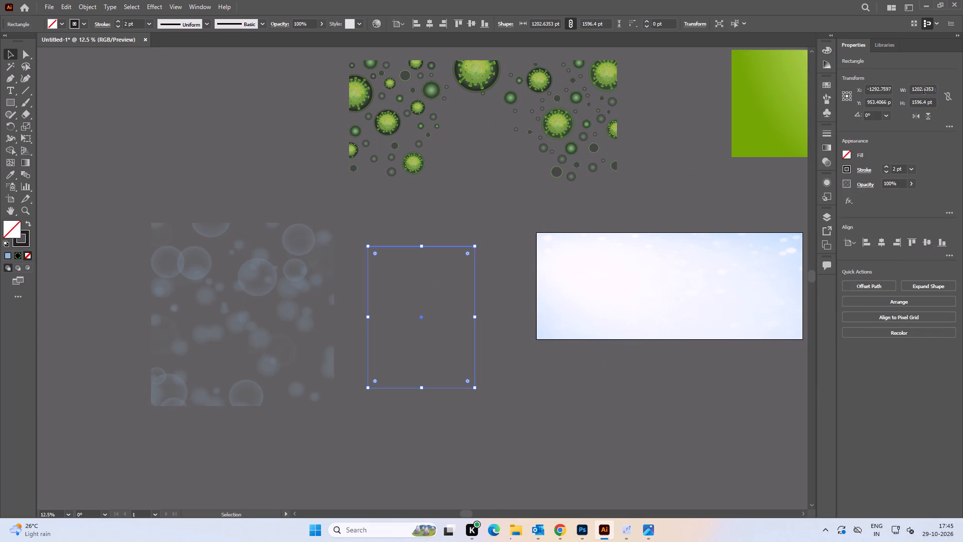
Resize the outlined rectangle to 3000 pt wide and 1200 pt high.
{"action": "left_click", "coordinate": [924, 92]}
{"action": "key", "text": "ctrl+a"}
{"action": "type", "text": "3000"}
{"action": "key", "text": "Tab"}
{"action": "type", "text": "120"}
{"action": "key", "text": "Return"}
{"action": "key", "text": "Return"}
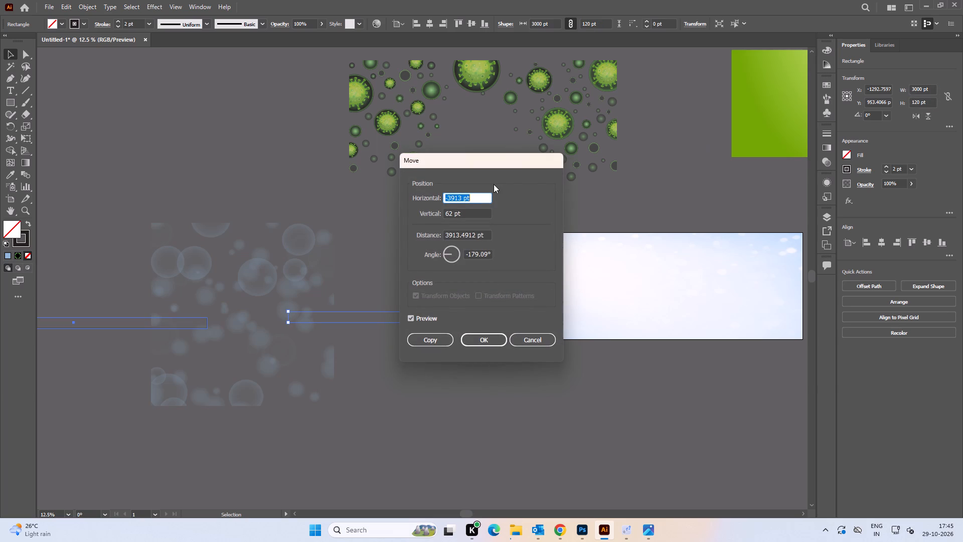
{"action": "left_click", "coordinate": [534, 341]}
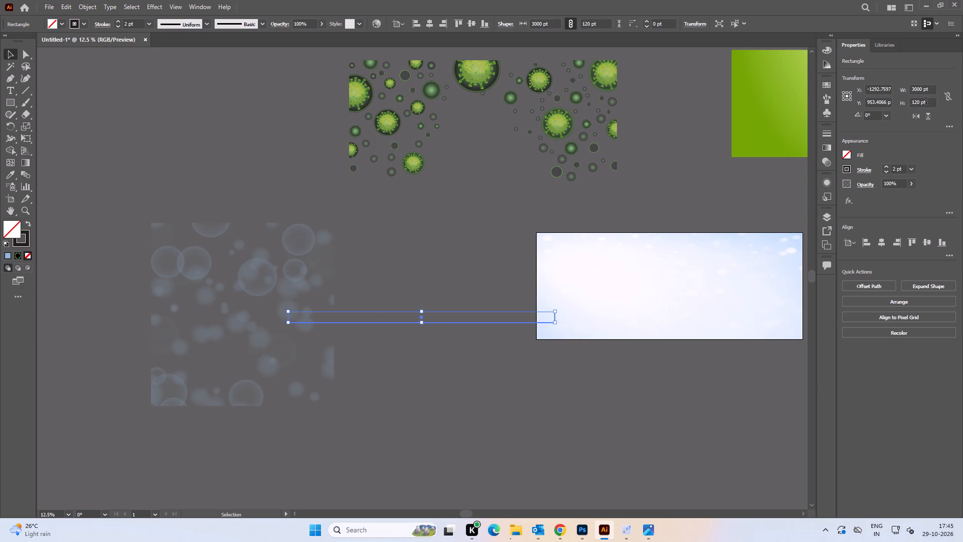
{"action": "left_click", "coordinate": [926, 102]}
{"action": "key", "text": "Left"}
{"action": "key", "text": "Left"}
{"action": "key", "text": "Left"}
{"action": "key", "text": "0"}
{"action": "key", "text": "Return"}
{"action": "left_click", "coordinate": [164, 213]}
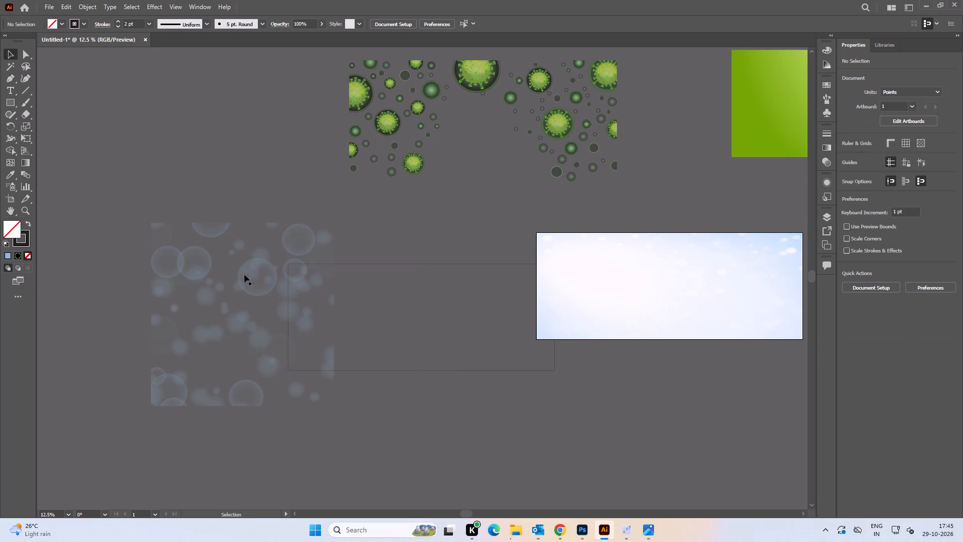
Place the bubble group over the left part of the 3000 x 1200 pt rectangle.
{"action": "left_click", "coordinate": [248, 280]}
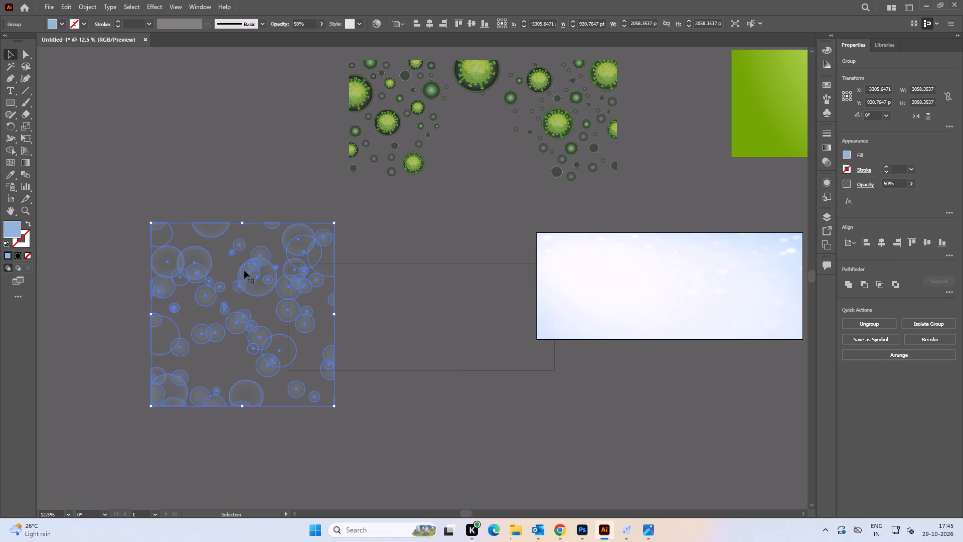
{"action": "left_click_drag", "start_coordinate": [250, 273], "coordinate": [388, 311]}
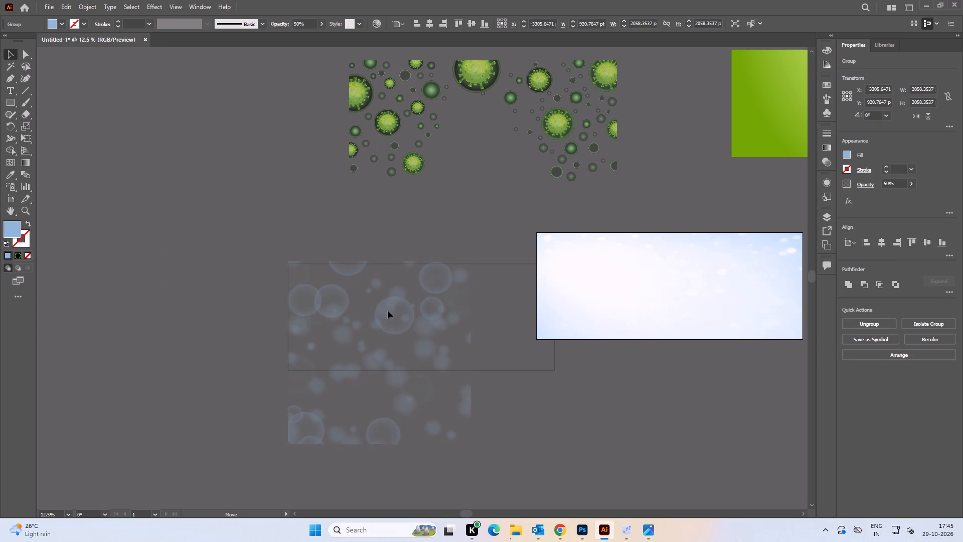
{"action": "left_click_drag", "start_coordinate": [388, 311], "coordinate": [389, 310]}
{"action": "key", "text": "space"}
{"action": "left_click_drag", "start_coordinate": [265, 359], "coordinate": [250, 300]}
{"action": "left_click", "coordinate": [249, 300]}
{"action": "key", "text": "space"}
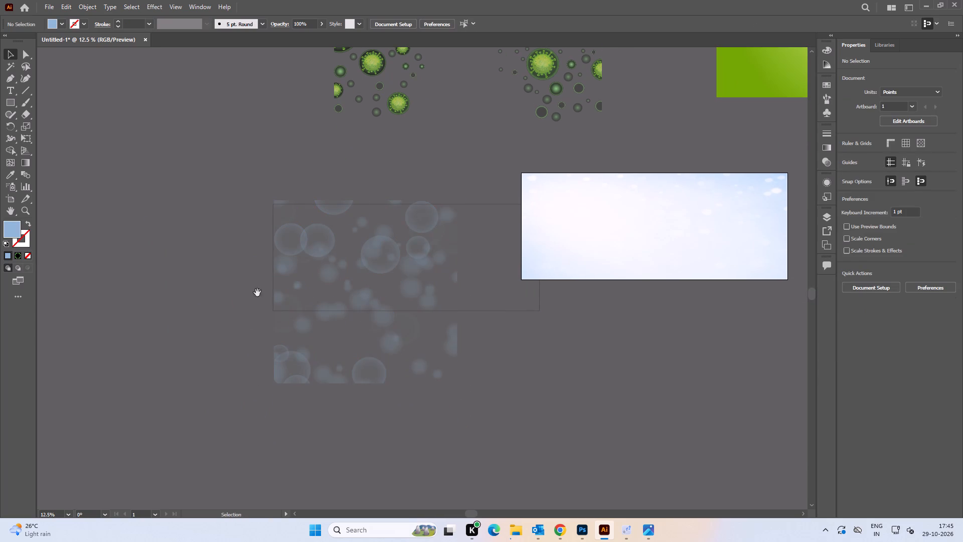
Move the bubble group well clear of the large rectangle, into the empty space on its left.
{"action": "left_click_drag", "start_coordinate": [267, 292], "coordinate": [465, 321]}
{"action": "left_click_drag", "start_coordinate": [588, 283], "coordinate": [325, 206]}
{"action": "left_click", "coordinate": [417, 201]}
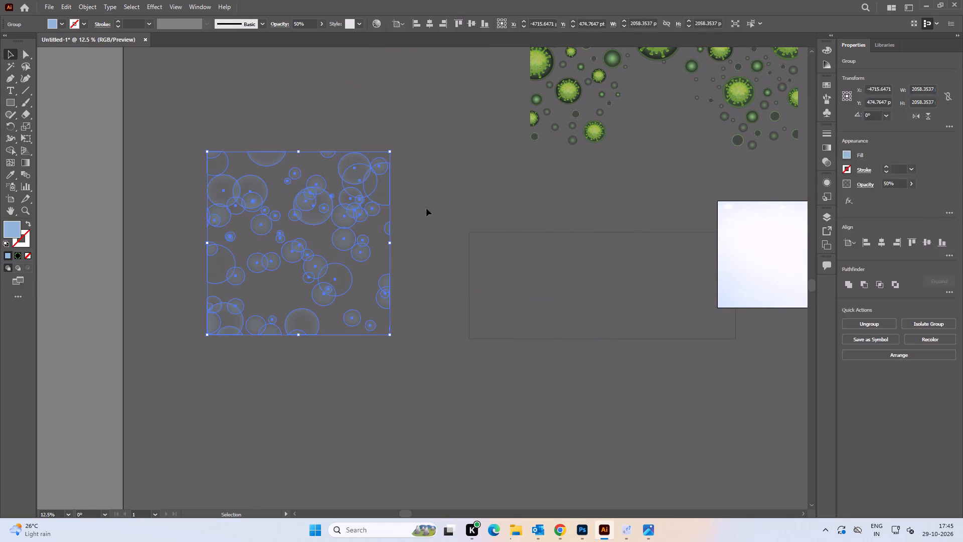
Shift the large outlined rectangle slightly farther from the bubble group, toward the artboard.
{"action": "left_click_drag", "start_coordinate": [461, 213], "coordinate": [500, 251]}
{"action": "left_click_drag", "start_coordinate": [489, 232], "coordinate": [527, 237]}
{"action": "left_click", "coordinate": [471, 199]}
{"action": "key", "text": "space"}
{"action": "left_click_drag", "start_coordinate": [449, 242], "coordinate": [485, 251]}
{"action": "left_click", "coordinate": [476, 325]}
{"action": "left_click_drag", "start_coordinate": [467, 363], "coordinate": [218, 259]}
{"action": "left_click", "coordinate": [458, 272]}
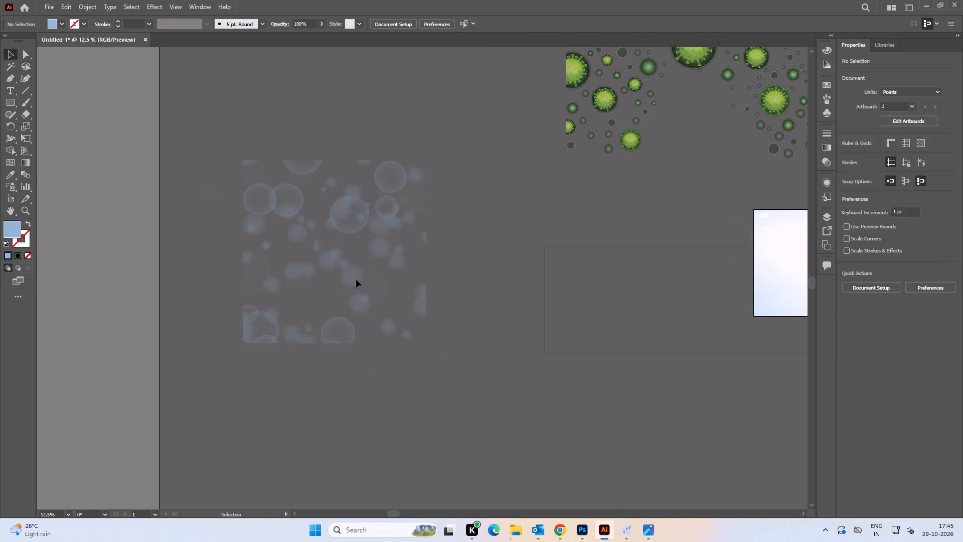
Ungroup the bubble pattern into separate bubbles.
{"action": "left_click", "coordinate": [356, 280]}
{"action": "right_click", "coordinate": [356, 280]}
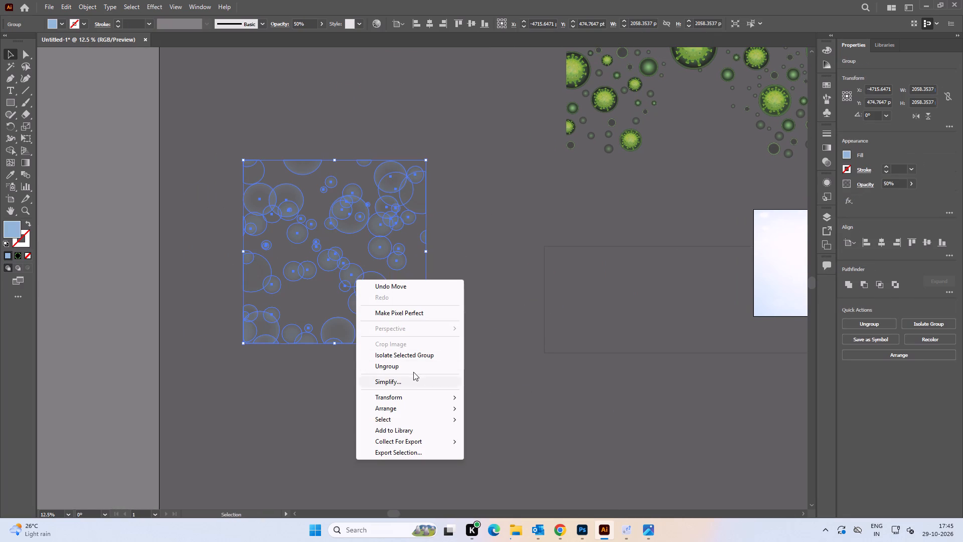
{"action": "left_click", "coordinate": [411, 366]}
{"action": "left_click", "coordinate": [466, 363]}
{"action": "key", "text": "space"}
{"action": "left_click_drag", "start_coordinate": [467, 253], "coordinate": [477, 273]}
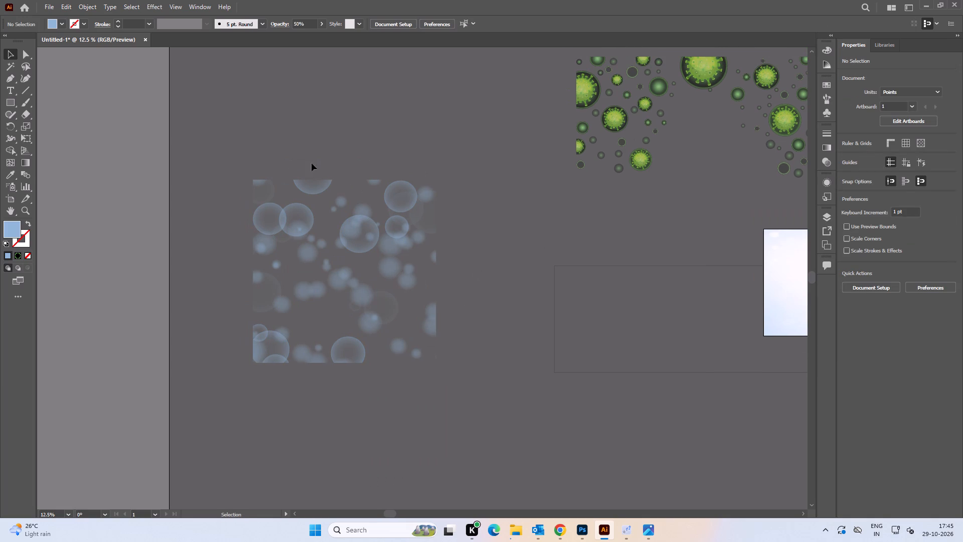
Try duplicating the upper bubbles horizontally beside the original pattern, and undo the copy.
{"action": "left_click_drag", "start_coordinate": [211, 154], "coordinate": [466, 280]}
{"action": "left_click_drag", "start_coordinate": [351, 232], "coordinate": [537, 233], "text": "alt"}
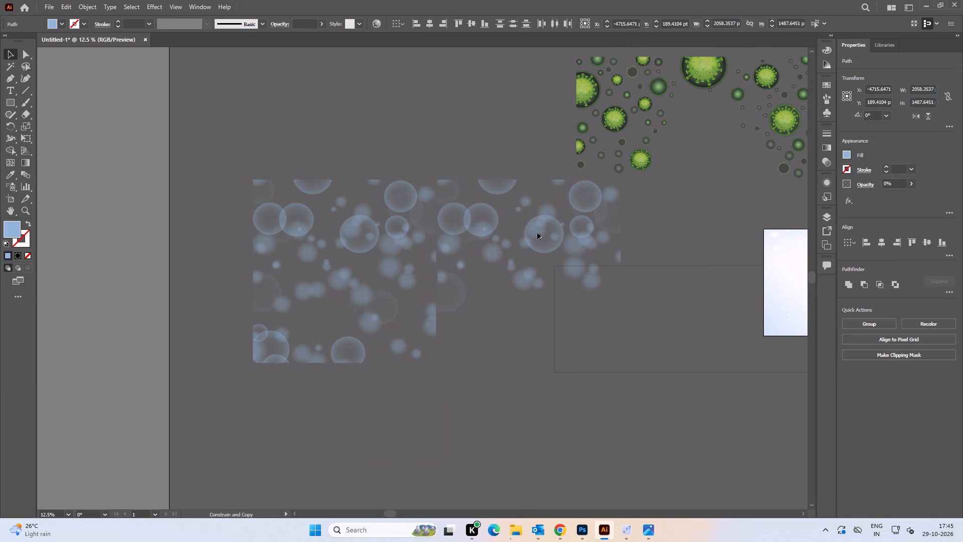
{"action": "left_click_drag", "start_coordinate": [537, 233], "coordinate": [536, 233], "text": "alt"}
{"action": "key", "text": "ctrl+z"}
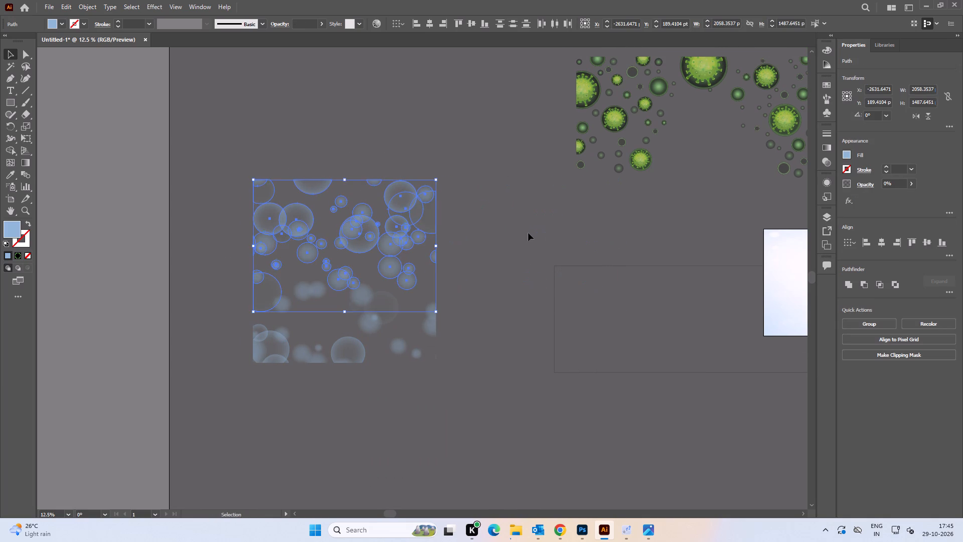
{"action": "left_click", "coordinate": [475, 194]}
Duplicate an upper section of bubbles, about 1626 x 1248 pt, beyond the pattern's right edge with the tops roughly level.
{"action": "key", "text": "space"}
{"action": "left_click_drag", "start_coordinate": [468, 222], "coordinate": [475, 223]}
{"action": "left_click_drag", "start_coordinate": [289, 163], "coordinate": [364, 248]}
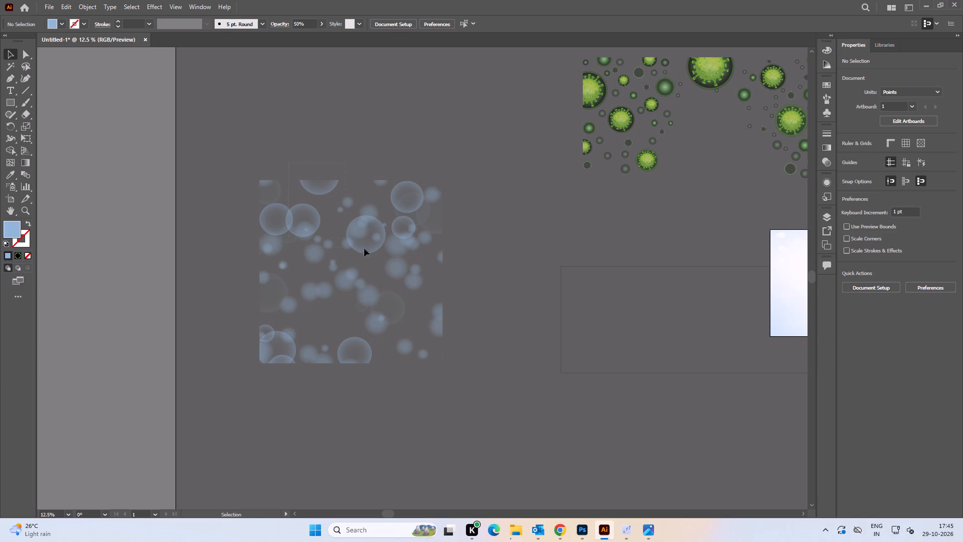
{"action": "left_click_drag", "start_coordinate": [364, 248], "coordinate": [421, 282]}
{"action": "left_click", "coordinate": [317, 166]}
{"action": "left_click_drag", "start_coordinate": [300, 157], "coordinate": [357, 248]}
{"action": "left_click_drag", "start_coordinate": [357, 248], "coordinate": [395, 274]}
{"action": "left_click_drag", "start_coordinate": [361, 236], "coordinate": [505, 248]}
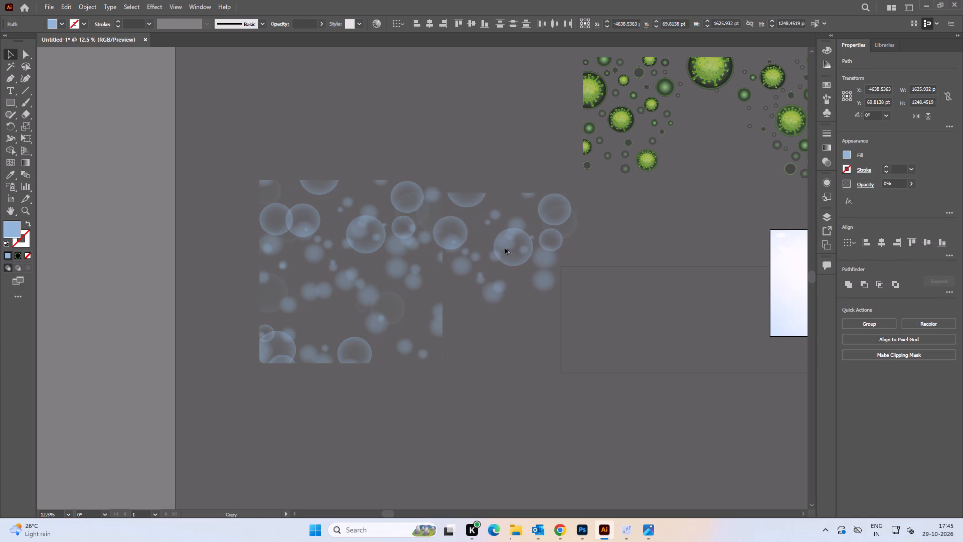
{"action": "left_click_drag", "start_coordinate": [505, 248], "coordinate": [490, 240]}
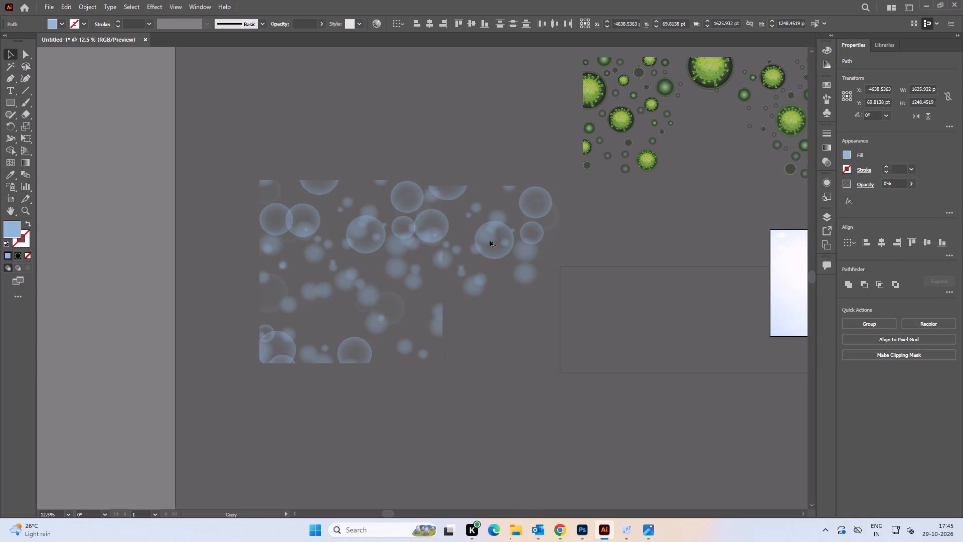
{"action": "left_click_drag", "start_coordinate": [490, 240], "coordinate": [490, 234]}
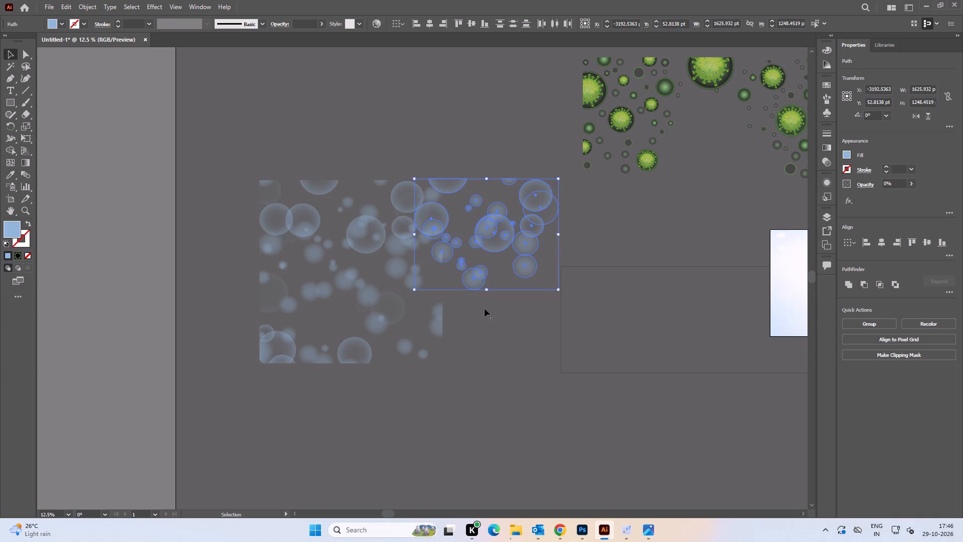
{"action": "left_click", "coordinate": [490, 339]}
Move the copied large ringed bubble at the seam down into the empty area below the surrounding bubbles.
{"action": "scroll", "coordinate": [460, 313], "scroll_direction": "up", "scroll_amount": 2, "text": "alt"}
{"action": "left_click_drag", "start_coordinate": [324, 129], "coordinate": [353, 238]}
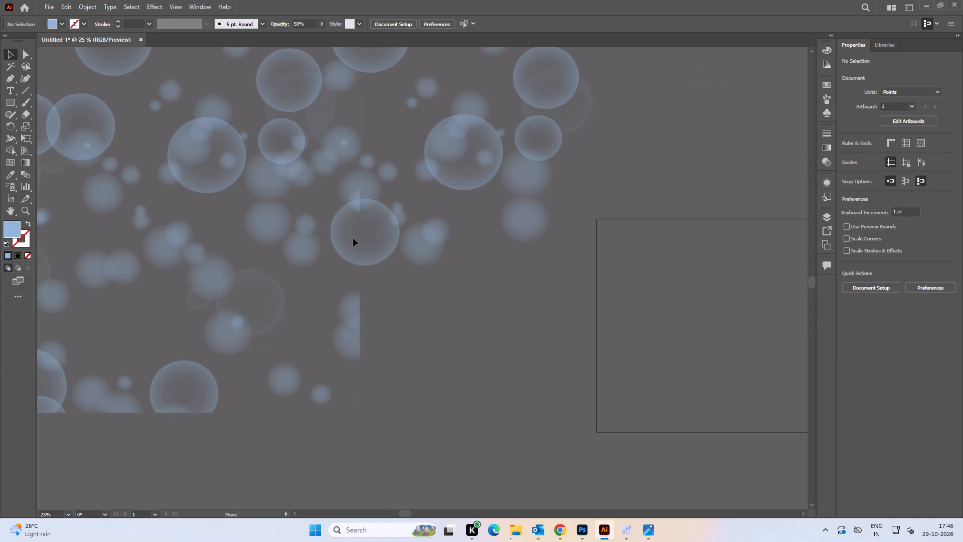
{"action": "left_click_drag", "start_coordinate": [353, 238], "coordinate": [346, 242]}
{"action": "scroll", "coordinate": [340, 230], "scroll_direction": "down", "scroll_amount": 2, "text": "alt"}
{"action": "left_click", "coordinate": [397, 278]}
{"action": "scroll", "coordinate": [296, 214], "scroll_direction": "up", "scroll_amount": 3, "text": "alt"}
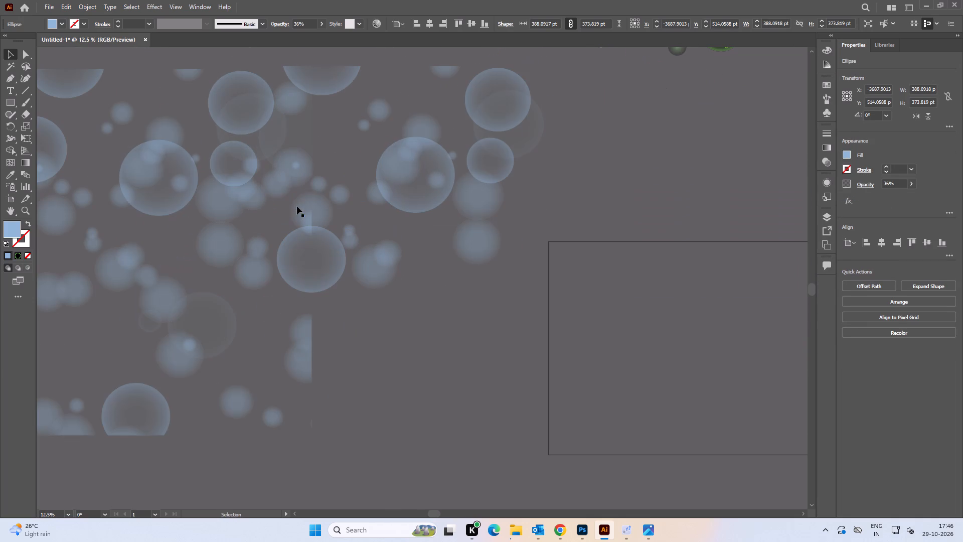
Delete the cut-off half bubble behind the blurred bubble at the seam, keeping the blurred bubble above the large ring.
{"action": "left_click_drag", "start_coordinate": [309, 220], "coordinate": [321, 220]}
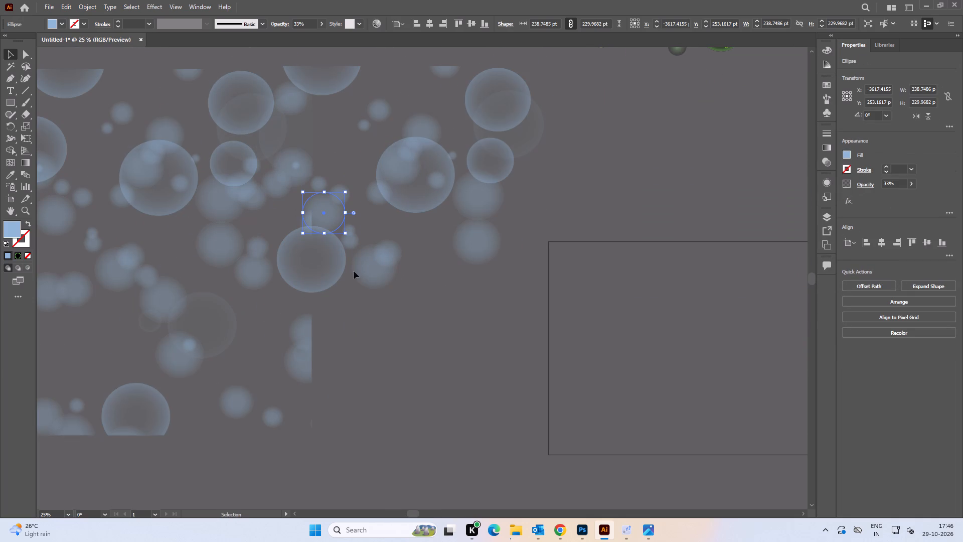
{"action": "key", "text": "ctrl+z"}
{"action": "left_click", "coordinate": [352, 319]}
{"action": "scroll", "coordinate": [293, 230], "scroll_direction": "up", "scroll_amount": 3, "text": "alt"}
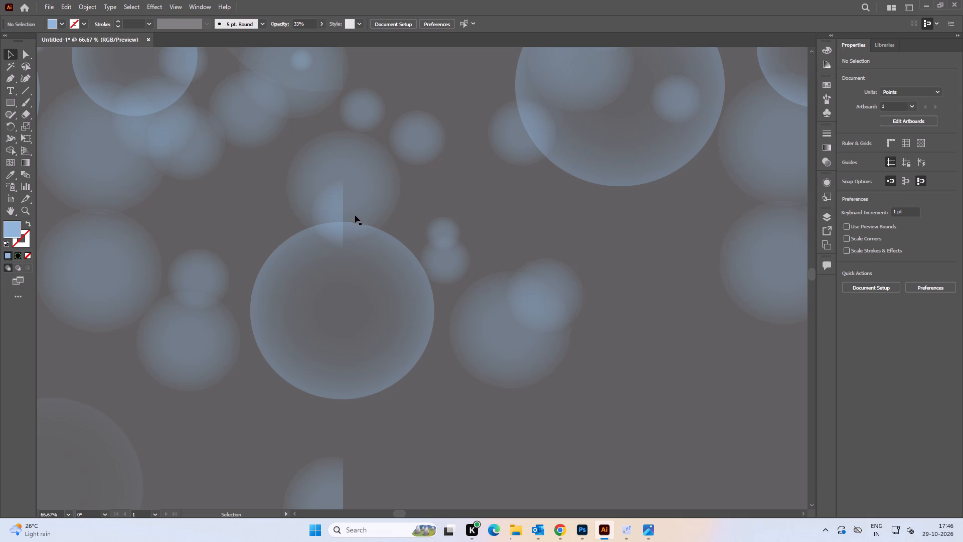
{"action": "left_click_drag", "start_coordinate": [356, 214], "coordinate": [286, 201]}
{"action": "left_click_drag", "start_coordinate": [342, 211], "coordinate": [354, 209]}
{"action": "key", "text": "Delete"}
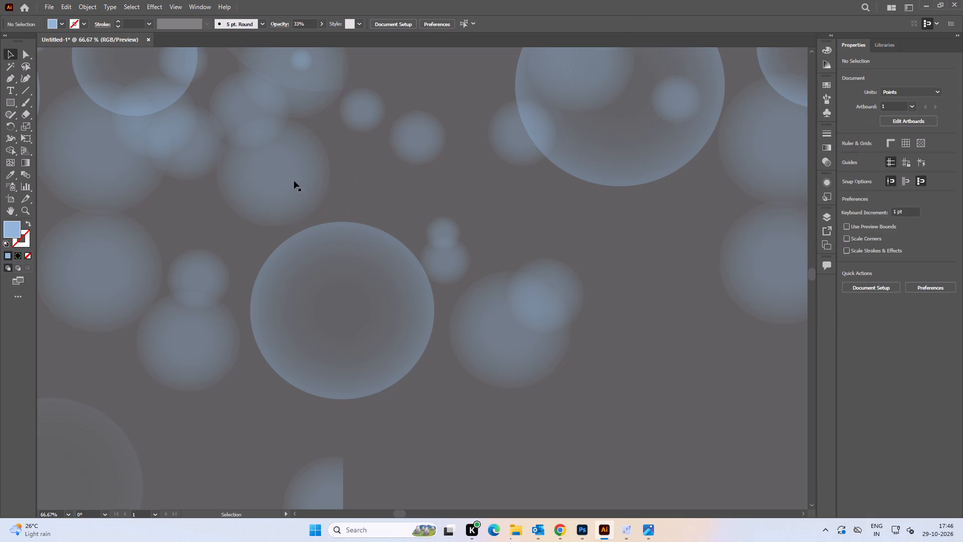
{"action": "left_click_drag", "start_coordinate": [293, 179], "coordinate": [357, 191]}
Thin the crowded blurred bubbles below the smaller ring by deleting overlapping ones and spacing two of them apart.
{"action": "scroll", "coordinate": [357, 189], "scroll_direction": "down", "scroll_amount": 3, "text": "alt"}
{"action": "key", "text": "space"}
{"action": "left_click_drag", "start_coordinate": [359, 193], "coordinate": [378, 277]}
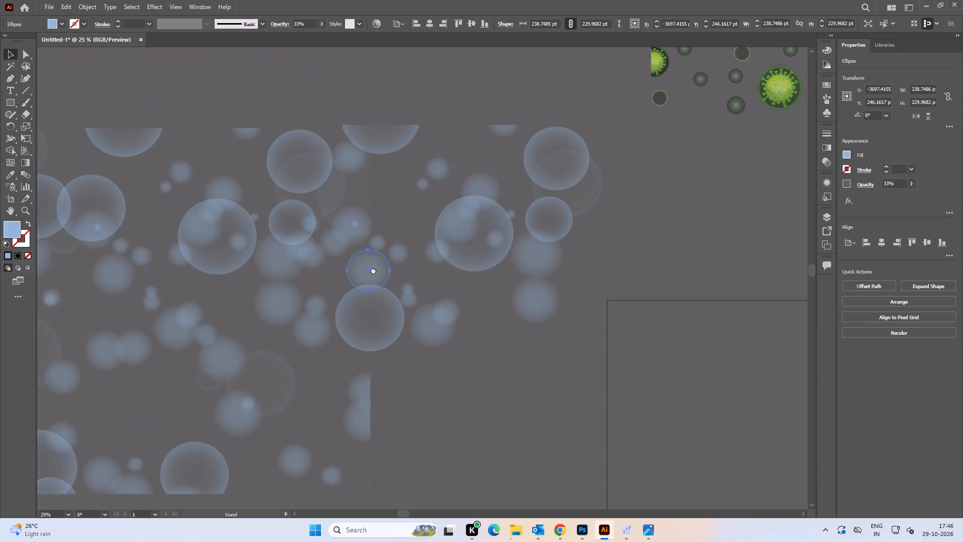
{"action": "left_click_drag", "start_coordinate": [313, 259], "coordinate": [323, 269]}
{"action": "key", "text": "Delete"}
{"action": "left_click_drag", "start_coordinate": [302, 247], "coordinate": [314, 256]}
{"action": "key", "text": "Delete"}
{"action": "left_click_drag", "start_coordinate": [310, 244], "coordinate": [283, 265]}
{"action": "left_click_drag", "start_coordinate": [340, 246], "coordinate": [324, 264]}
{"action": "left_click_drag", "start_coordinate": [303, 231], "coordinate": [284, 244]}
{"action": "key", "text": "Delete"}
Delete the extra faint bubble overlapping the large ringed bubble near the top of the seam.
{"action": "left_click_drag", "start_coordinate": [305, 167], "coordinate": [266, 168]}
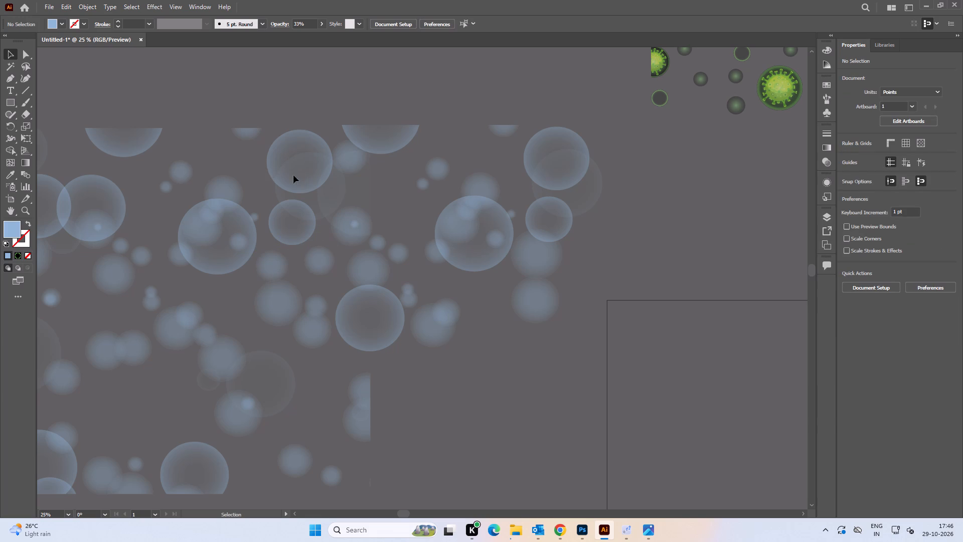
{"action": "left_click_drag", "start_coordinate": [293, 175], "coordinate": [233, 161]}
{"action": "left_click_drag", "start_coordinate": [245, 171], "coordinate": [266, 212]}
{"action": "key", "text": "Delete"}
Spread the small blurred bubbles near the top of the seam into the gaps between the large rings.
{"action": "left_click_drag", "start_coordinate": [350, 165], "coordinate": [372, 185]}
{"action": "left_click_drag", "start_coordinate": [372, 185], "coordinate": [373, 186]}
{"action": "left_click_drag", "start_coordinate": [426, 185], "coordinate": [409, 199]}
{"action": "left_click_drag", "start_coordinate": [436, 175], "coordinate": [439, 166]}
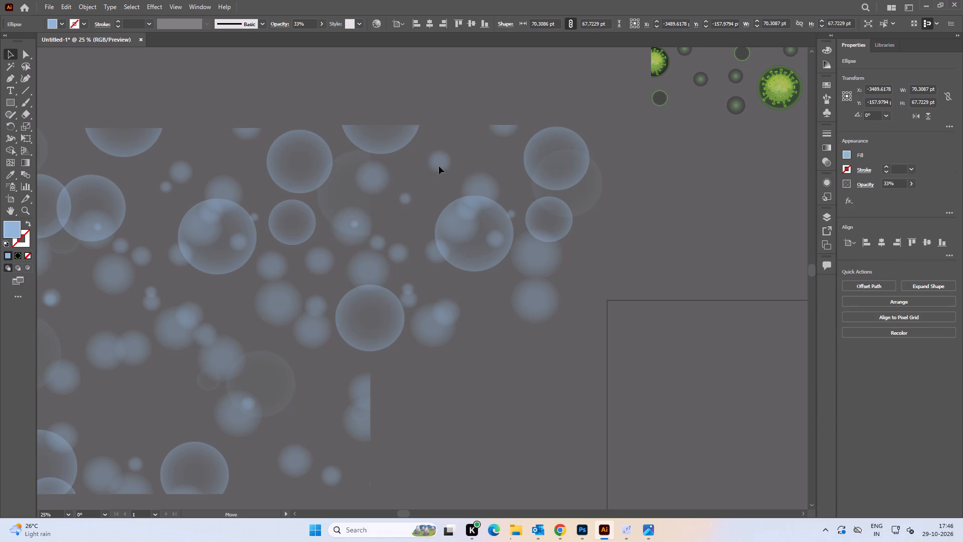
{"action": "key", "text": "Delete"}
Move the copied section's largest ring up toward the top edge and spread the overlapping blurred bubbles beneath and around it.
{"action": "key", "text": "space"}
{"action": "left_click_drag", "start_coordinate": [477, 364], "coordinate": [470, 355]}
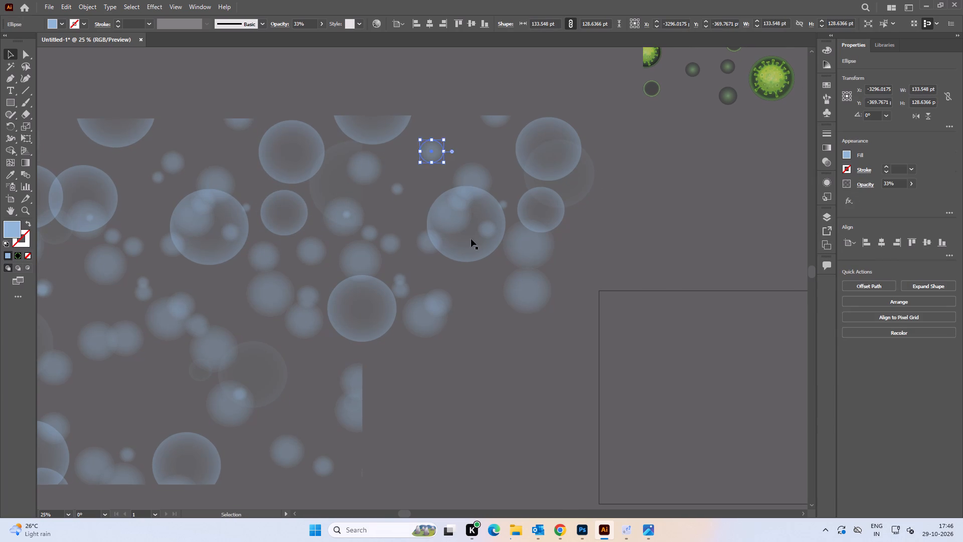
{"action": "left_click_drag", "start_coordinate": [471, 238], "coordinate": [440, 174]}
{"action": "left_click_drag", "start_coordinate": [453, 228], "coordinate": [460, 255]}
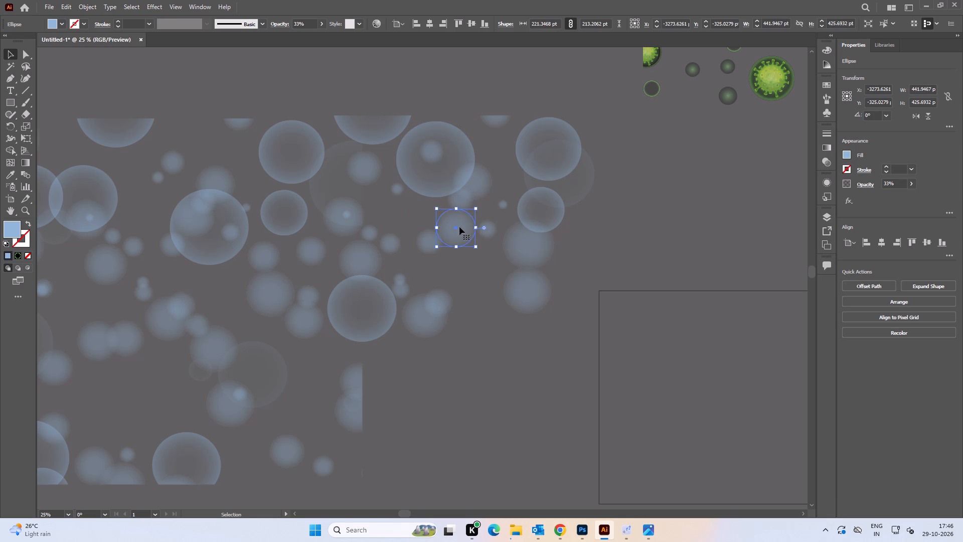
{"action": "left_click_drag", "start_coordinate": [459, 227], "coordinate": [460, 267]}
{"action": "left_click_drag", "start_coordinate": [433, 241], "coordinate": [423, 236]}
{"action": "left_click_drag", "start_coordinate": [457, 212], "coordinate": [454, 241]}
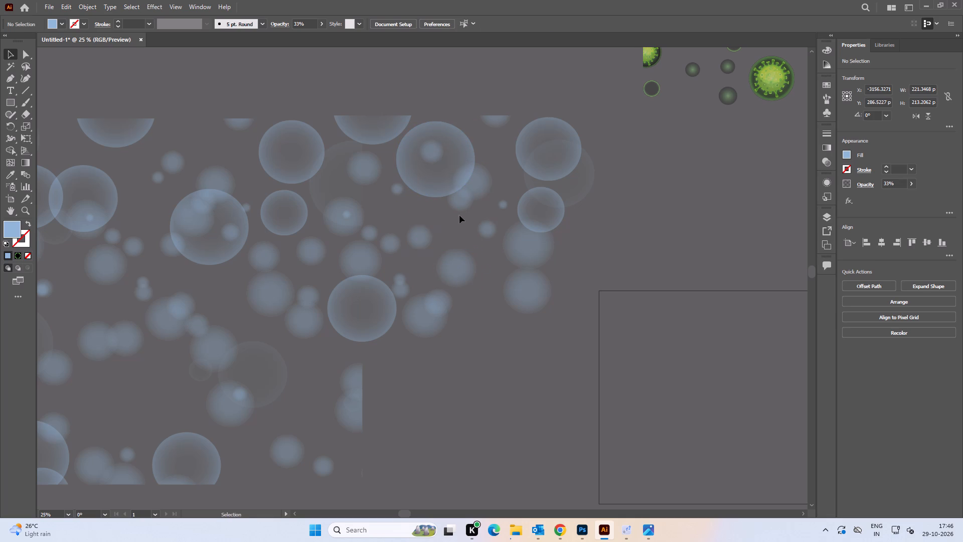
{"action": "left_click_drag", "start_coordinate": [460, 205], "coordinate": [452, 234]}
{"action": "left_click_drag", "start_coordinate": [472, 197], "coordinate": [487, 195]}
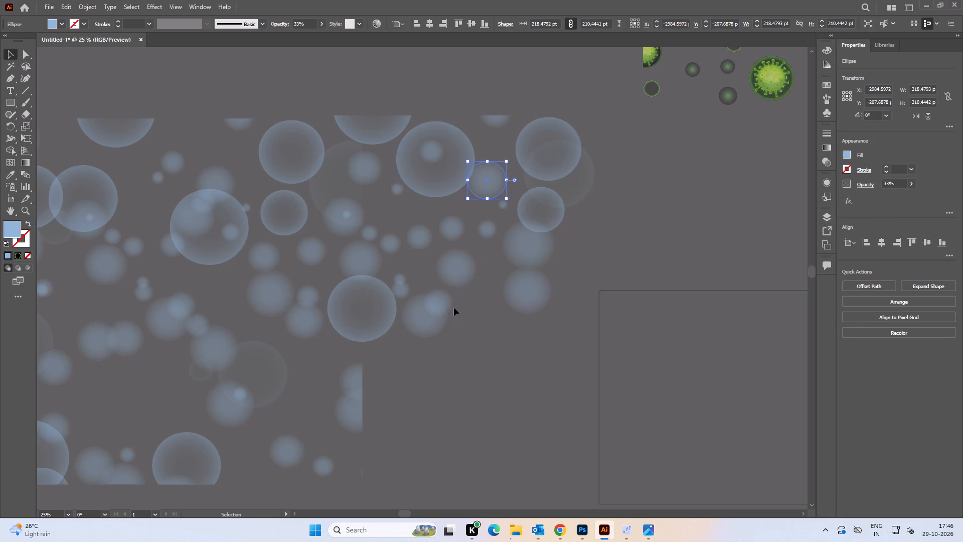
{"action": "left_click_drag", "start_coordinate": [445, 305], "coordinate": [489, 311]}
{"action": "left_click_drag", "start_coordinate": [432, 306], "coordinate": [411, 313]}
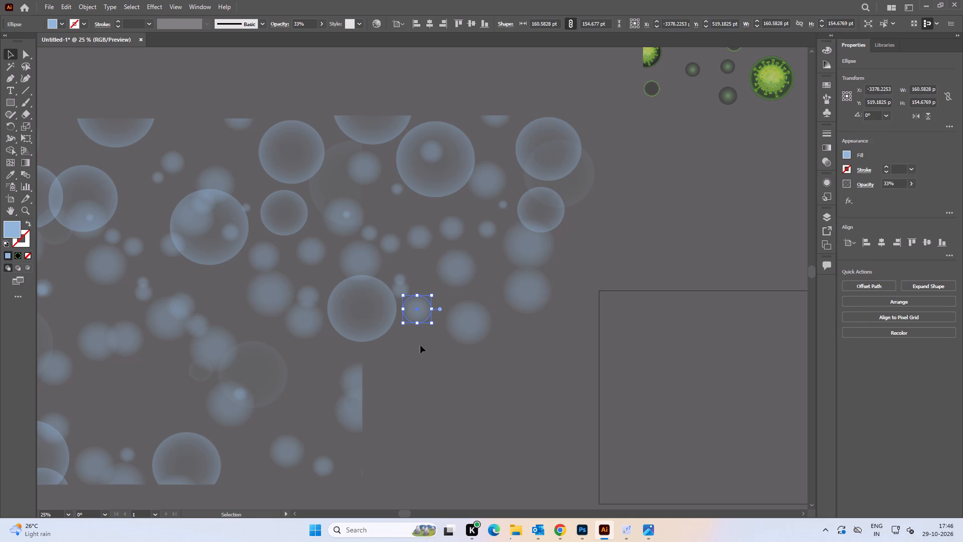
Duplicate the large faint bubble at the pattern's right edge directly below the original.
{"action": "scroll", "coordinate": [419, 353], "scroll_direction": "down", "scroll_amount": 3, "text": "alt"}
{"action": "key", "text": "space"}
{"action": "key", "text": "space"}
{"action": "key", "text": "space"}
{"action": "key", "text": "space"}
{"action": "key", "text": "space"}
{"action": "key", "text": "space"}
{"action": "key", "text": "space"}
{"action": "key", "text": "space"}
{"action": "key", "text": "space"}
{"action": "key", "text": "space"}
{"action": "key", "text": "space"}
{"action": "key", "text": "space"}
{"action": "key", "text": "space"}
{"action": "key", "text": "space"}
{"action": "key", "text": "space"}
{"action": "key", "text": "space"}
{"action": "key", "text": "space"}
{"action": "left_click_drag", "start_coordinate": [438, 378], "coordinate": [469, 326]}
{"action": "left_click_drag", "start_coordinate": [301, 341], "coordinate": [403, 349]}
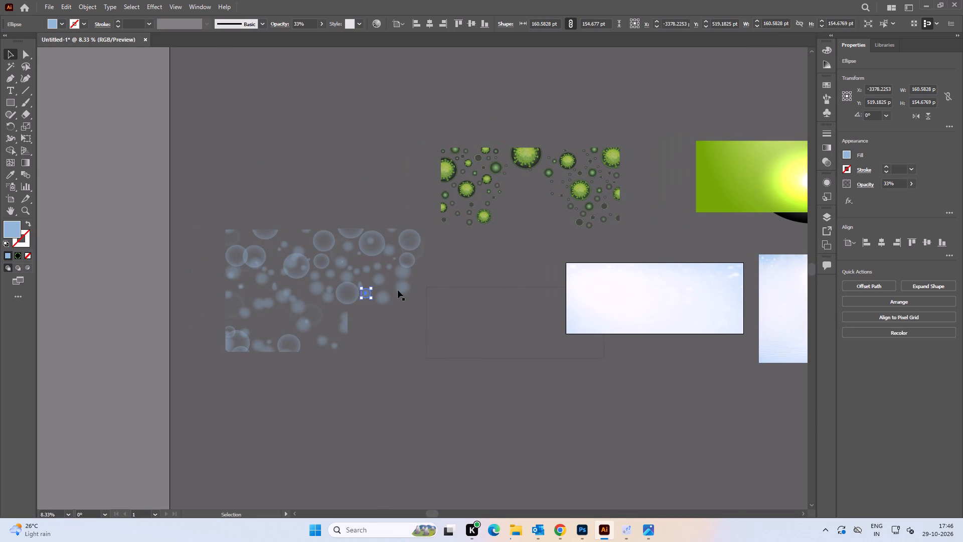
{"action": "scroll", "coordinate": [398, 284], "scroll_direction": "up", "scroll_amount": 3, "text": "alt"}
{"action": "left_click_drag", "start_coordinate": [402, 157], "coordinate": [405, 247], "text": "alt"}
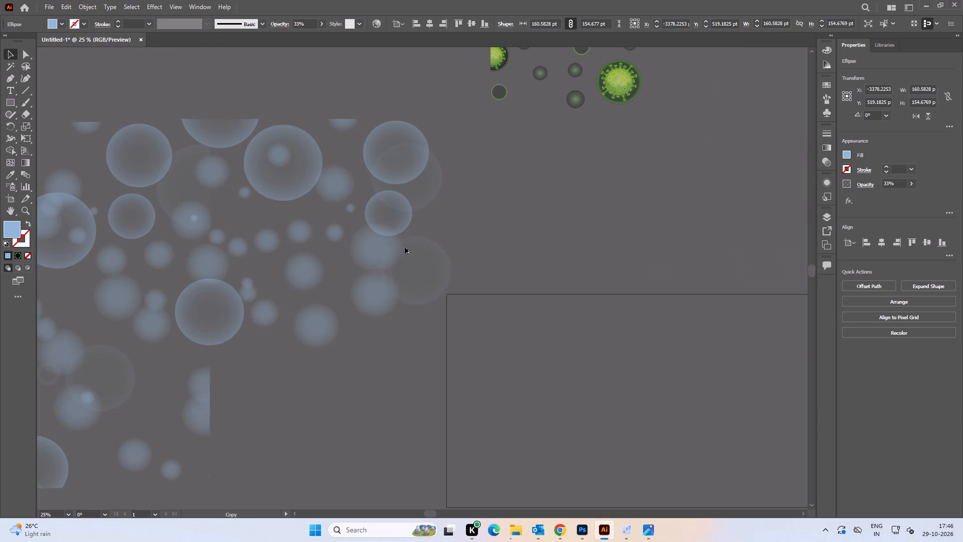
{"action": "left_click_drag", "start_coordinate": [405, 247], "coordinate": [405, 240], "text": "alt"}
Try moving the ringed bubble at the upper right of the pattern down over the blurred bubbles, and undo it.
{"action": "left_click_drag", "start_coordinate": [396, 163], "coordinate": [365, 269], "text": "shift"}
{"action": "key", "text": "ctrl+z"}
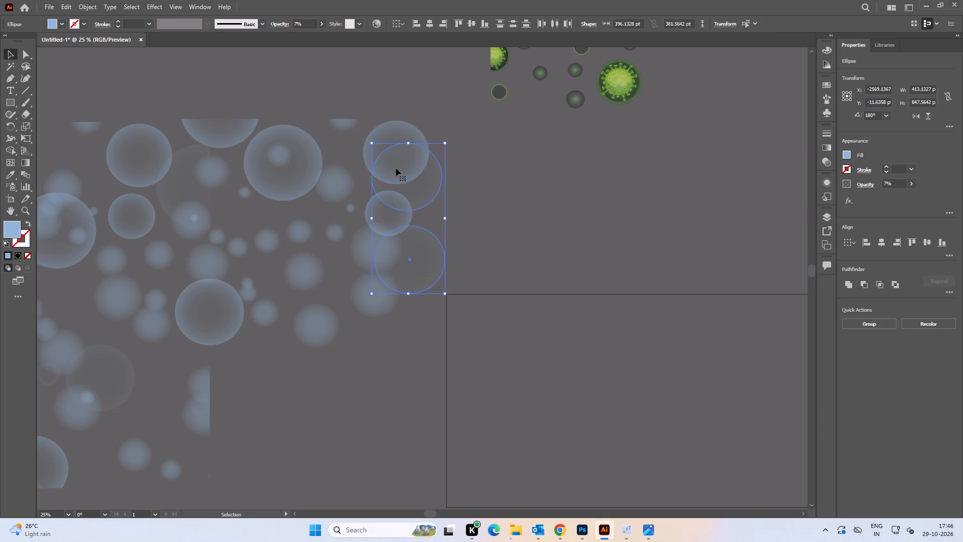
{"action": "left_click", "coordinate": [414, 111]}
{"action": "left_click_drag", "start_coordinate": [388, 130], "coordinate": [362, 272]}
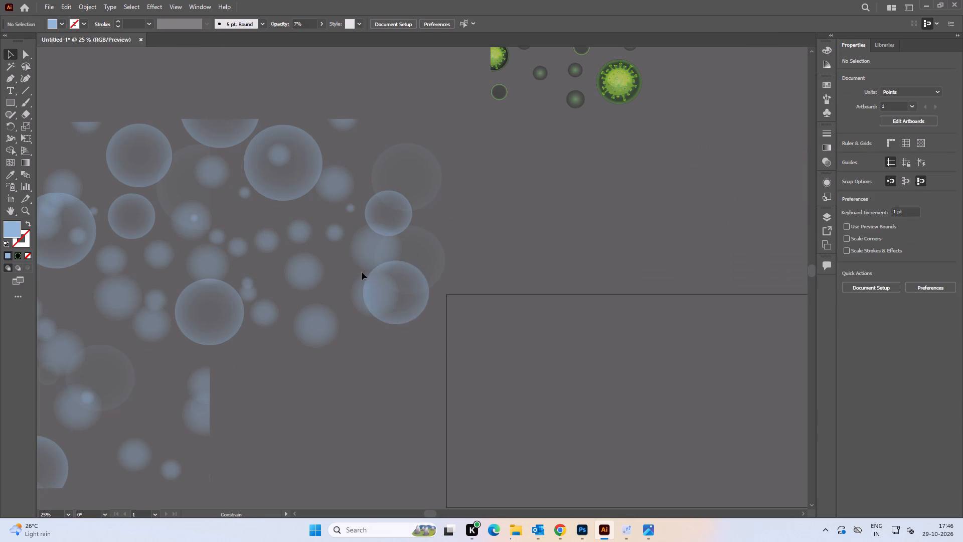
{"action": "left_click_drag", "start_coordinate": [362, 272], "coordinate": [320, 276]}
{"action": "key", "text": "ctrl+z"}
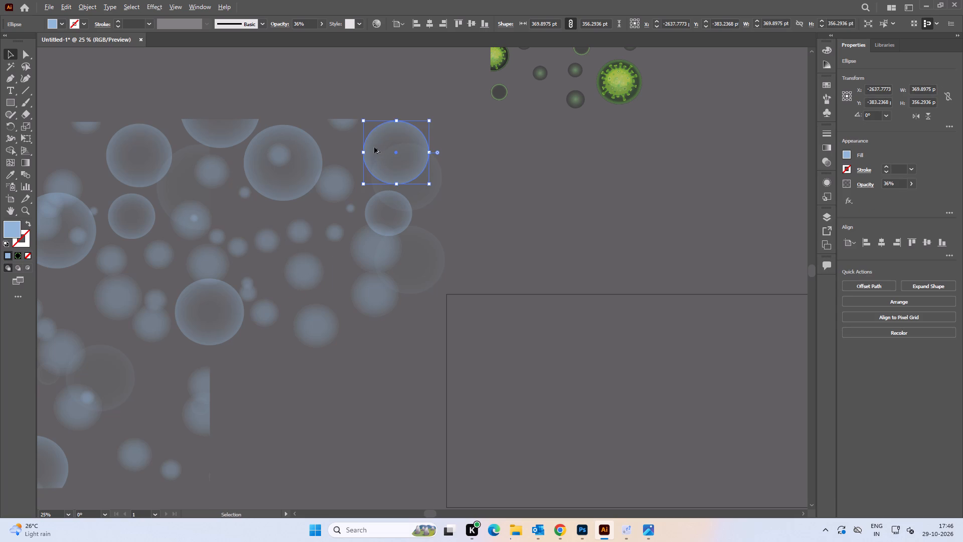
Duplicate the large upper-right ringed bubble into the gap below and left, and copy the smaller ring straight down.
{"action": "left_click_drag", "start_coordinate": [374, 147], "coordinate": [303, 270], "text": "alt"}
{"action": "left_click_drag", "start_coordinate": [394, 223], "coordinate": [405, 335], "text": "alt"}
{"action": "scroll", "coordinate": [404, 329], "scroll_direction": "down", "scroll_amount": 3, "text": "alt"}
{"action": "left_click", "coordinate": [465, 273]}
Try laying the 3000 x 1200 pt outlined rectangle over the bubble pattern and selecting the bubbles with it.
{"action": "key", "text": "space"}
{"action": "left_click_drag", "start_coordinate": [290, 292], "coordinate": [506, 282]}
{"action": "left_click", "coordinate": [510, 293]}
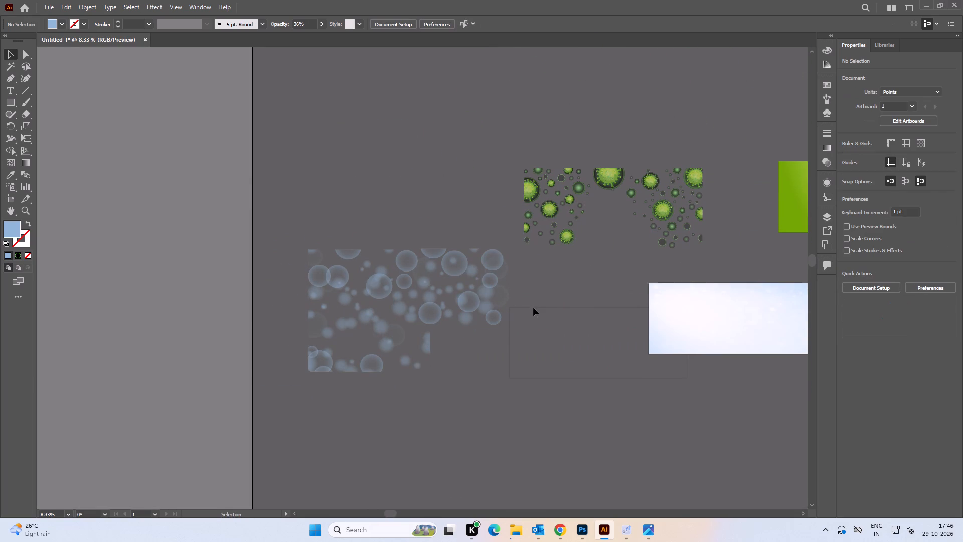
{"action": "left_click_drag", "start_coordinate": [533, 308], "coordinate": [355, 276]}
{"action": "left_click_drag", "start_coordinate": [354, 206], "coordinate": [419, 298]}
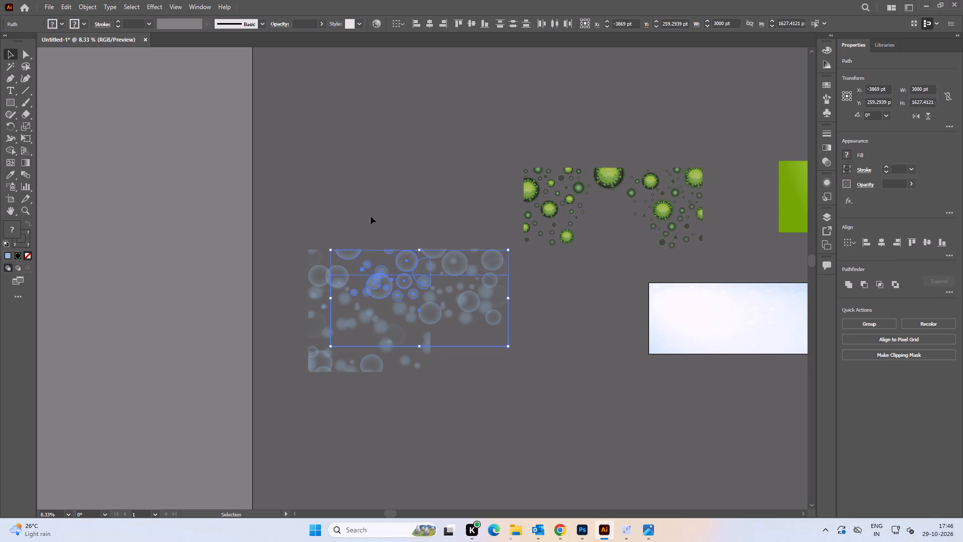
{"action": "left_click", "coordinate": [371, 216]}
Move the outlined rectangle clear of the bubbles and group the entire widened bubble pattern.
{"action": "left_click_drag", "start_coordinate": [470, 347], "coordinate": [591, 403]}
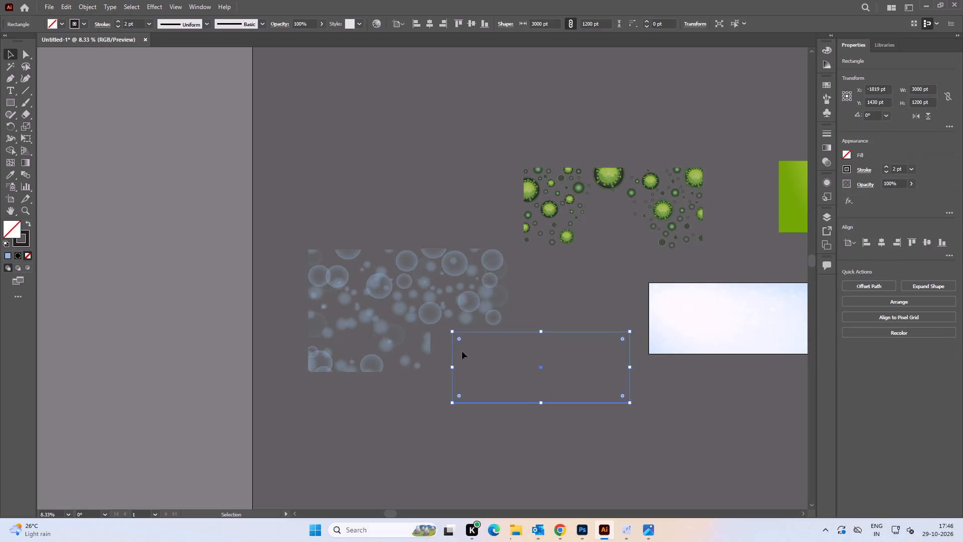
{"action": "left_click_drag", "start_coordinate": [509, 332], "coordinate": [587, 352]}
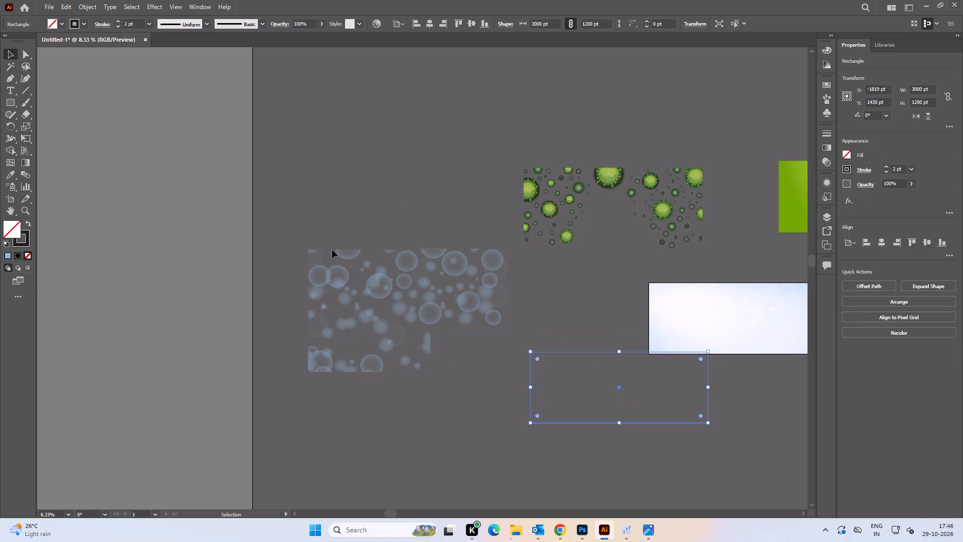
{"action": "left_click_drag", "start_coordinate": [289, 225], "coordinate": [505, 372]}
{"action": "left_click_drag", "start_coordinate": [505, 372], "coordinate": [509, 380]}
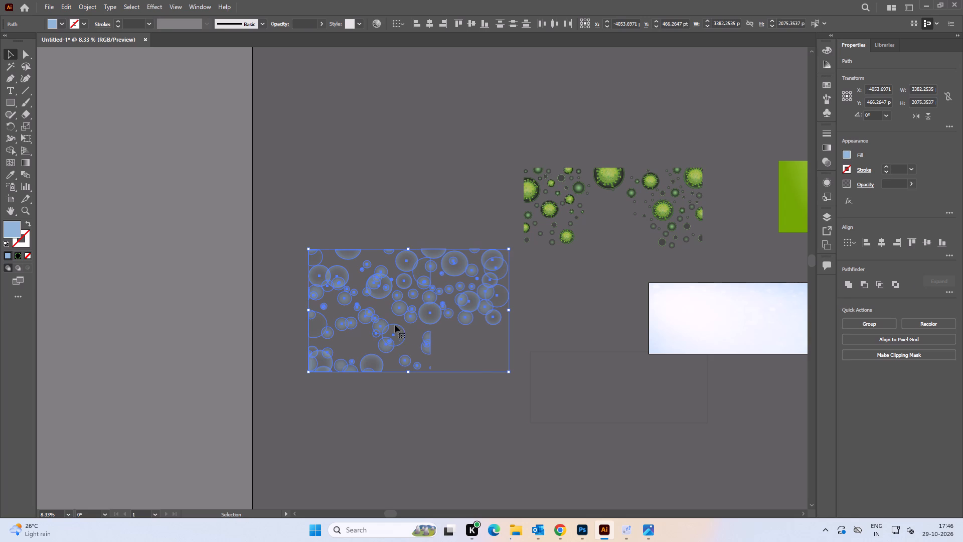
{"action": "key", "text": "ctrl+g"}
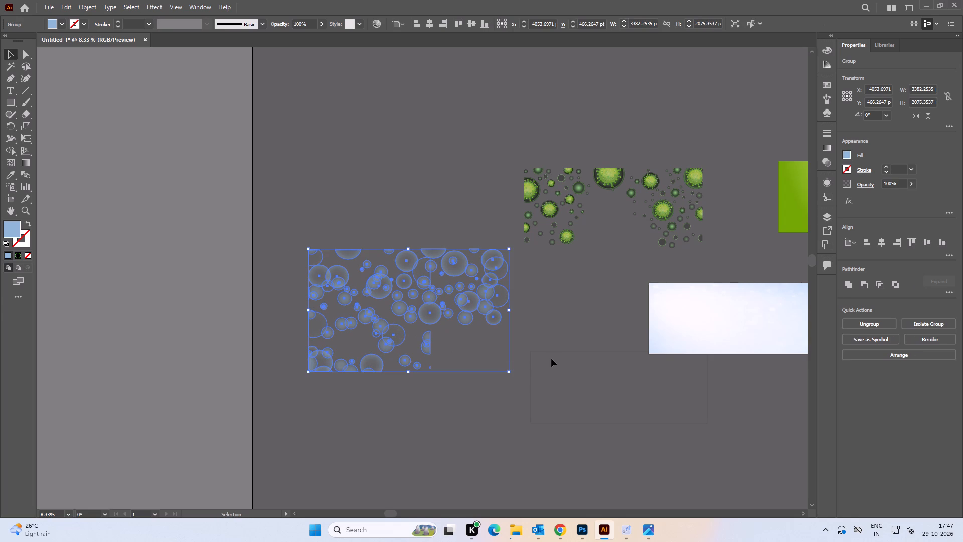
Clip the bubble group with the 3000 x 1200 pt rectangle aligned to the group's left and top edges.
{"action": "left_click", "coordinate": [551, 352]}
{"action": "left_click", "coordinate": [388, 286], "text": "shift"}
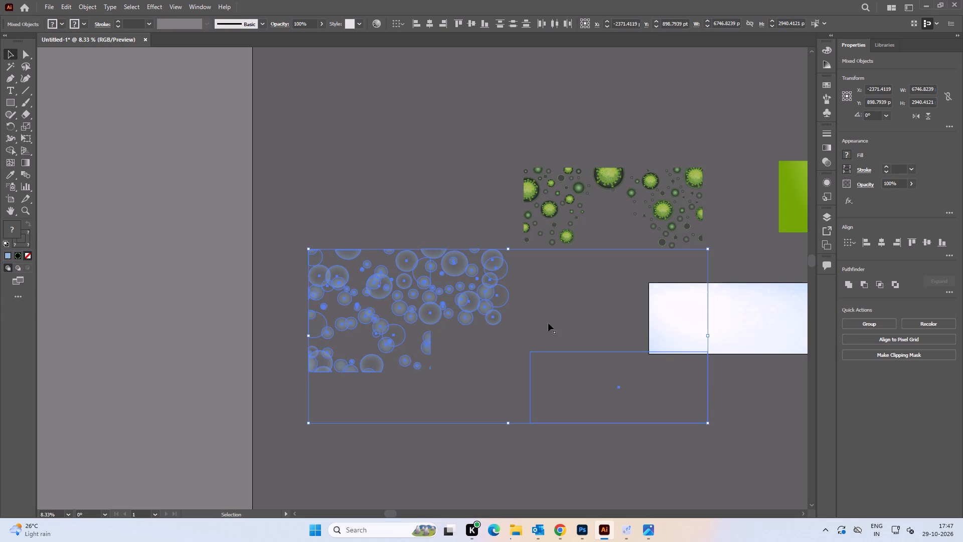
{"action": "left_click", "coordinate": [867, 242]}
{"action": "left_click", "coordinate": [910, 243]}
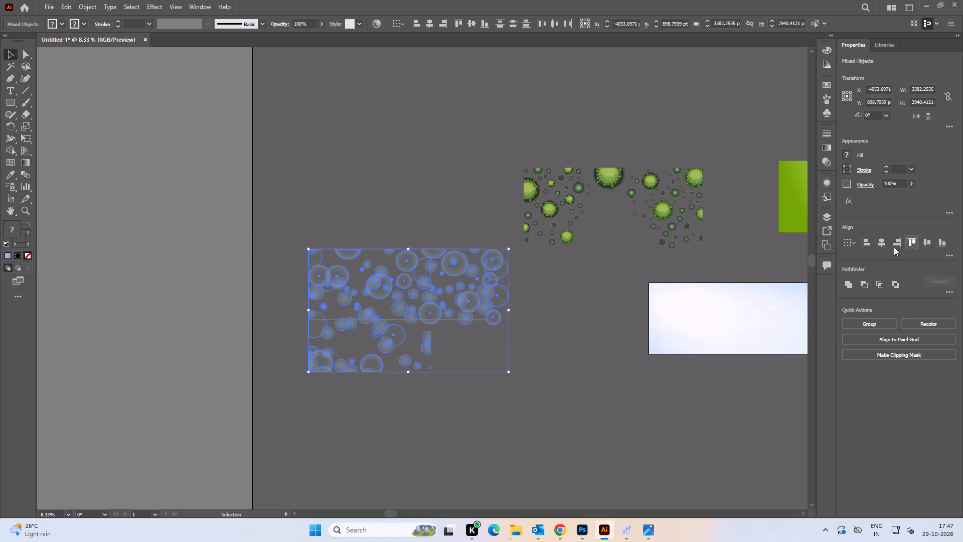
{"action": "right_click", "coordinate": [459, 293]}
{"action": "left_click", "coordinate": [515, 383]}
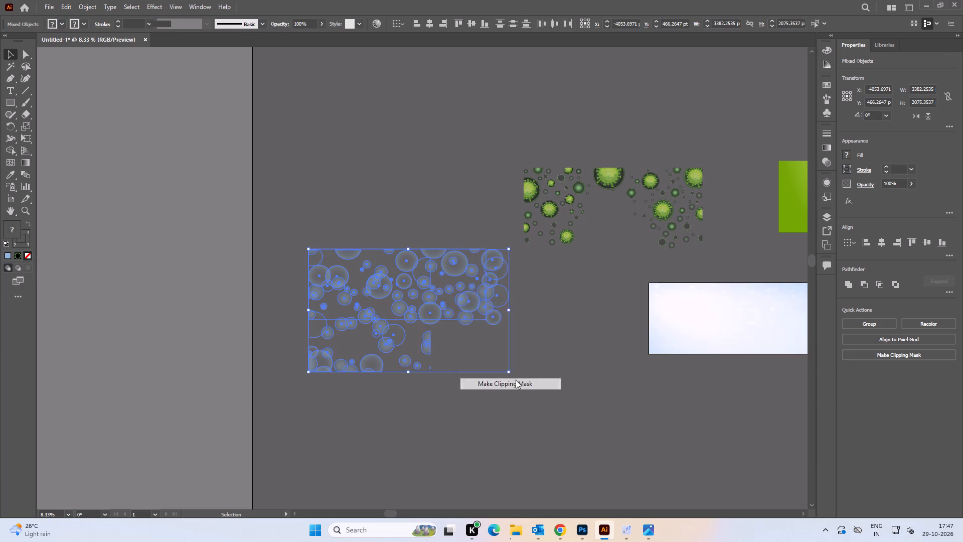
{"action": "left_click", "coordinate": [555, 335]}
Move the clipped bubble pattern onto the pale blue artboard and center it horizontally and vertically.
{"action": "key", "text": "space"}
{"action": "left_click_drag", "start_coordinate": [557, 329], "coordinate": [464, 325]}
{"action": "left_click_drag", "start_coordinate": [386, 289], "coordinate": [709, 340]}
{"action": "key", "text": "space"}
{"action": "key", "text": "space"}
{"action": "key", "text": "space"}
{"action": "left_click_drag", "start_coordinate": [706, 328], "coordinate": [394, 300]}
{"action": "left_click", "coordinate": [885, 242]}
{"action": "left_click", "coordinate": [923, 243]}
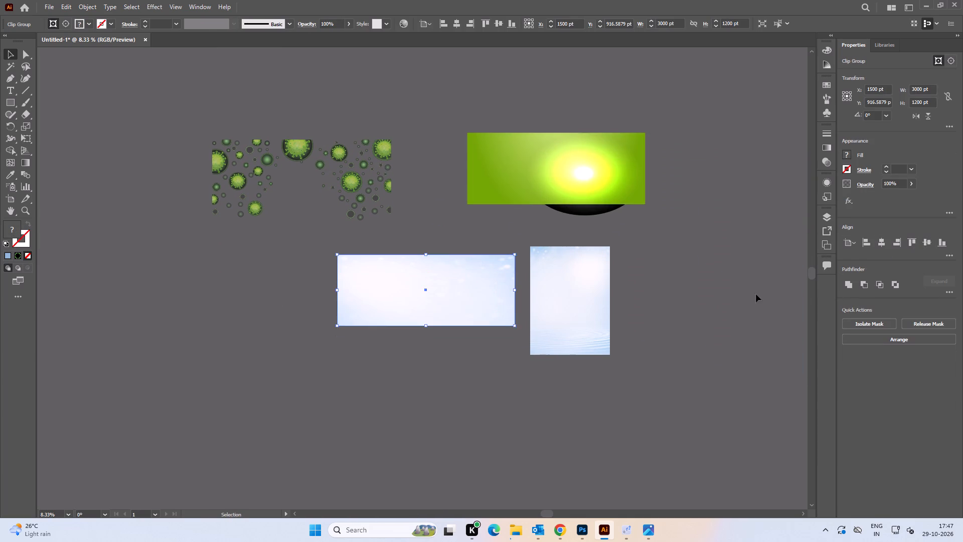
Move the pale blue background image aside and bring the clipped bubble pattern to the front.
{"action": "left_click", "coordinate": [466, 356]}
{"action": "scroll", "coordinate": [428, 292], "scroll_direction": "up", "scroll_amount": 3, "text": "alt"}
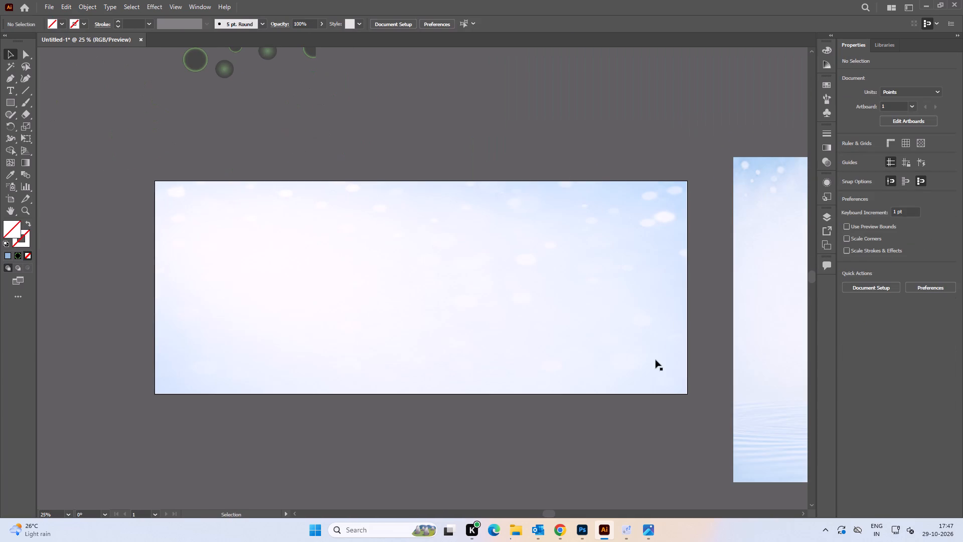
{"action": "left_click_drag", "start_coordinate": [652, 353], "coordinate": [622, 367]}
{"action": "key", "text": "ctrl+z"}
{"action": "left_click_drag", "start_coordinate": [663, 304], "coordinate": [622, 311]}
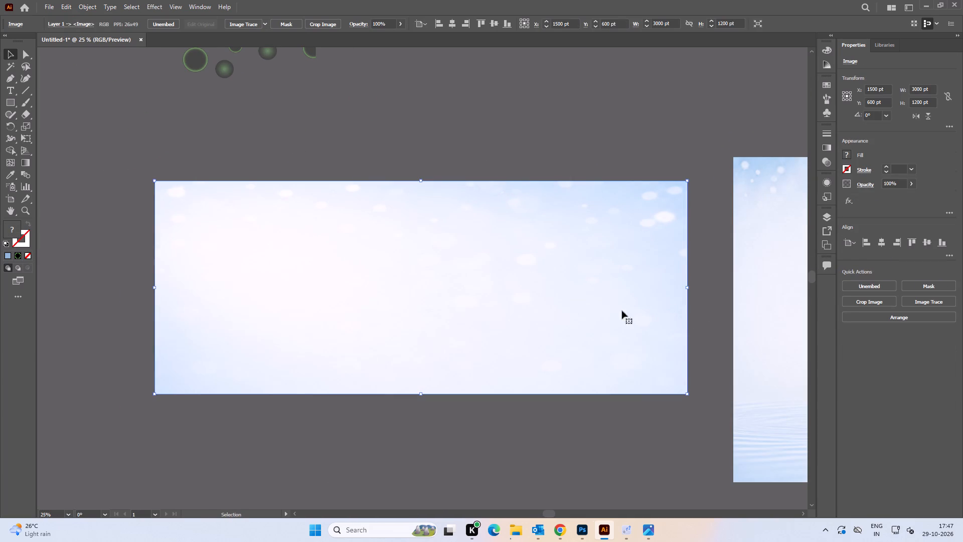
{"action": "left_click_drag", "start_coordinate": [622, 311], "coordinate": [600, 315]}
{"action": "left_click", "coordinate": [682, 284]}
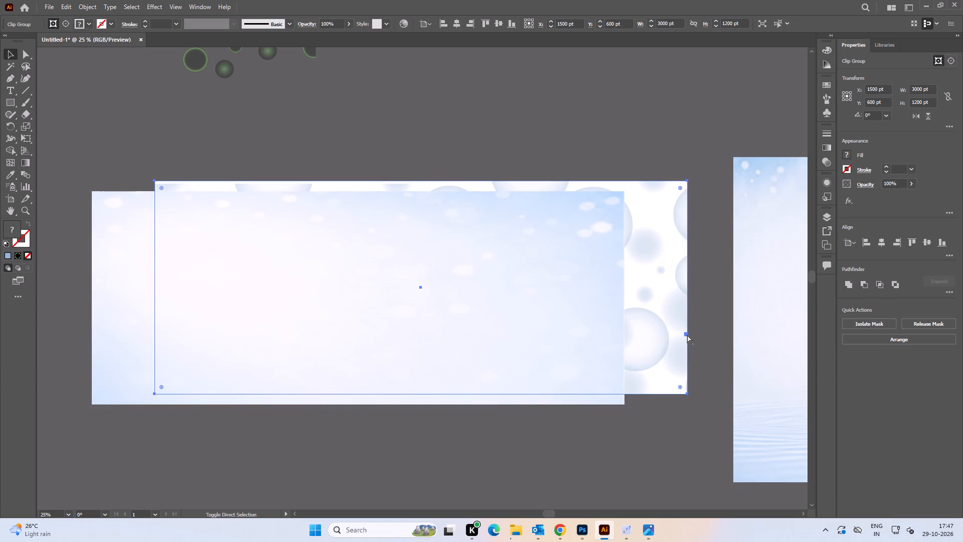
{"action": "key", "text": "ctrl+shift+Delete"}
{"action": "key", "text": "ctrl+shift+Delete"}
{"action": "key", "text": "ctrl+shift+Delete"}
{"action": "key", "text": "ctrl+shift+bracketright"}
{"action": "key", "text": "ctrl+shift+bracketright"}
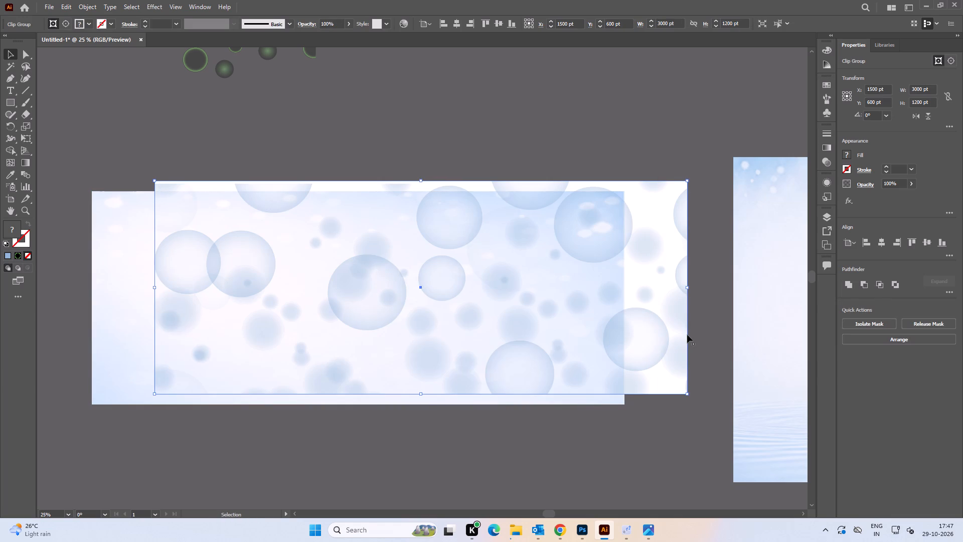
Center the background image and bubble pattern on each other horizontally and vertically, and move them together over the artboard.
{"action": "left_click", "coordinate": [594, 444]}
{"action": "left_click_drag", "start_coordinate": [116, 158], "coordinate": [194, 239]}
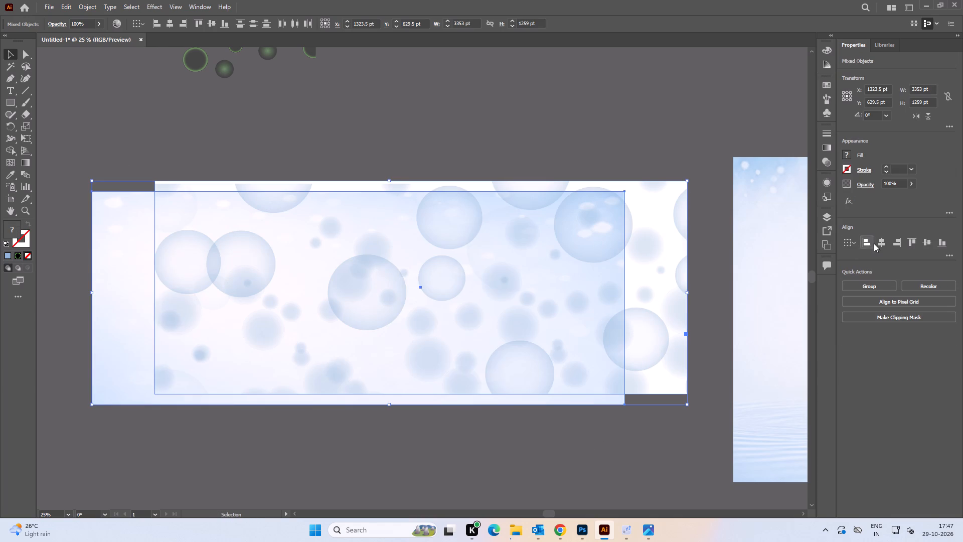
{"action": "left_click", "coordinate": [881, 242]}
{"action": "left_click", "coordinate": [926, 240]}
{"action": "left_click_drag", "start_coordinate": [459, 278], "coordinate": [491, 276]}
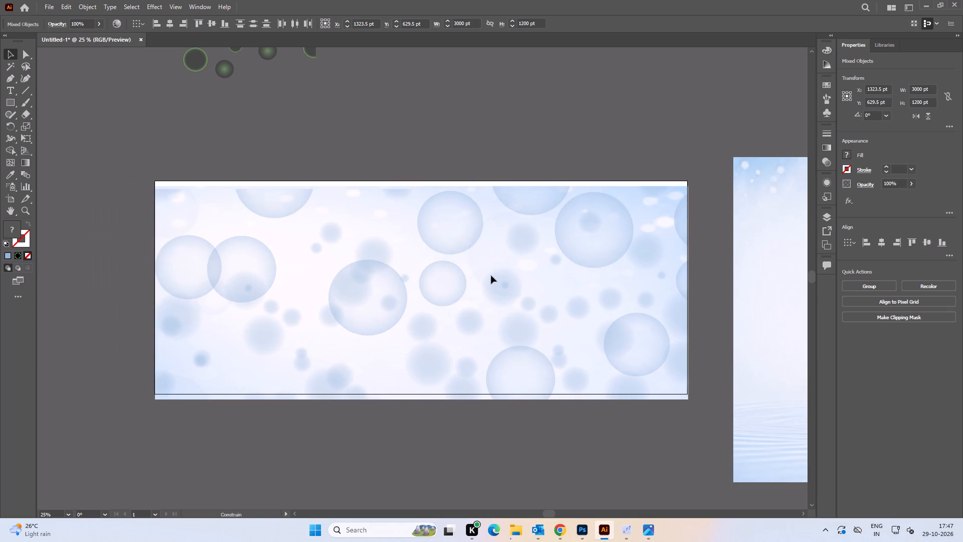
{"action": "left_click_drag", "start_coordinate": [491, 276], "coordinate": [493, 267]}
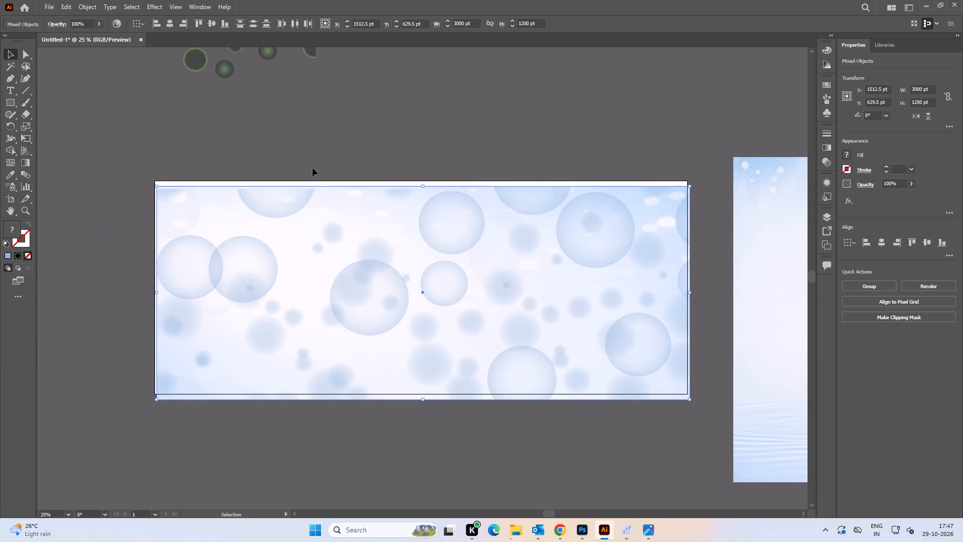
Shift the bubble pattern off the background image, and align the image to the artboard's horizontal center and top edge.
{"action": "left_click", "coordinate": [310, 164]}
{"action": "left_click_drag", "start_coordinate": [384, 304], "coordinate": [501, 309]}
{"action": "left_click_drag", "start_coordinate": [355, 292], "coordinate": [497, 294]}
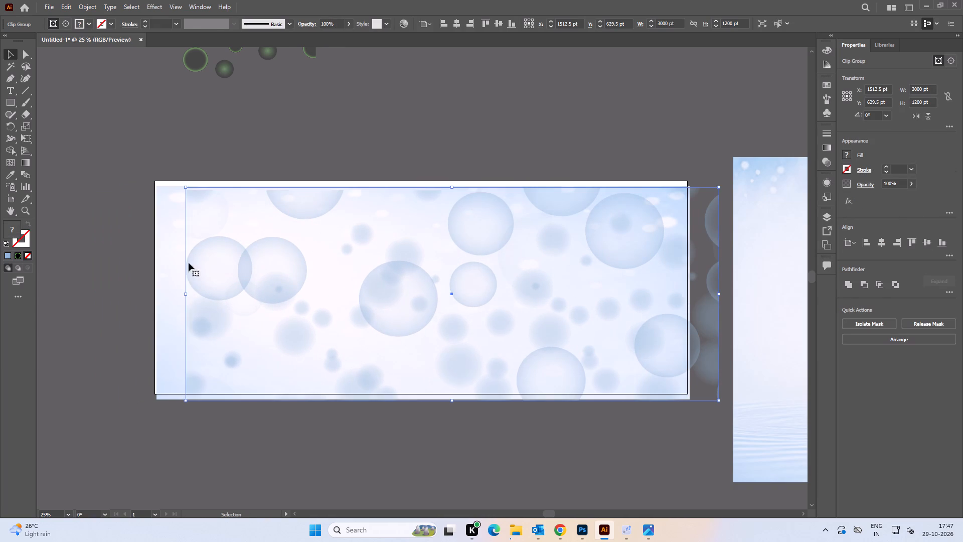
{"action": "left_click", "coordinate": [173, 261]}
{"action": "left_click", "coordinate": [881, 239]}
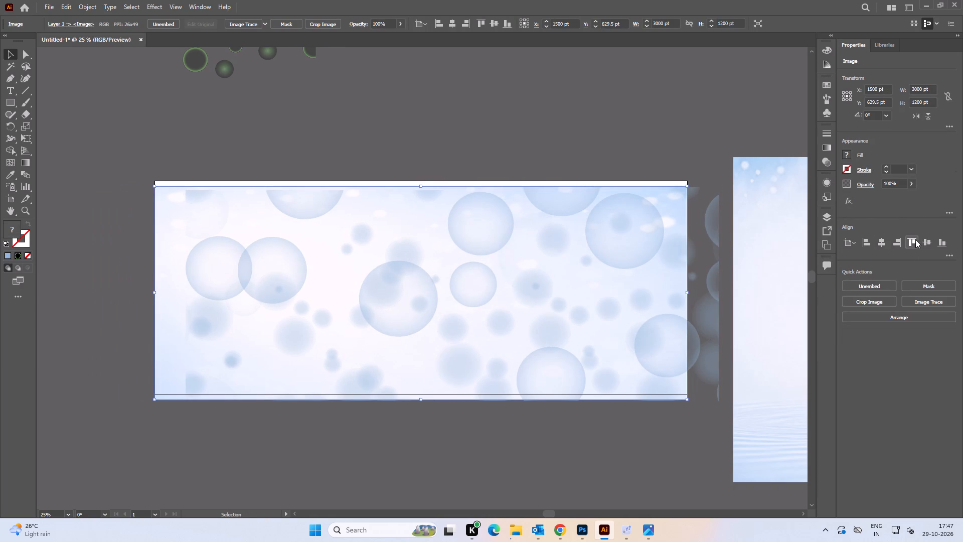
{"action": "left_click", "coordinate": [915, 239]}
Center the clipped bubble pattern horizontally and vertically on the artboard.
{"action": "left_click", "coordinate": [641, 121]}
{"action": "left_click", "coordinate": [712, 236]}
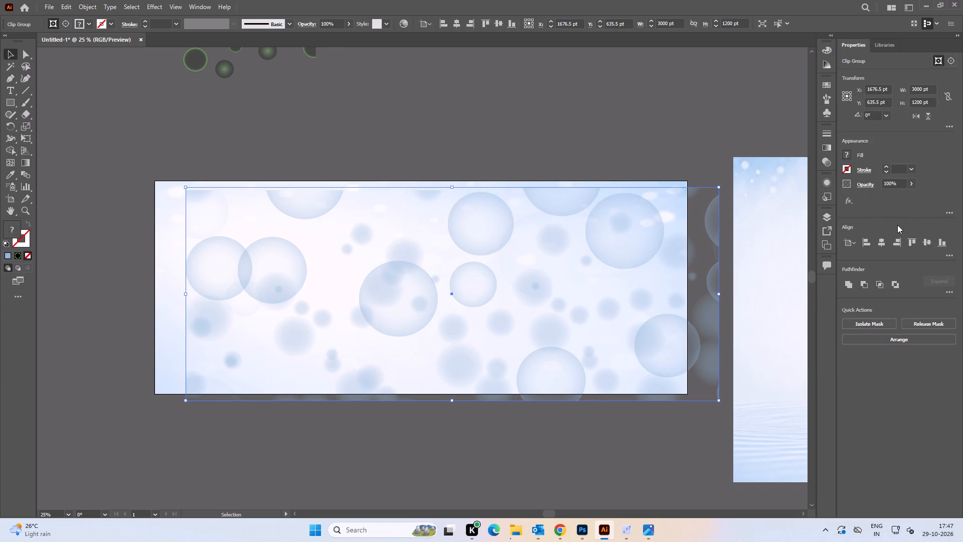
{"action": "left_click", "coordinate": [882, 245]}
{"action": "left_click", "coordinate": [922, 243]}
{"action": "left_click", "coordinate": [626, 140]}
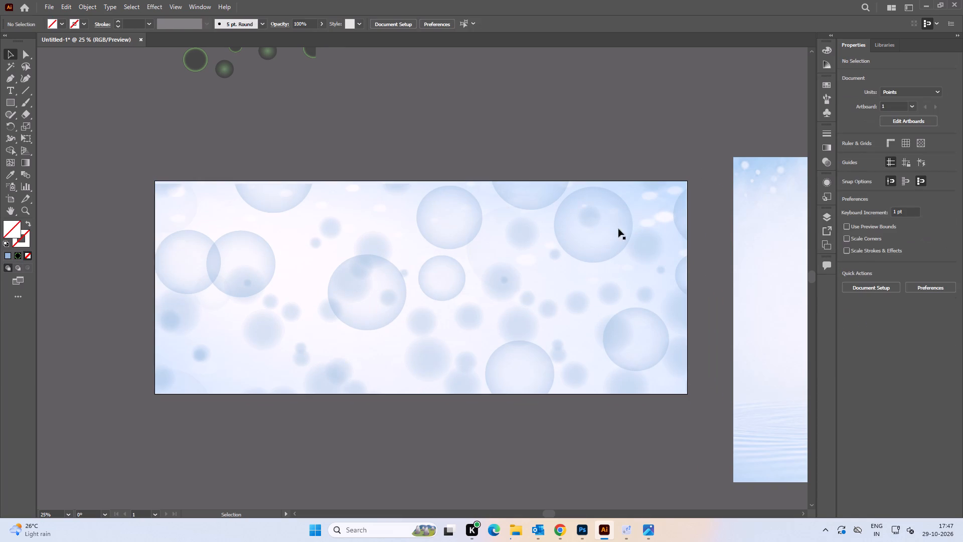
Lower the clipped bubble pattern's opacity to 37%.
{"action": "left_click", "coordinate": [573, 238]}
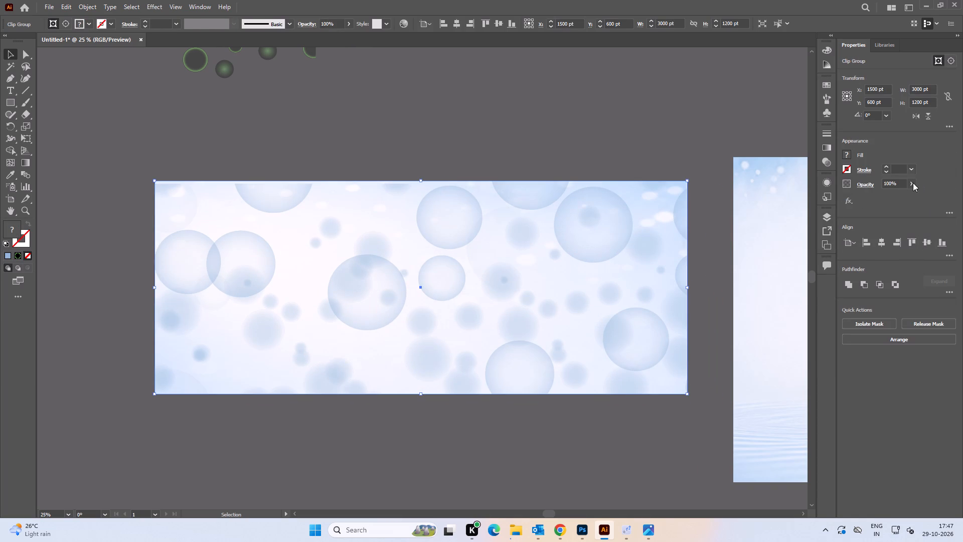
{"action": "left_click", "coordinate": [912, 184]}
{"action": "left_click_drag", "start_coordinate": [908, 191], "coordinate": [894, 196]}
{"action": "left_click", "coordinate": [546, 165]}
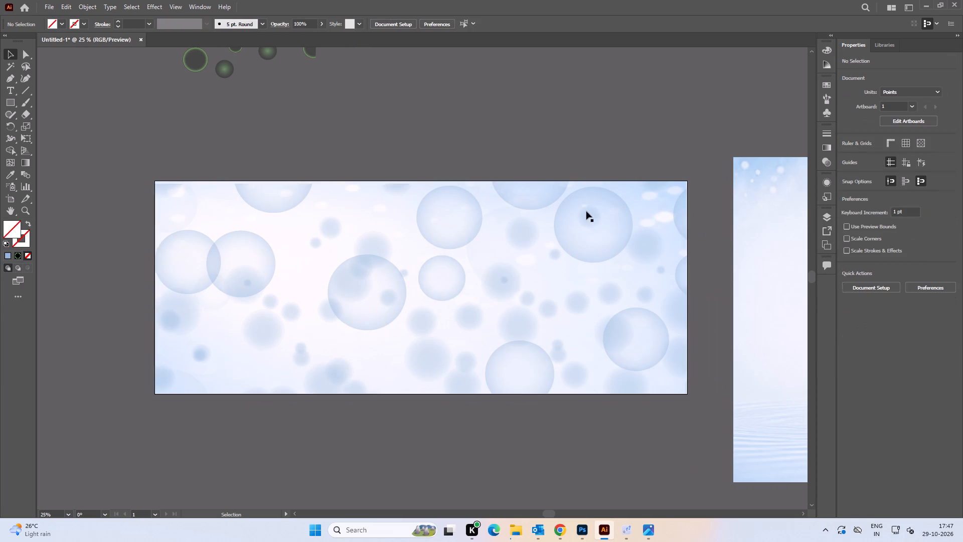
{"action": "left_click", "coordinate": [588, 213]}
{"action": "left_click", "coordinate": [912, 183]}
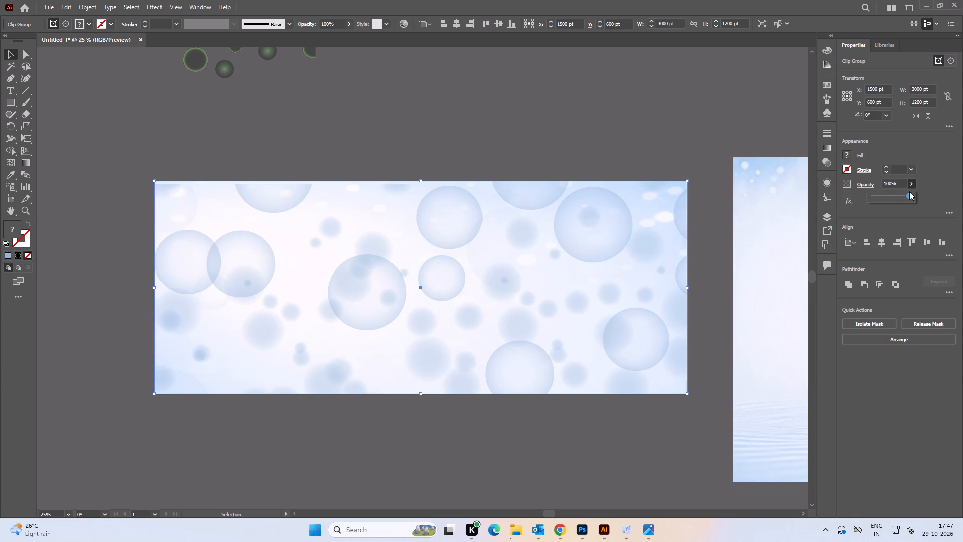
{"action": "left_click_drag", "start_coordinate": [908, 194], "coordinate": [892, 196]}
{"action": "left_click", "coordinate": [623, 146]}
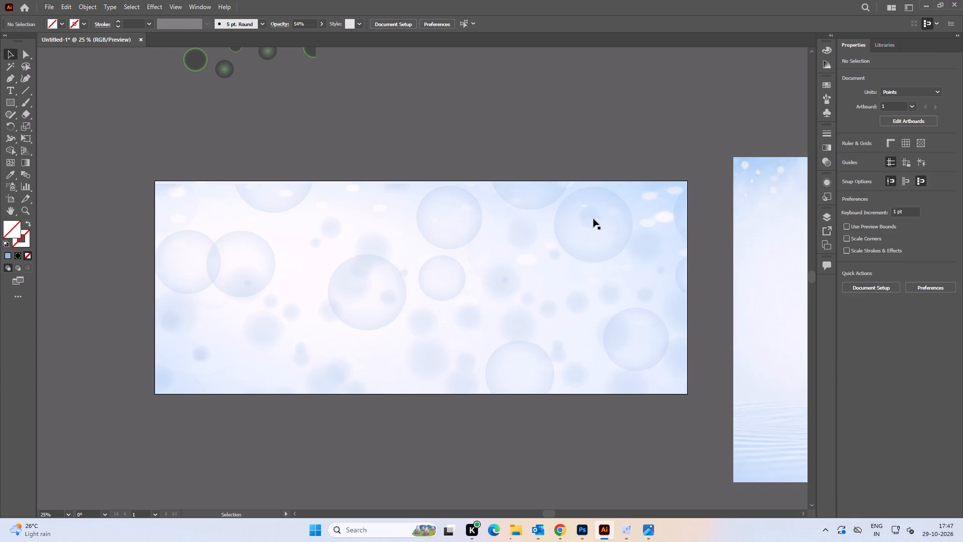
{"action": "left_click", "coordinate": [593, 219]}
{"action": "left_click", "coordinate": [912, 183]}
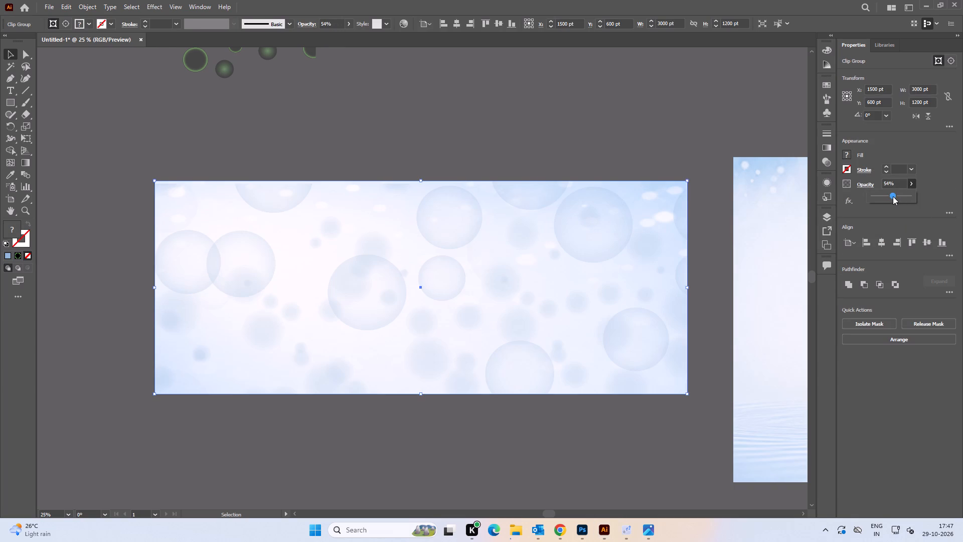
{"action": "left_click_drag", "start_coordinate": [893, 196], "coordinate": [887, 196]}
{"action": "left_click", "coordinate": [527, 132]}
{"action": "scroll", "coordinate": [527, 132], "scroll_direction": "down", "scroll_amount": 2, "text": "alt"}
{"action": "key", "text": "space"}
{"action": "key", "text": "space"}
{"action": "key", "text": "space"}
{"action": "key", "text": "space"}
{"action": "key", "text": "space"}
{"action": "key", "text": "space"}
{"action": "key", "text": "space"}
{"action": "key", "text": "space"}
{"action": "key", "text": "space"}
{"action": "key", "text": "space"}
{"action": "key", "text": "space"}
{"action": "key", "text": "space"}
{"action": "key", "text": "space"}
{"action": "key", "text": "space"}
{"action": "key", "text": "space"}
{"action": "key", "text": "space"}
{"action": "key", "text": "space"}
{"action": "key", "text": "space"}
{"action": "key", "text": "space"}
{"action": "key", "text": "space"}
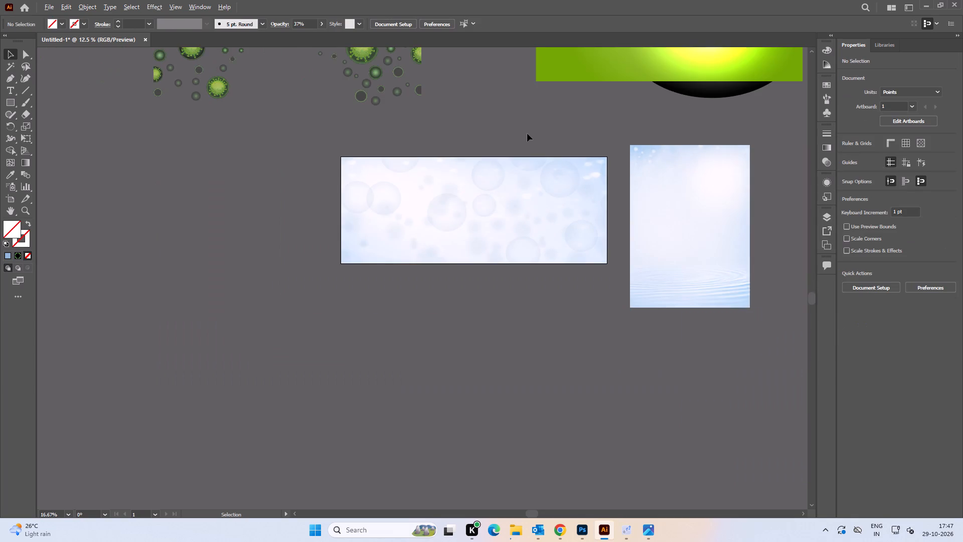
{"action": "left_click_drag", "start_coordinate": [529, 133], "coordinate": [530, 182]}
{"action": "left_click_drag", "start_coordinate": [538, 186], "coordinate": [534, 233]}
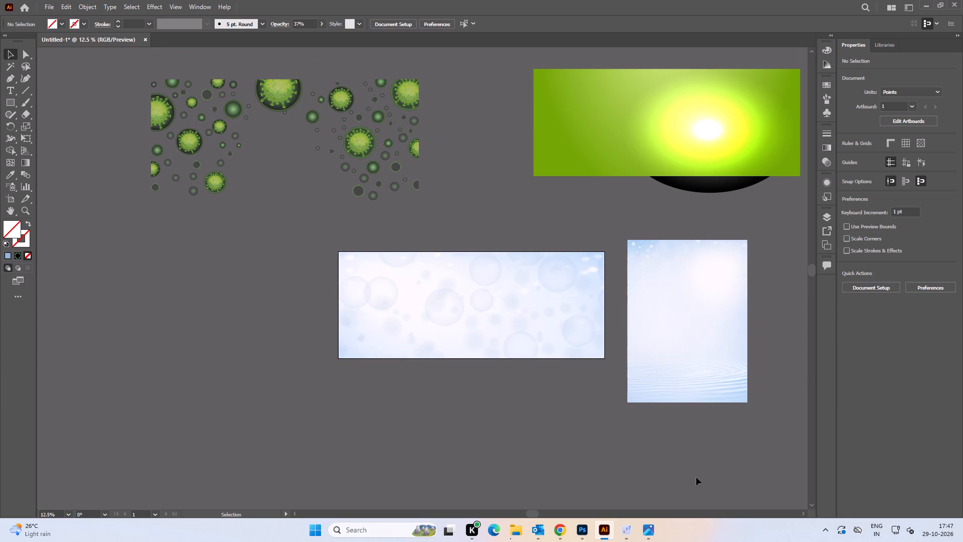